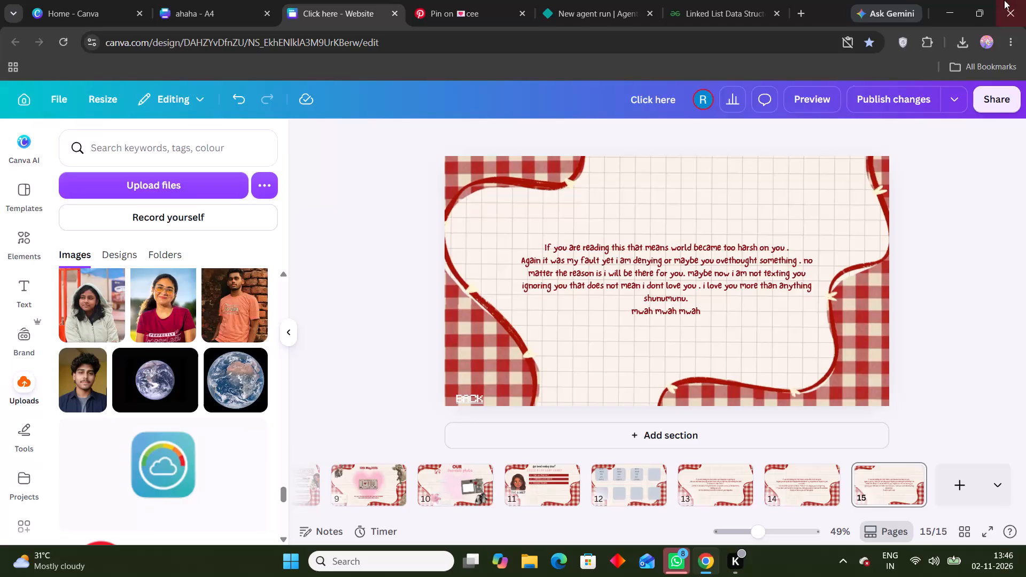
Check the website's custom domain option and its upgrade offer, closing the offer without upgrading.
left_click(910, 85)
left_click(958, 110)
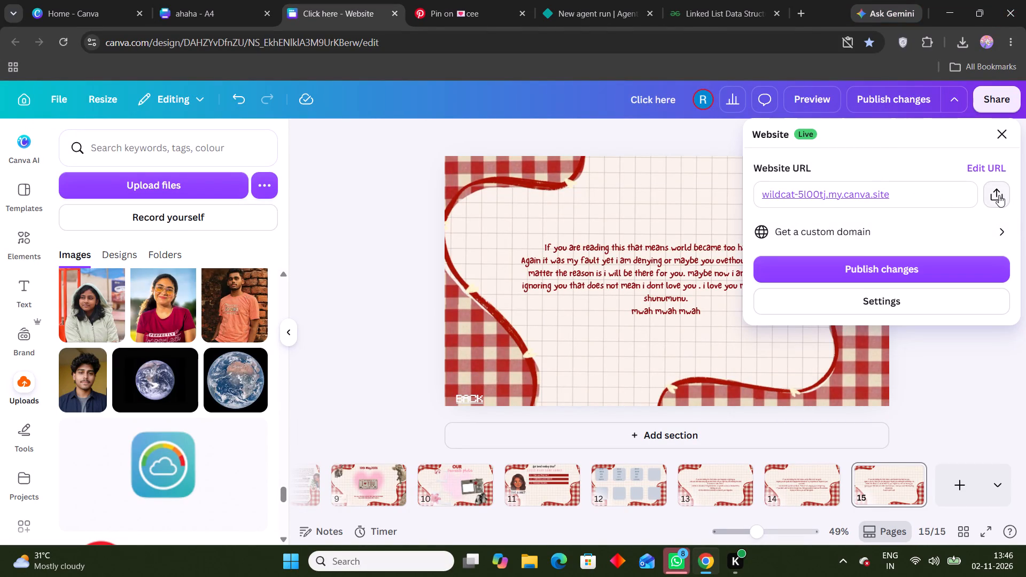
left_click(886, 229)
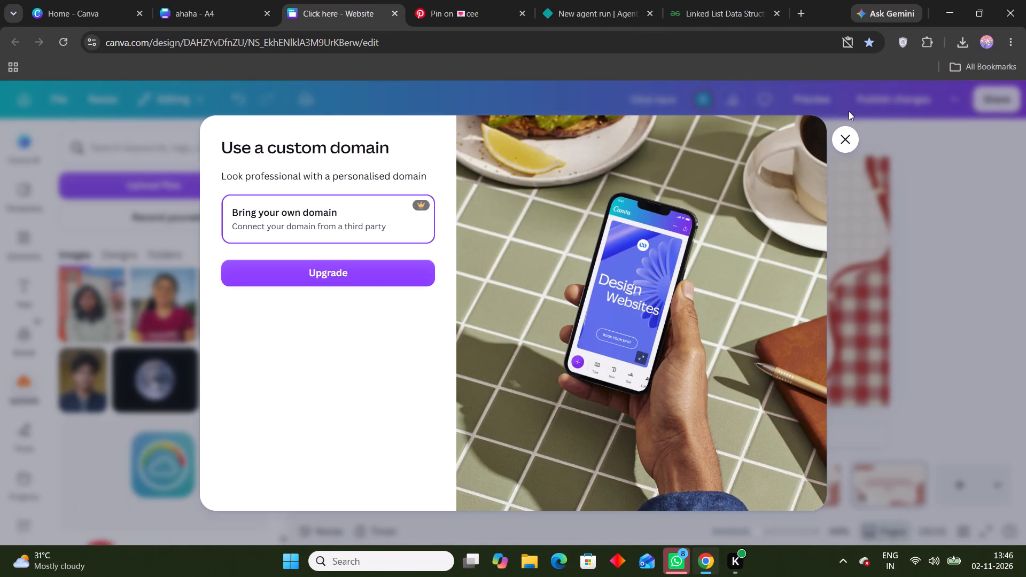
left_click(349, 279)
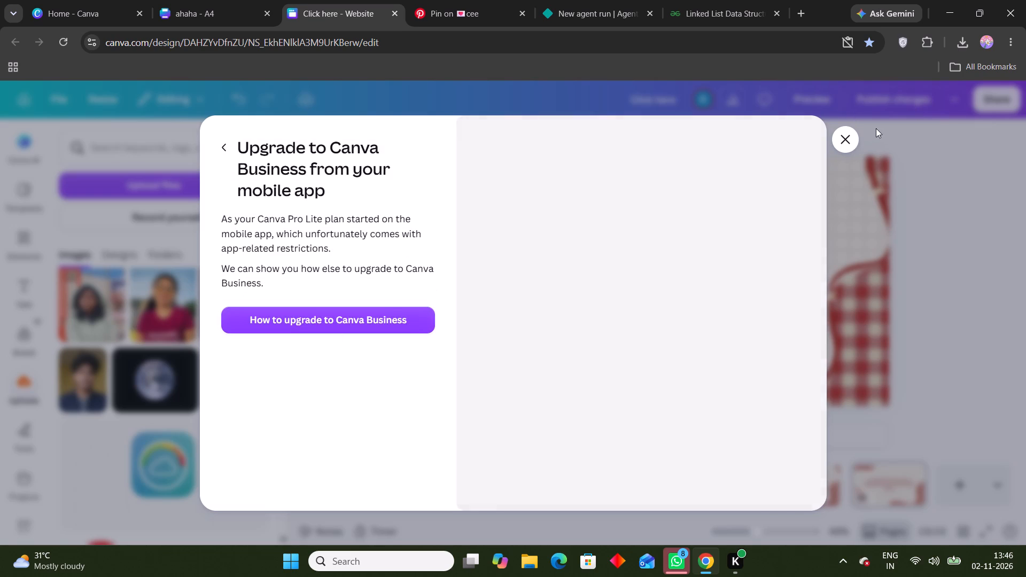
left_click(842, 145)
Publish the website's latest changes with the message text on page 15 selected.
left_click(924, 93)
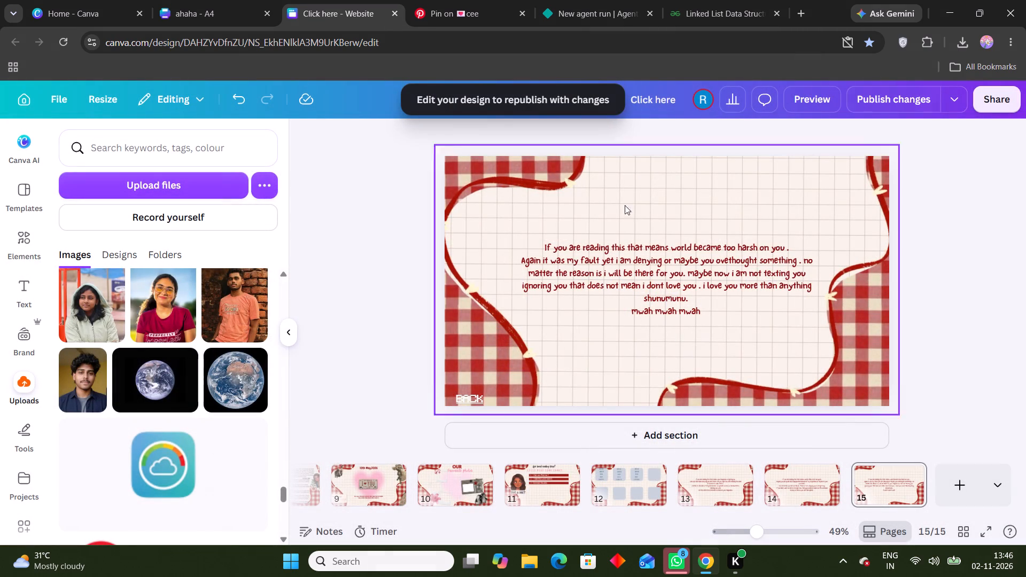
left_click(660, 288)
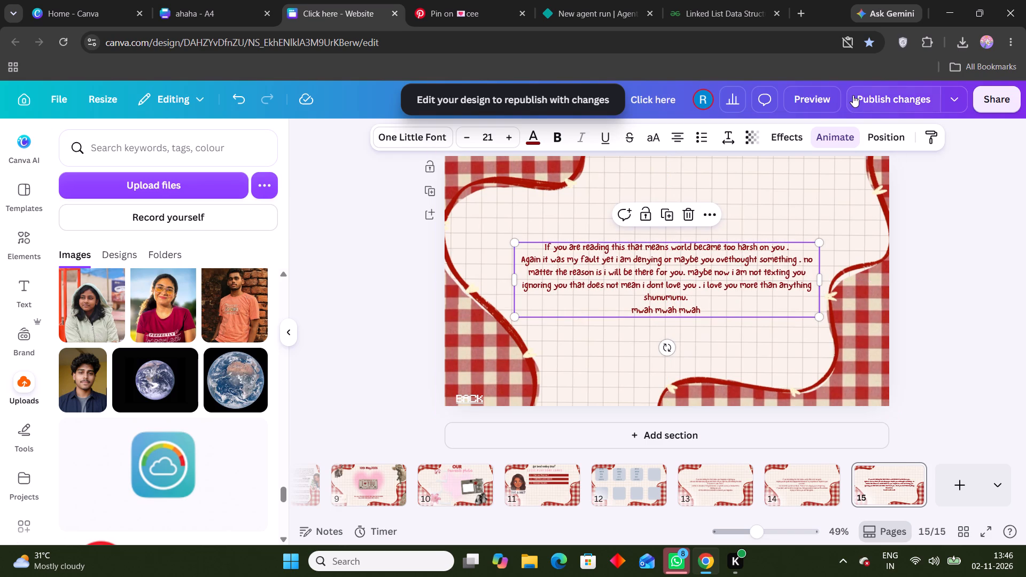
left_click(853, 95)
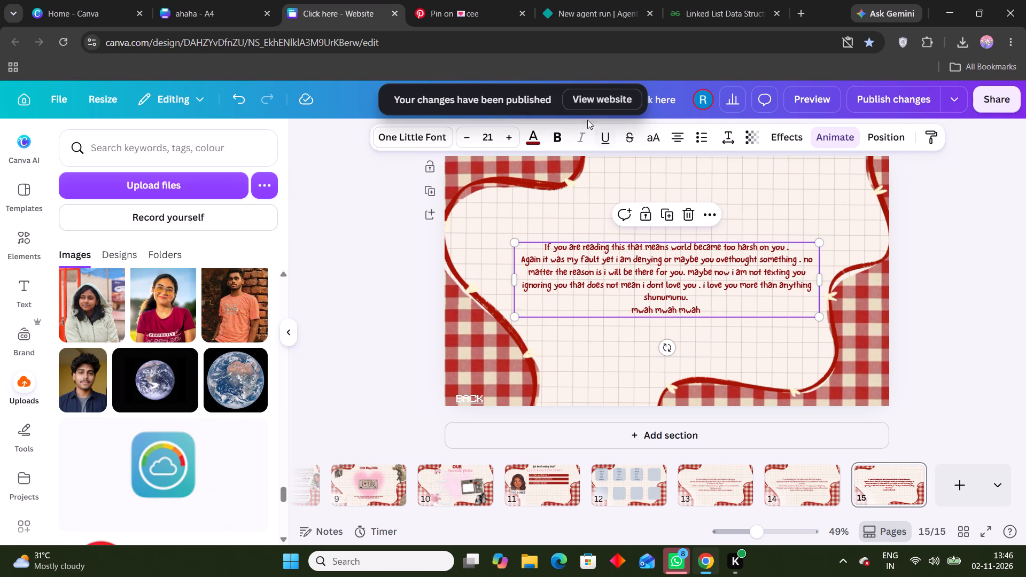
View the published website and go through its opening pages, following the links from the first page to page 6.
left_click(600, 96)
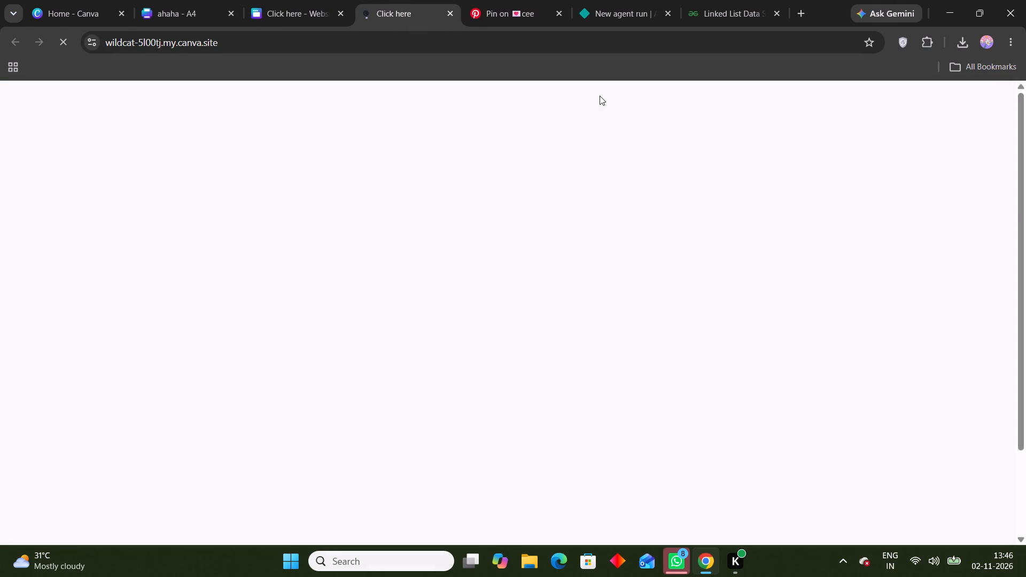
left_click(477, 224)
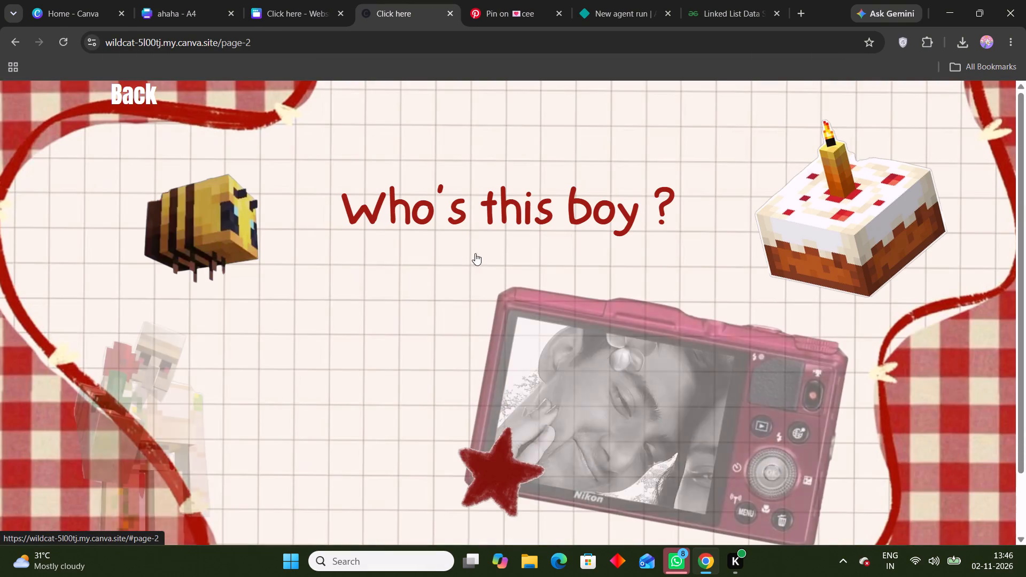
scroll(498, 243, "down", 3)
scroll(607, 446, "down", 2)
left_click(584, 139)
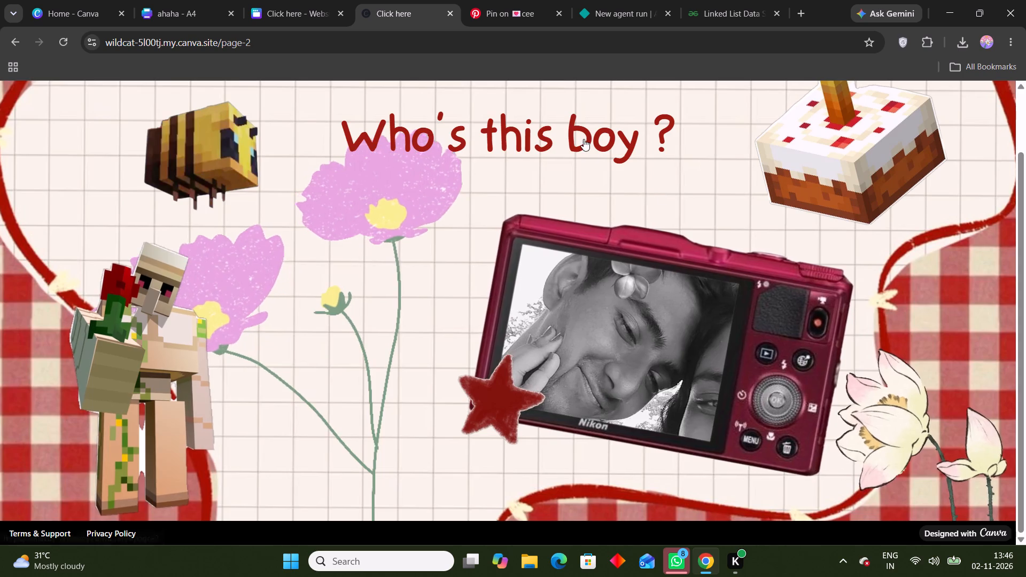
scroll(556, 169, "down", 4)
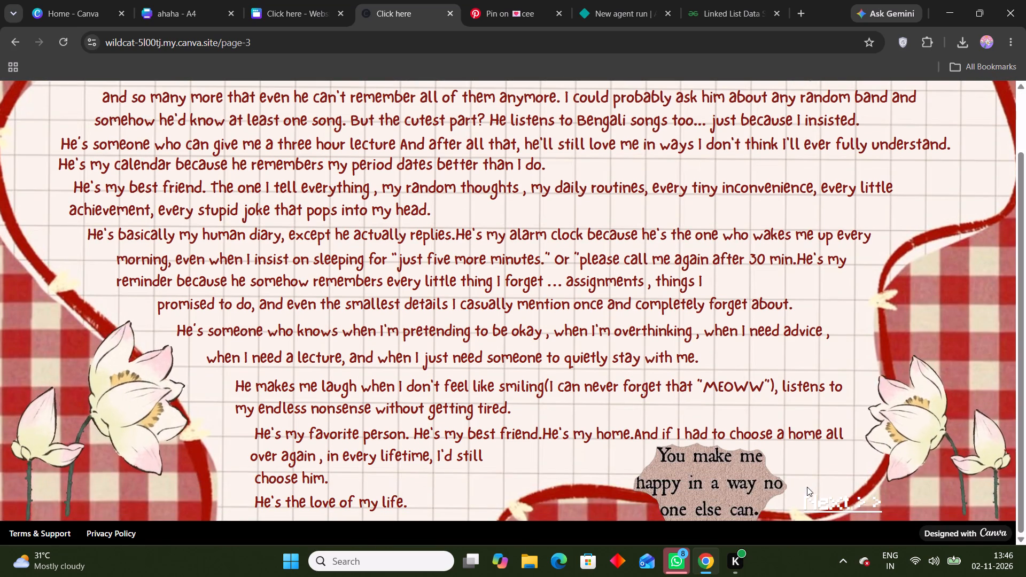
left_click(832, 495)
scroll(449, 366, "down", 6)
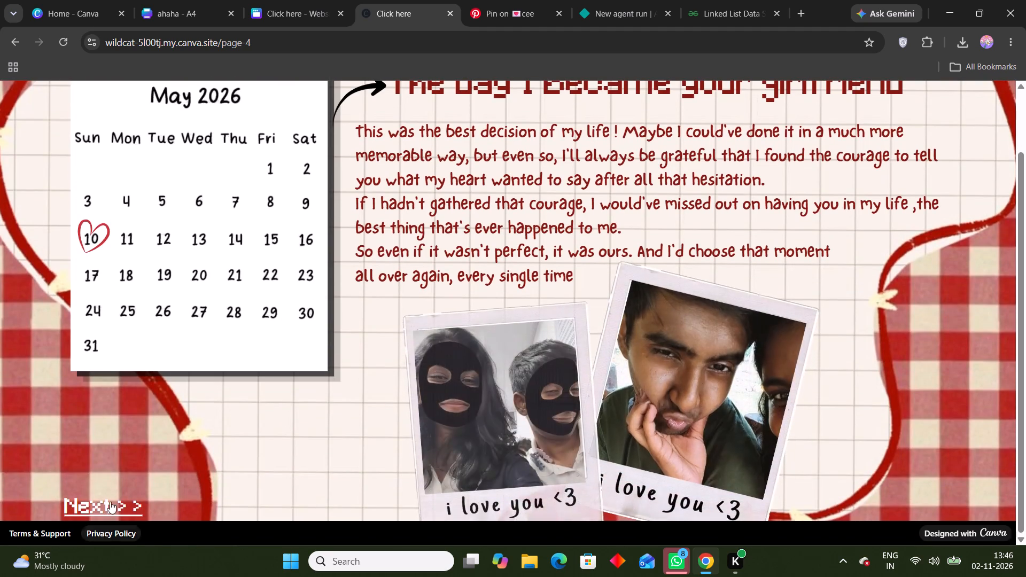
left_click(110, 501)
scroll(408, 349, "down", 4)
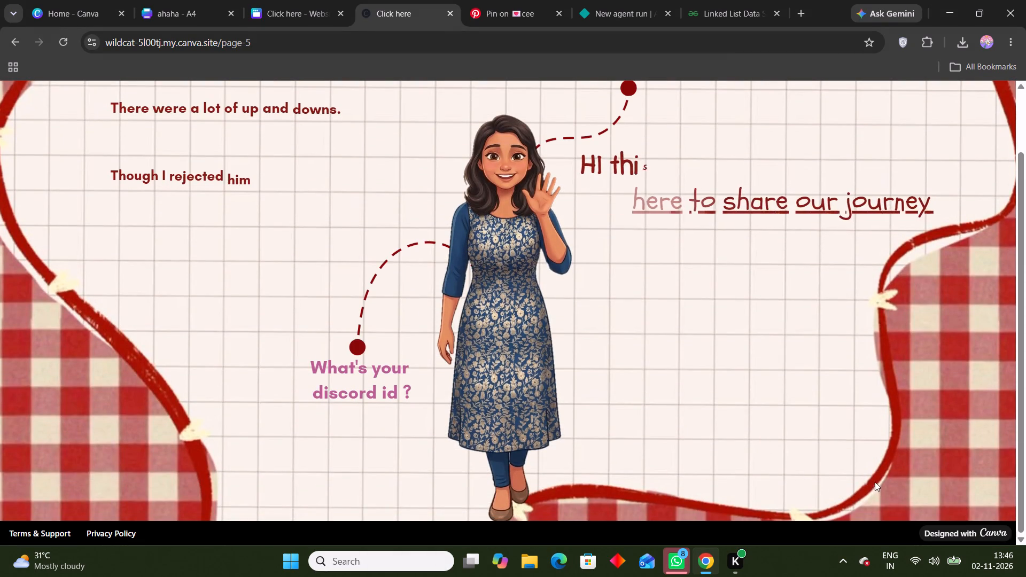
scroll(631, 416, "up", 3)
left_click(699, 288)
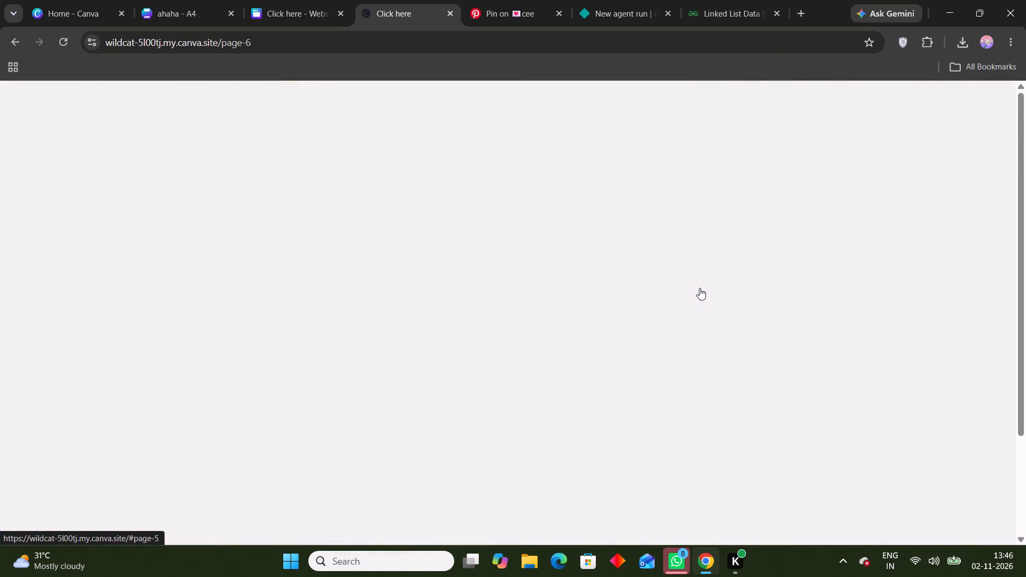
Continue through the published site from page 6, past the timeline, favourite photos and games pages, to the "Open when" cards.
scroll(574, 292, "down", 4)
left_click(136, 501)
left_click(105, 509)
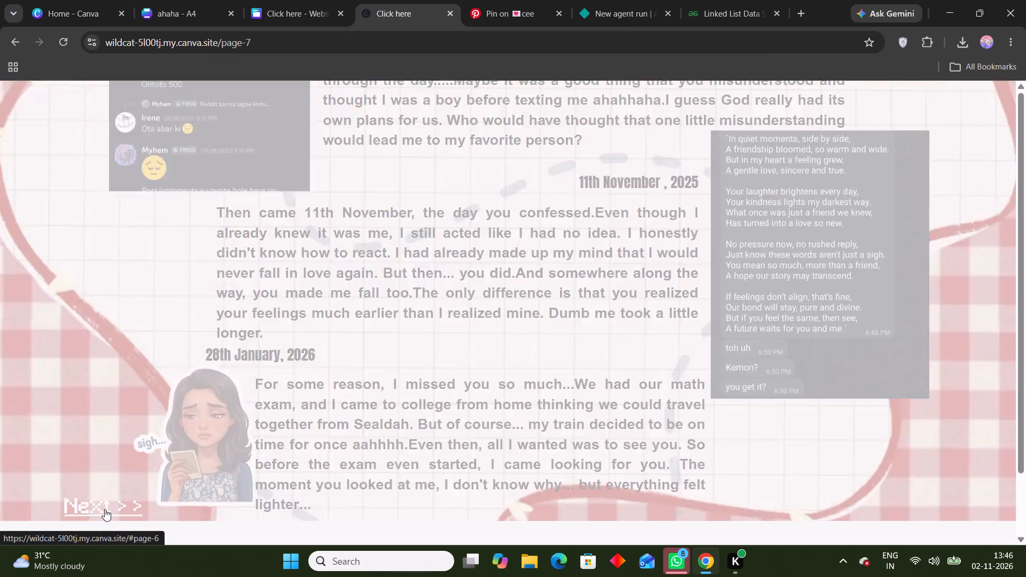
scroll(399, 290, "down", 3)
left_click(134, 501)
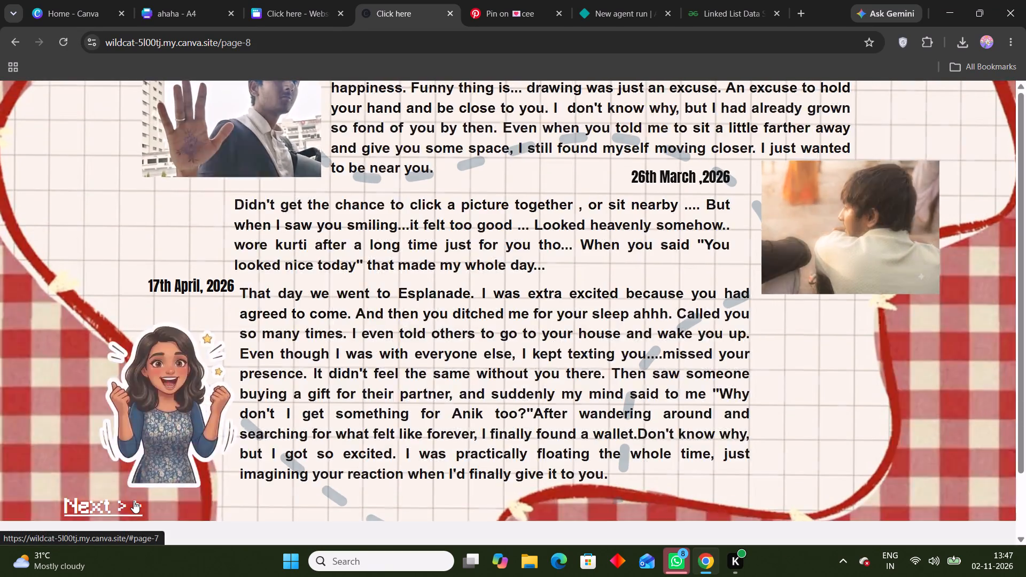
scroll(509, 228, "down", 4)
left_click(118, 499)
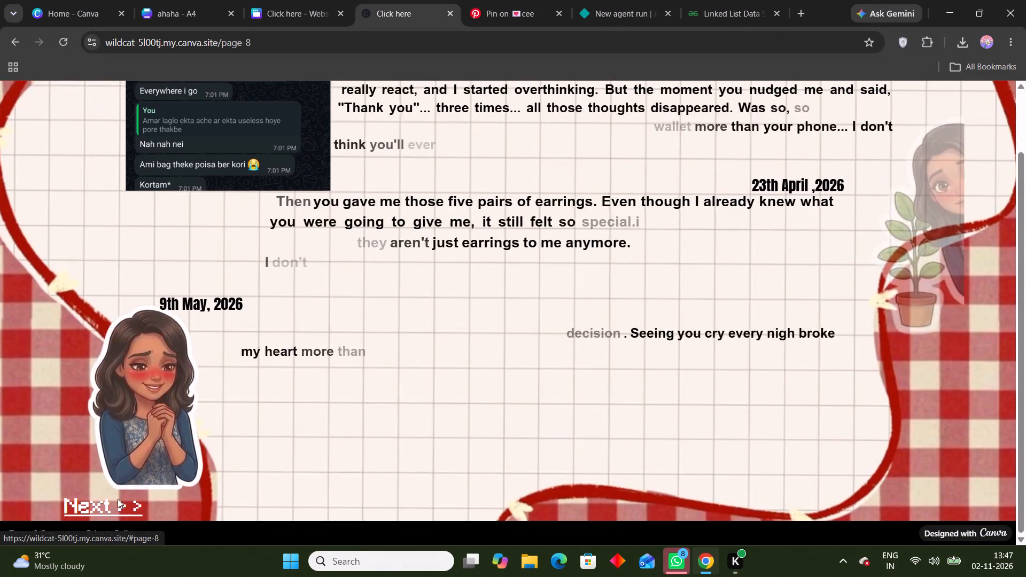
scroll(400, 290, "down", 2)
left_click(102, 498)
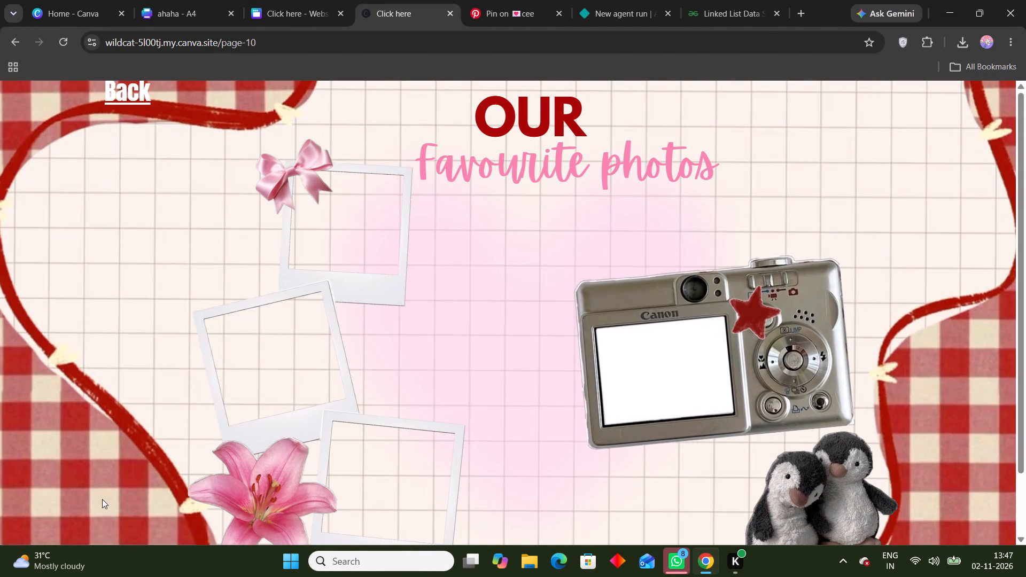
scroll(164, 412, "down", 4)
left_click(116, 500)
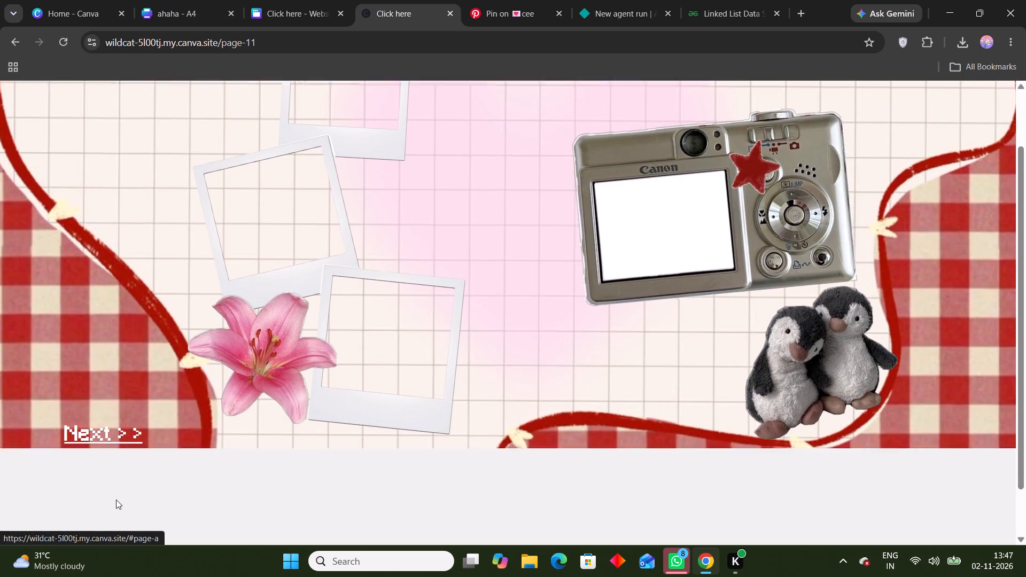
scroll(403, 357, "down", 3)
left_click(106, 519)
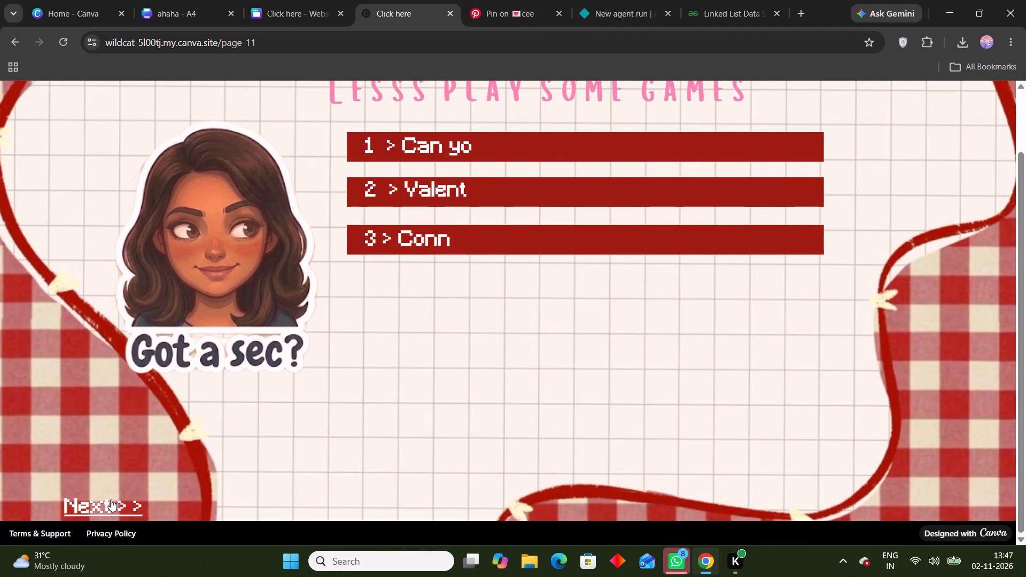
left_click(111, 500)
Check the "Open when" cards for crying, happy and lonely by opening each message and returning to the cards.
left_click(596, 179)
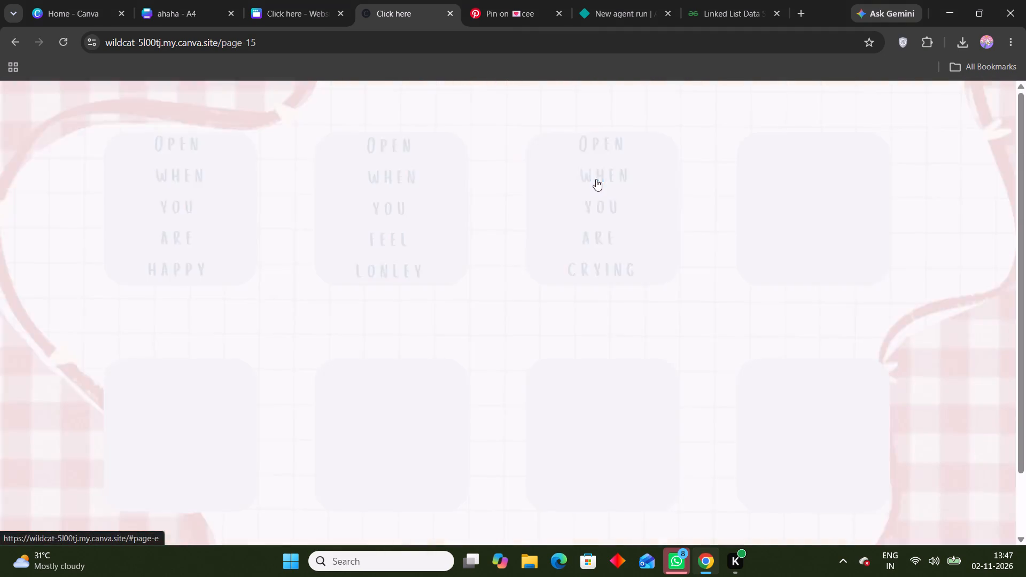
scroll(227, 364, "down", 2)
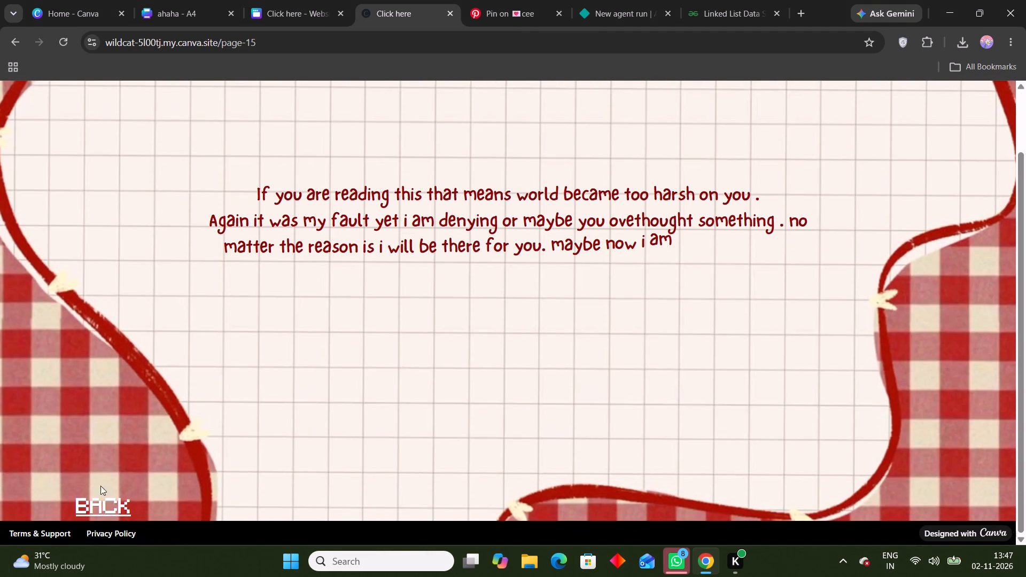
left_click(106, 504)
left_click(190, 184)
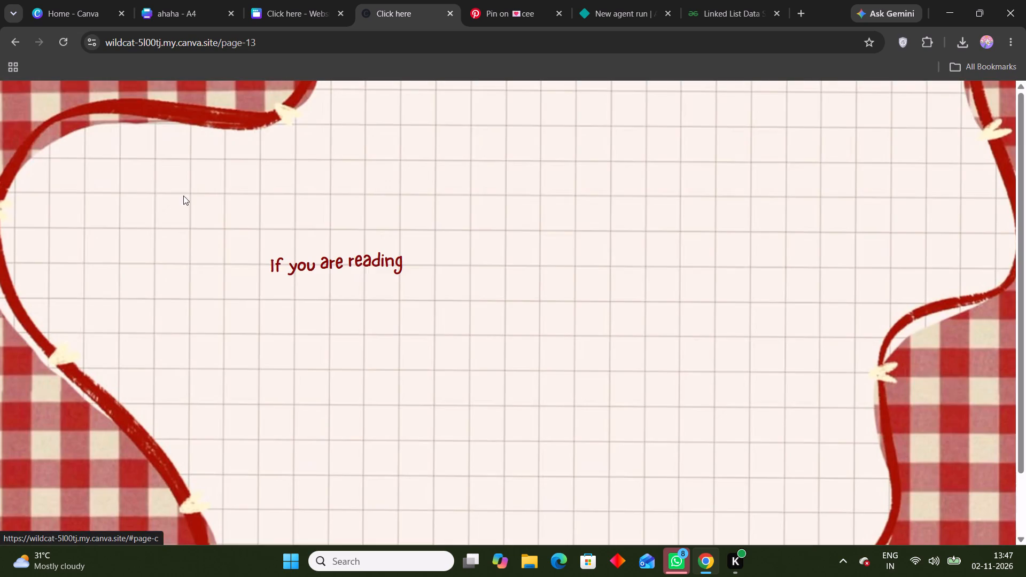
scroll(151, 273, "down", 3)
left_click(87, 508)
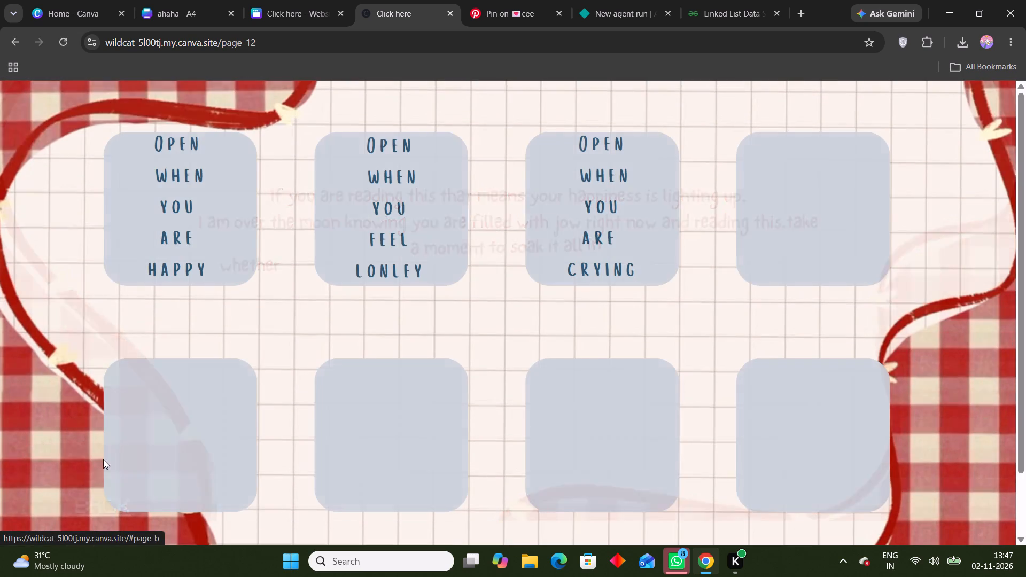
left_click(394, 177)
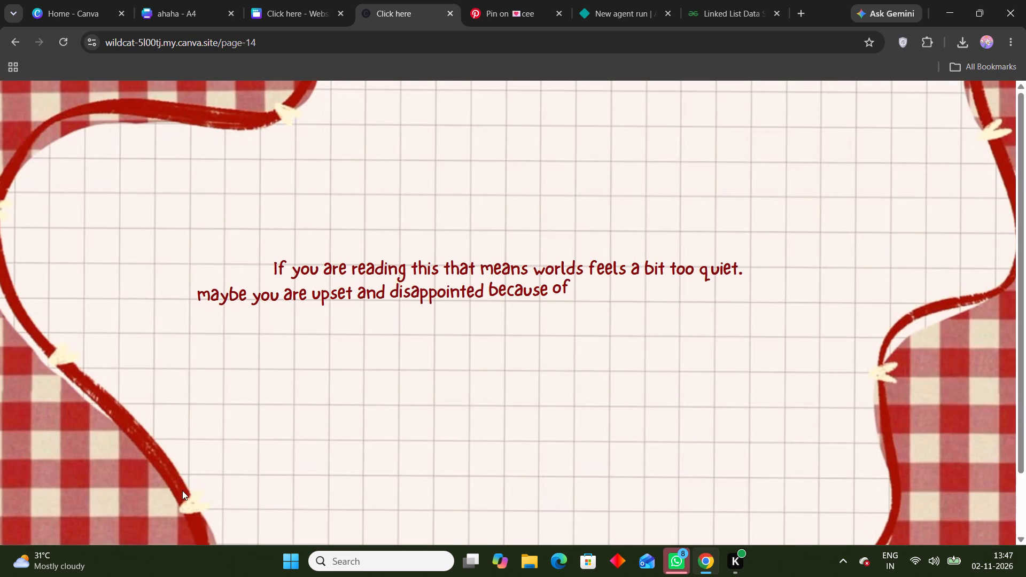
scroll(124, 480, "down", 2)
left_click(102, 500)
Close the website design's editor tab and open a new browser tab.
left_click(509, 0)
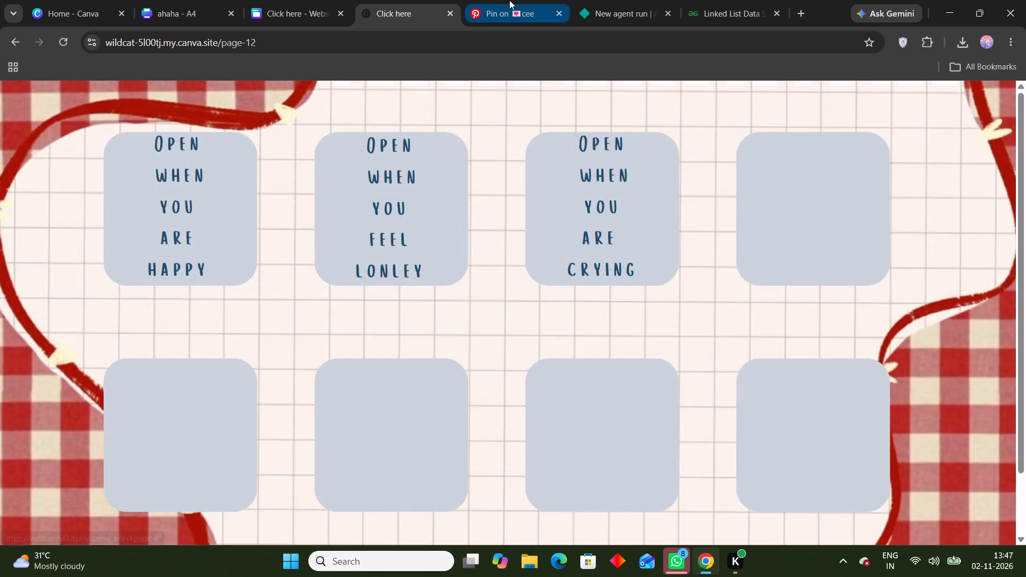
left_click(261, 0)
left_click(338, 14)
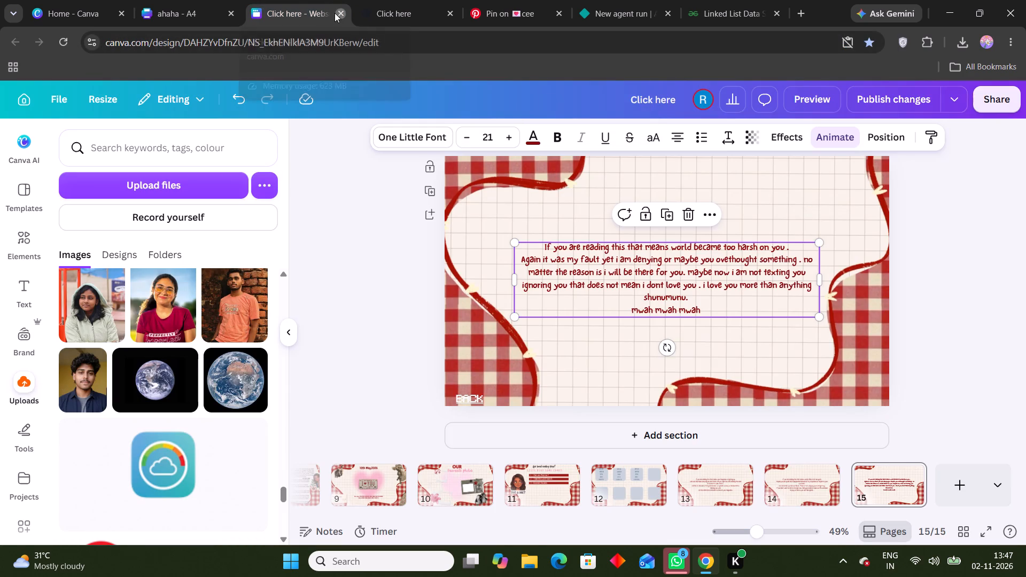
left_click(211, 0)
left_click(687, 5)
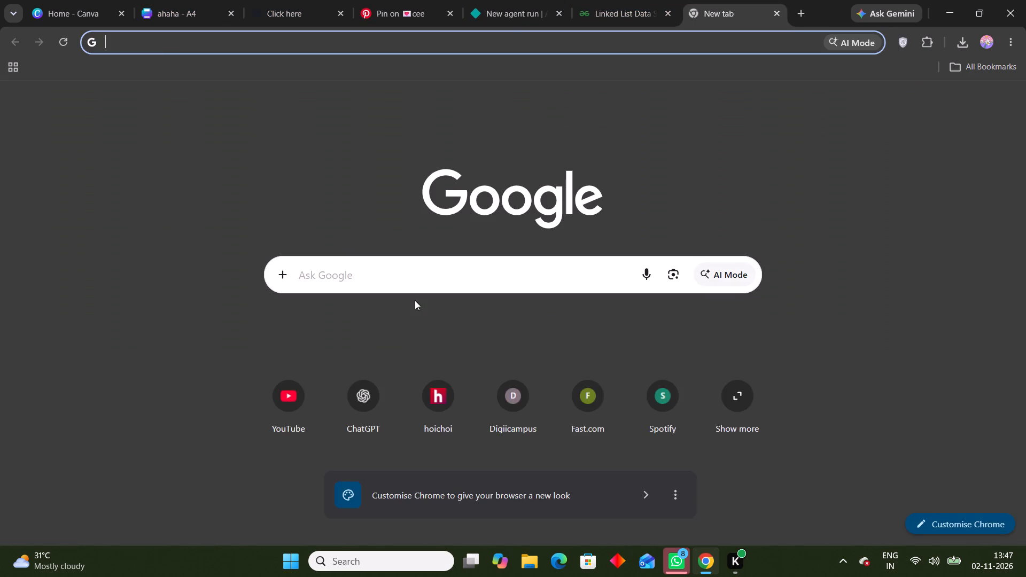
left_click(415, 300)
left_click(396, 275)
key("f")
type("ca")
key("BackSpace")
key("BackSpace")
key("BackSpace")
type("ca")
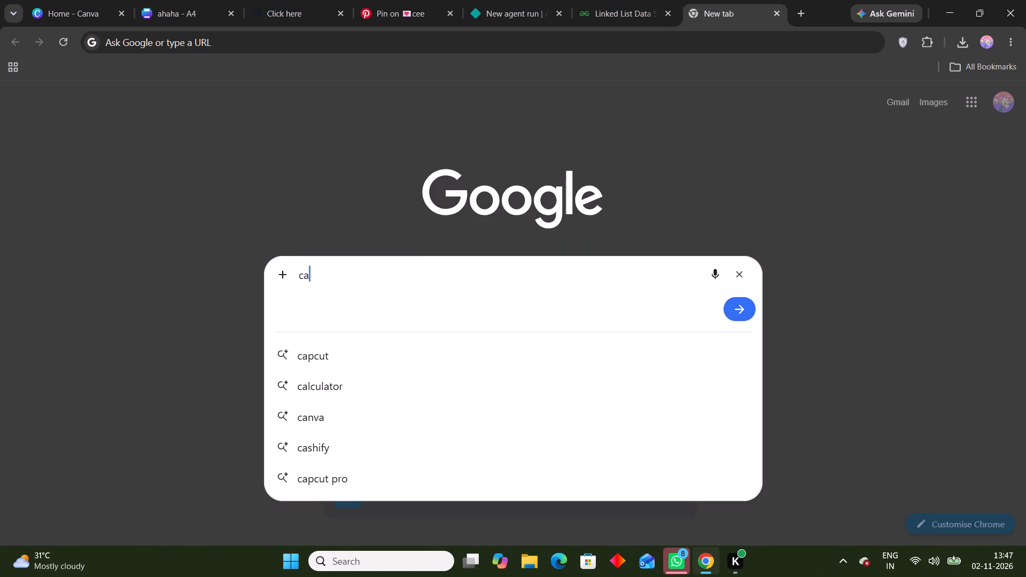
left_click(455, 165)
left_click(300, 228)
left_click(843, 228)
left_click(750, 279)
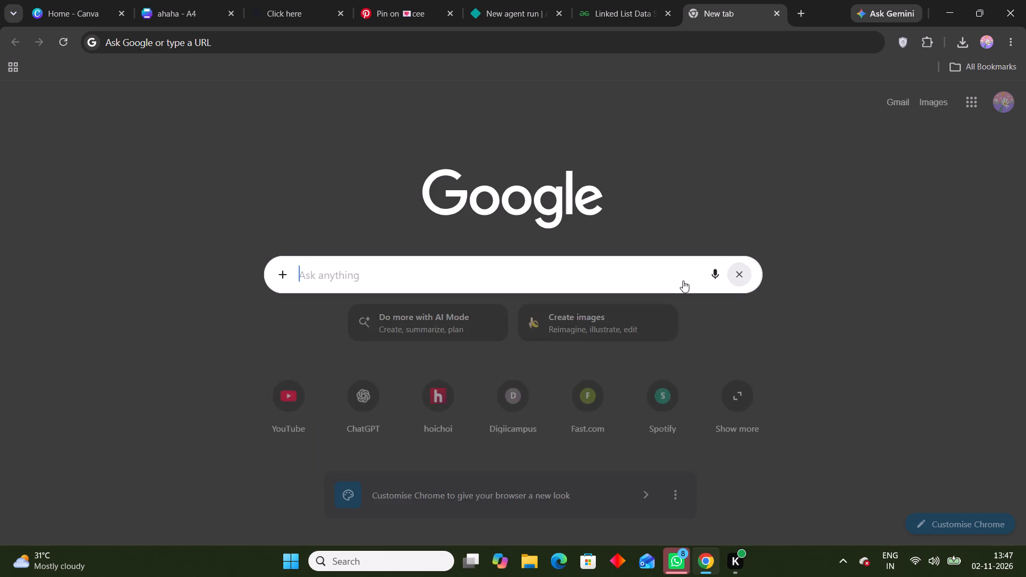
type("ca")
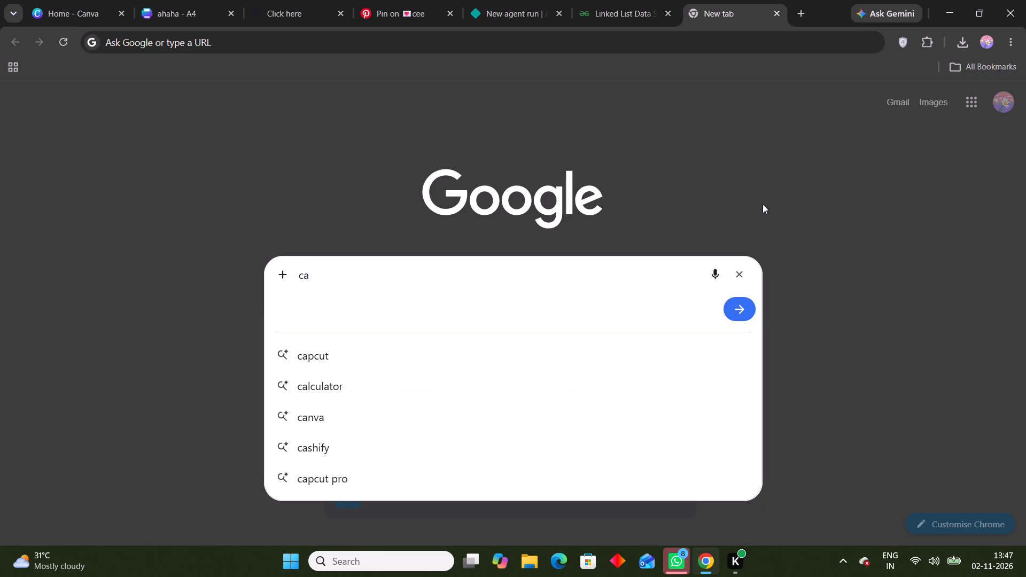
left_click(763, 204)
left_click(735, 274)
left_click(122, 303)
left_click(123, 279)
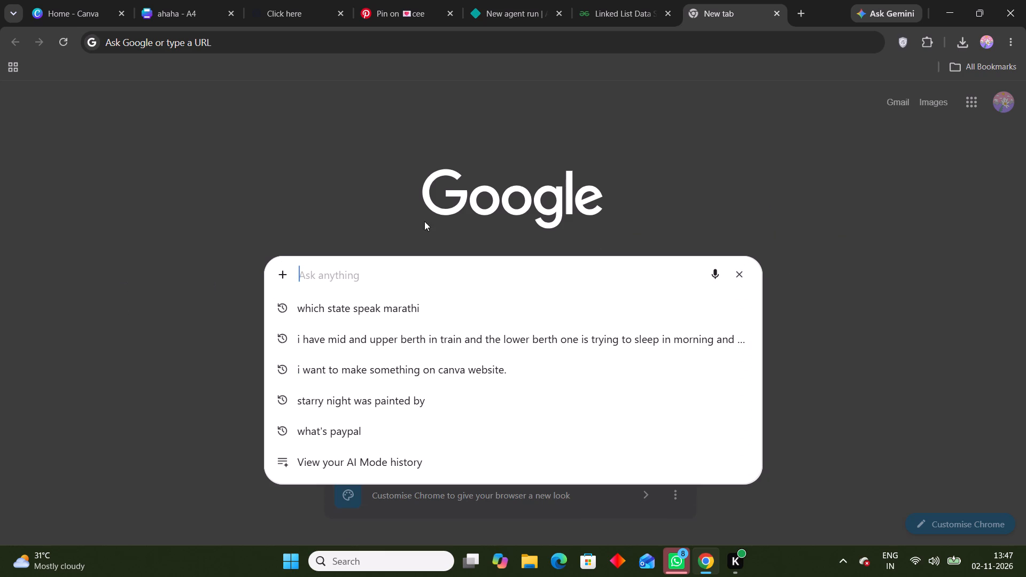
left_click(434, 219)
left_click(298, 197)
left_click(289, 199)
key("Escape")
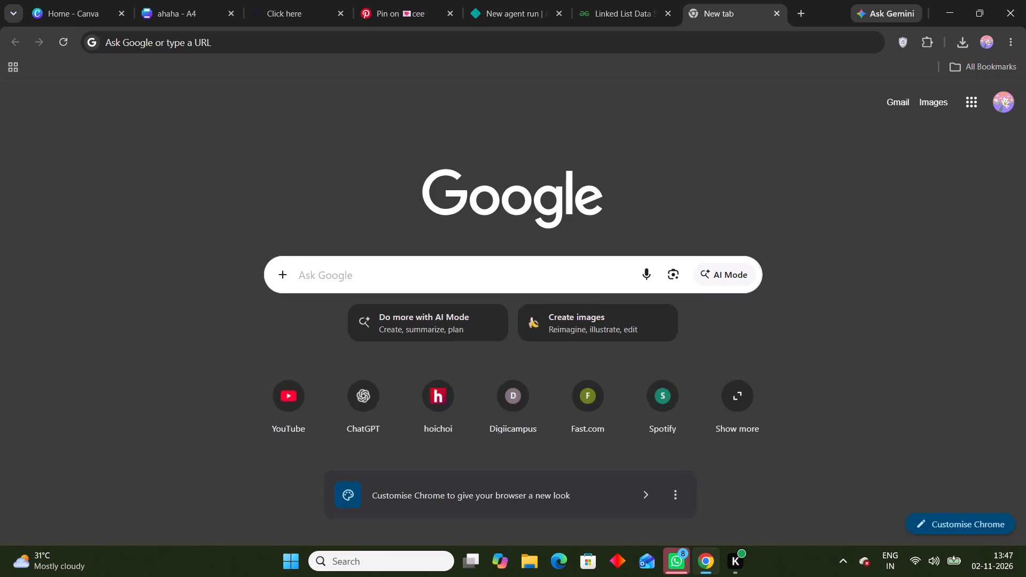
Search Google for canva and open the "Log into your Canva account" result.
left_click(330, 275)
type("ca")
key("n")
left_click(328, 299)
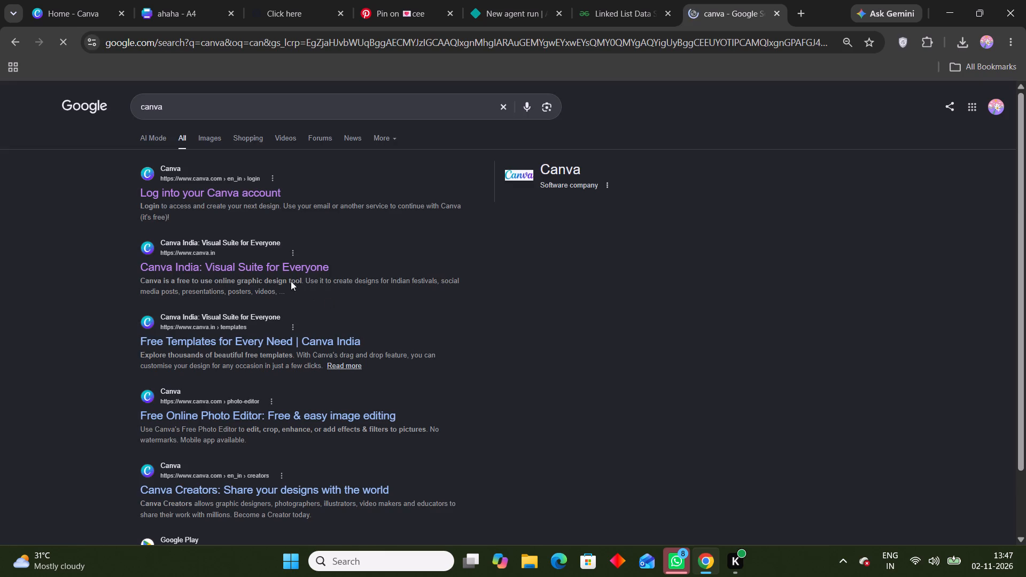
left_click(202, 186)
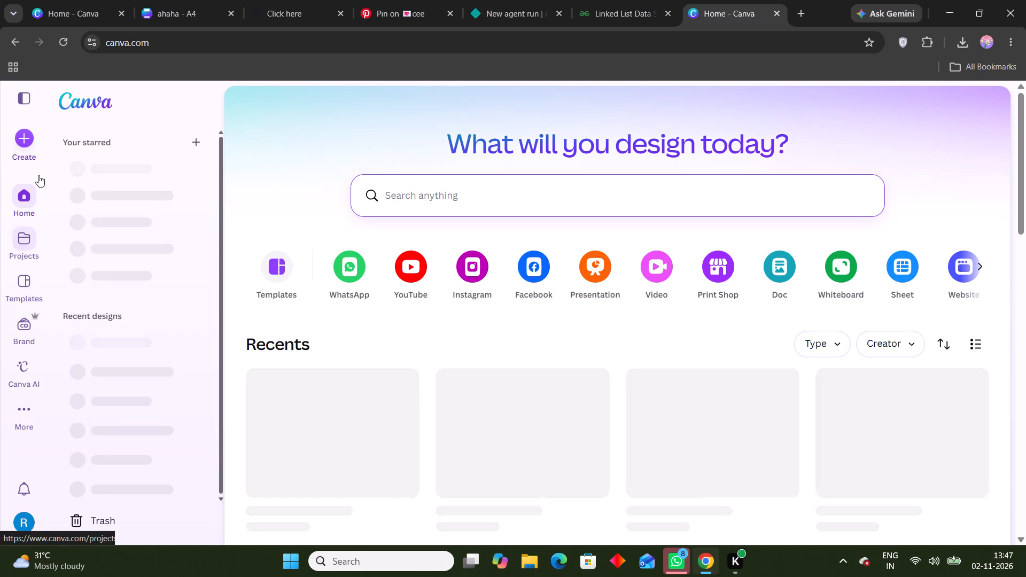
Create a new design of the Event Website type from the Websites category.
left_click(18, 144)
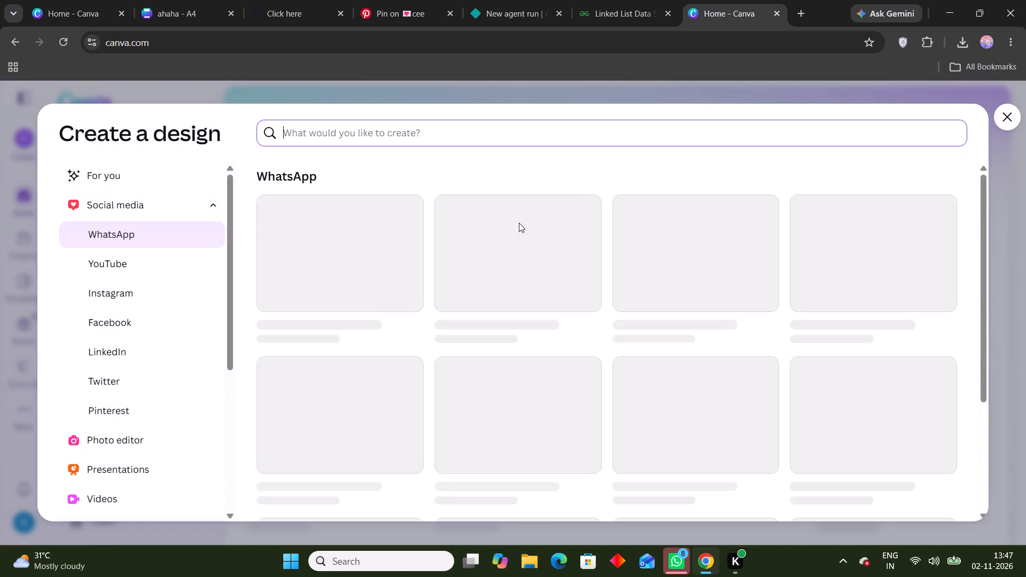
scroll(95, 347, "down", 3)
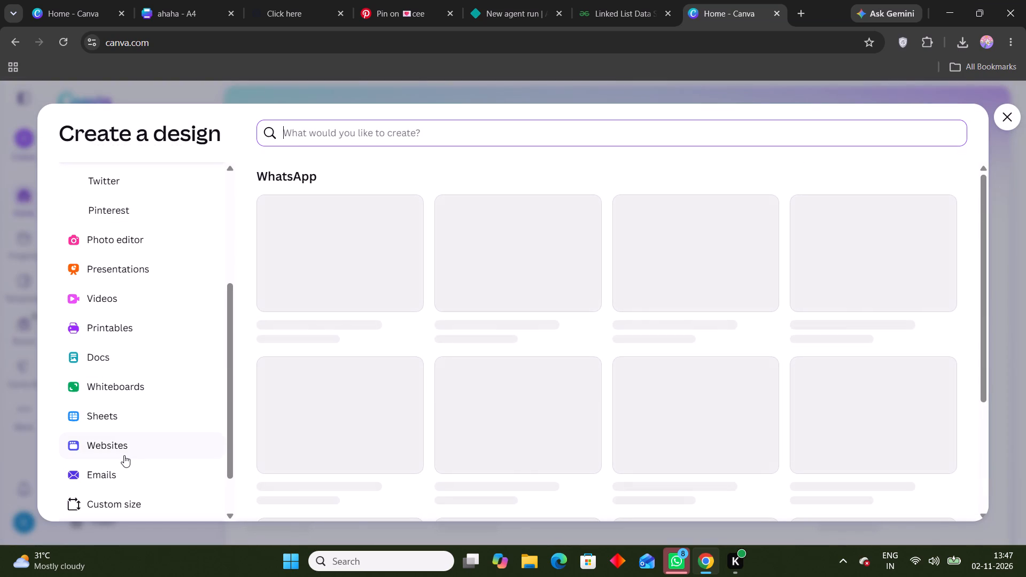
left_click(124, 455)
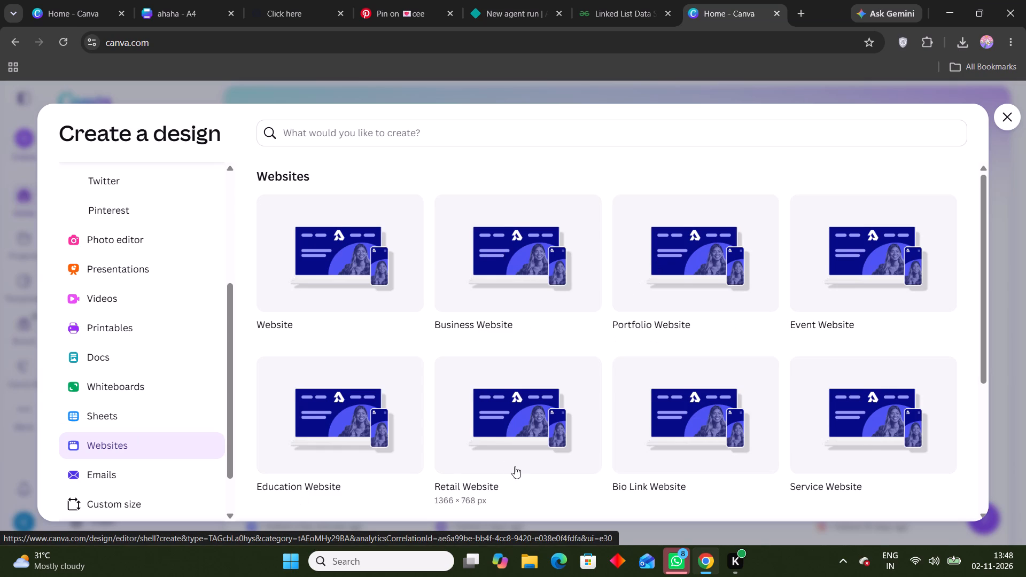
scroll(508, 451, "down", 2)
scroll(421, 378, "down", 3)
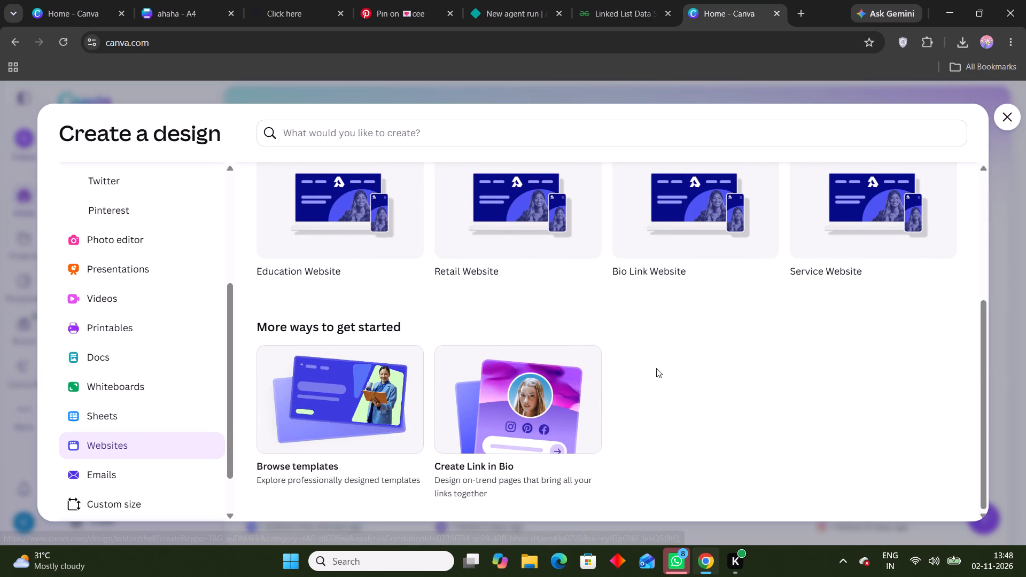
scroll(681, 322, "up", 6)
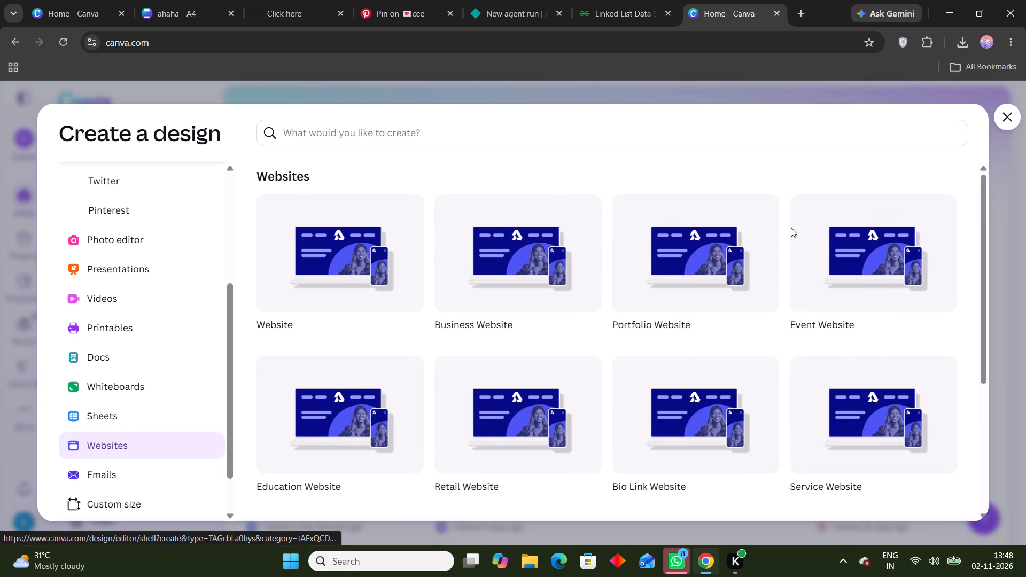
left_click(896, 261)
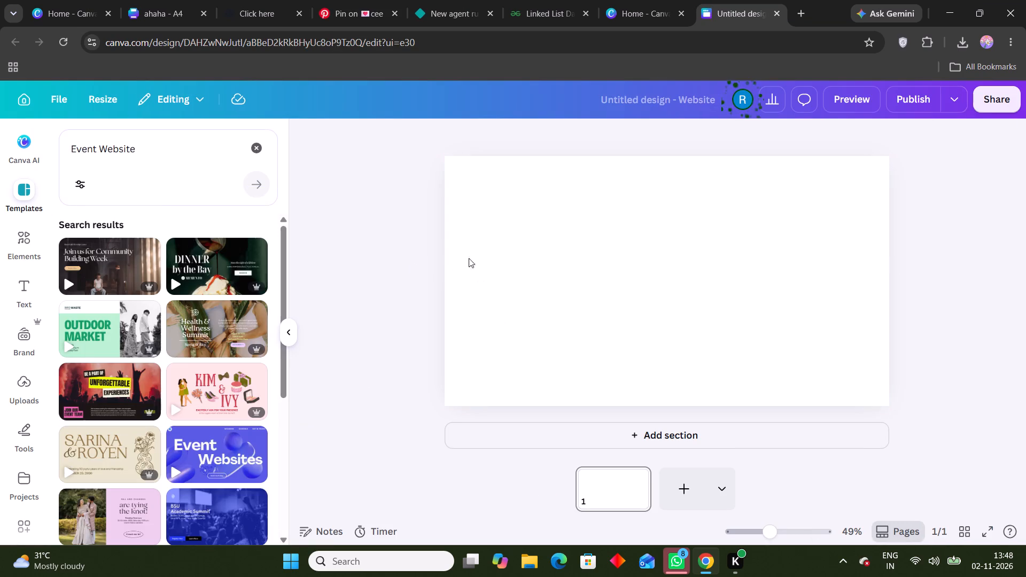
Open the "Church Website in Light Brown Cream Photocentric Elegant Style" template and apply all 6 sections to the blank page.
left_click(134, 280)
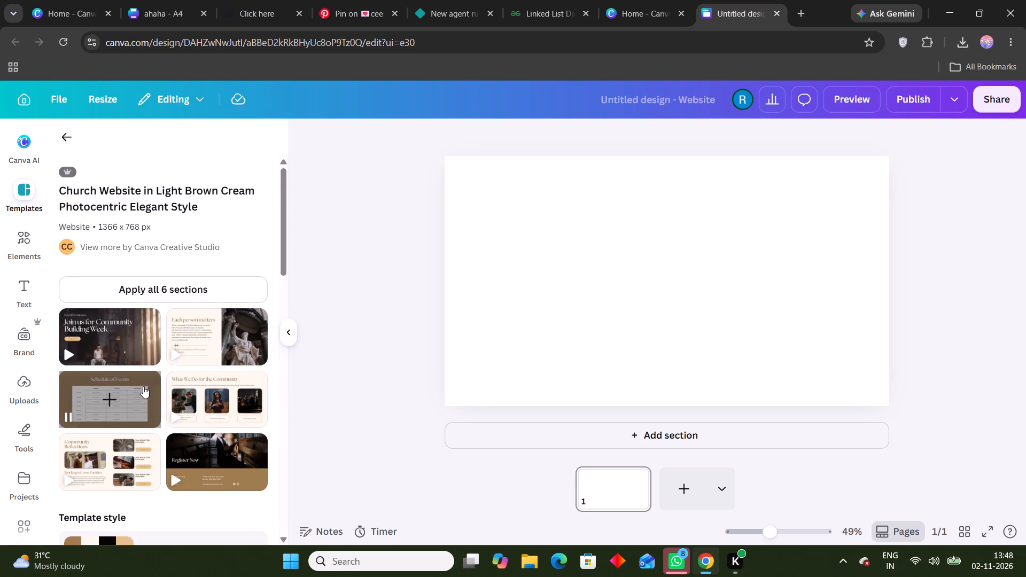
scroll(107, 404, "down", 3)
scroll(147, 384, "down", 1)
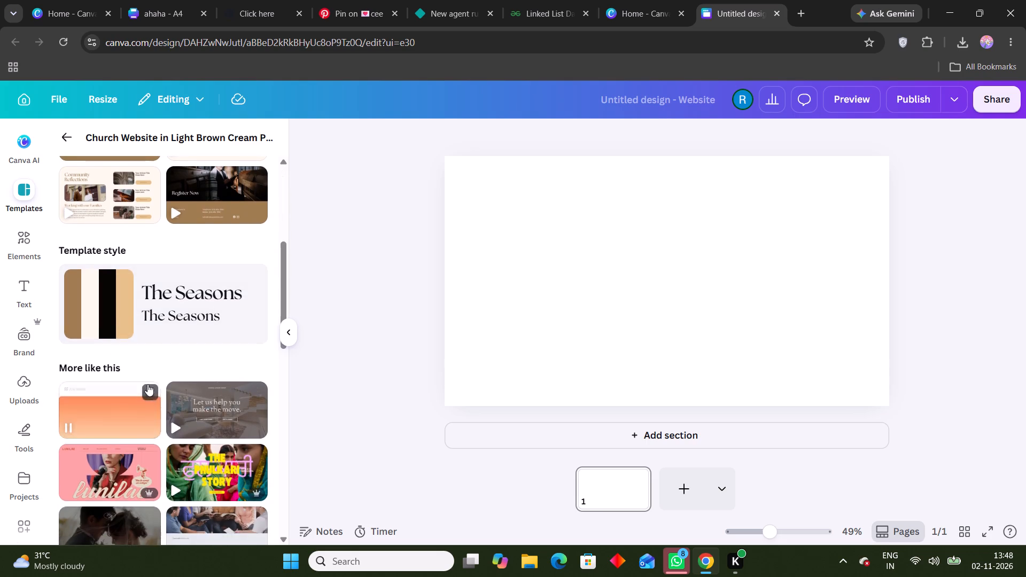
scroll(147, 384, "up", 4)
left_click(183, 302)
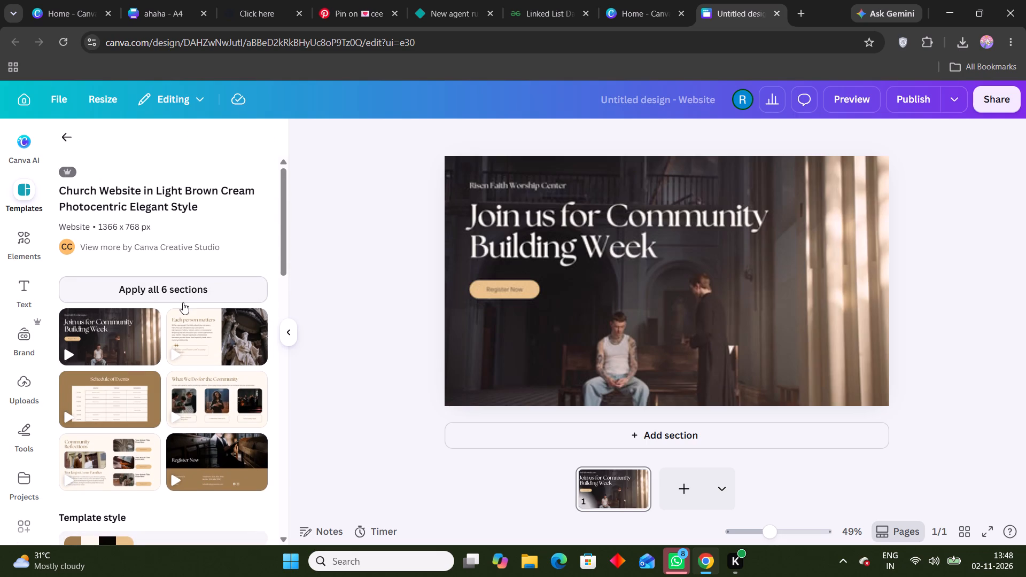
Review the applied church template in the editor, from the opening banner to the "Register Now" contact section.
left_click(530, 284)
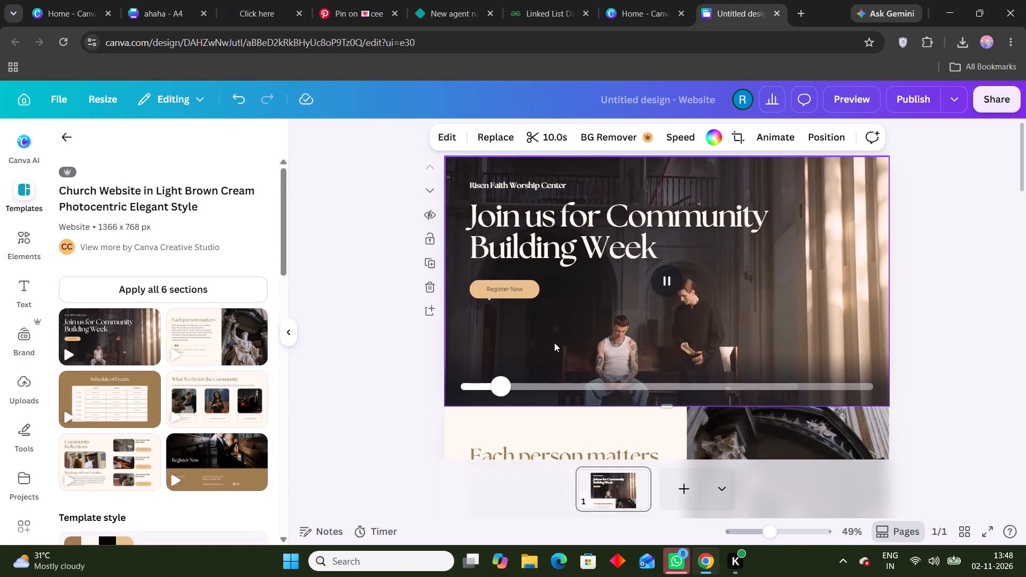
scroll(553, 342, "down", 1)
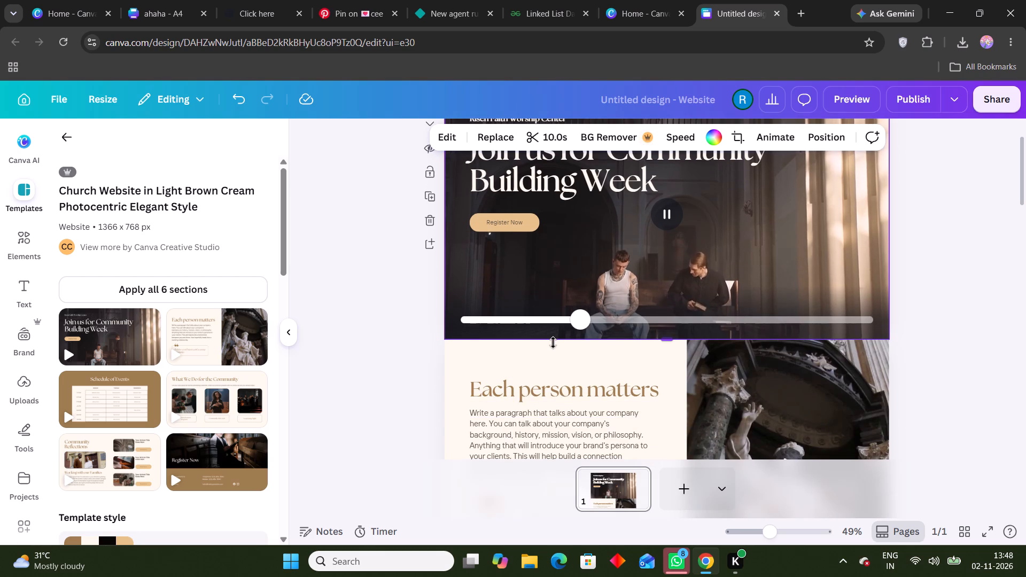
scroll(553, 342, "down", 9)
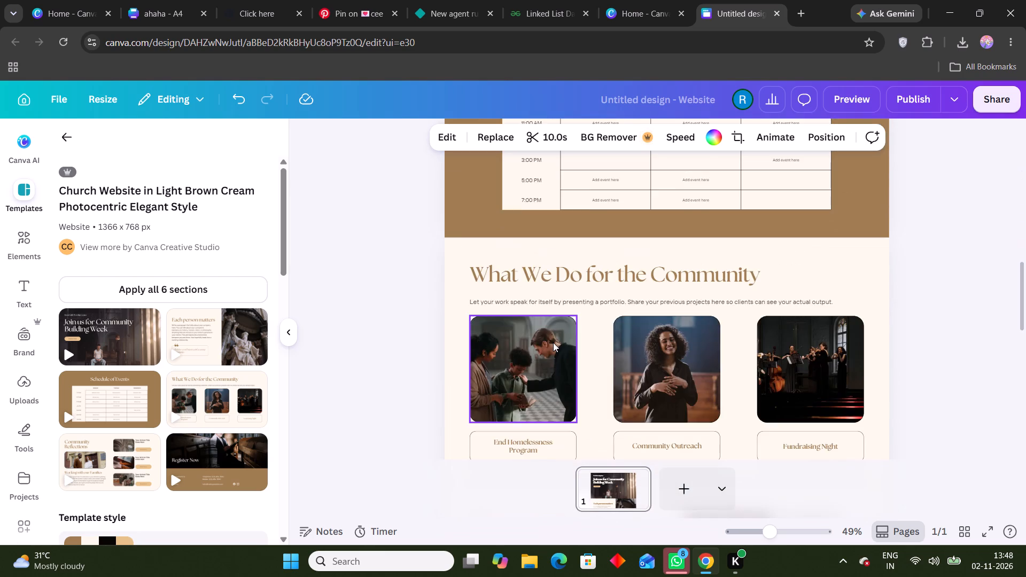
scroll(553, 342, "down", 8)
Publish the church event website and open the live site.
left_click(932, 111)
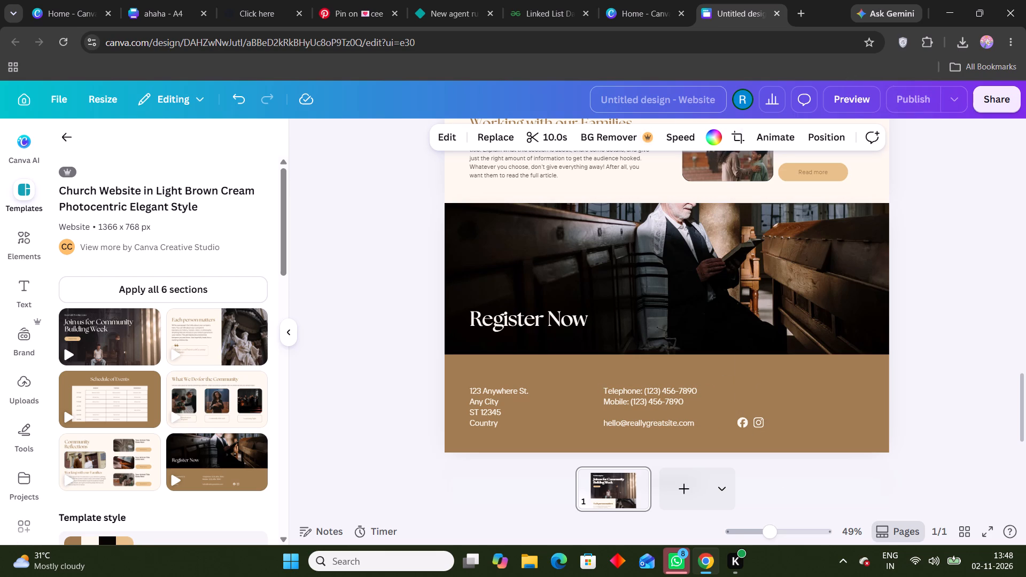
left_click(586, 99)
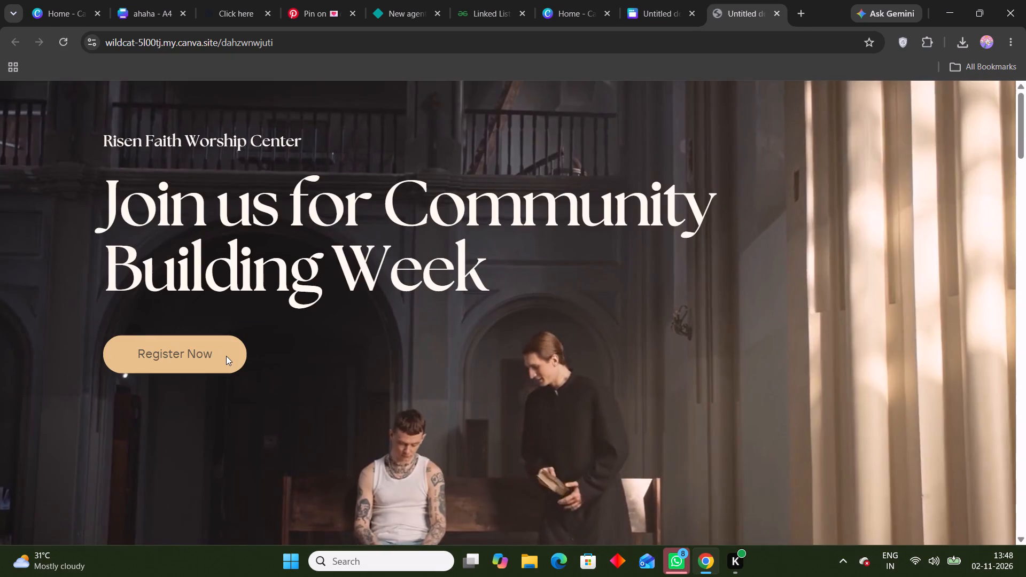
Test the "Register Now" button in the opening section of the published church website.
scroll(226, 356, "down", 3)
scroll(223, 343, "up", 3)
left_click(203, 349)
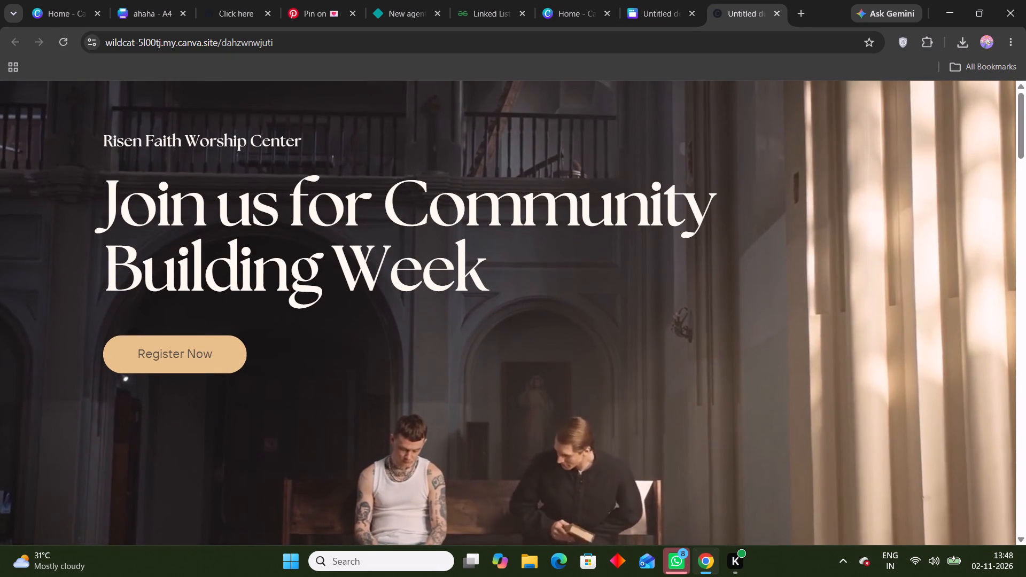
left_click(198, 365)
left_click(152, 356)
left_click(141, 356)
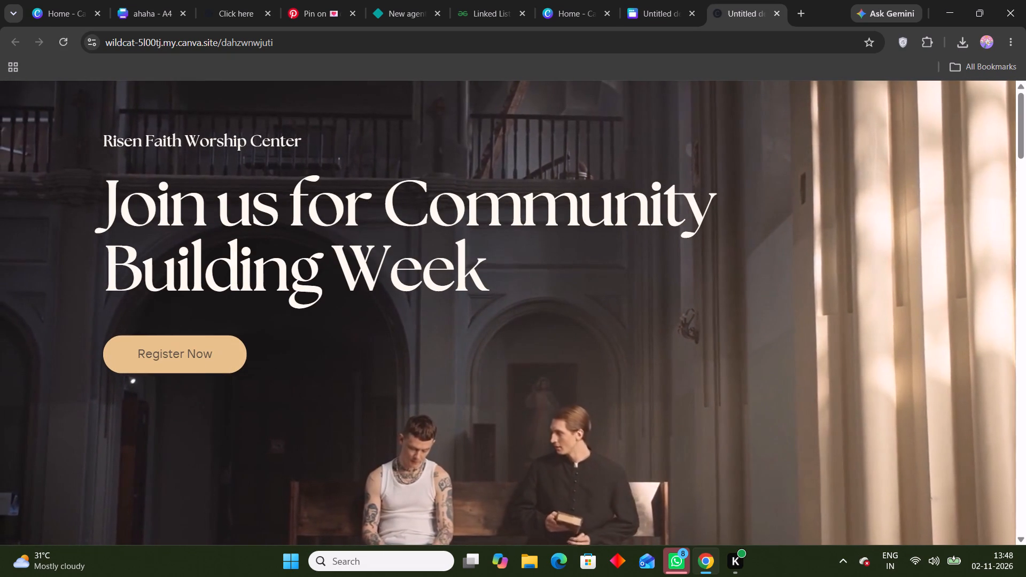
left_click_drag(141, 356, 158, 356)
left_click(158, 356)
Examine the published site from the "Each person matters" section through to the contact details at the end.
scroll(166, 344, "down", 3)
scroll(231, 321, "down", 4)
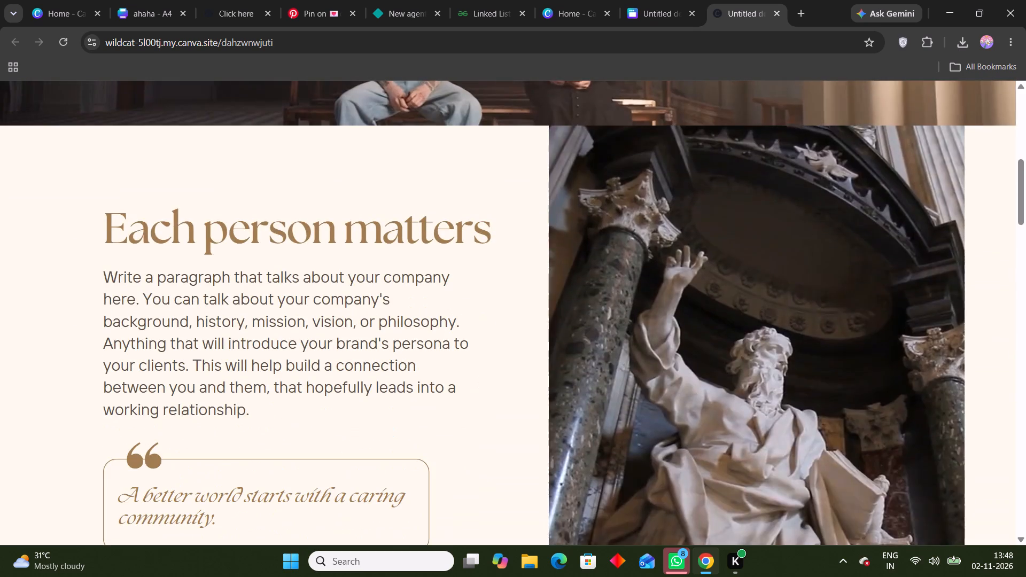
scroll(231, 321, "down", 1)
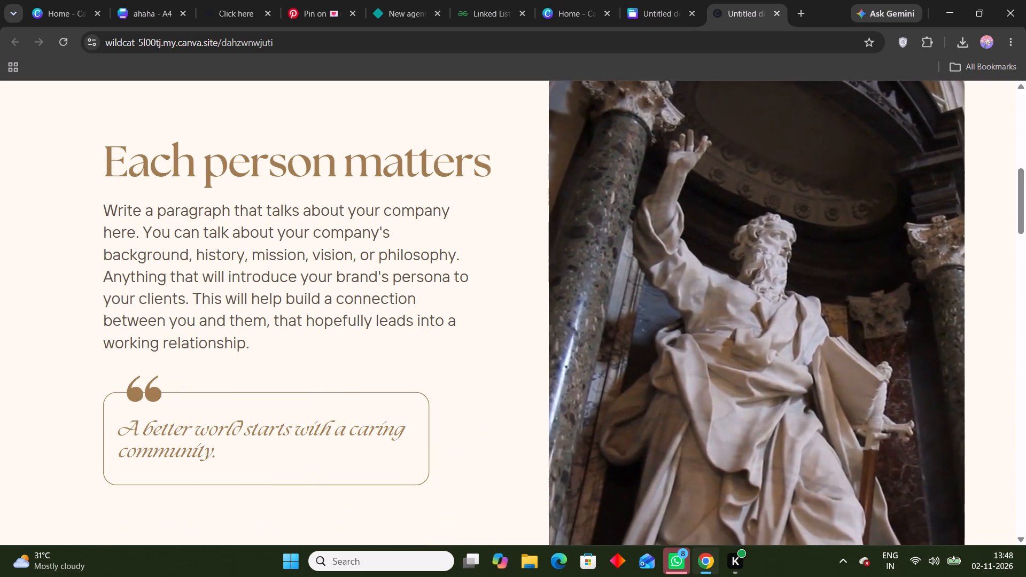
scroll(492, 240, "down", 16)
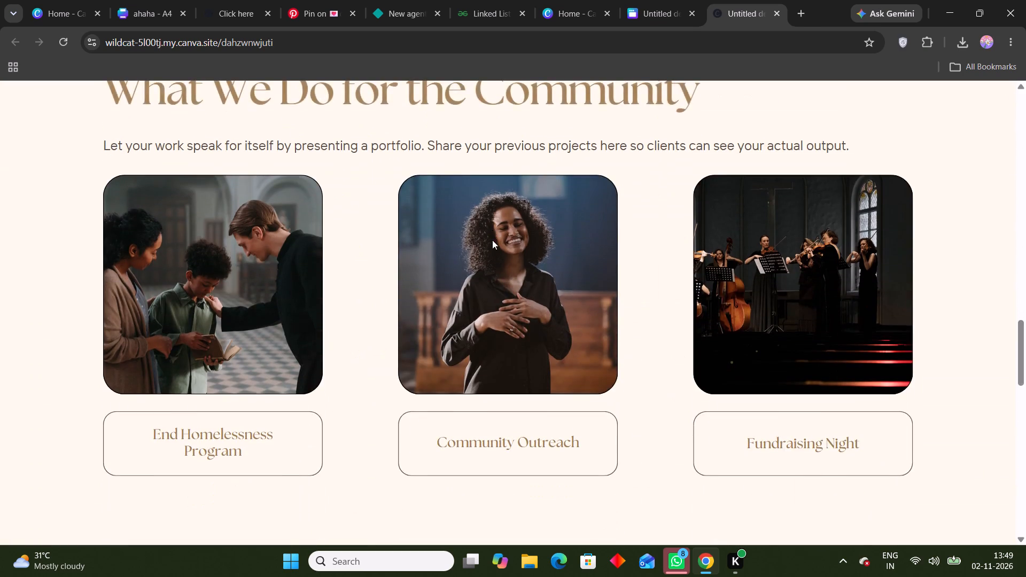
scroll(492, 240, "down", 17)
scroll(492, 240, "down", 5)
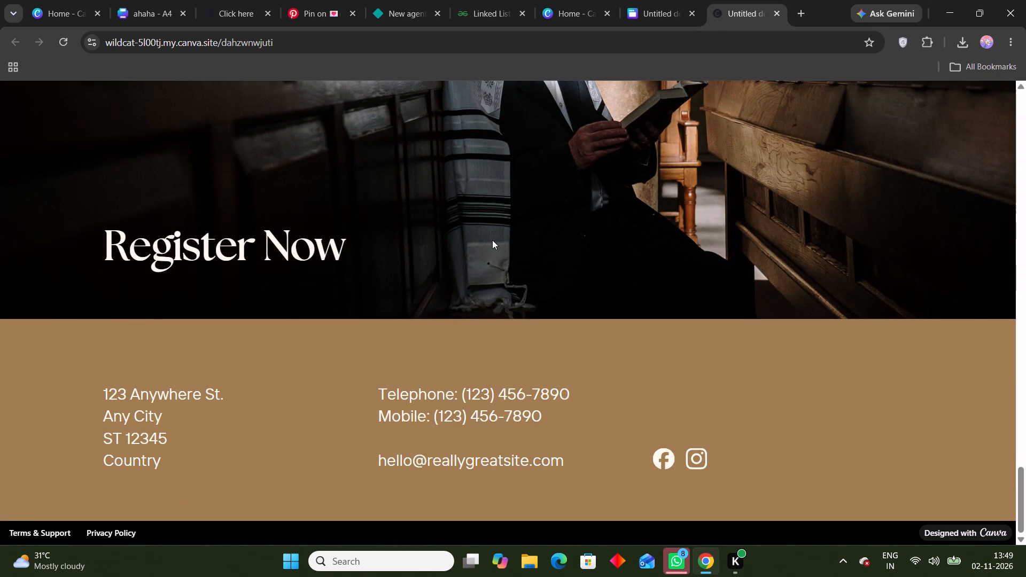
Recheck the published site's "Community Reflections" articles and return to the opening banner.
scroll(492, 240, "up", 5)
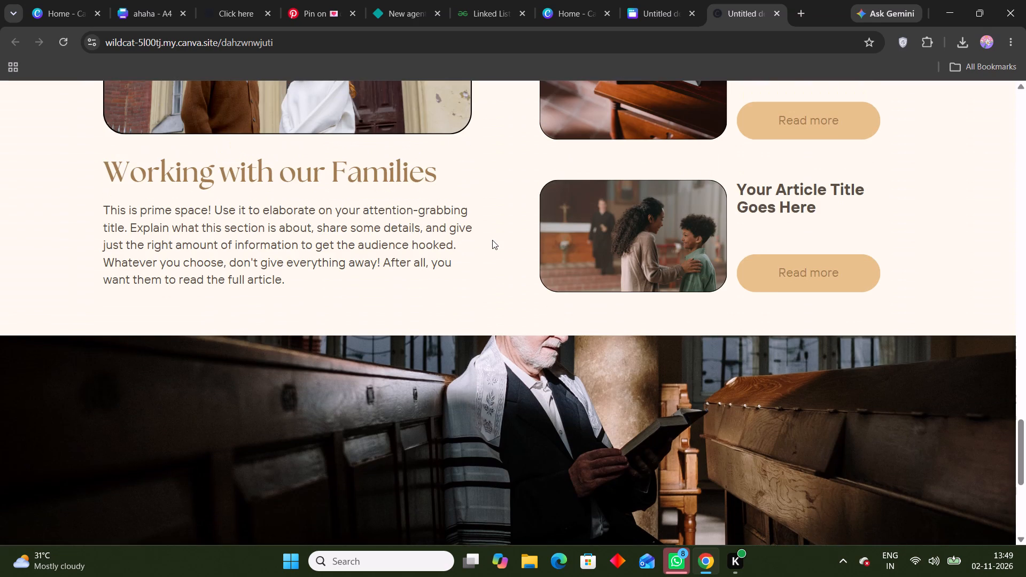
scroll(492, 240, "up", 4)
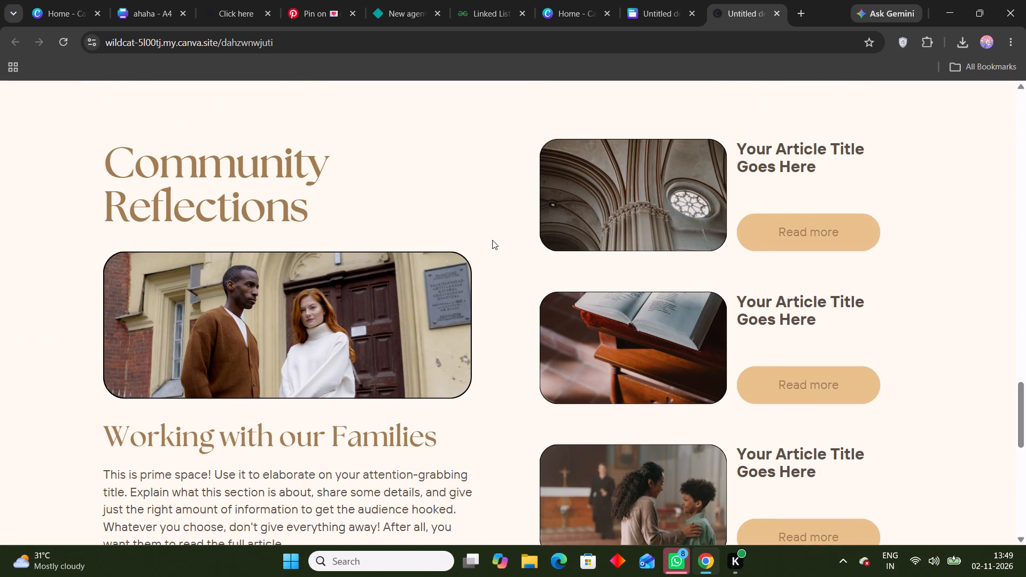
scroll(492, 240, "down", 11)
scroll(492, 240, "up", 9)
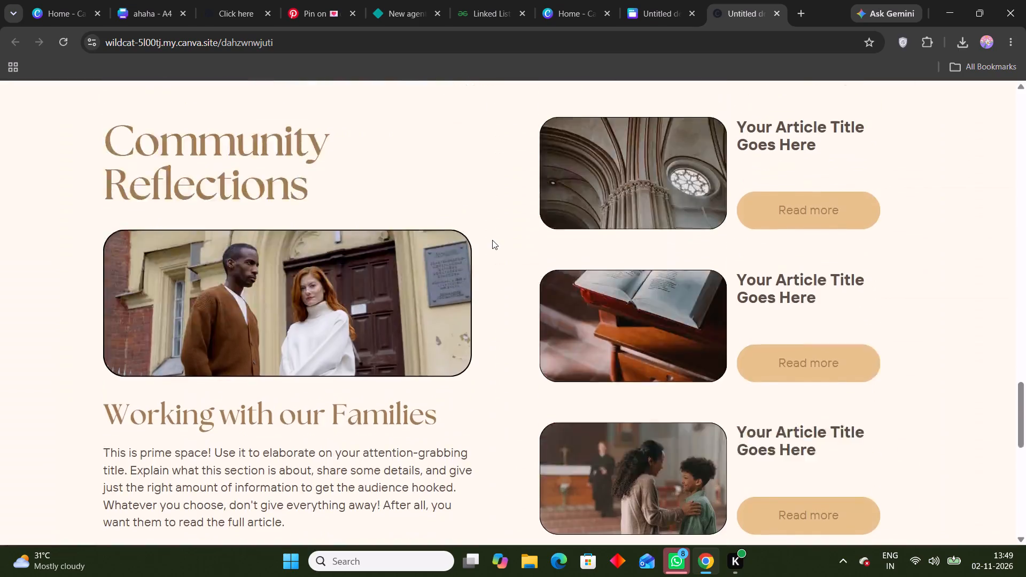
scroll(492, 240, "up", 20)
scroll(492, 240, "up", 9)
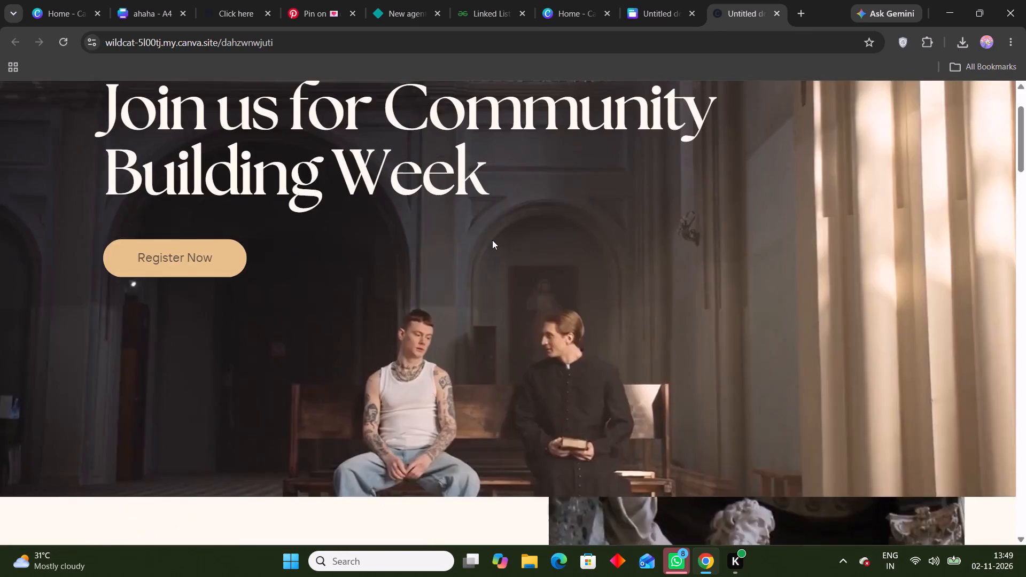
scroll(492, 240, "up", 5)
scroll(492, 240, "down", 1)
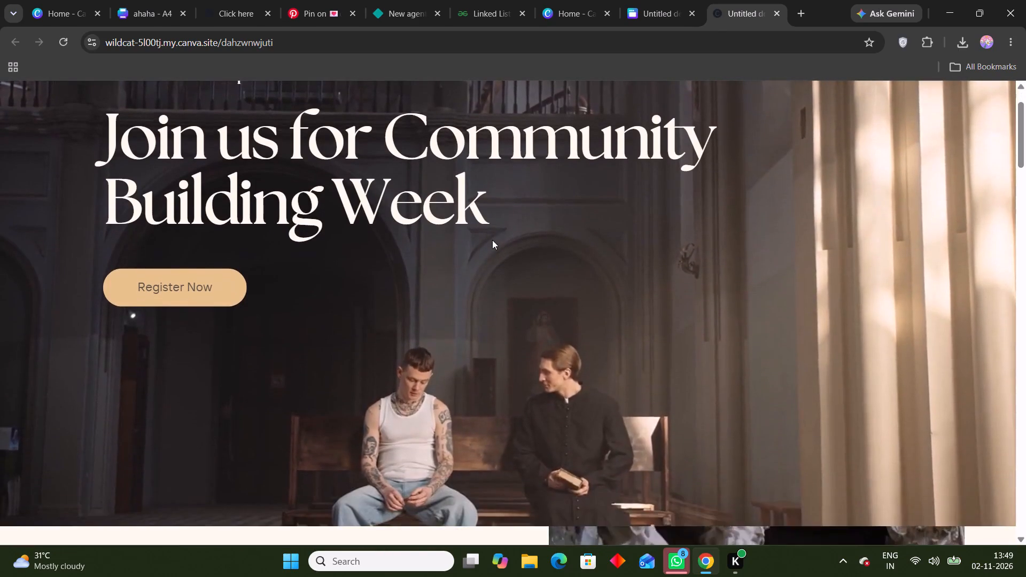
Close the Linked List Data browser tab and return to the Canva home tab with the website design types.
left_click(492, 0)
left_click(603, 0)
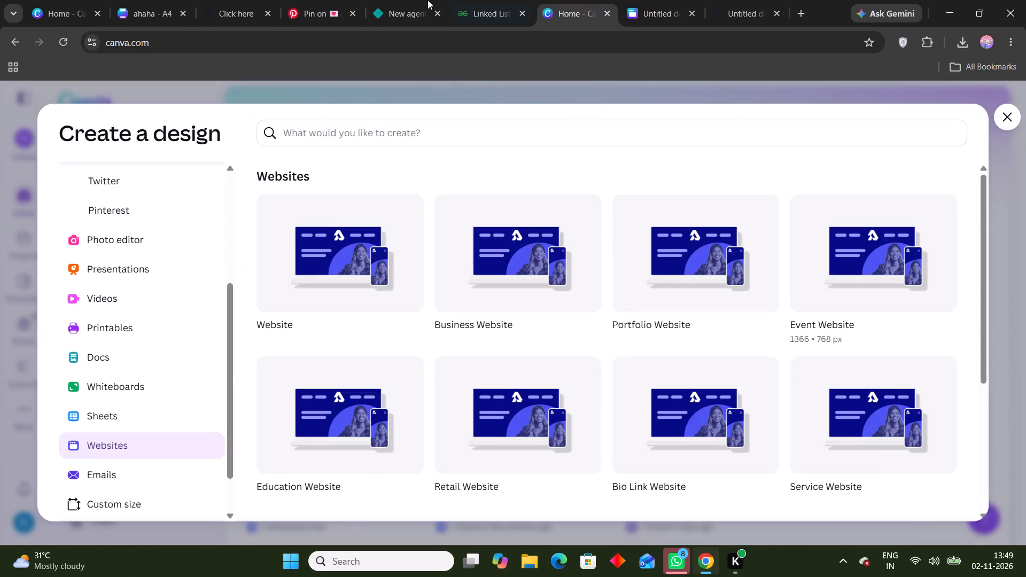
left_click(428, 0)
left_click(519, 0)
left_click(522, 11)
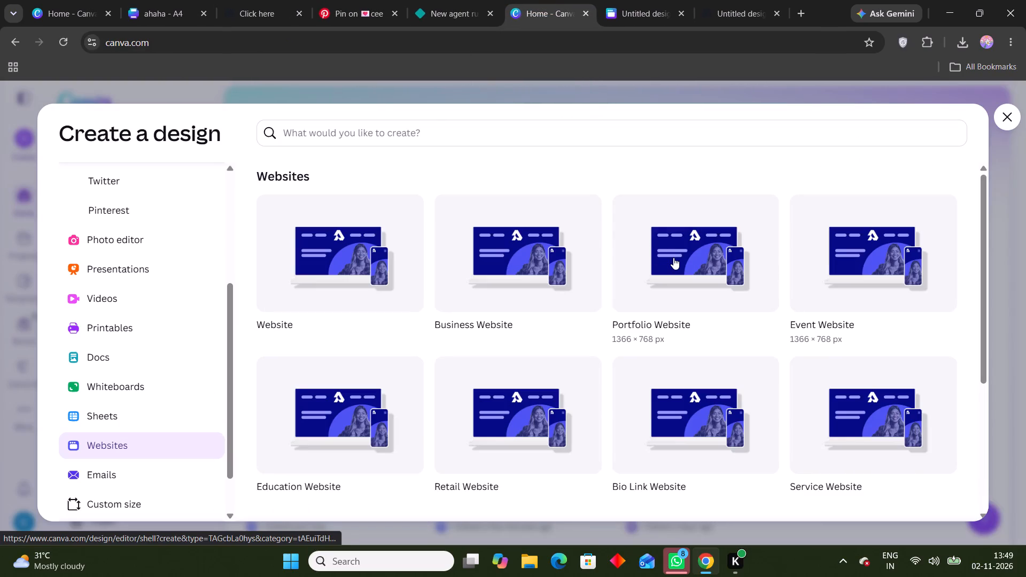
Create a Portfolio Website design and open the pink and blue Modeling Portfolio Website template's details.
left_click(673, 258)
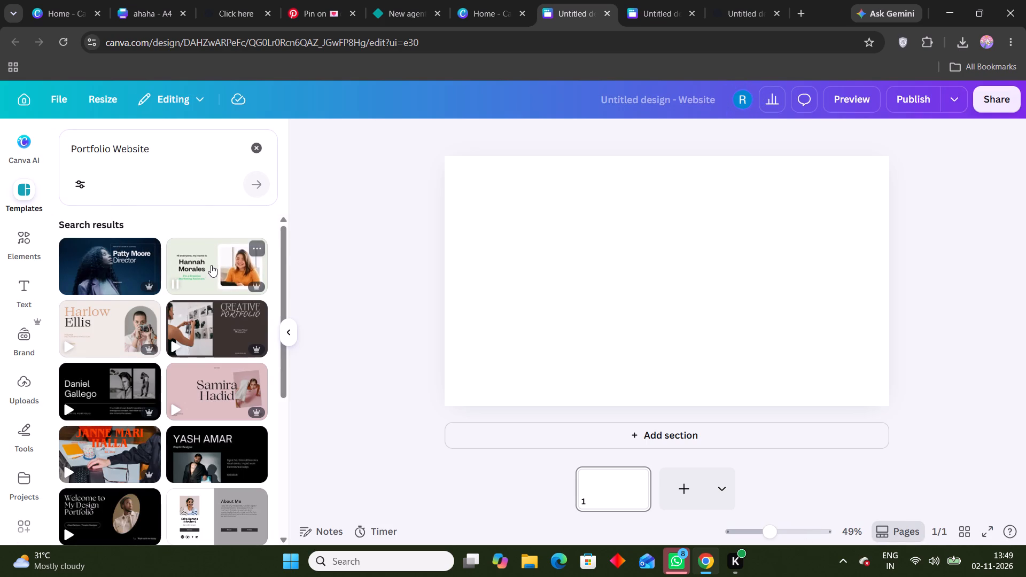
scroll(211, 265, "down", 1)
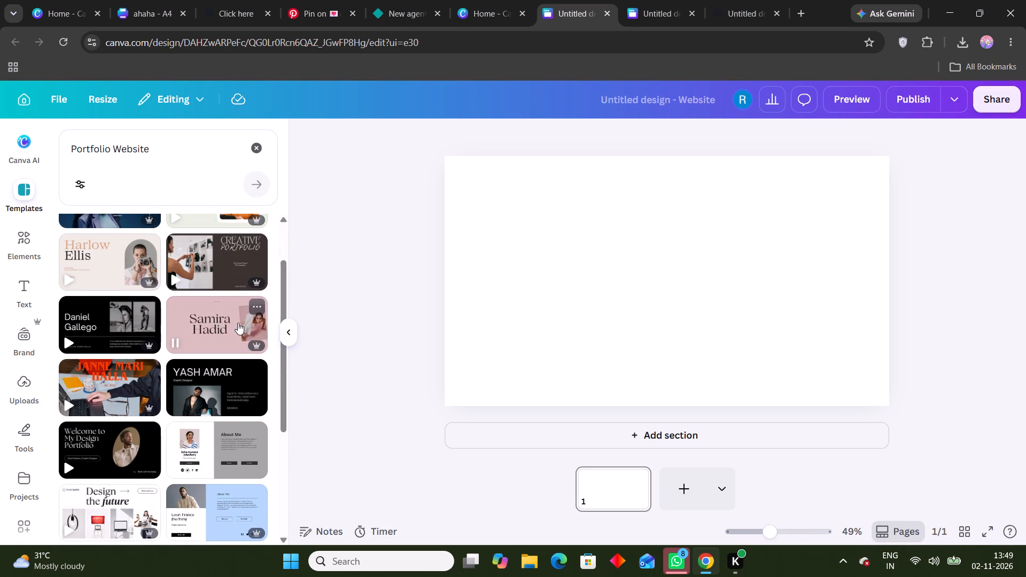
left_click(238, 322)
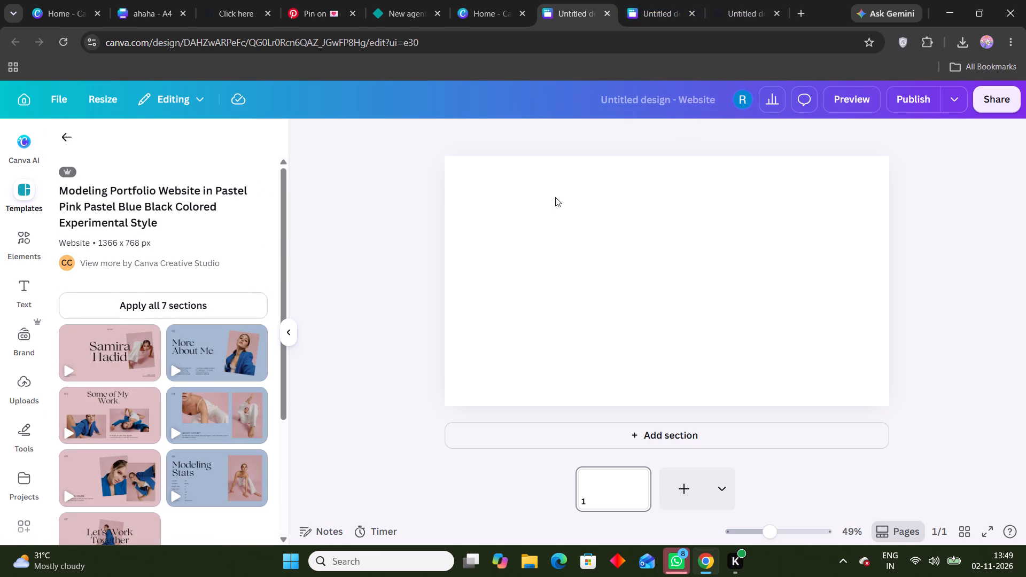
left_click(419, 395)
Go back through the open browser tabs to the first Canva home tab and open the "Click here" website design for editing.
left_click(646, 0)
left_click(716, 0)
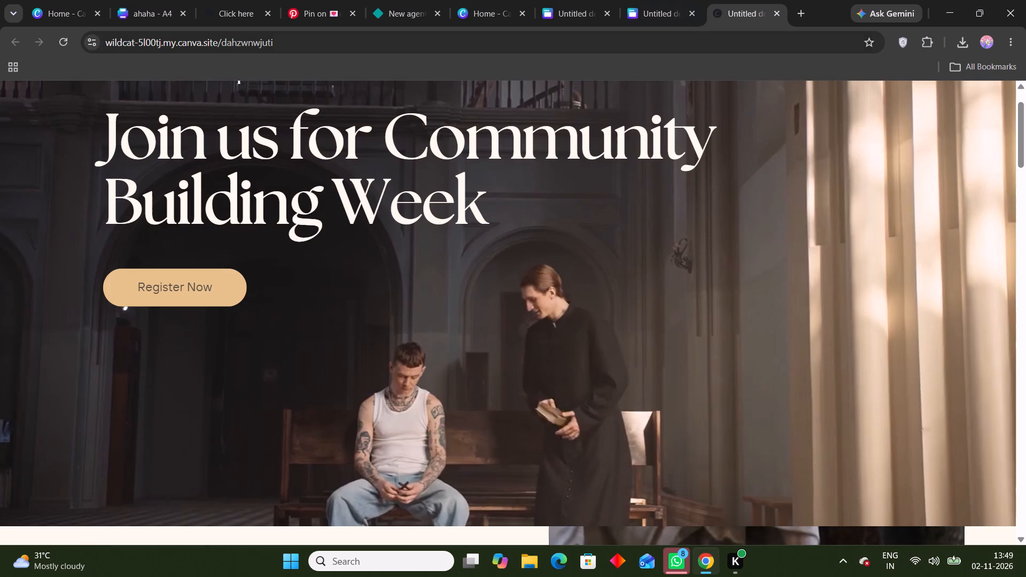
left_click(478, 0)
left_click(305, 0)
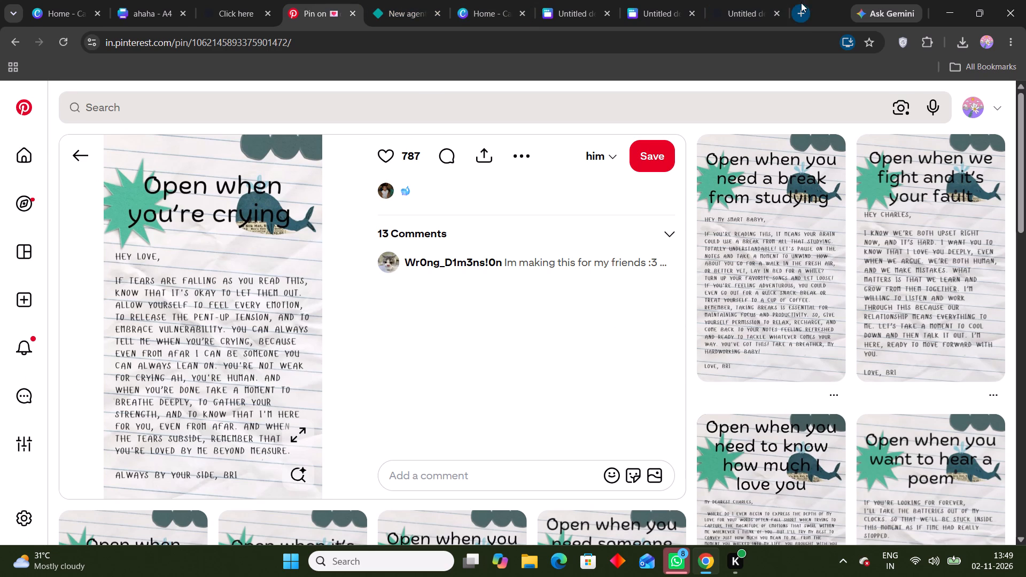
left_click(673, 3)
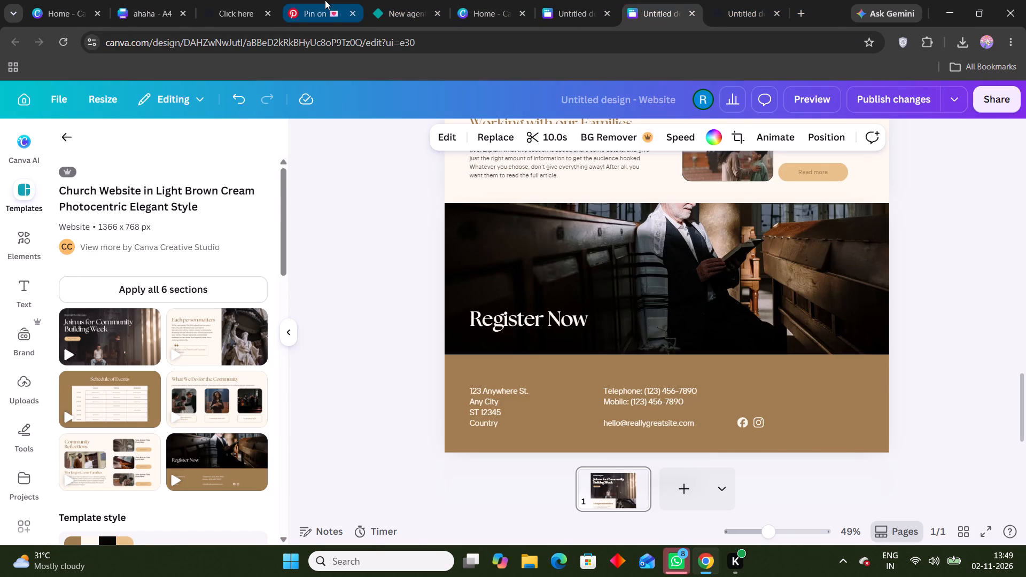
left_click(325, 0)
left_click(153, 0)
left_click(52, 0)
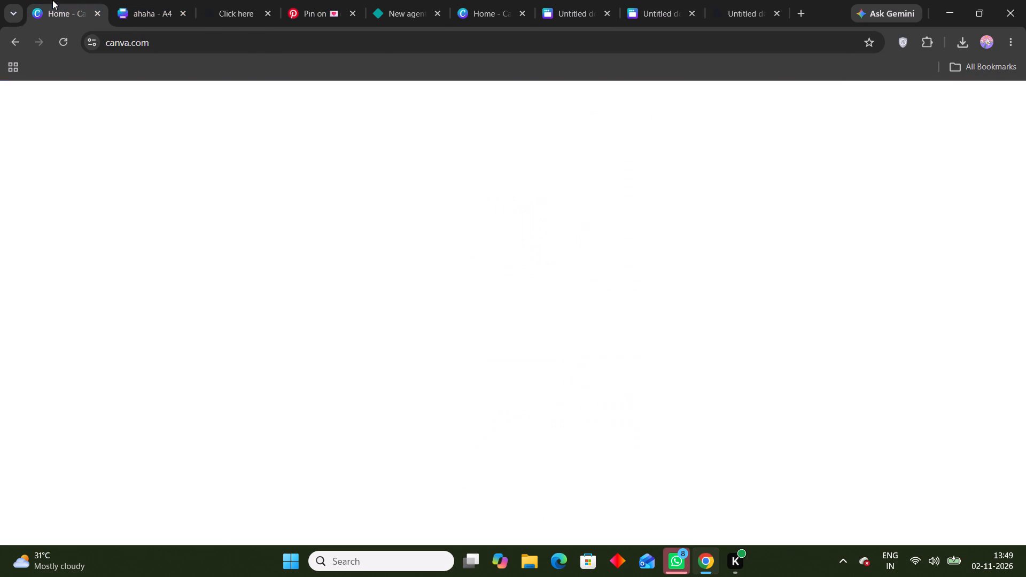
left_click(123, 300)
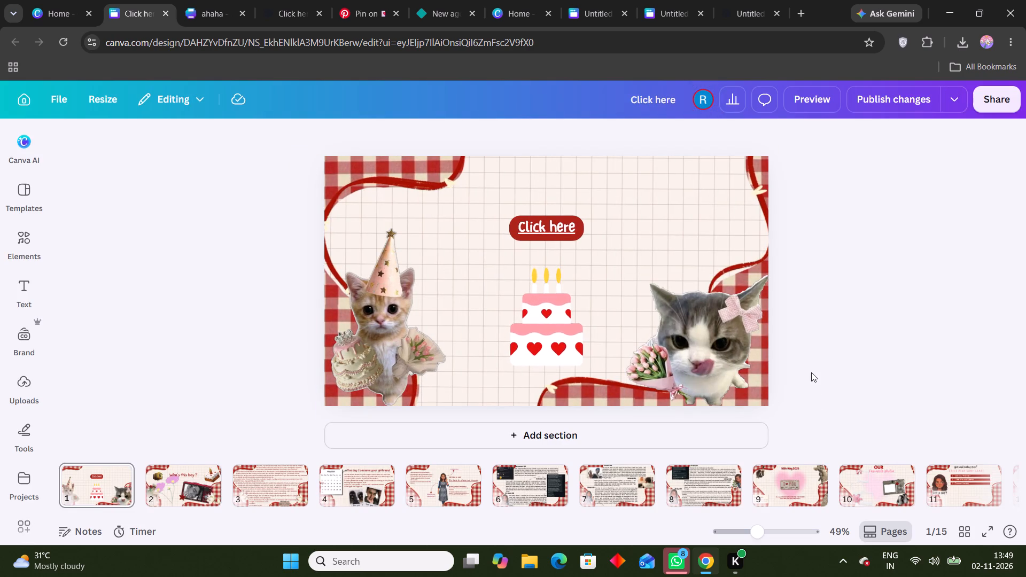
Copy both cats, the cake and the "Click here" button with its text from page 1 of the design.
left_click_drag(811, 372, 301, 163)
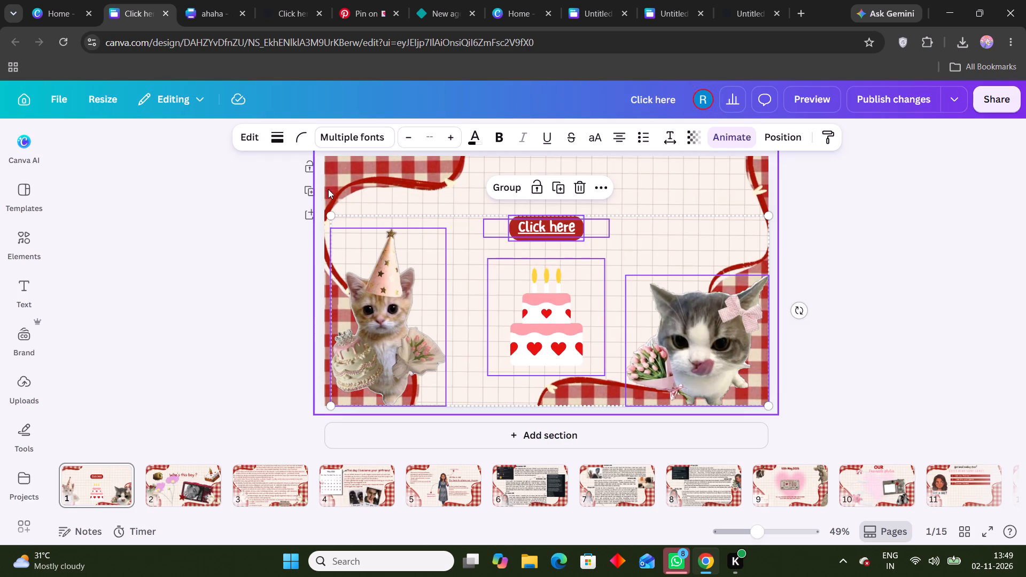
left_click(334, 192)
left_click_drag(263, 187, 846, 412)
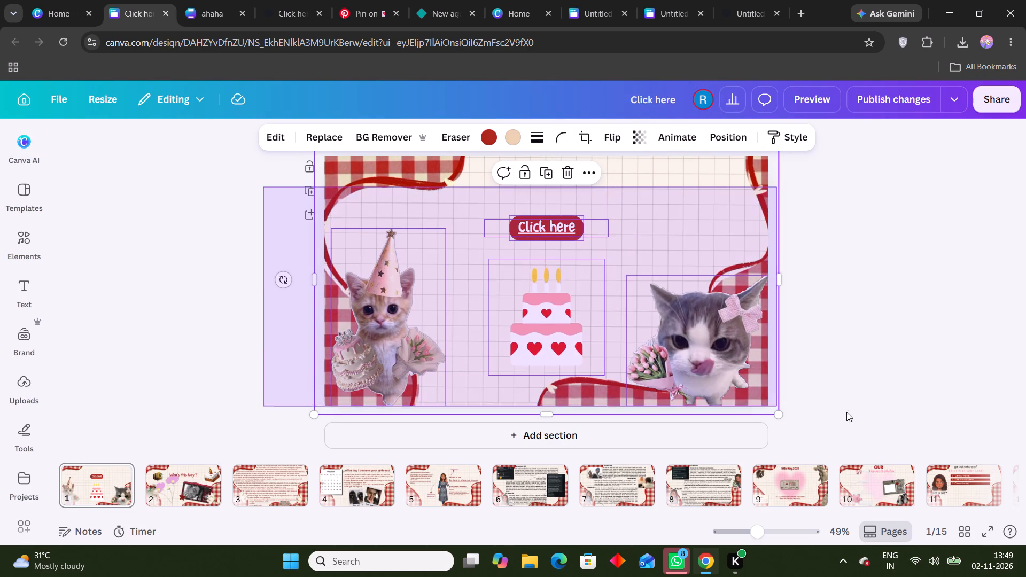
left_click_drag(846, 412, 865, 412)
key("ctrl+c")
key("ctrl+c")
Close the Modeling Portfolio design, Church Website design and published Community Building Week site tabs.
left_click(669, 0)
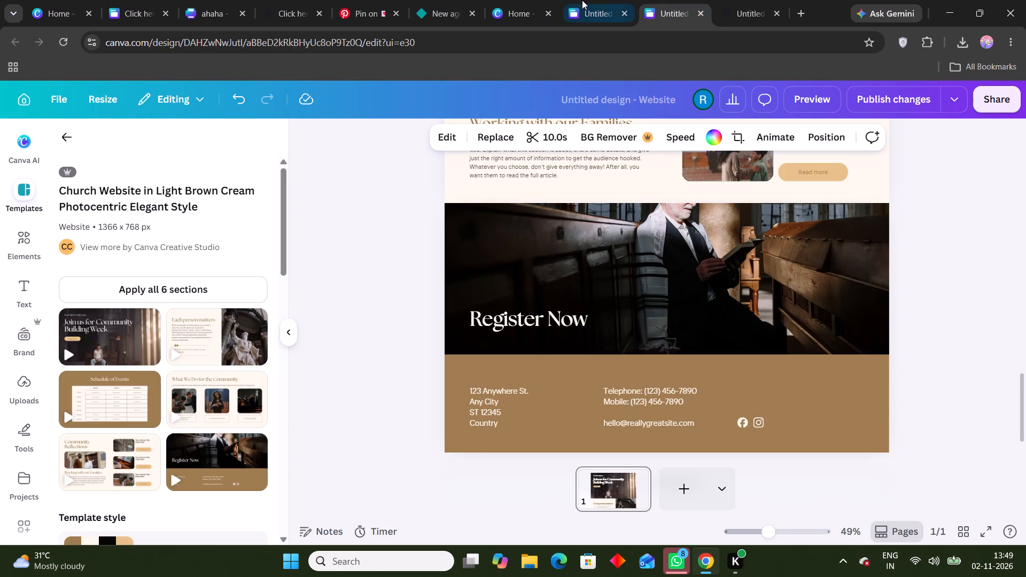
left_click(581, 0)
left_click(601, 0)
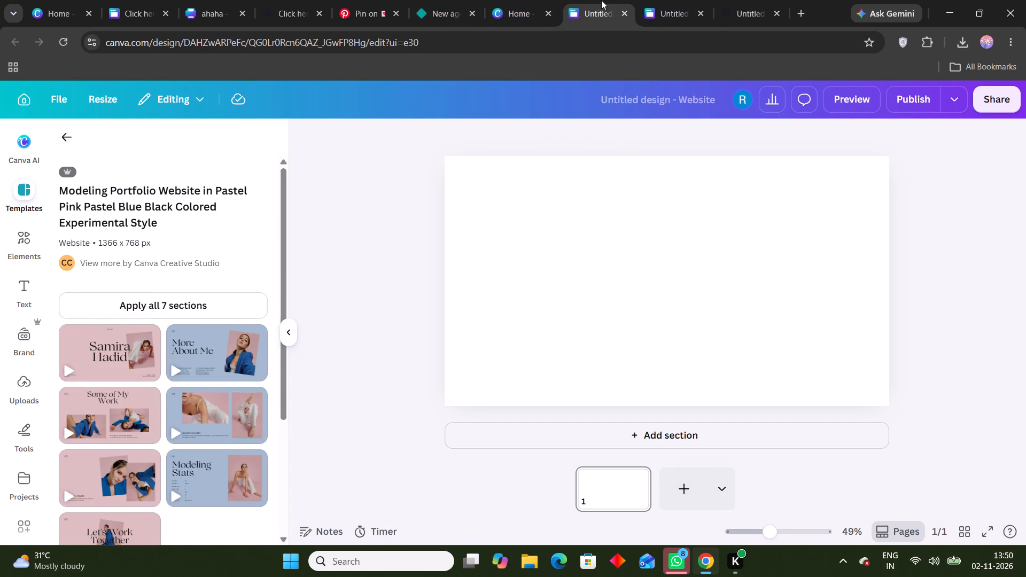
left_click(655, 0)
left_click(627, 7)
left_click(625, 9)
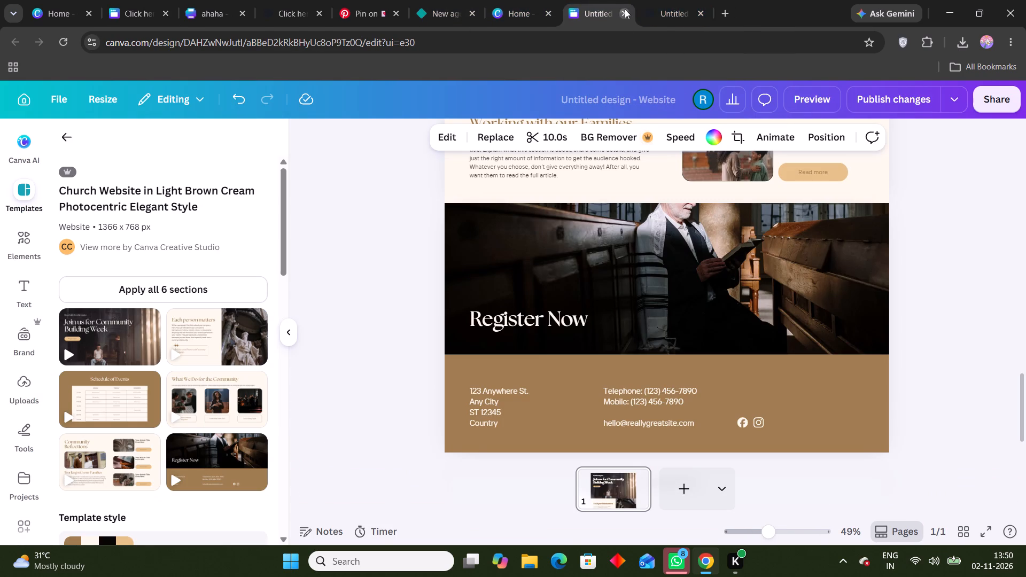
double_click(785, 17)
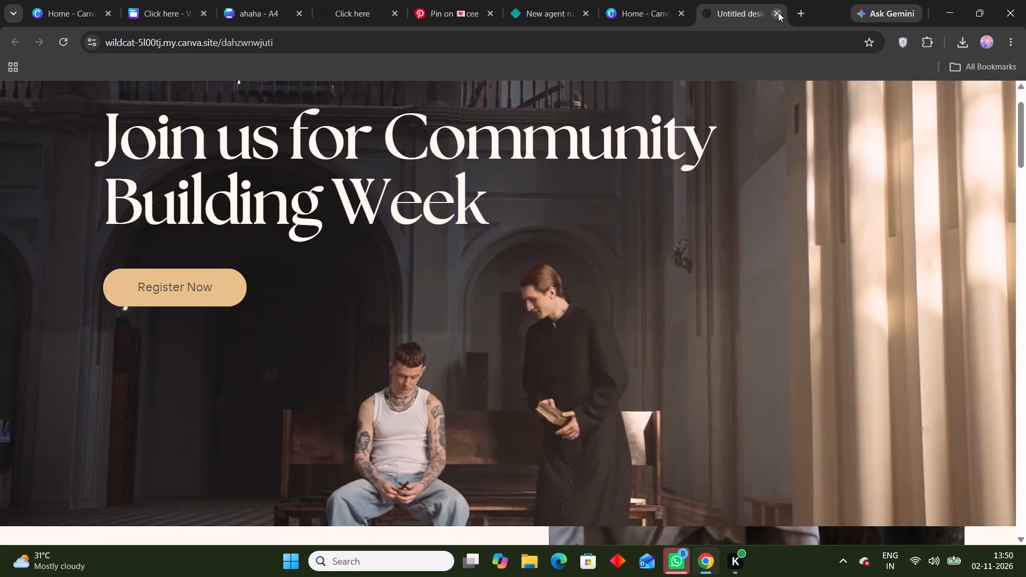
left_click(778, 12)
Create a new blank website design and paste the copied cats, cake and "Click here" button onto its page.
left_click(360, 233)
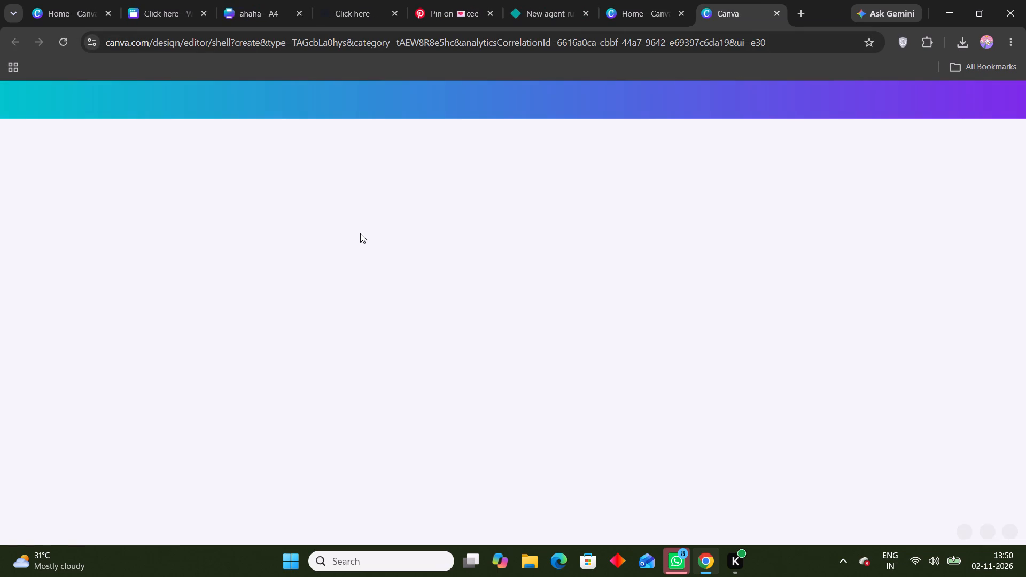
key("ctrl+v")
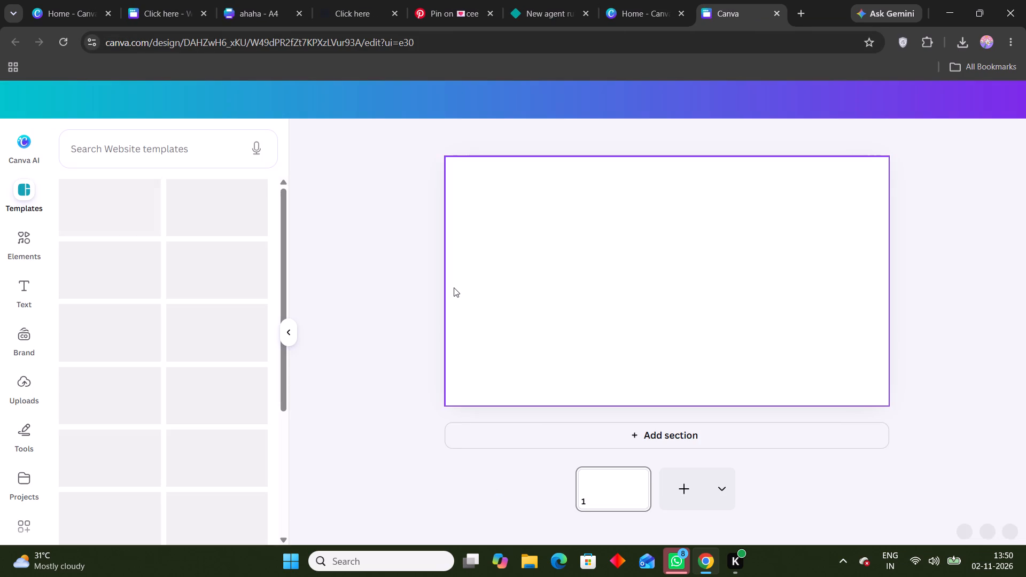
left_click(402, 355)
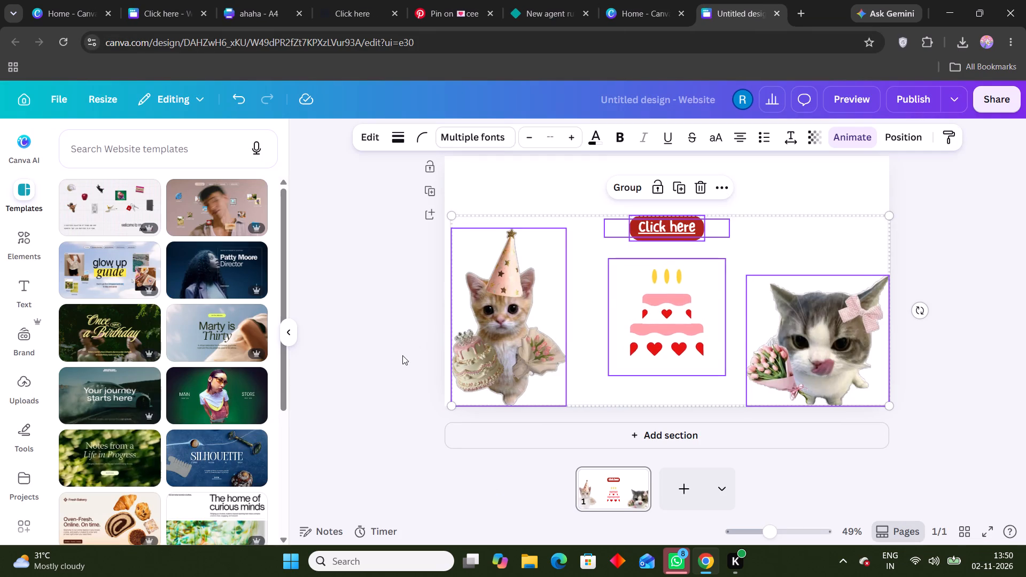
left_click(406, 267)
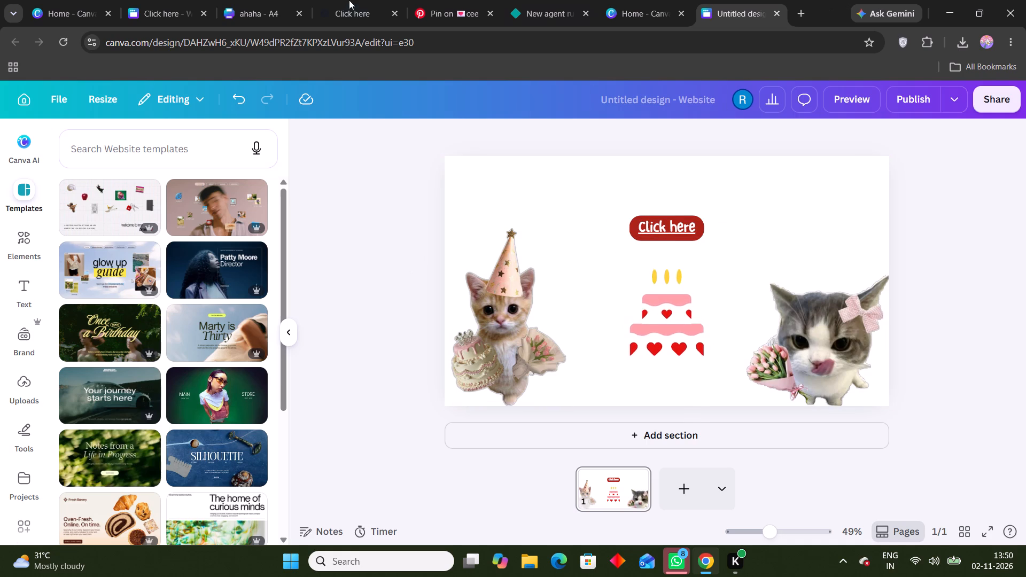
Search Pinterest for "background" and copy the image of the dark red and beige gingham pin.
left_click(517, 0)
left_click(475, 0)
left_click(471, 108)
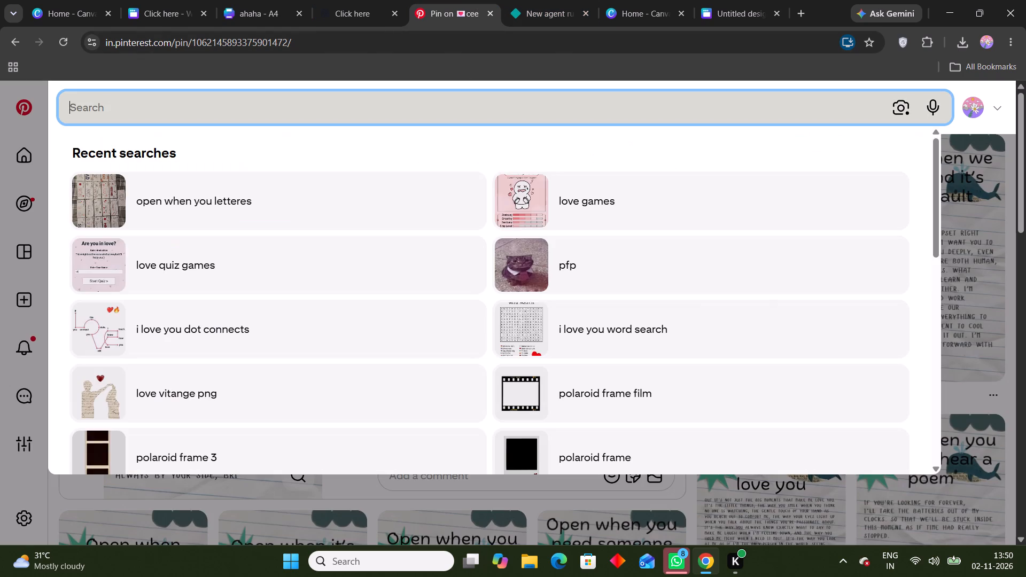
type("background")
key("Return")
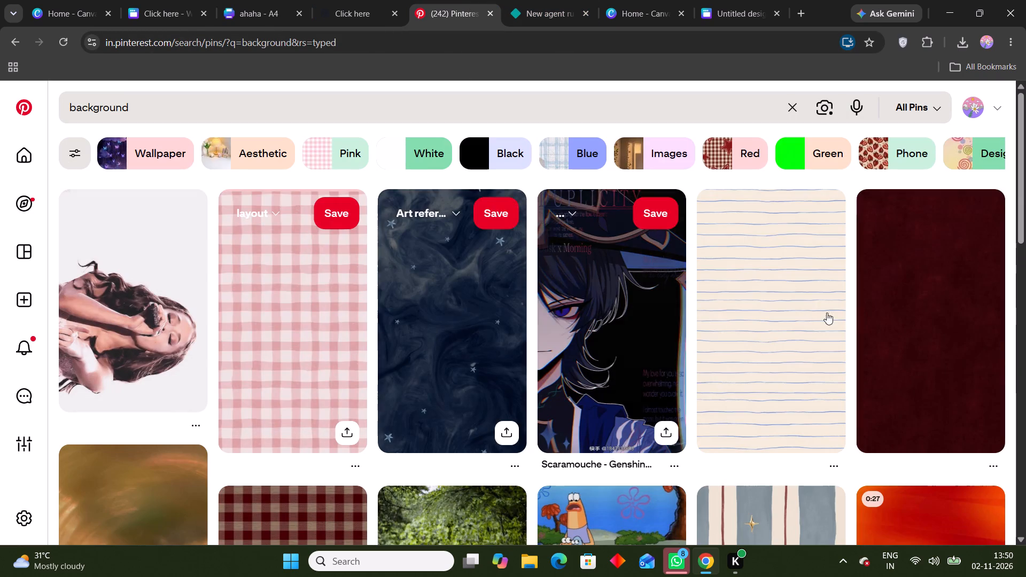
scroll(994, 316, "down", 3)
scroll(368, 327, "down", 1)
scroll(320, 361, "down", 2)
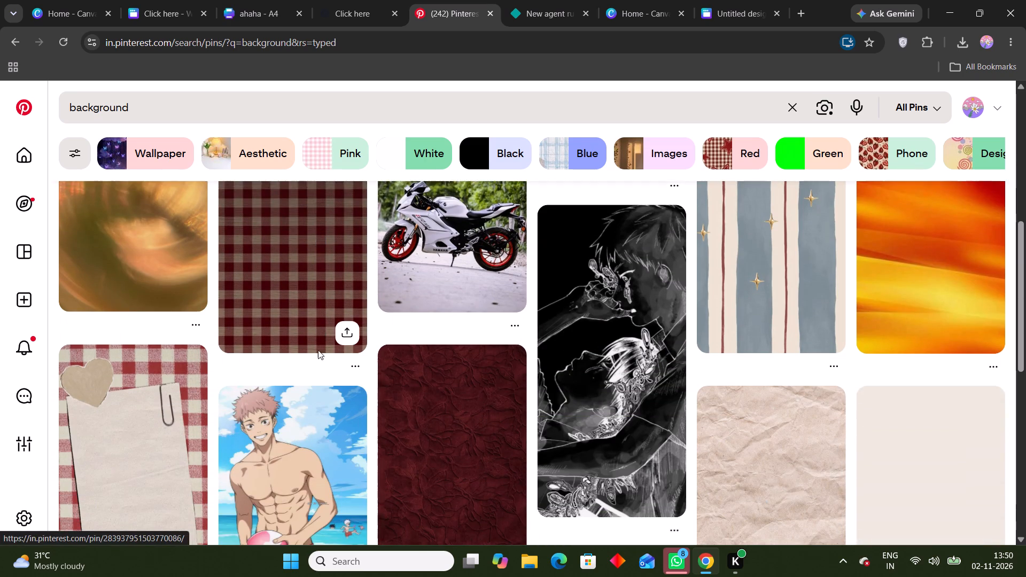
left_click(312, 255)
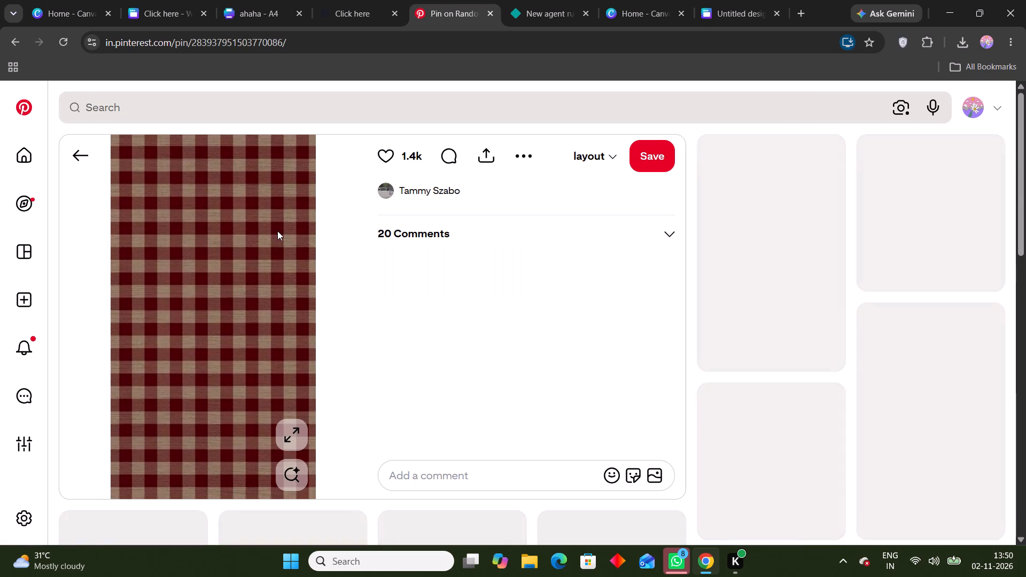
right_click(277, 231)
left_click(335, 288)
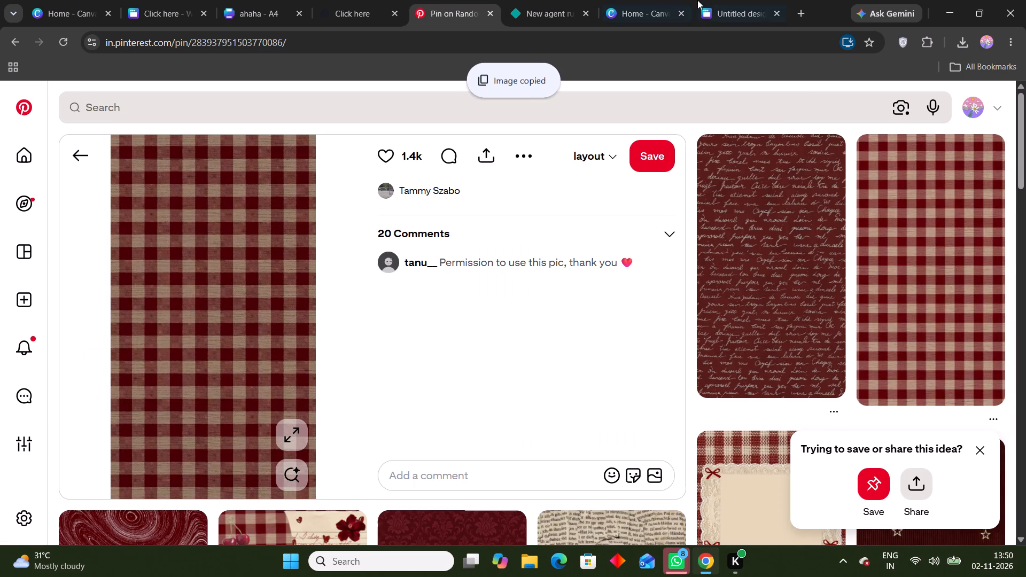
Paste the gingham image onto the page of the new untitled website design.
left_click(697, 0)
left_click_drag(563, 178, 563, 184)
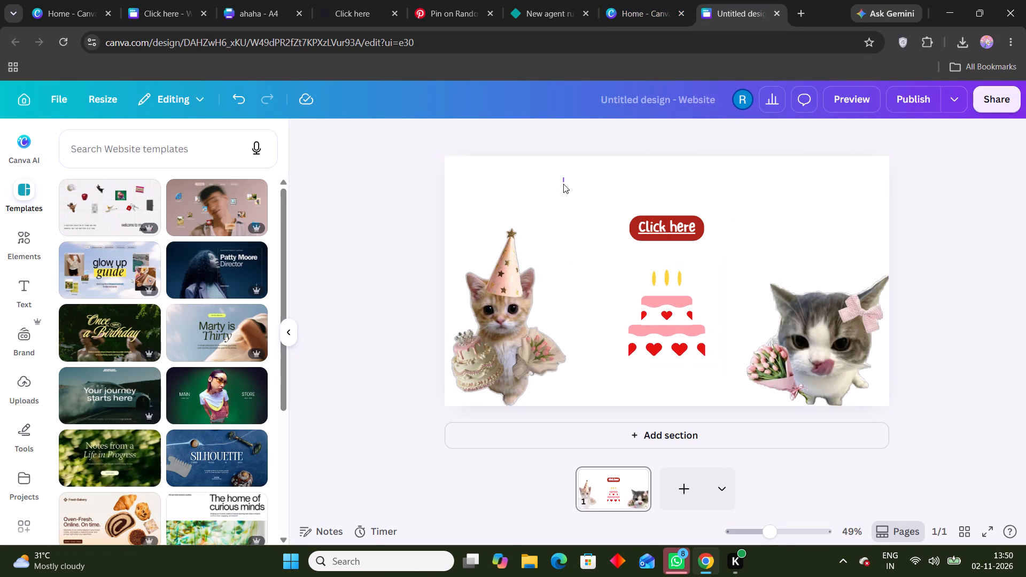
left_click_drag(563, 184, 562, 189)
key("ctrl+v")
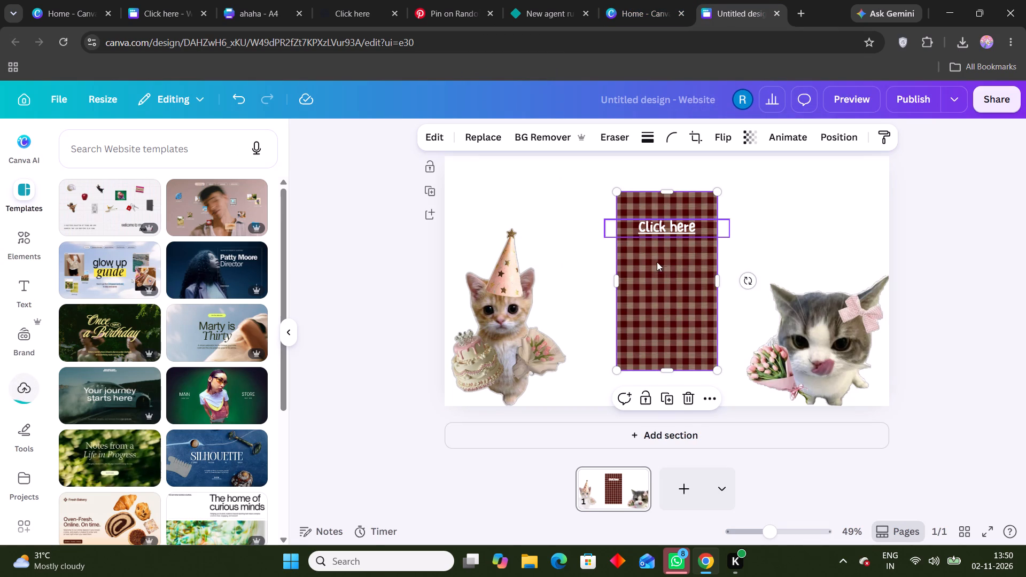
Rotate the gingham image to 90 degrees and enlarge it to cover the whole page.
left_click_drag(746, 285, 747, 286)
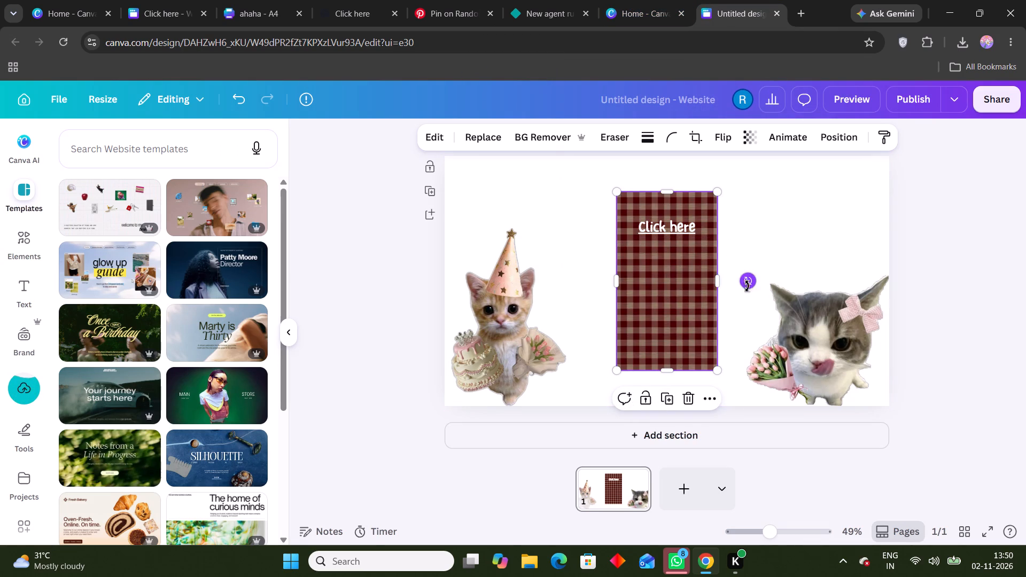
left_click_drag(747, 286, 661, 369)
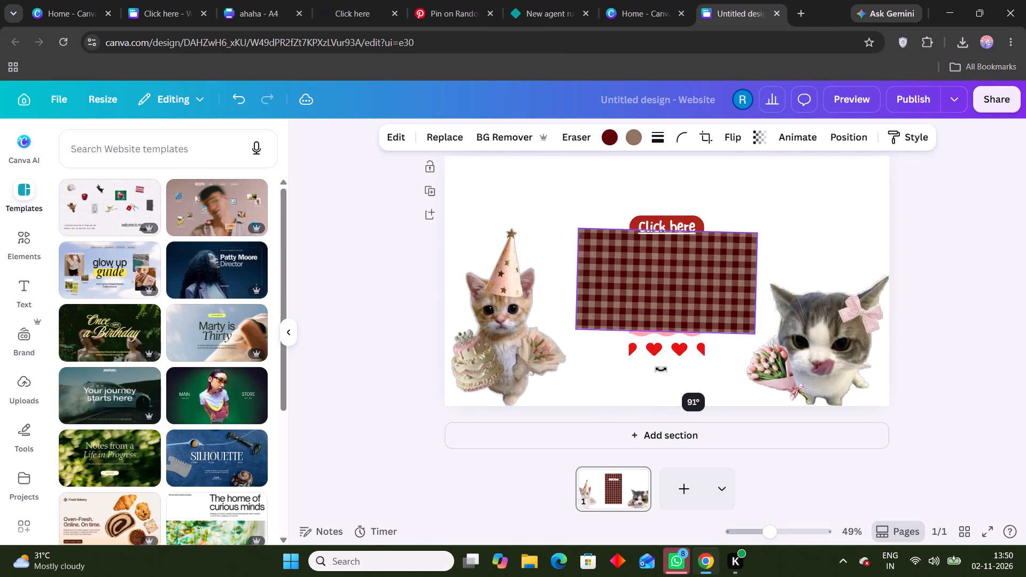
left_click_drag(661, 369, 662, 369)
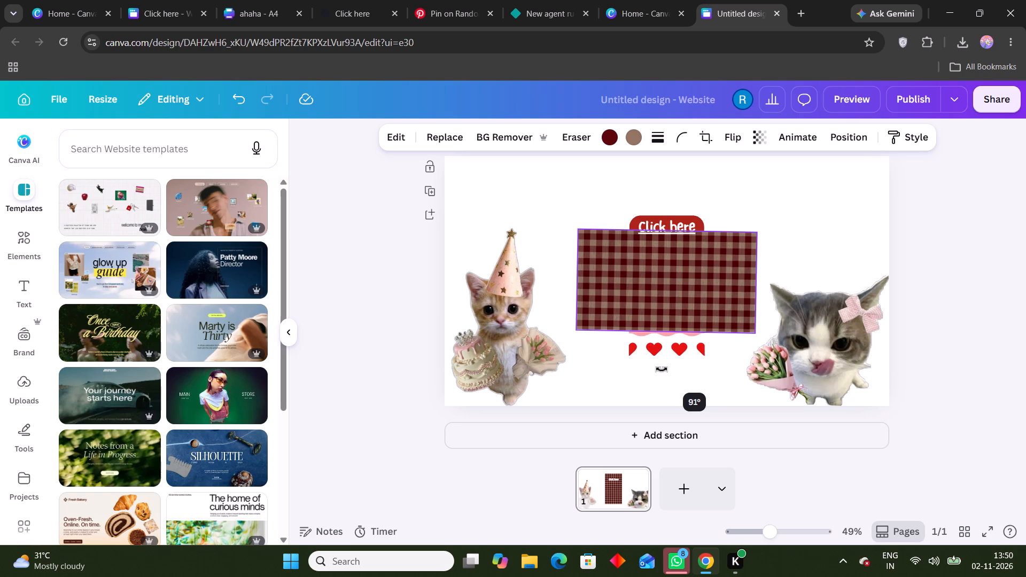
left_click_drag(662, 369, 663, 370)
type("90")
right_click(723, 282)
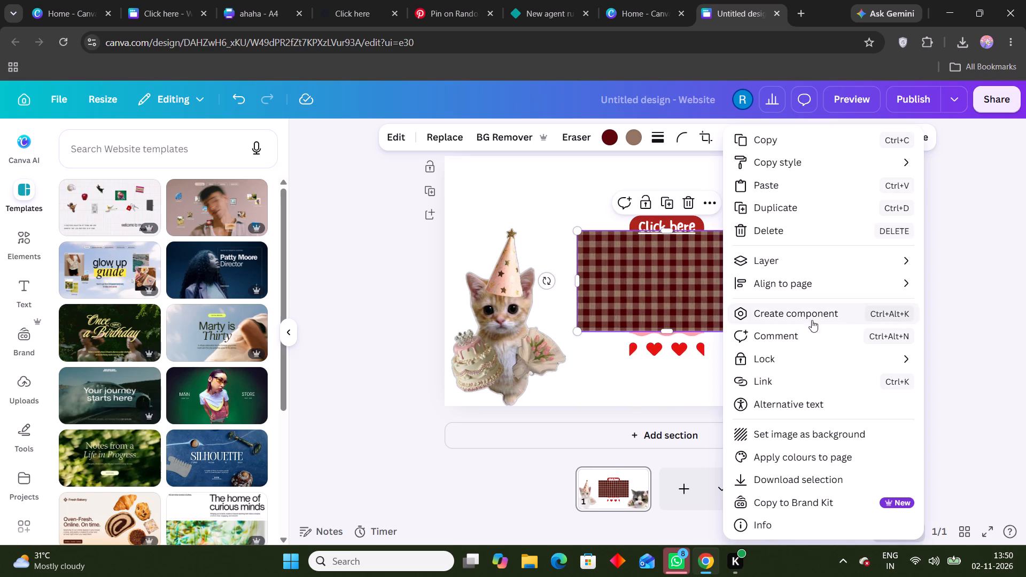
left_click(578, 329)
left_click_drag(578, 330, 448, 417)
left_click_drag(757, 234, 876, 163)
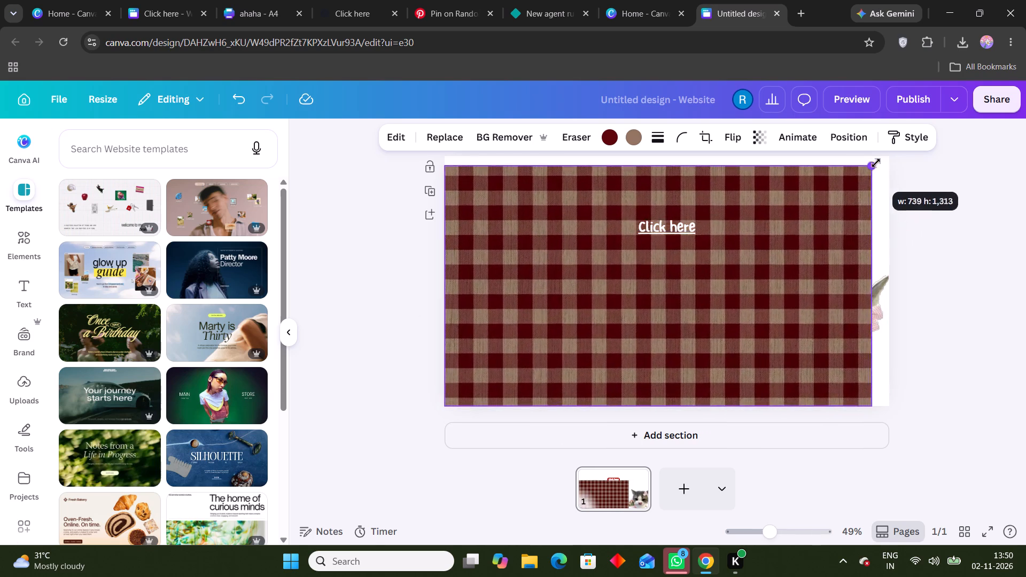
left_click_drag(876, 163, 889, 153)
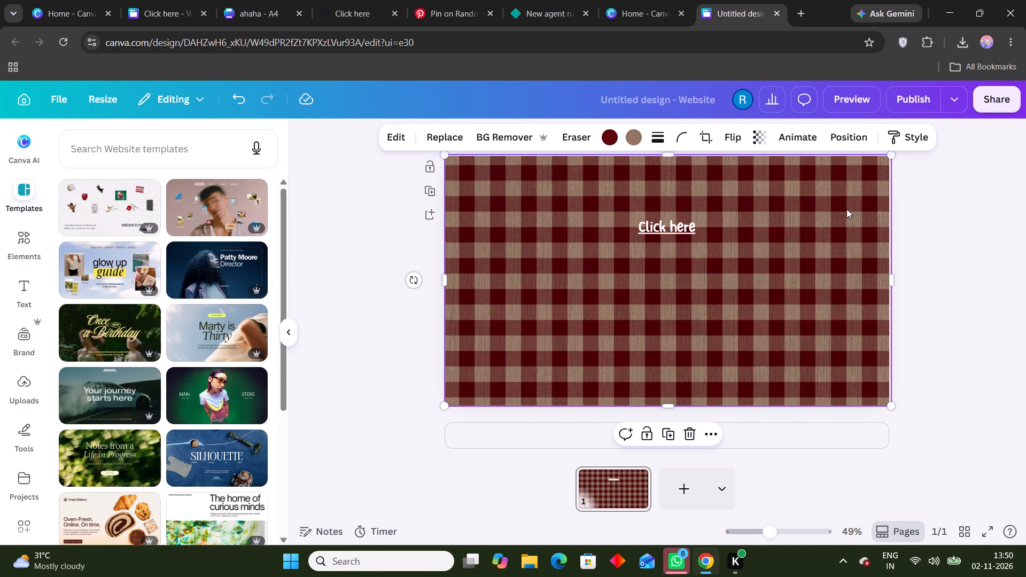
Send the gingham image to the back, behind the cats, cake and "Click here" button.
right_click(846, 209)
scroll(734, 339, "down", 2)
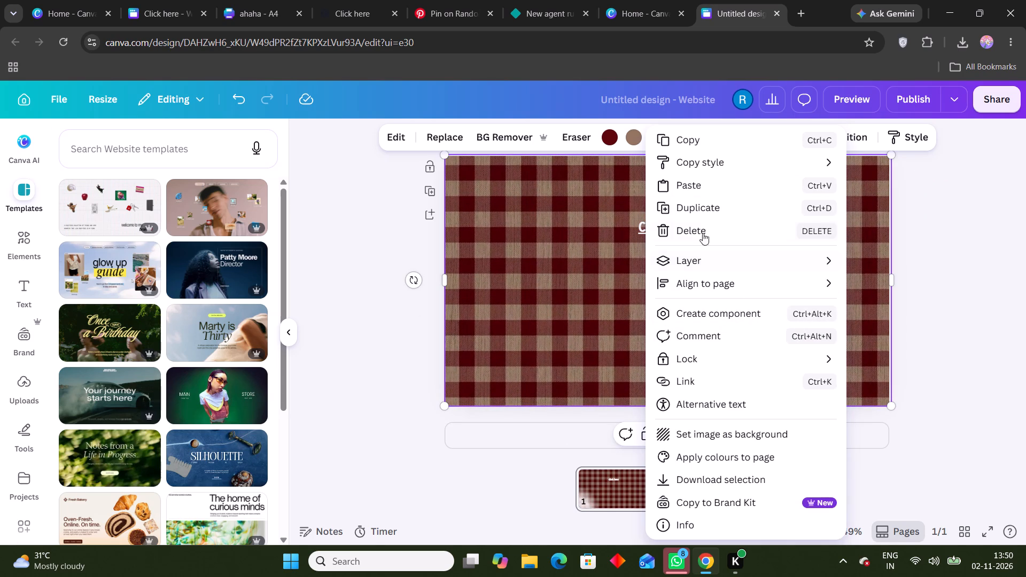
left_click(713, 267)
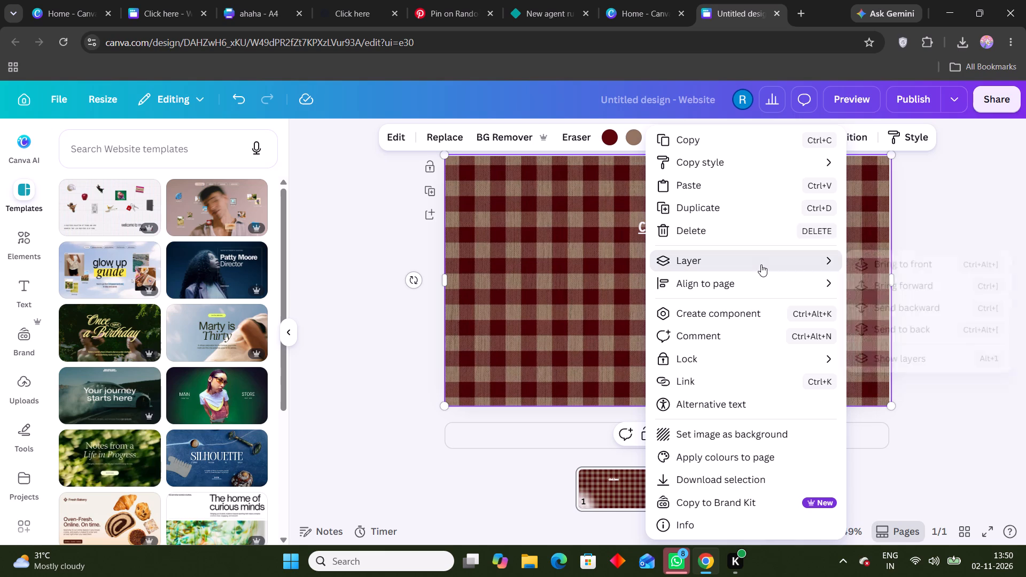
left_click(914, 325)
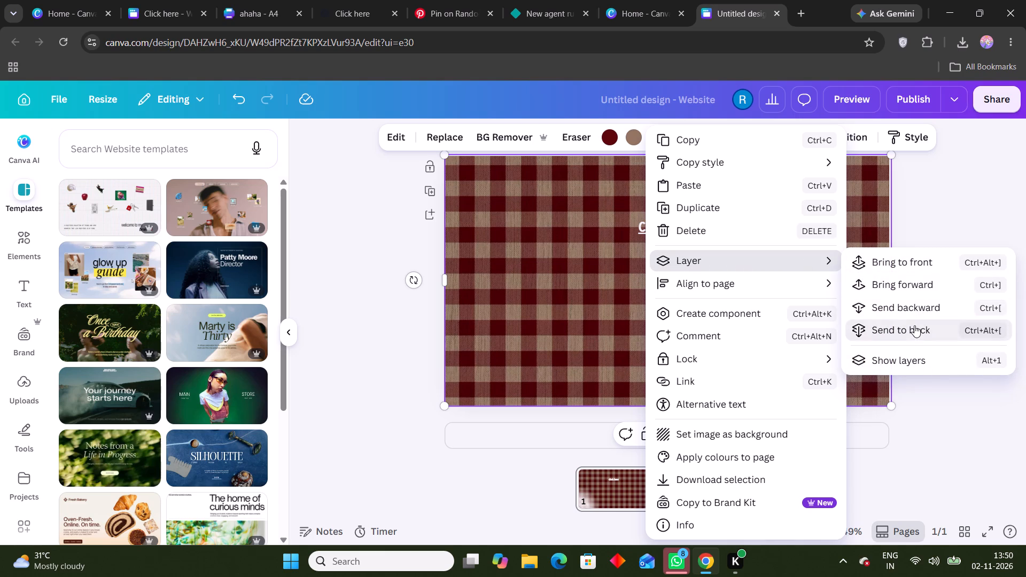
left_click(954, 235)
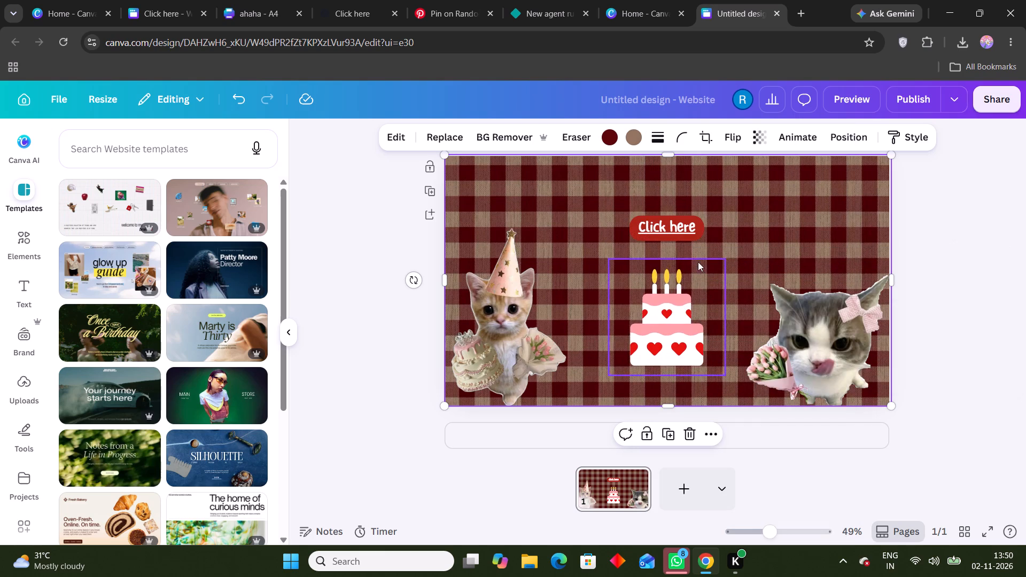
left_click(693, 229)
left_click(946, 209)
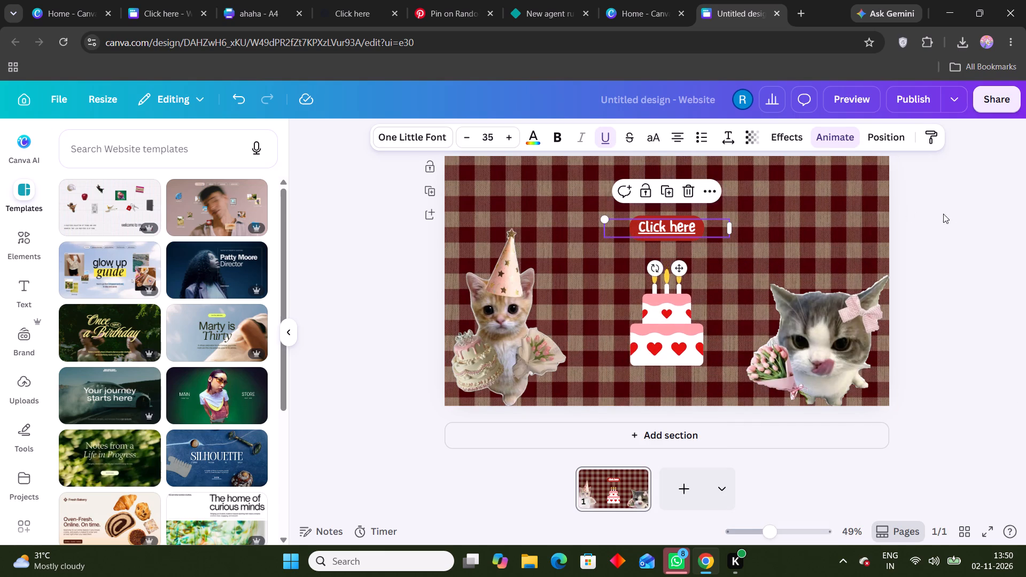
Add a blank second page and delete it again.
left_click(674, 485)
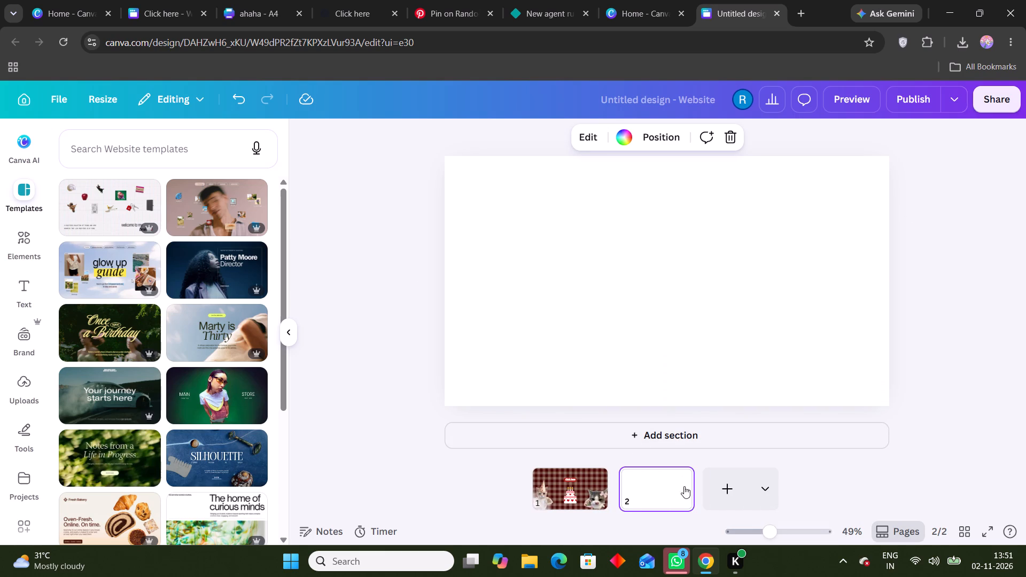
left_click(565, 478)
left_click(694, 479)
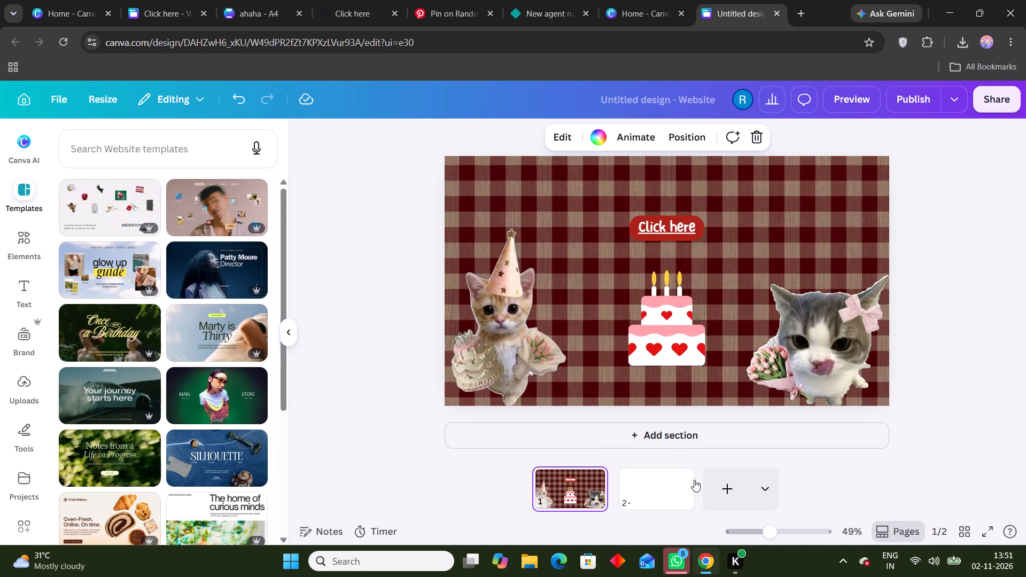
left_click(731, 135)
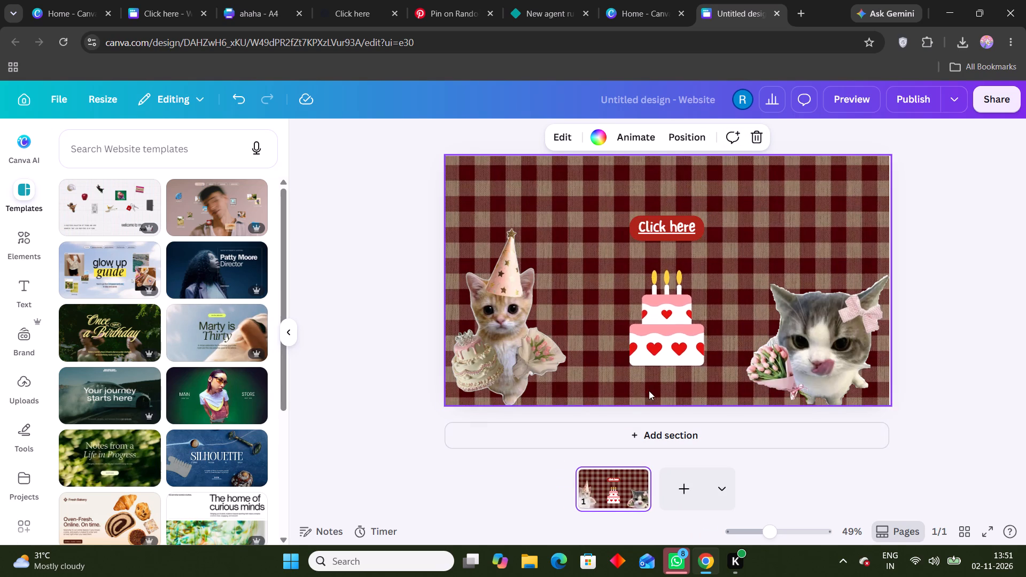
Duplicate page 1 with its gingham background and elements.
key("ctrl+d")
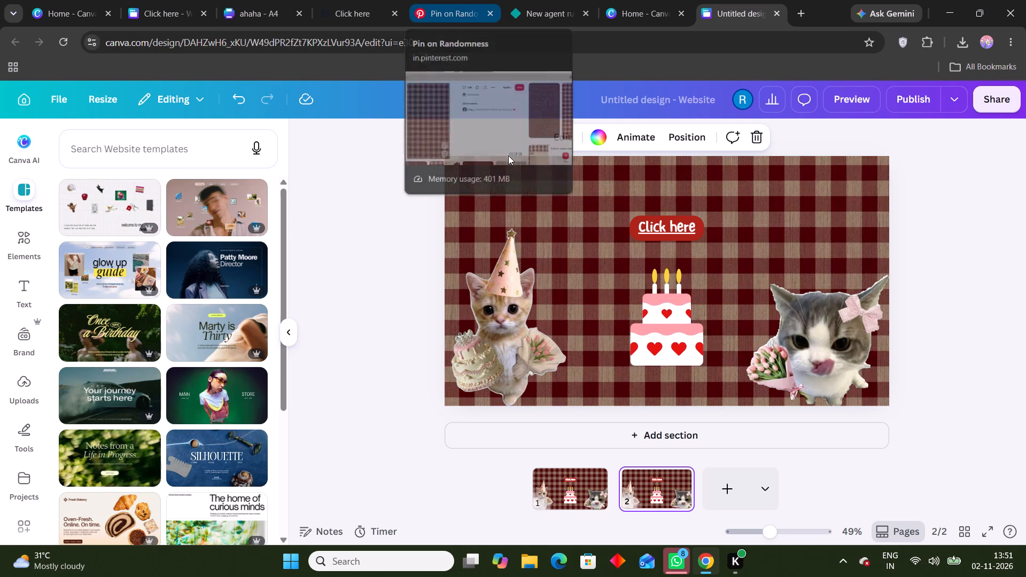
Delete the cat with the party hat from page 2.
left_click(510, 316)
left_click(534, 201)
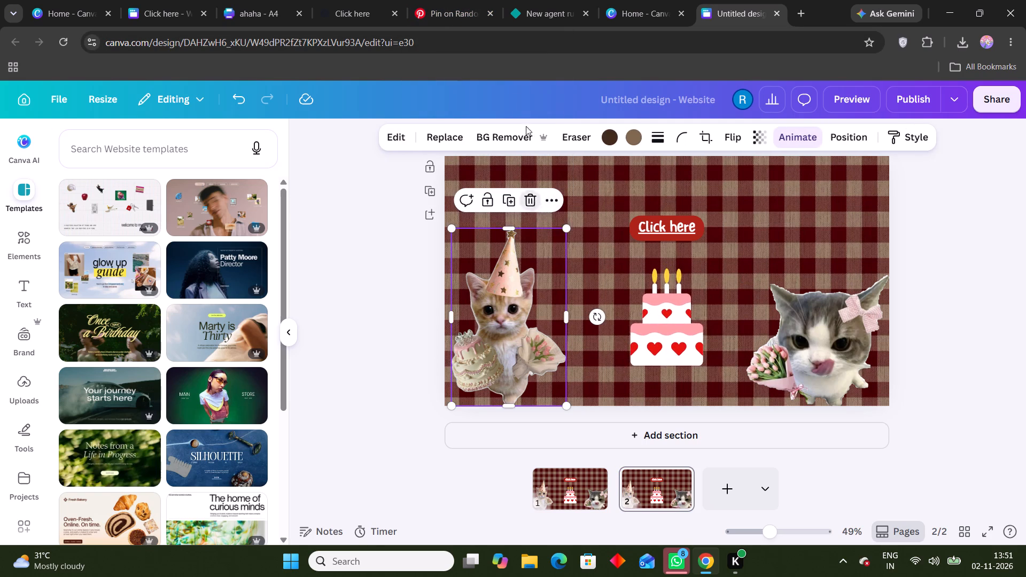
Search Pinterest for "holding flower cat" and copy the image of the ginger kitten holding a red rose bouquet.
left_click(478, 0)
left_click(332, 104)
type("holding flower cat")
key("Return")
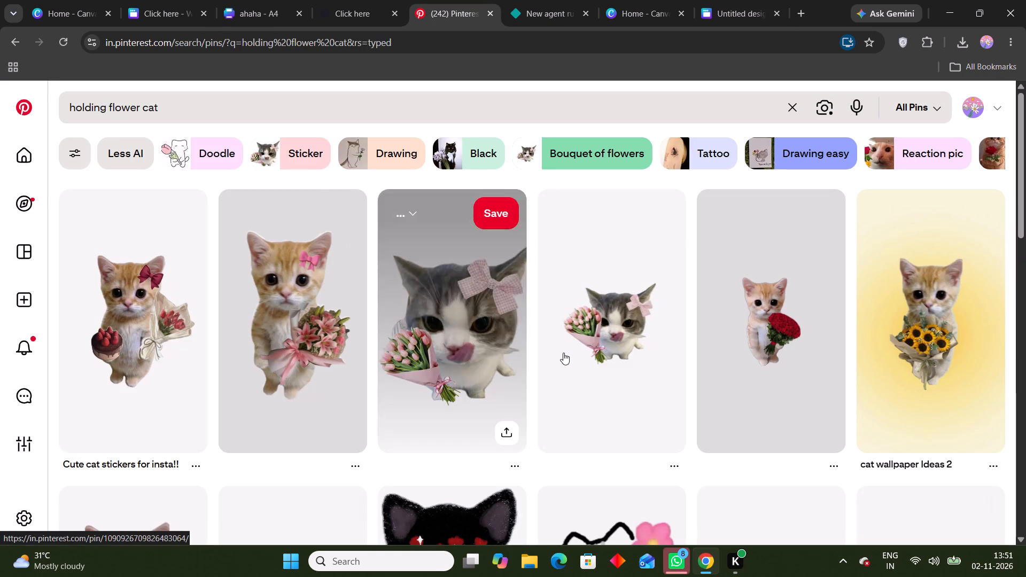
left_click(954, 320)
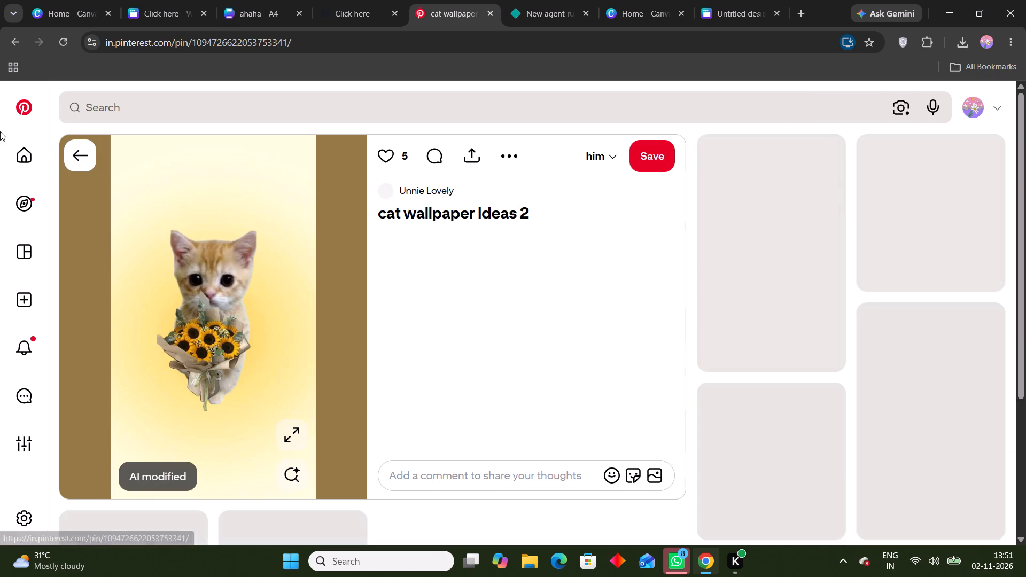
left_click(85, 146)
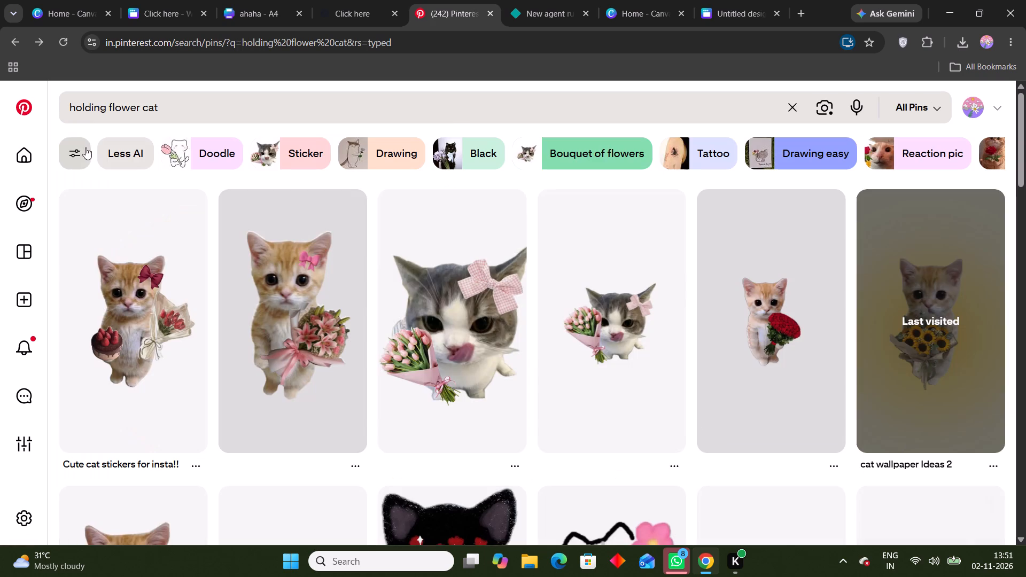
scroll(134, 283, "down", 3)
left_click(313, 458)
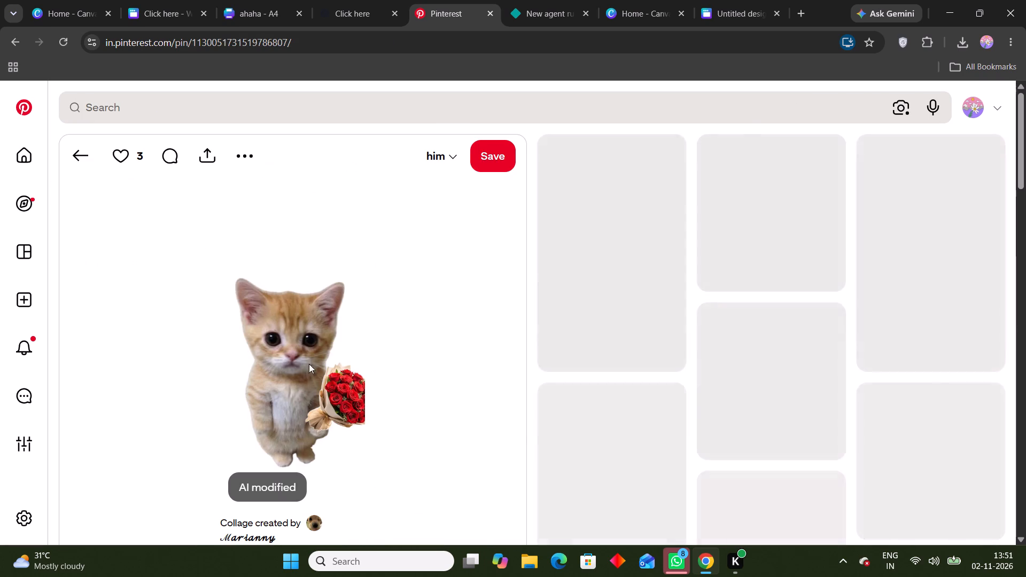
right_click(313, 367)
left_click(332, 401)
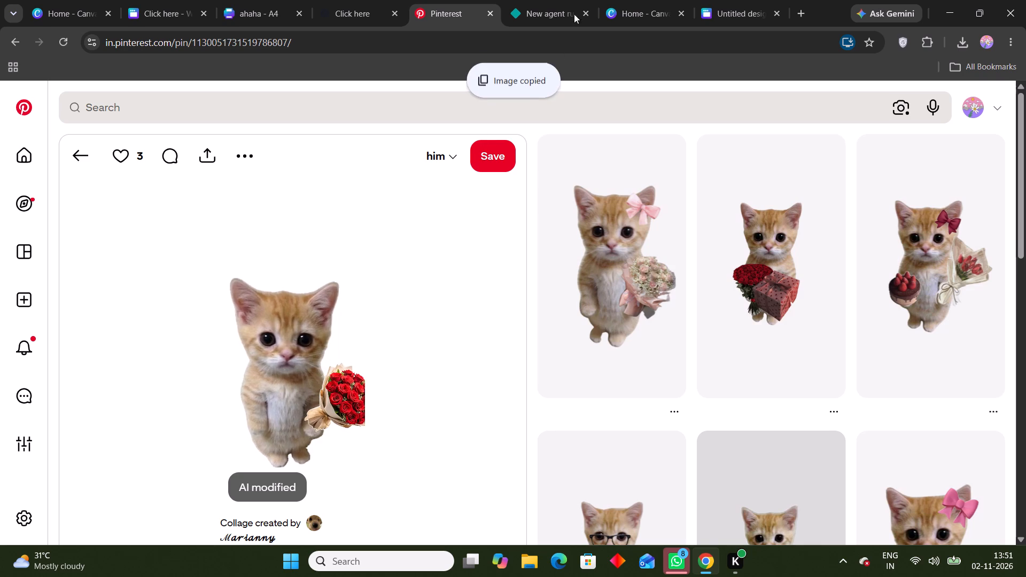
Close the "New agent run" browser tab, paste the kitten image onto page 2 of the untitled Canva website and remove its background.
left_click(572, 0)
left_click(432, 0)
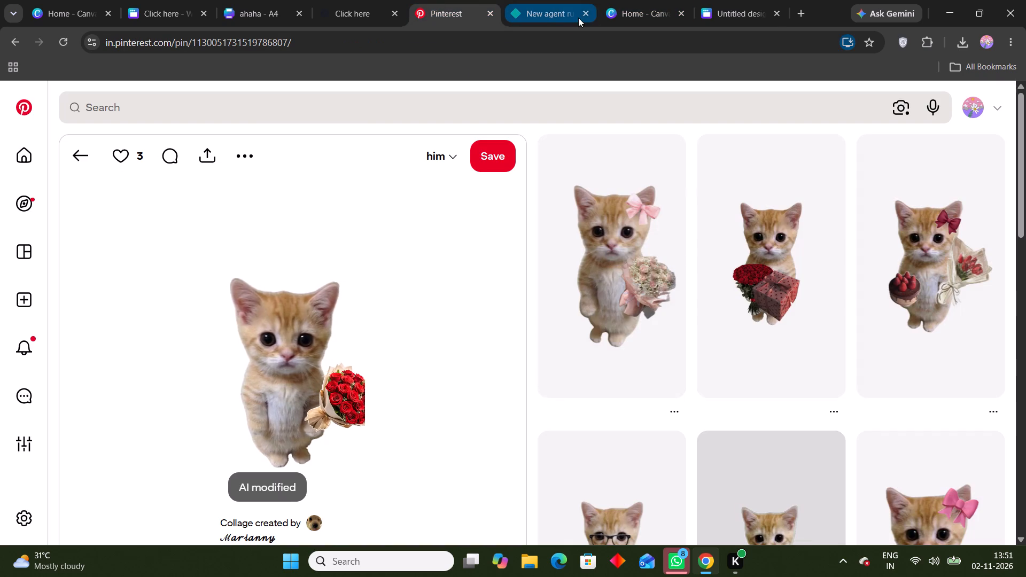
left_click(586, 15)
left_click(633, 9)
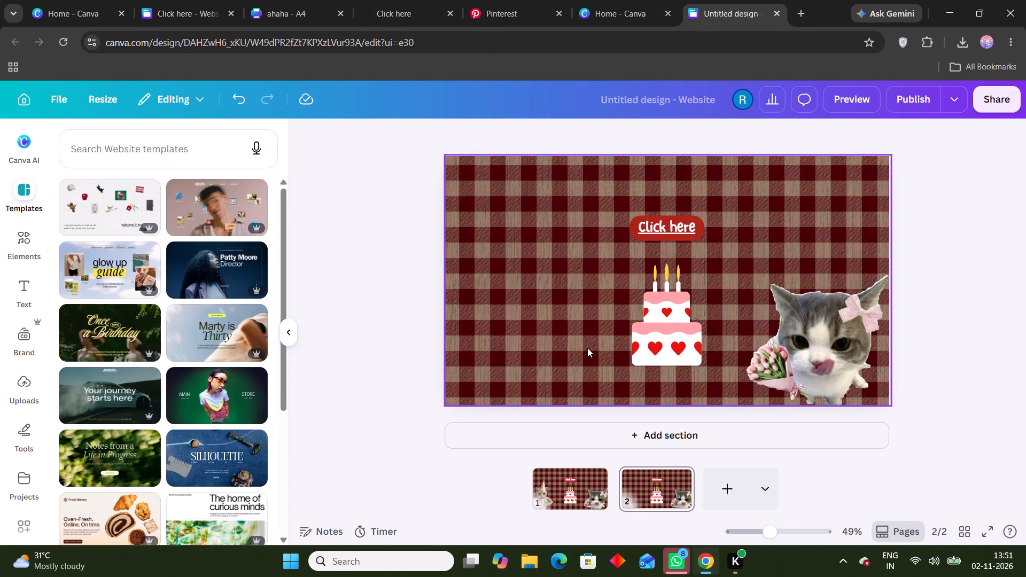
key("ctrl+v")
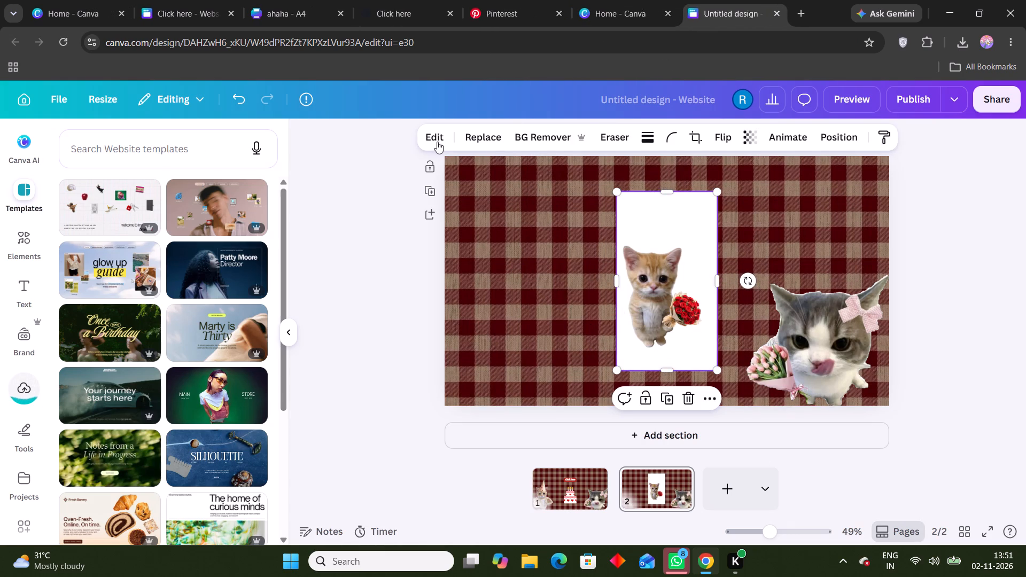
left_click(522, 139)
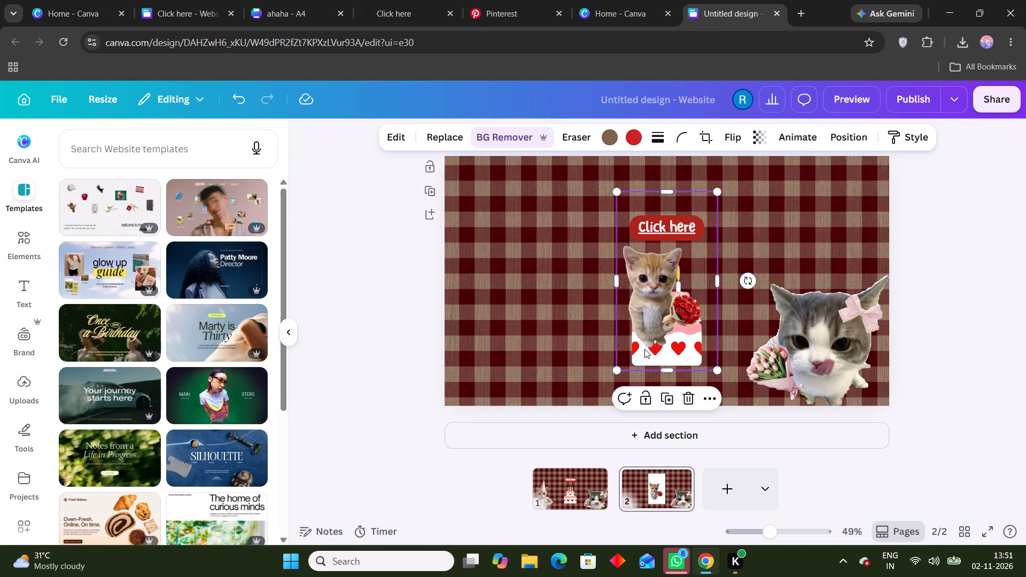
Enlarge the kitten with the roses and place it in the lower-left corner of page 2.
left_click_drag(660, 314, 516, 340)
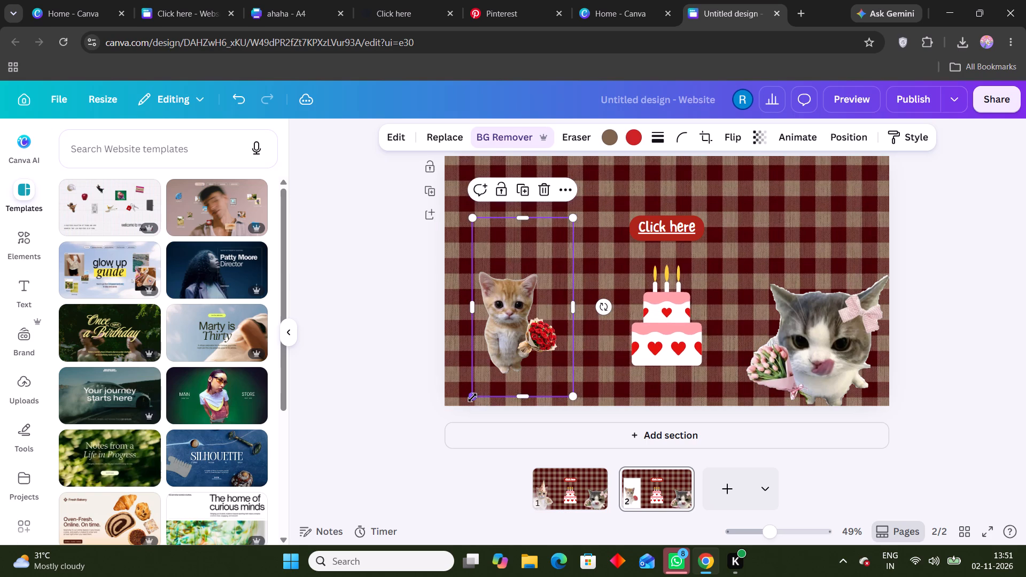
left_click_drag(472, 397, 430, 435)
left_click_drag(509, 384, 522, 369)
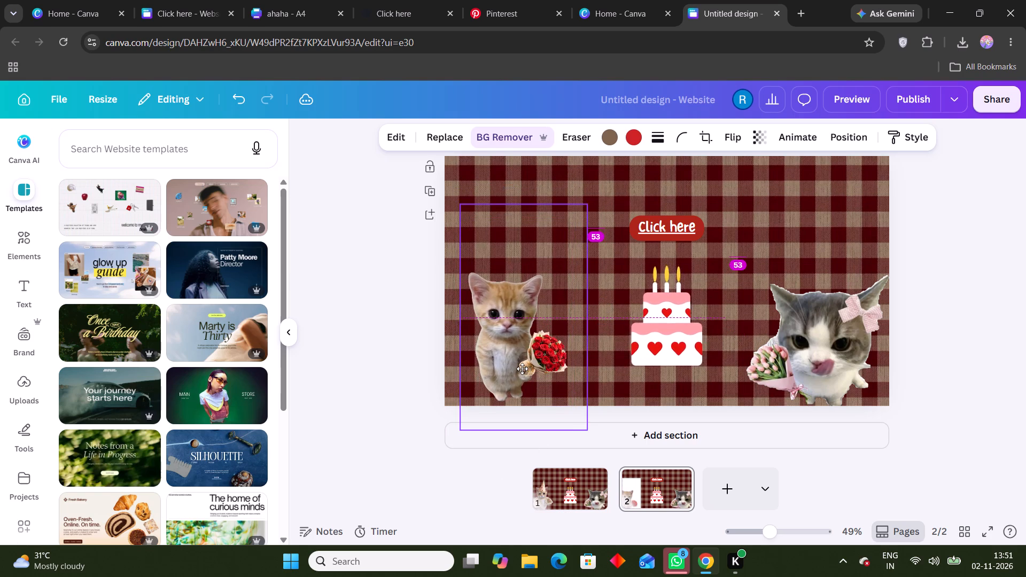
left_click_drag(522, 369, 520, 369)
Search Pinterest for "love letter png" and look through the results for a suitable envelope image.
left_click(695, 333)
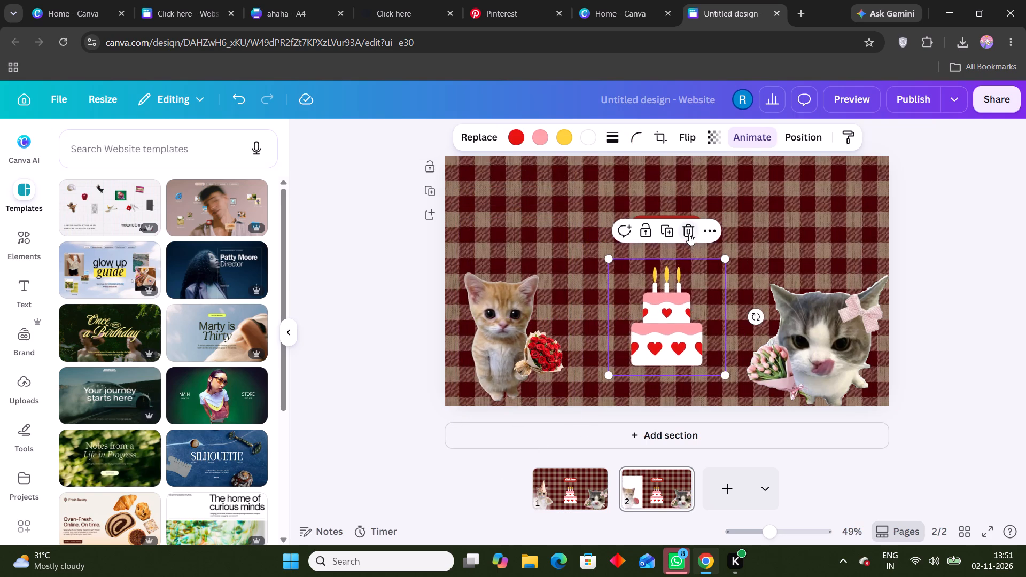
left_click(669, 0)
left_click(520, 0)
left_click(467, 105)
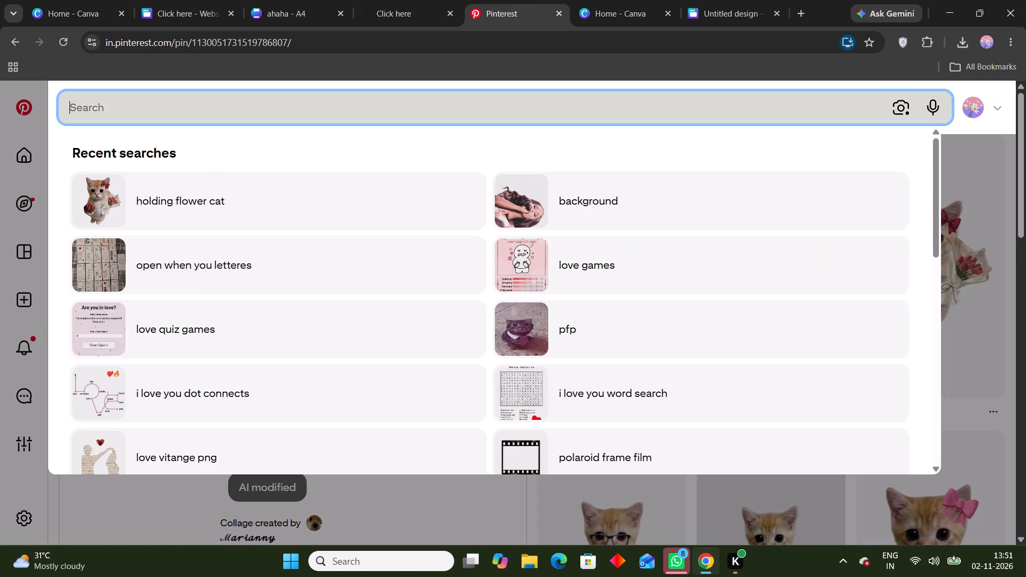
type("love letter png")
key("Return")
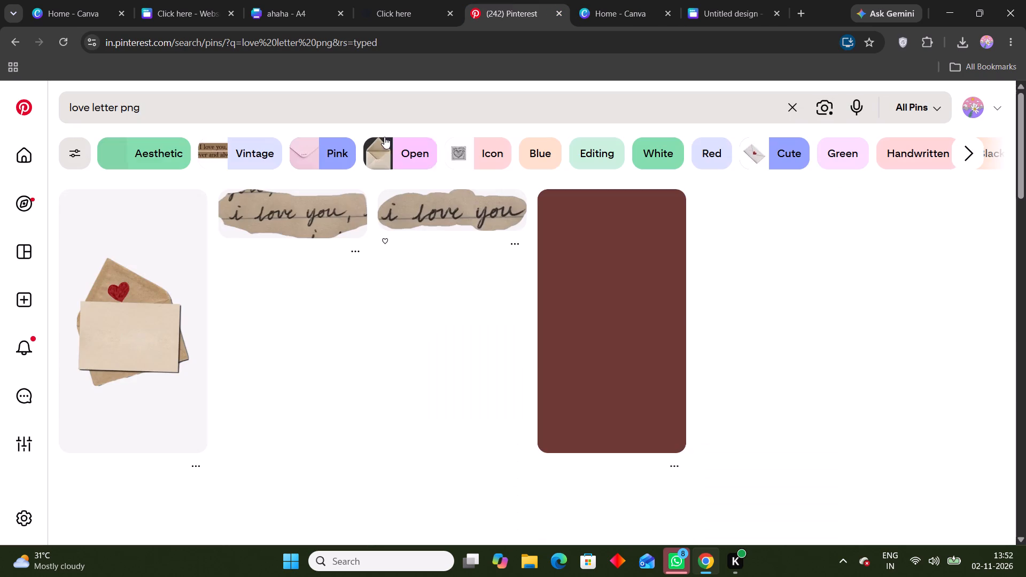
scroll(864, 307, "down", 5)
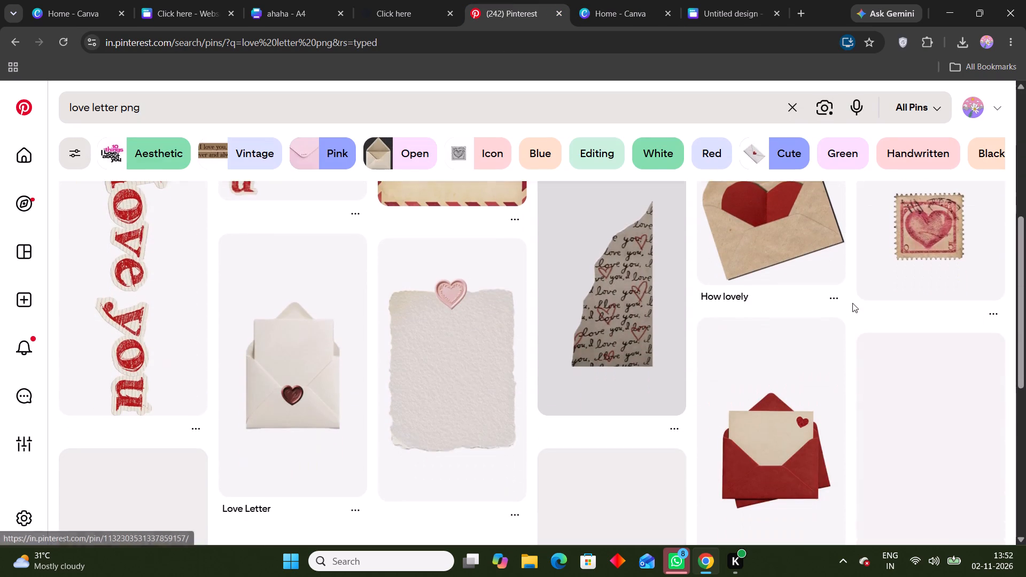
scroll(852, 303, "down", 3)
scroll(797, 271, "up", 3)
scroll(797, 271, "down", 2)
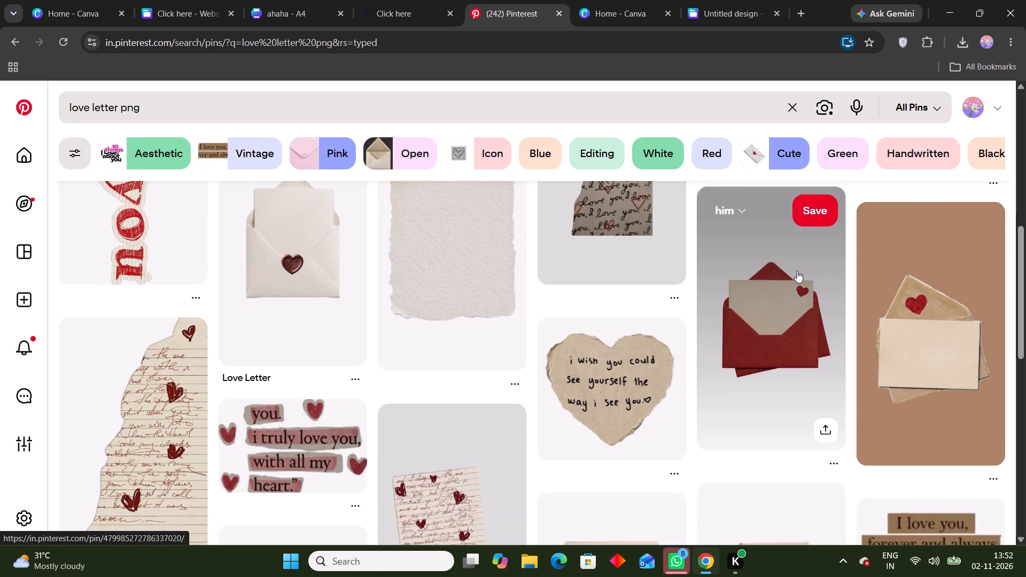
scroll(797, 271, "down", 6)
scroll(797, 271, "up", 1)
scroll(585, 292, "down", 2)
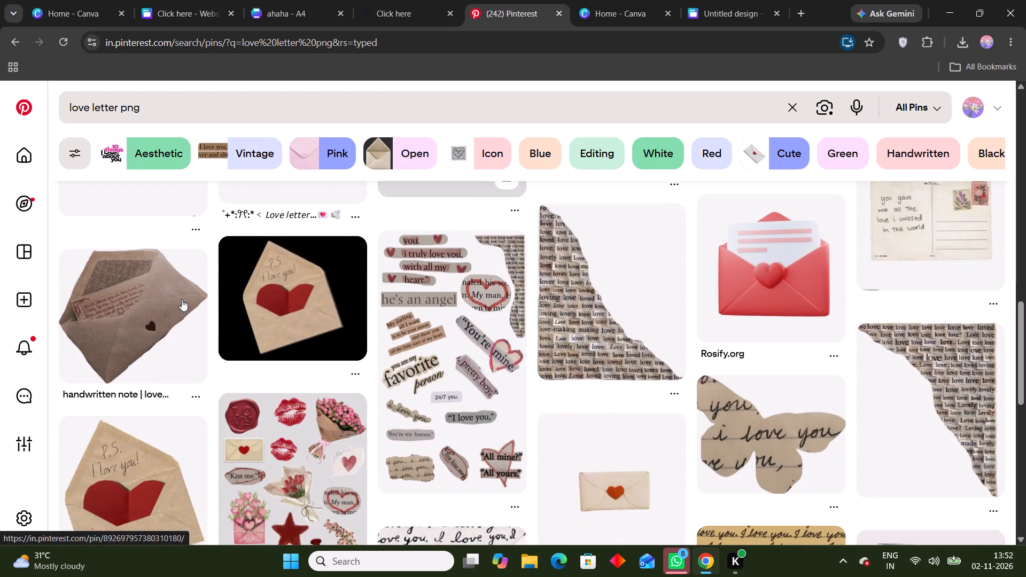
scroll(168, 299, "down", 3)
Open the pin of the cream envelope with a heart seal, and copy the related white-bordered envelope with a red heart.
left_click(610, 285)
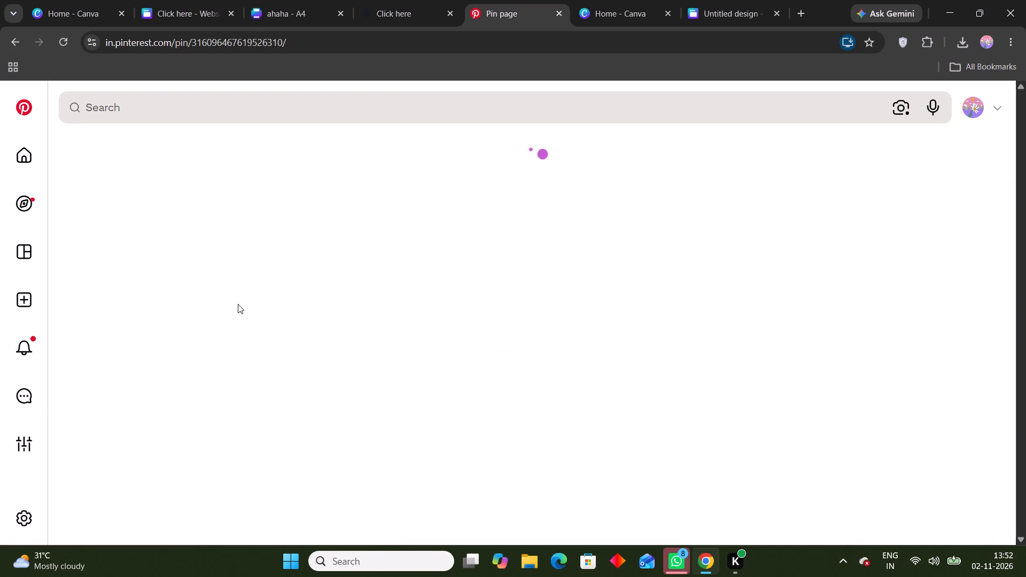
right_click(310, 319)
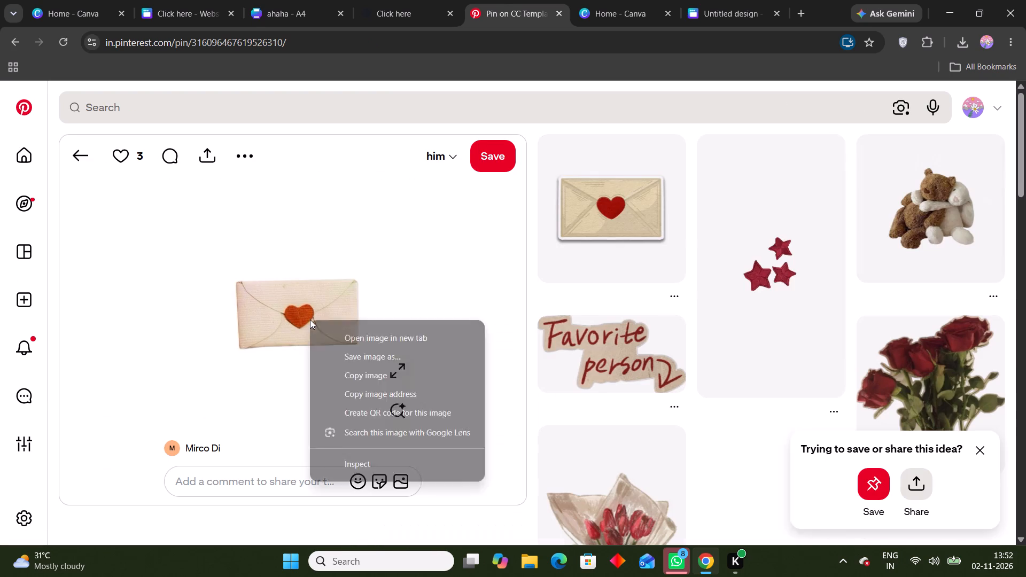
left_click(651, 205)
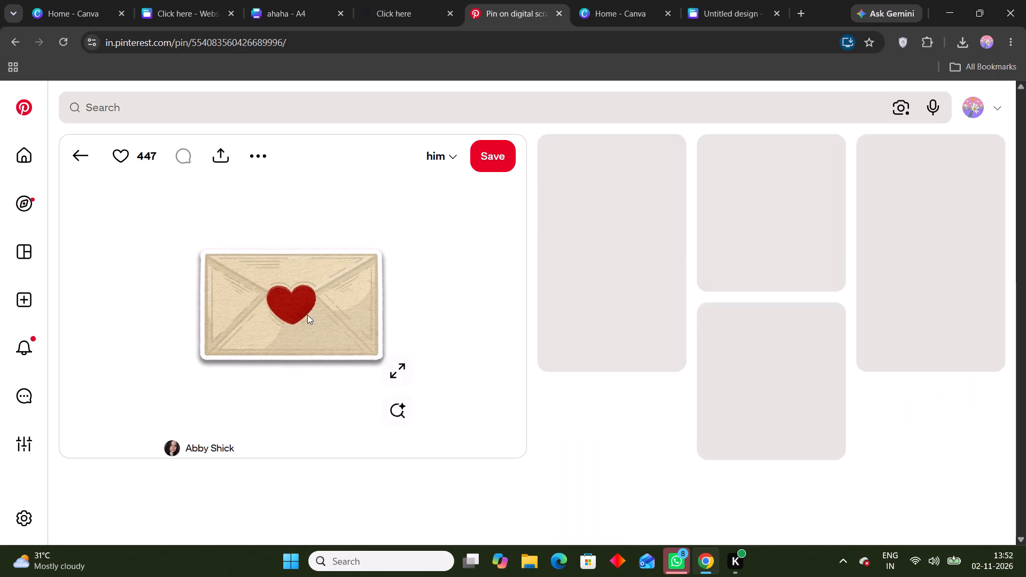
right_click(263, 315)
left_click(309, 376)
Return to the untitled Canva website design and delete the birthday cake from page 2.
left_click(595, 0)
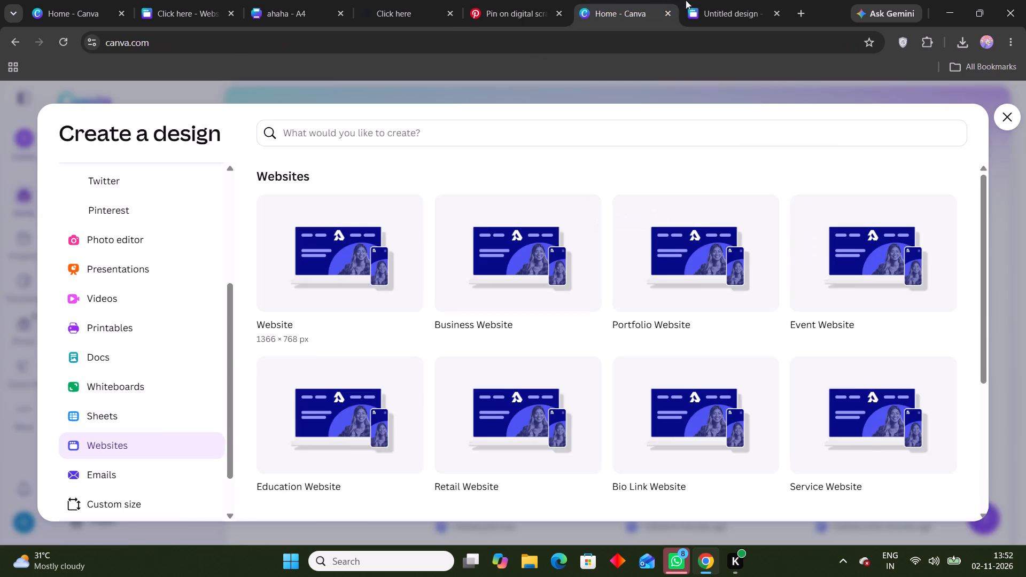
left_click(741, 7)
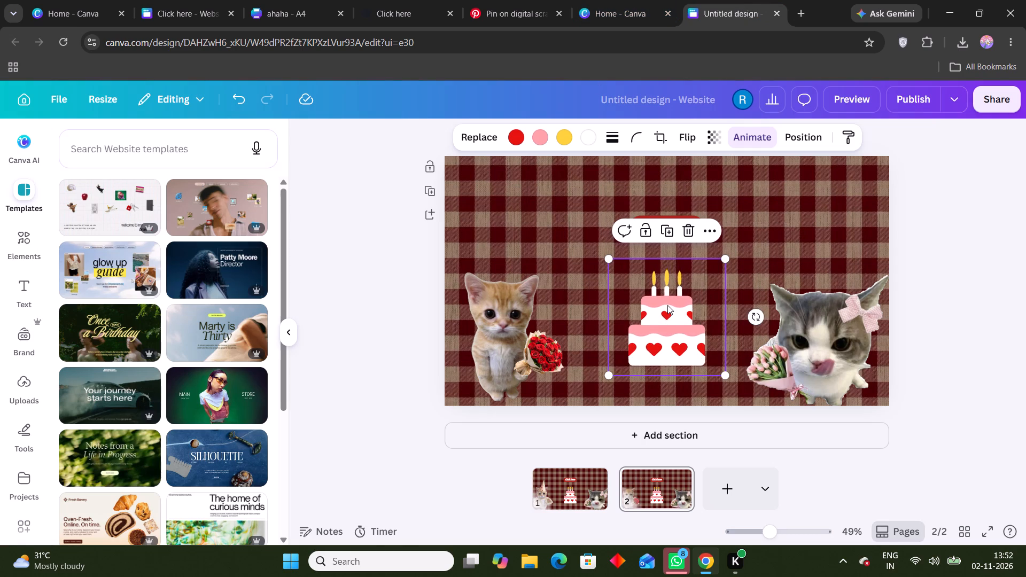
key("Delete")
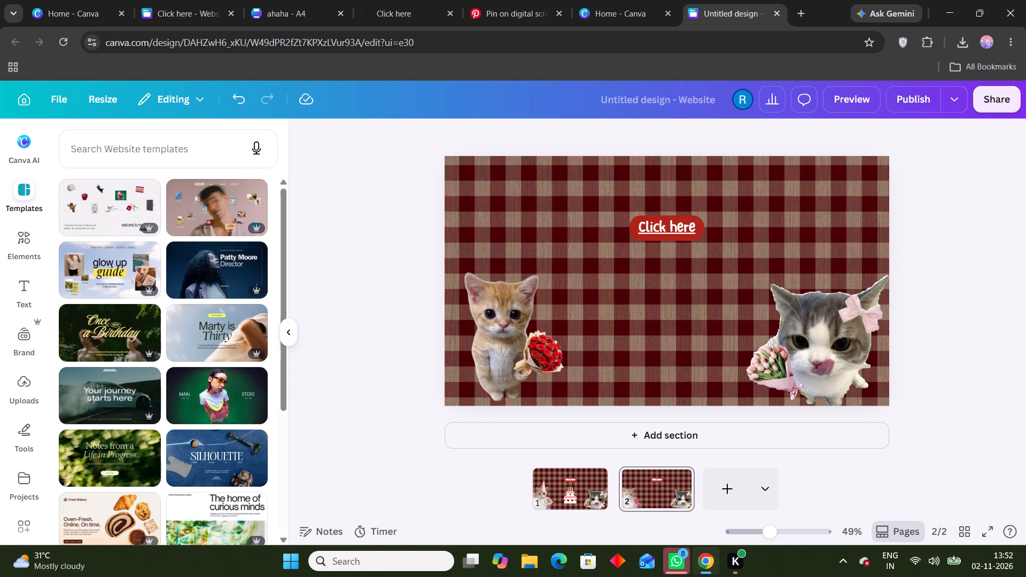
Paste the copied envelope image onto page 2 and remove its background.
key("ctrl+v")
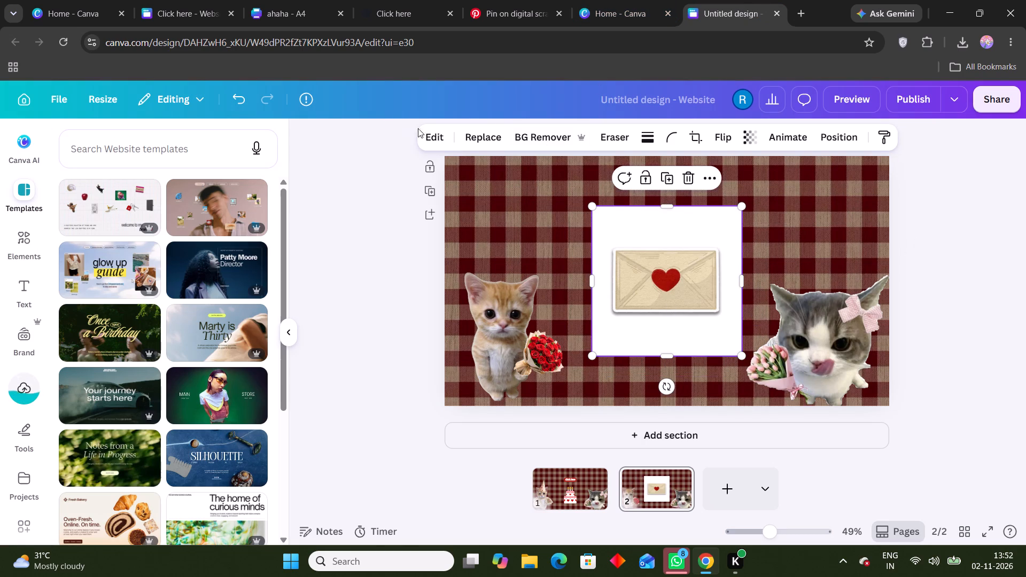
left_click(537, 131)
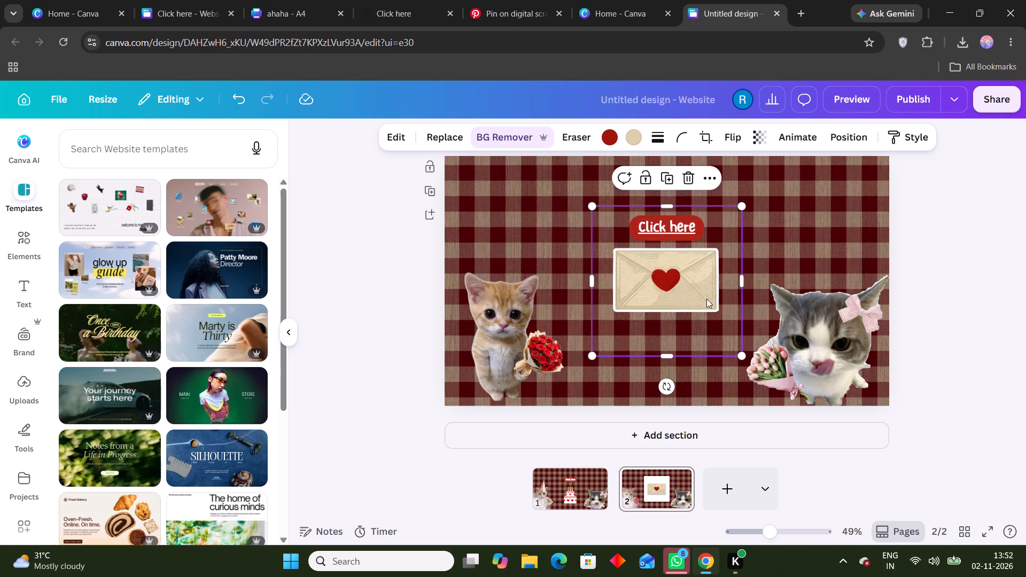
left_click(962, 251)
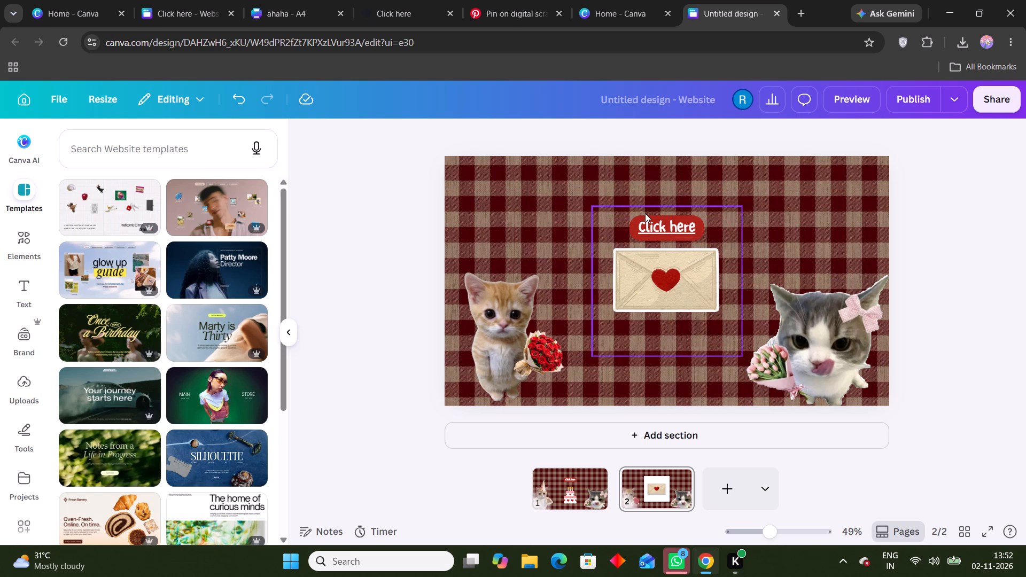
Move the envelope slightly down so it sits centred below the "Click here" button.
left_click_drag(672, 297, 672, 309)
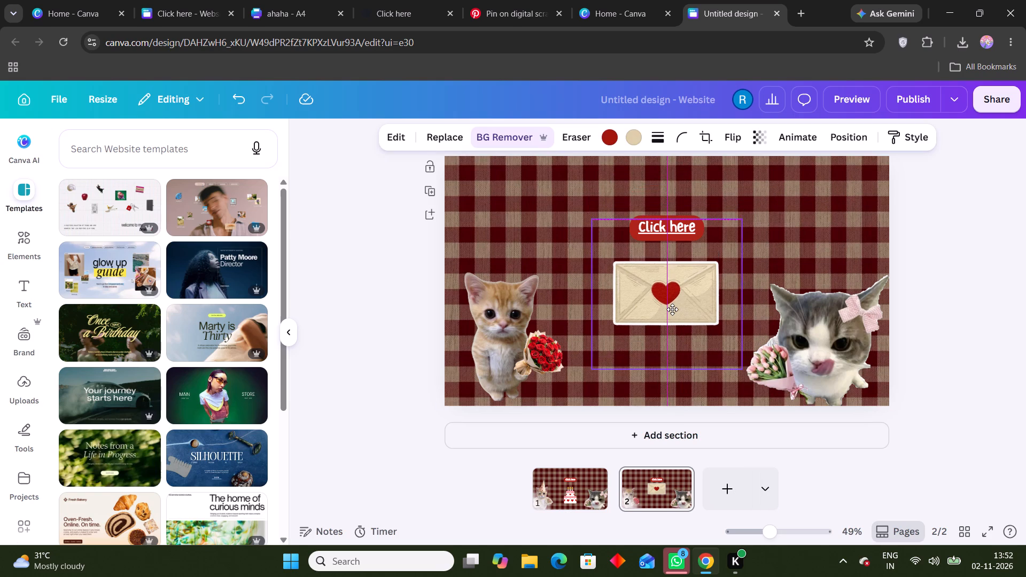
left_click_drag(672, 309, 672, 310)
Apply the Digital reveal animation to the envelope and set it to play Both on enter and on exit.
left_click(802, 141)
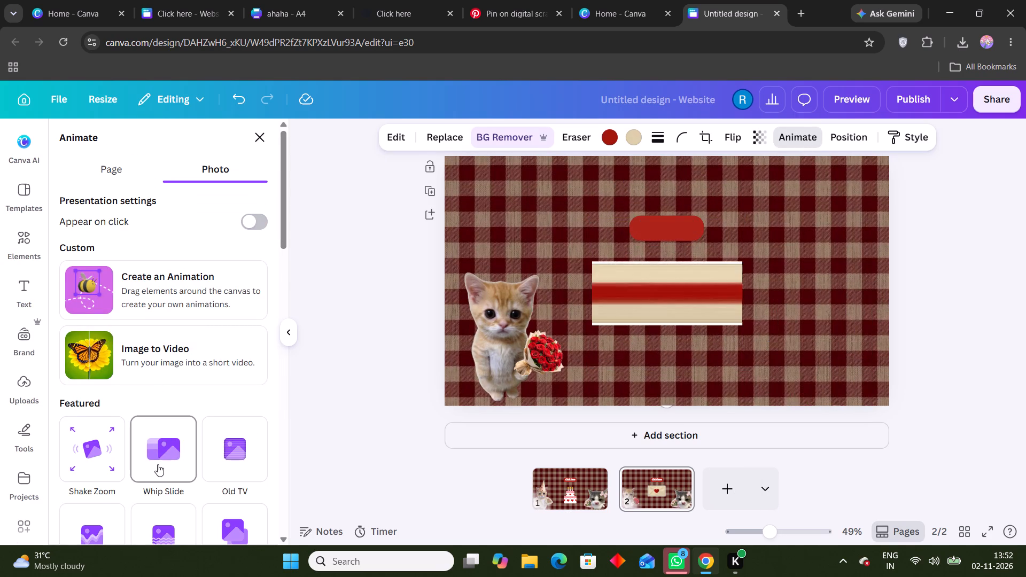
scroll(158, 464, "down", 3)
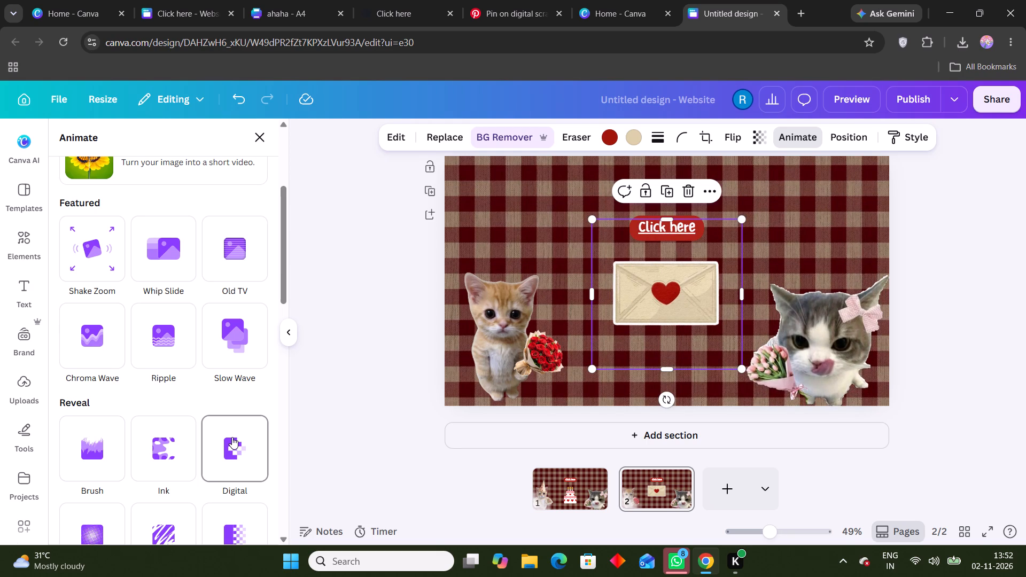
scroll(232, 437, "down", 2)
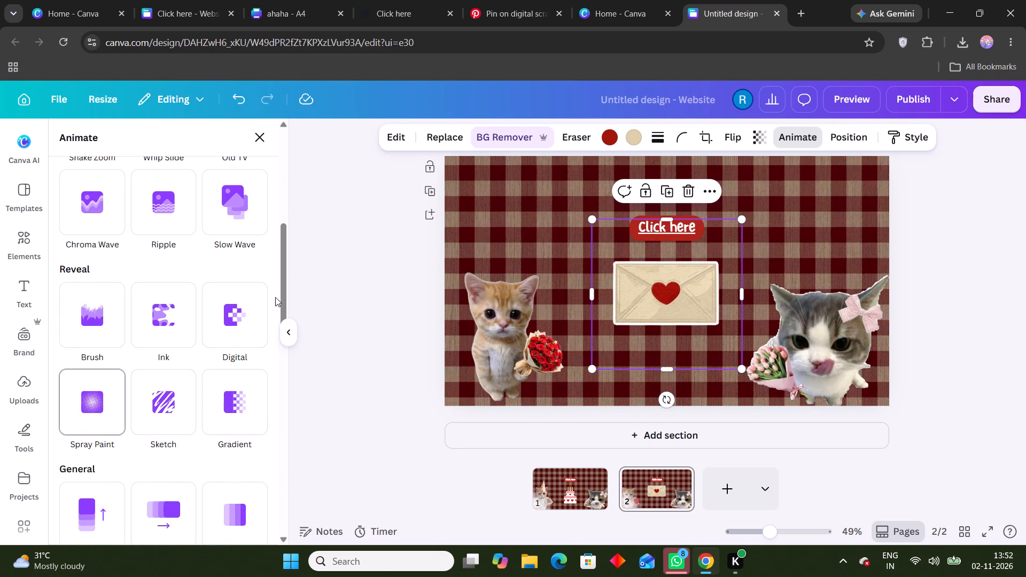
left_click(216, 317)
scroll(142, 424, "down", 2)
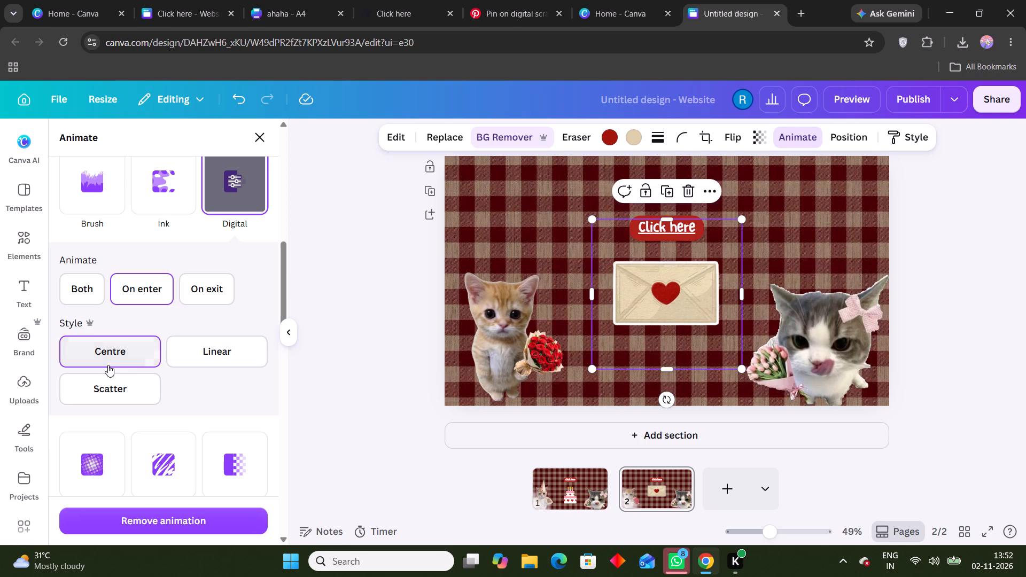
left_click(83, 298)
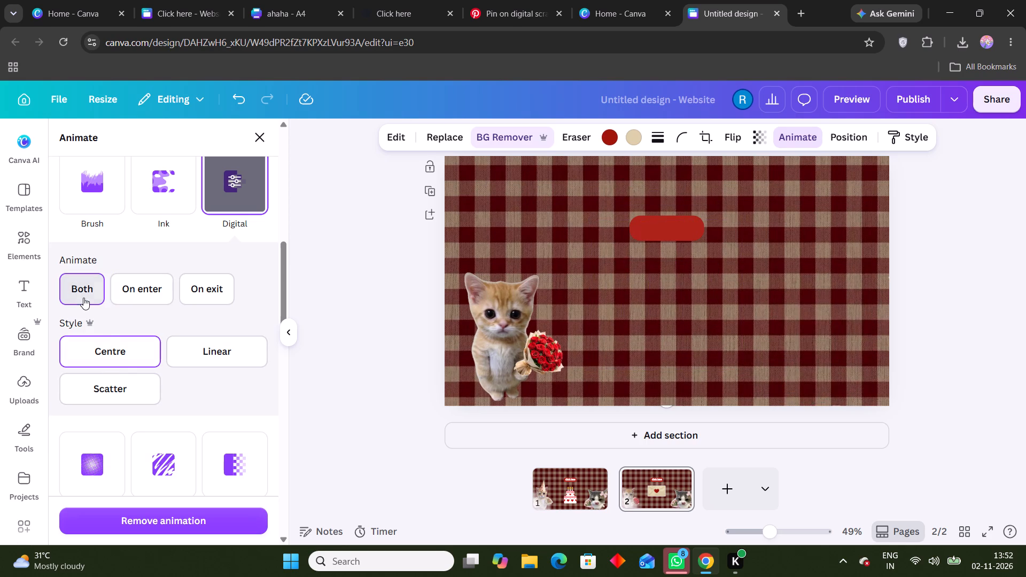
Apply the Rise animation to the kitten holding red roses on page 2.
left_click(494, 339)
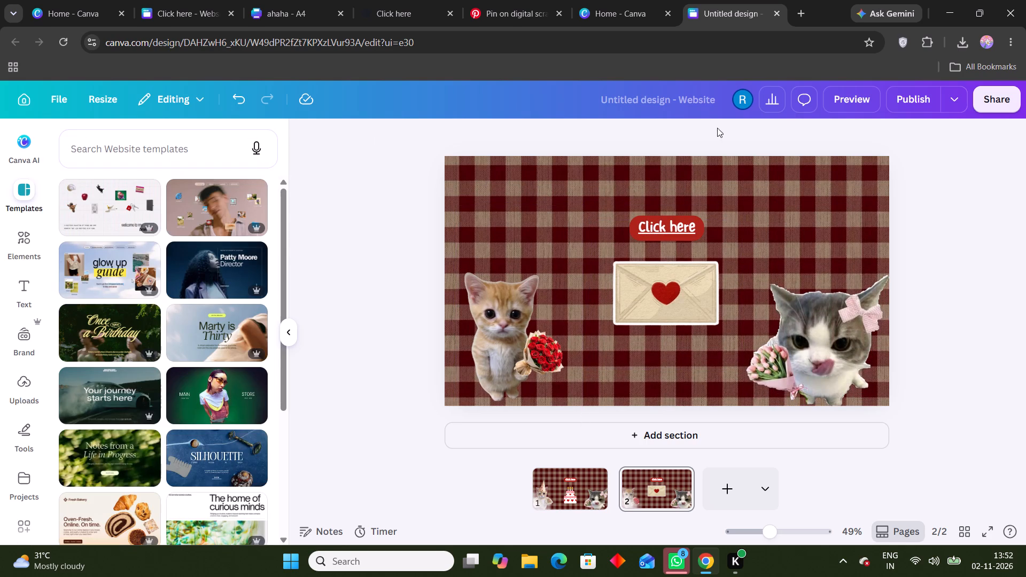
left_click(553, 305)
left_click(816, 143)
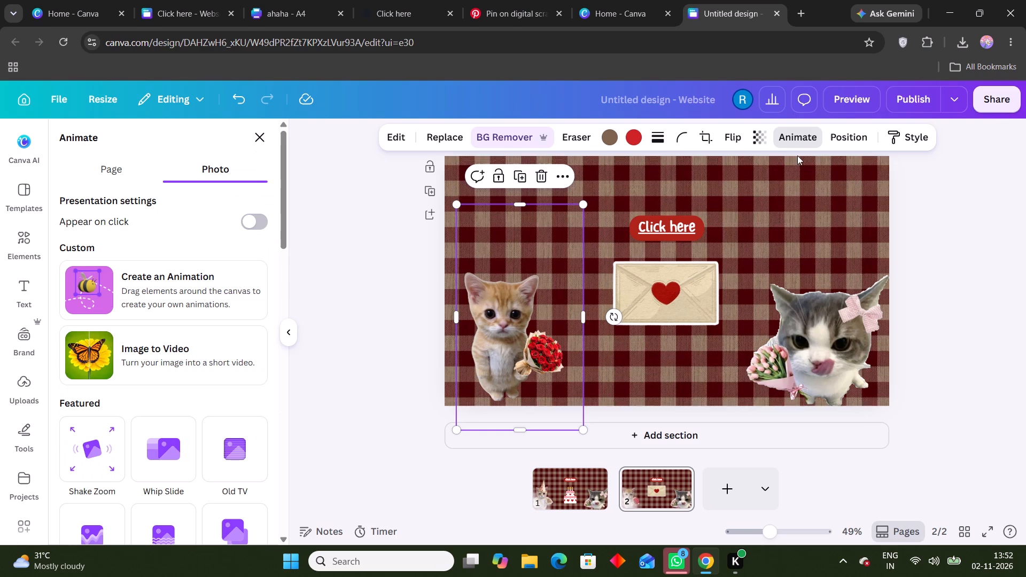
scroll(107, 436, "down", 2)
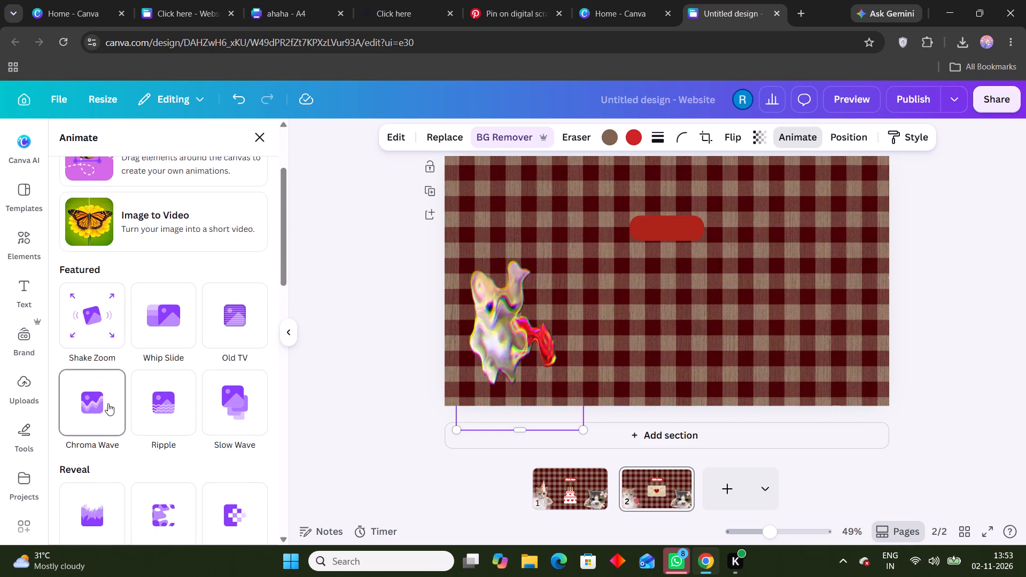
scroll(108, 403, "down", 5)
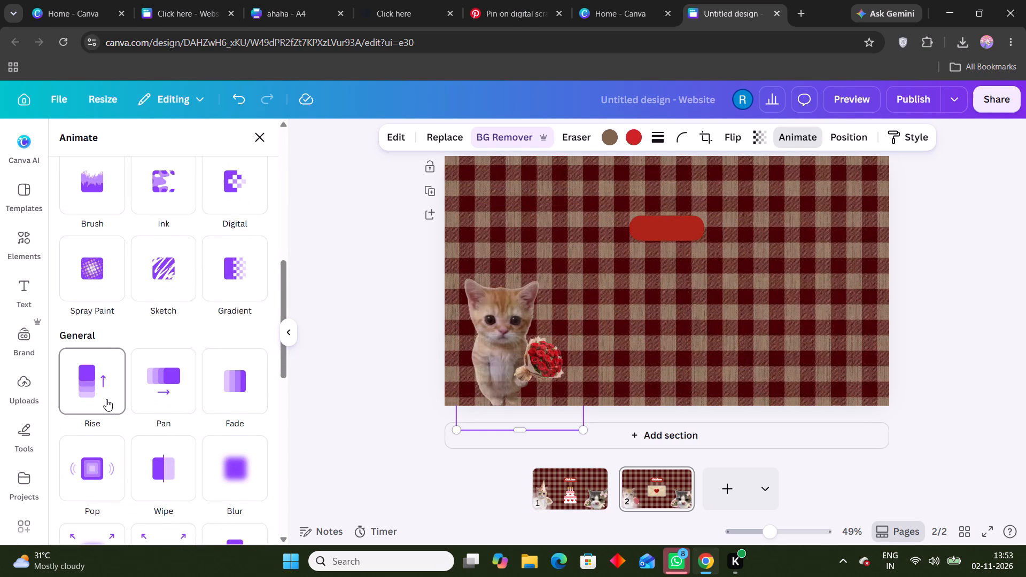
left_click(106, 399)
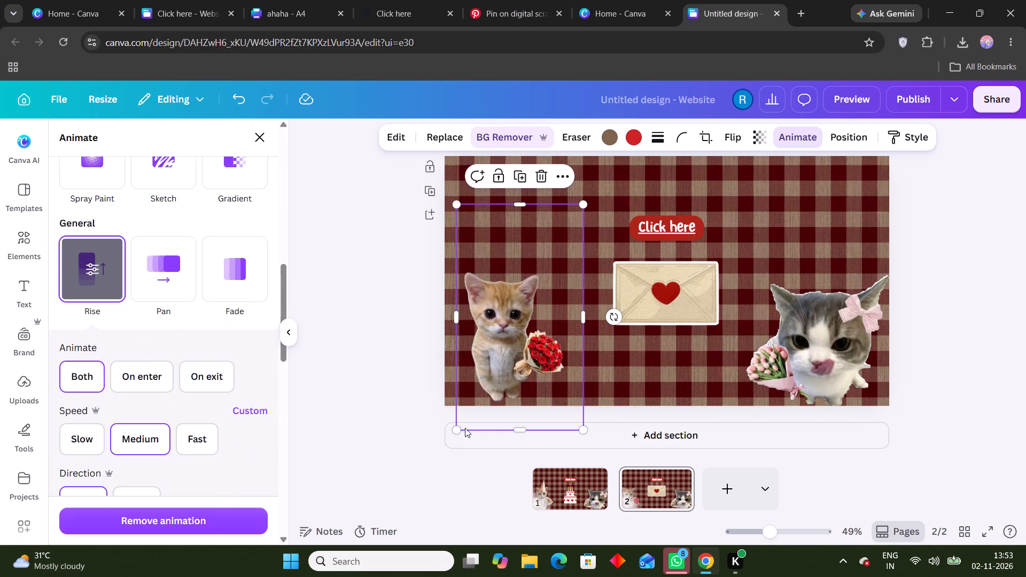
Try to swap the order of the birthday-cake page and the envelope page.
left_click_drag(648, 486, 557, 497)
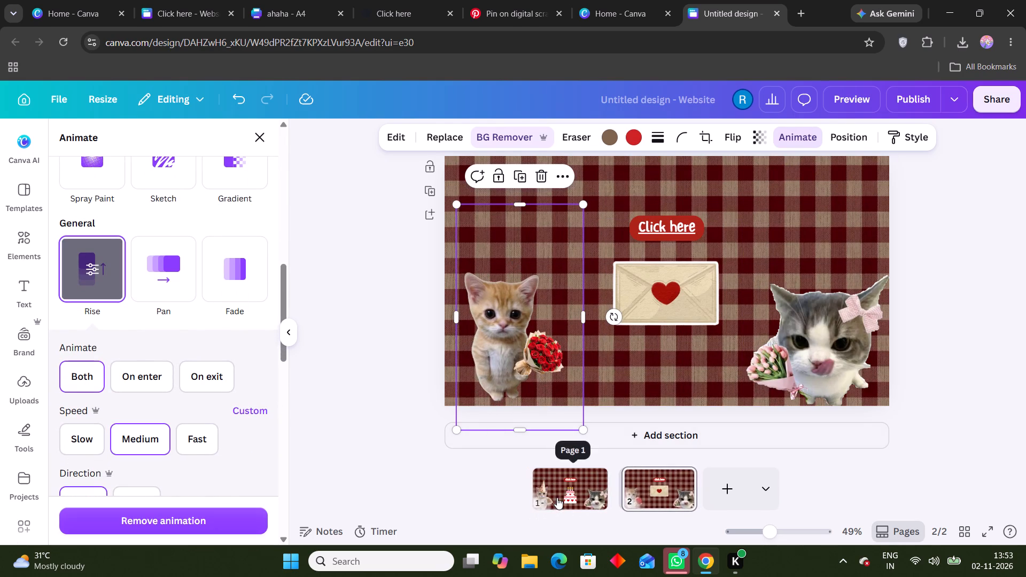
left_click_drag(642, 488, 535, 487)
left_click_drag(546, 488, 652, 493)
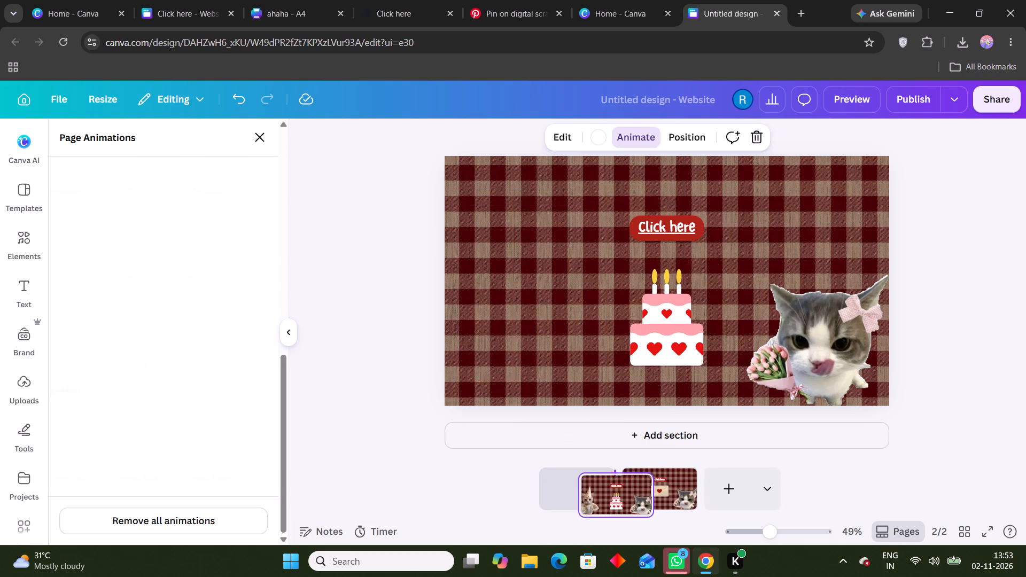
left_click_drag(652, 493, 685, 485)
Delete the birthday-cake page from the website design.
left_click(584, 497)
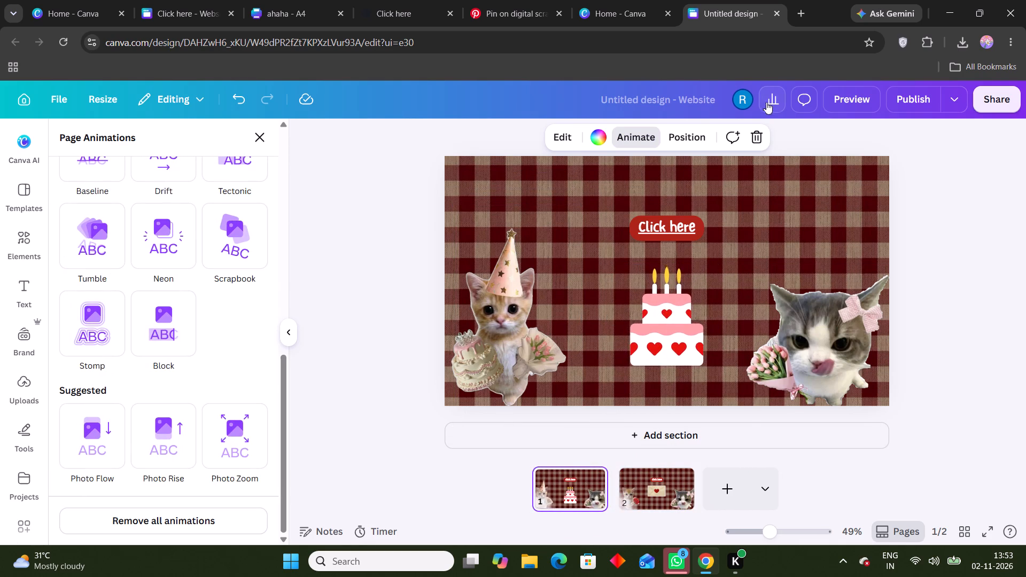
key("Right")
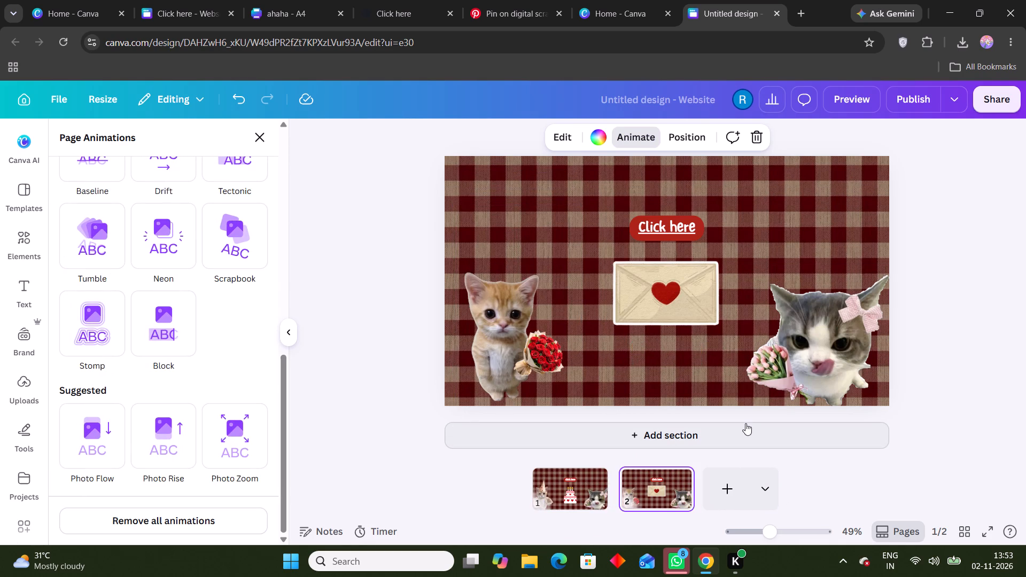
key("Left")
key("Delete")
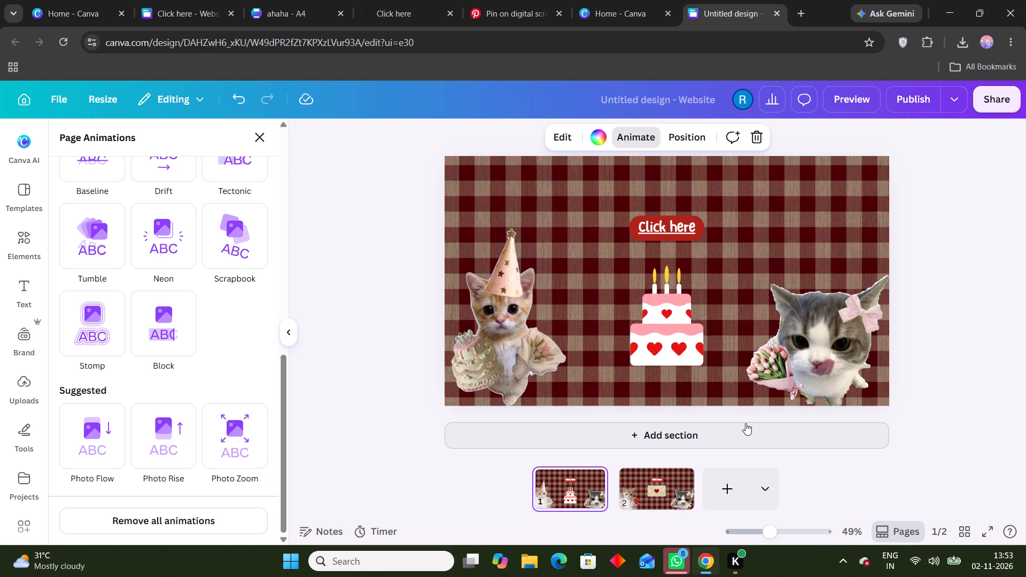
Duplicate the envelope page and clear the cats, envelope and "Click here" button from the copy, keeping the gingham background.
key("ctrl+d")
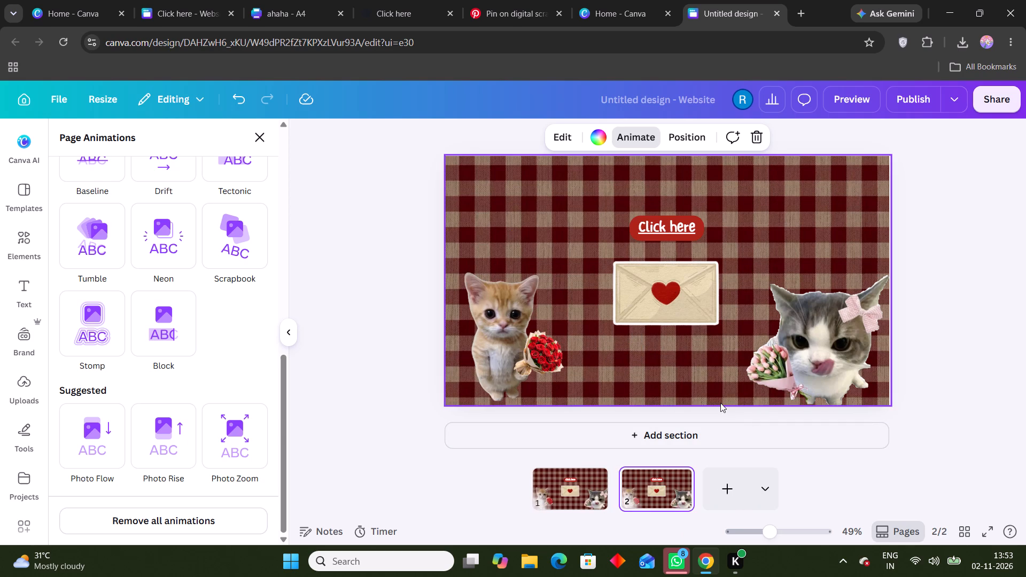
left_click_drag(318, 192, 1019, 403)
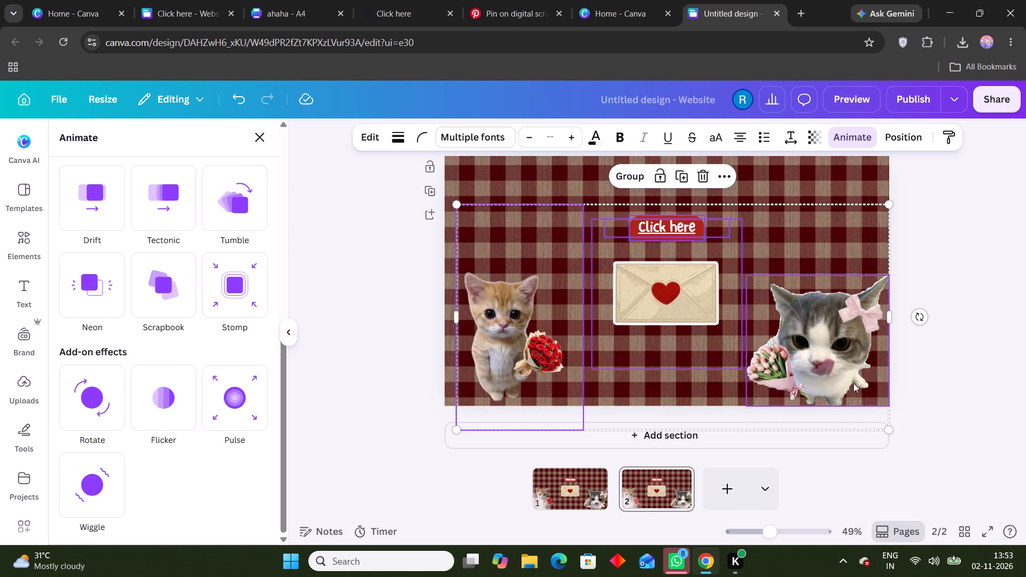
key("Delete")
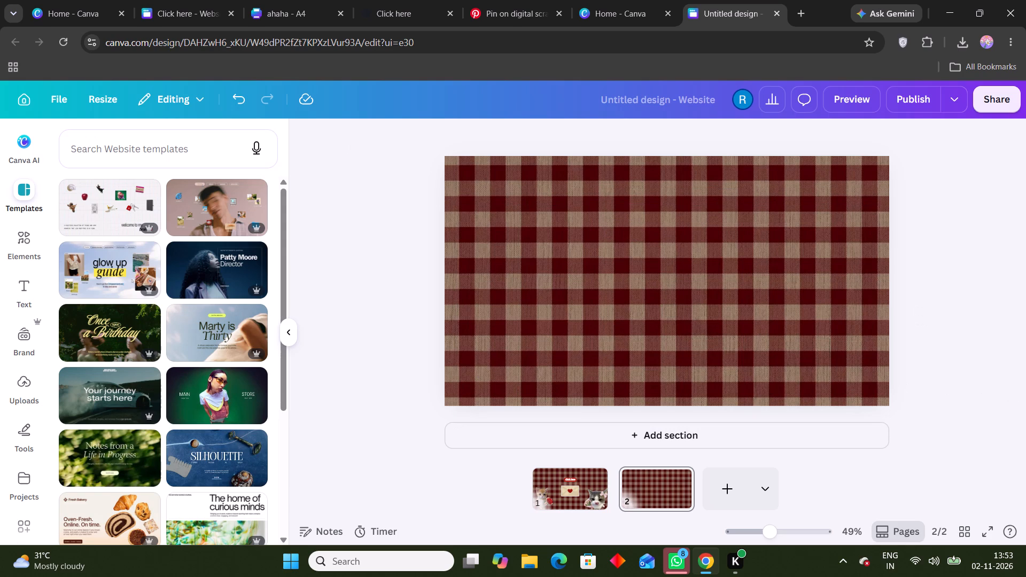
Open YouTube in a new browser tab and search for "make websote using canva".
left_click(807, 1)
left_click(449, 240)
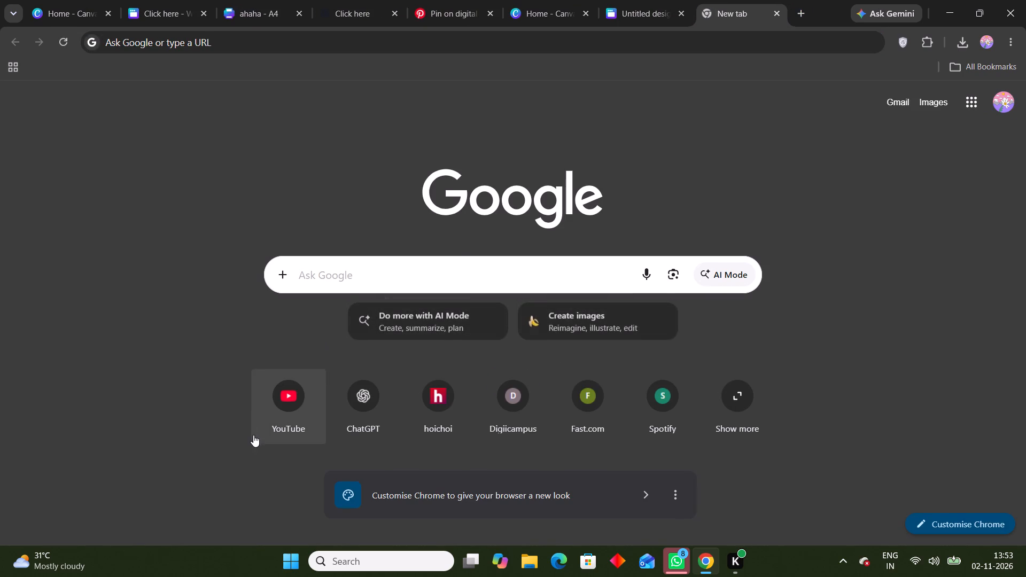
left_click(253, 435)
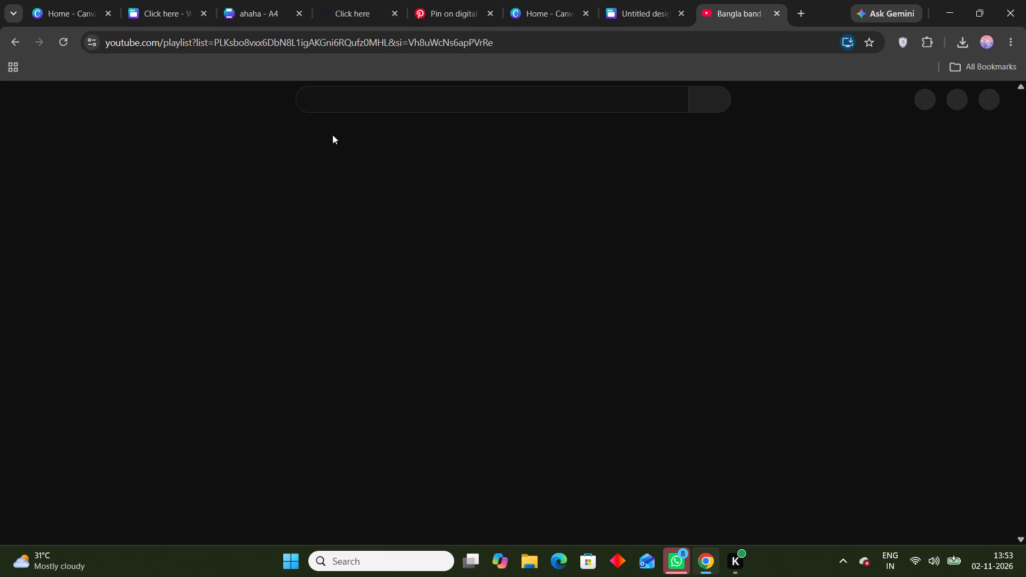
left_click(344, 109)
left_click(345, 107)
type("make websote using canva")
key("Return")
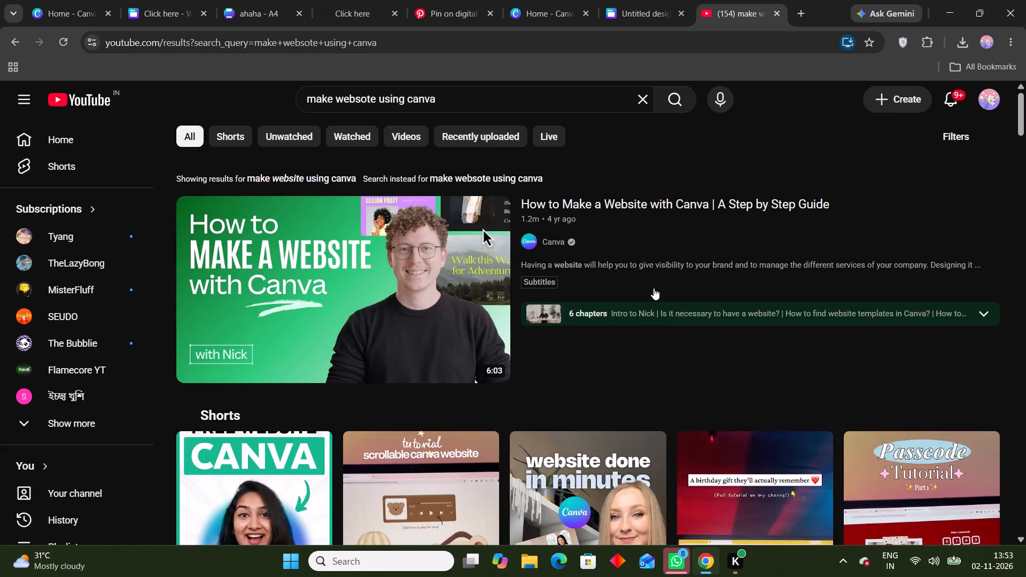
Look through the results for the birthday surprise website tutorial and replay its preview from the start.
scroll(677, 316, "down", 5)
scroll(608, 284, "down", 10)
scroll(490, 159, "up", 3)
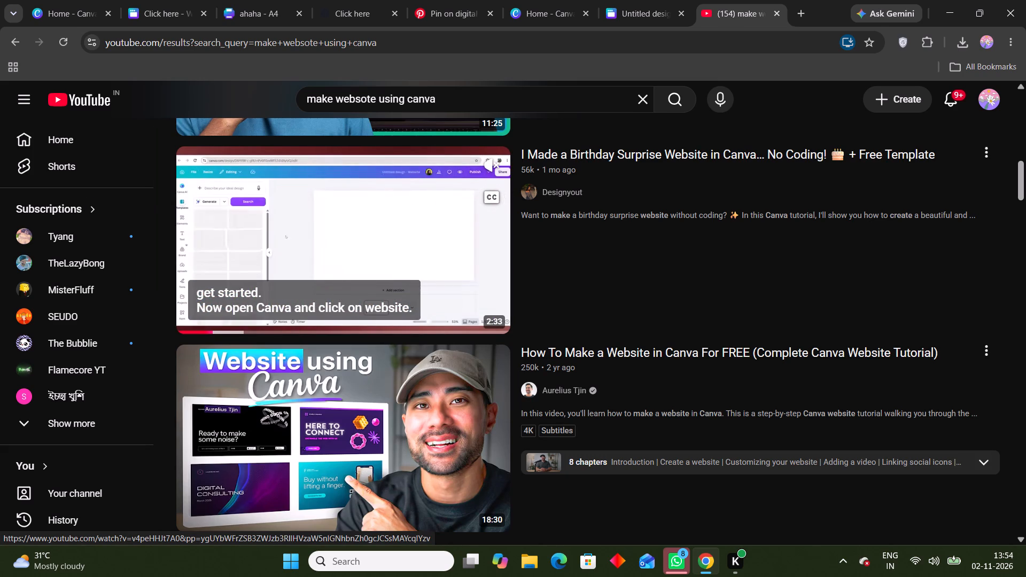
left_click_drag(214, 330, 177, 332)
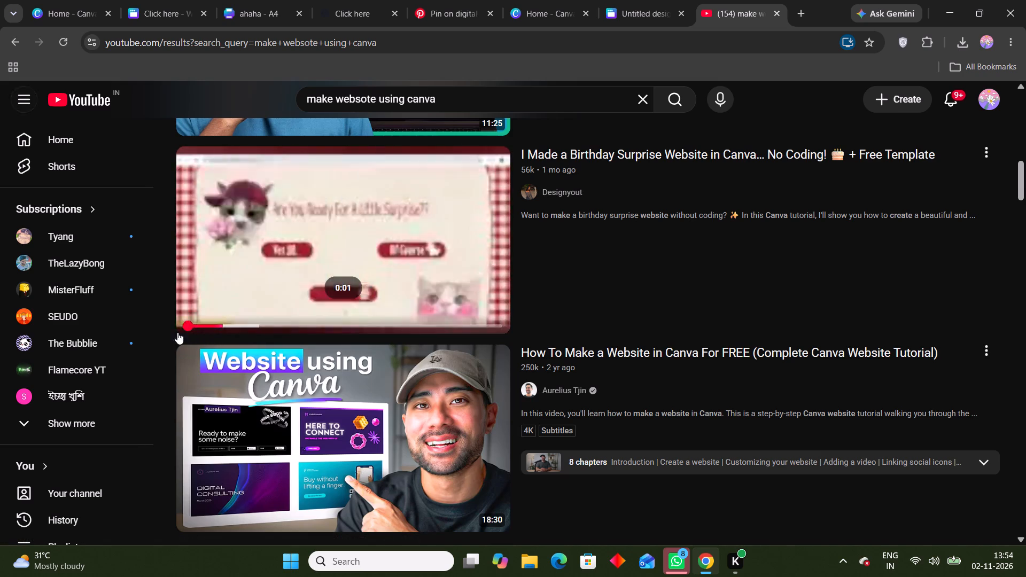
left_click_drag(177, 332, 174, 332)
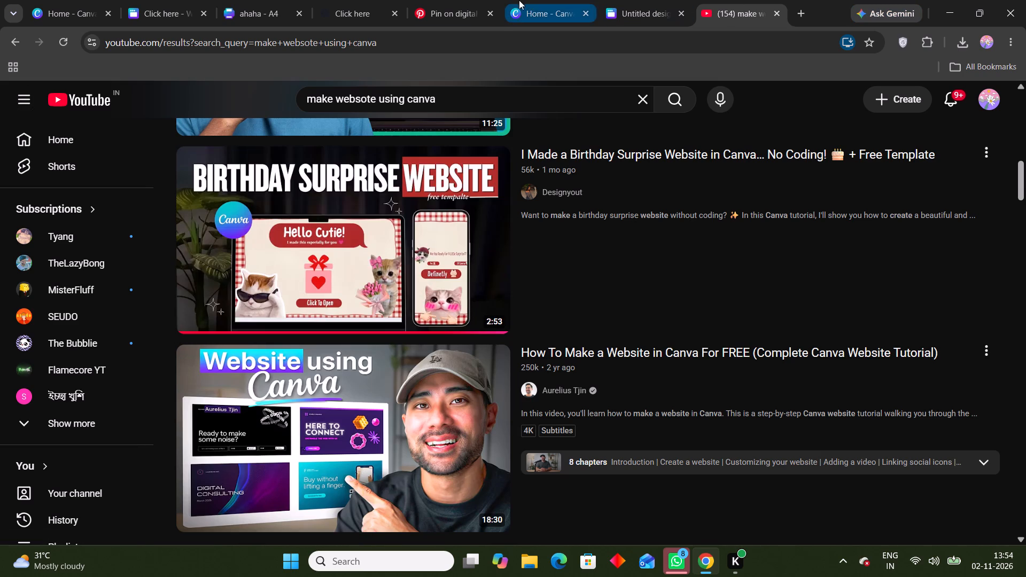
Close the "Click here" preview tab and the ahaha design tab, and return to the untitled website design.
left_click(478, 0)
left_click(573, 0)
left_click(704, 0)
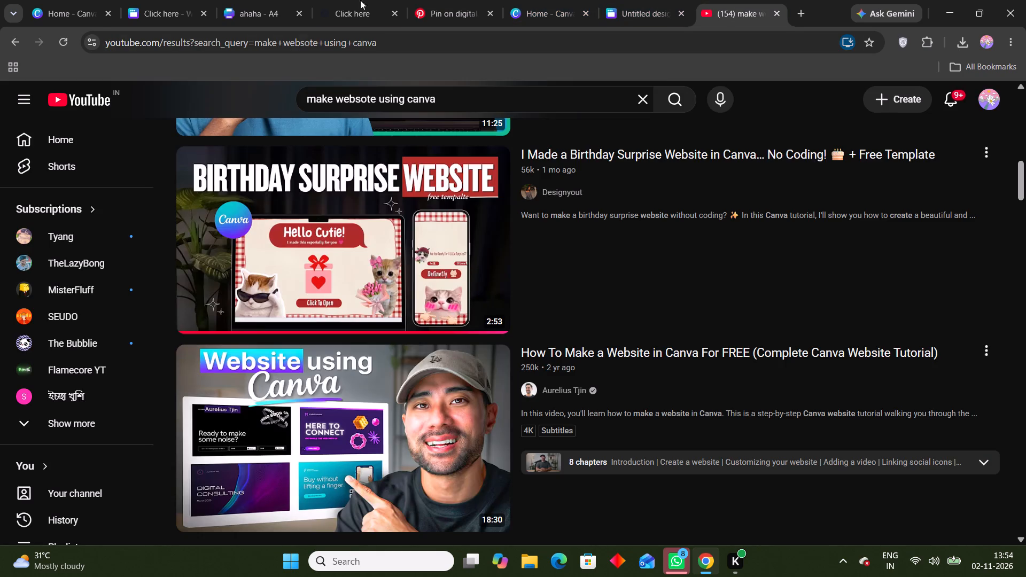
left_click(327, 0)
left_click(251, 0)
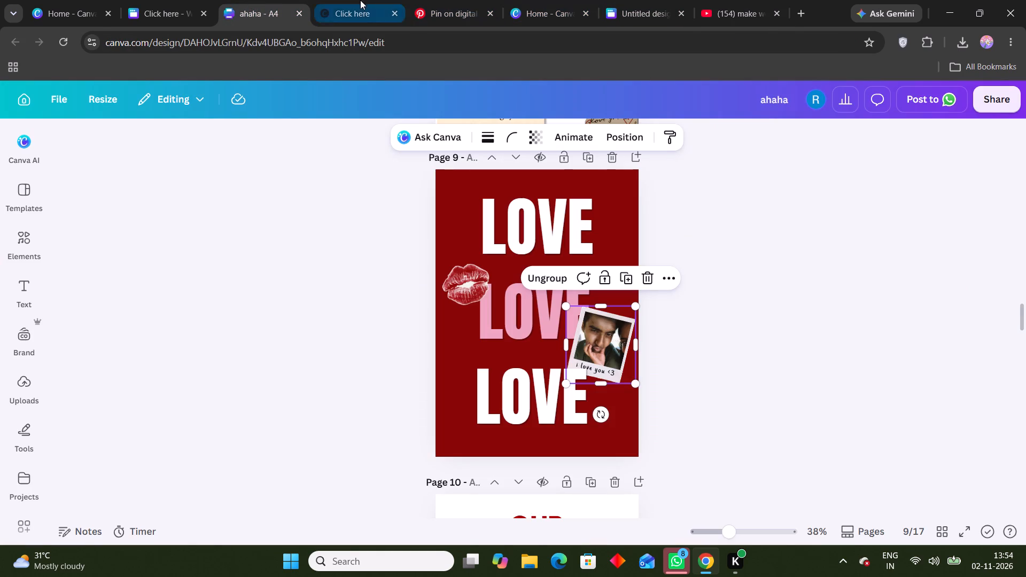
left_click(360, 0)
left_click(395, 10)
left_click(277, 1)
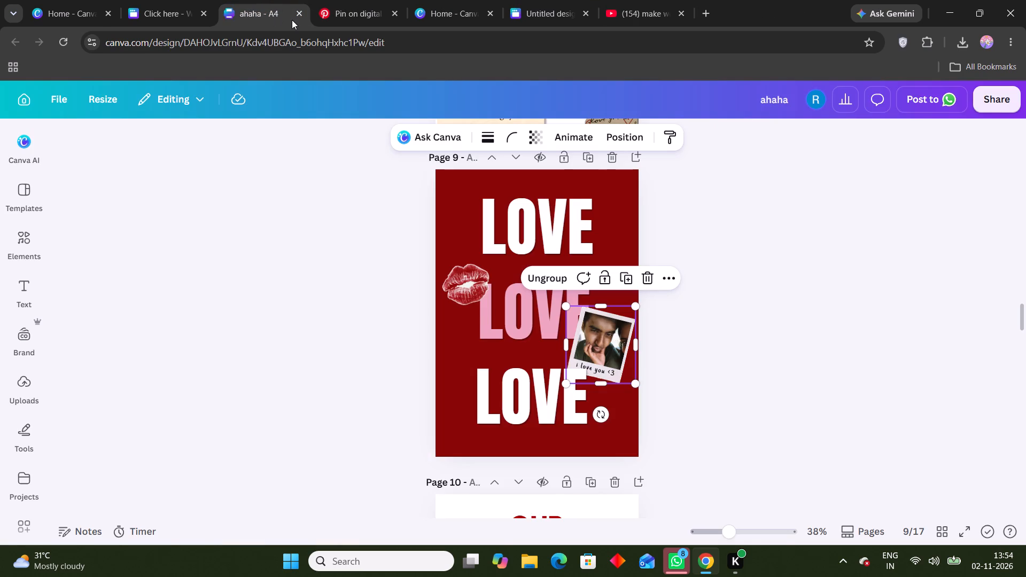
left_click(297, 17)
left_click(436, 0)
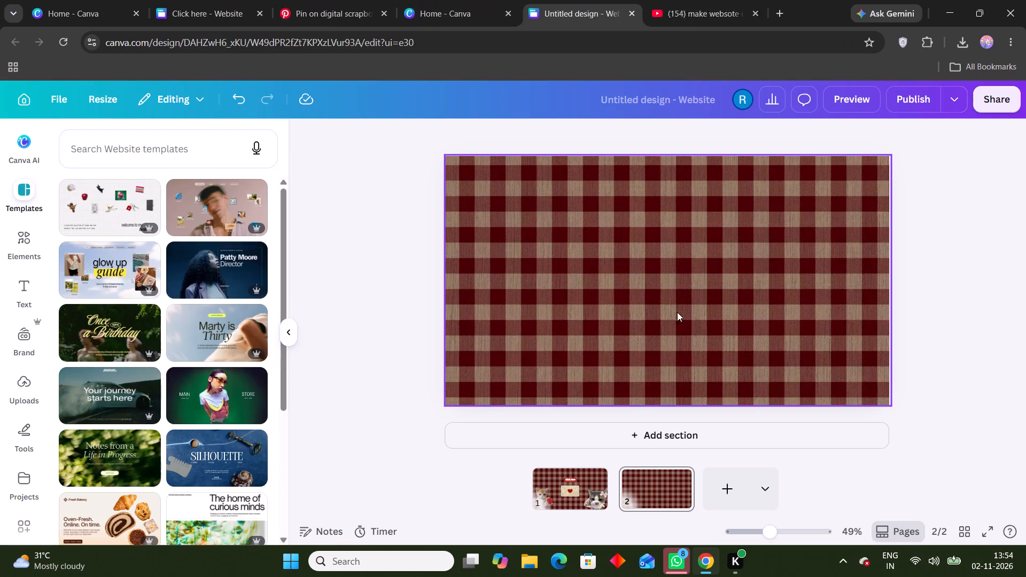
Add a text box on the empty gingham page 2 reading "Are you ready for a littile surprise ?".
left_click(18, 285)
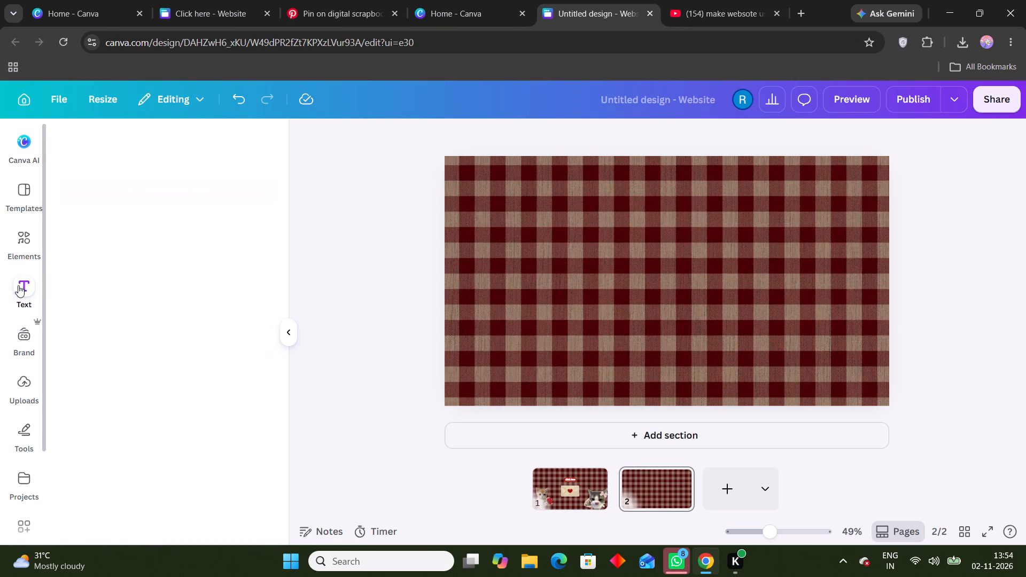
left_click(143, 191)
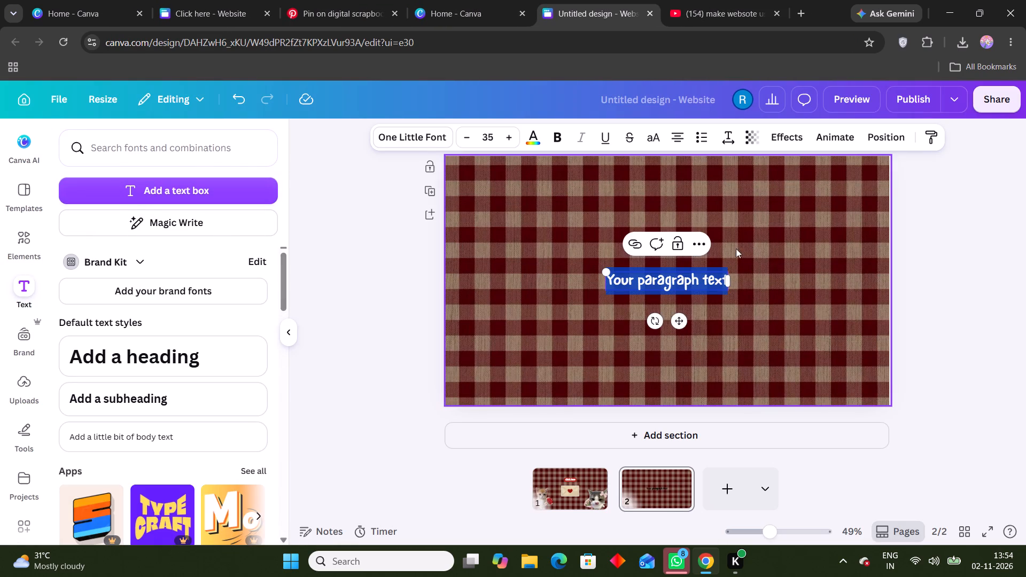
type("Are")
key("space")
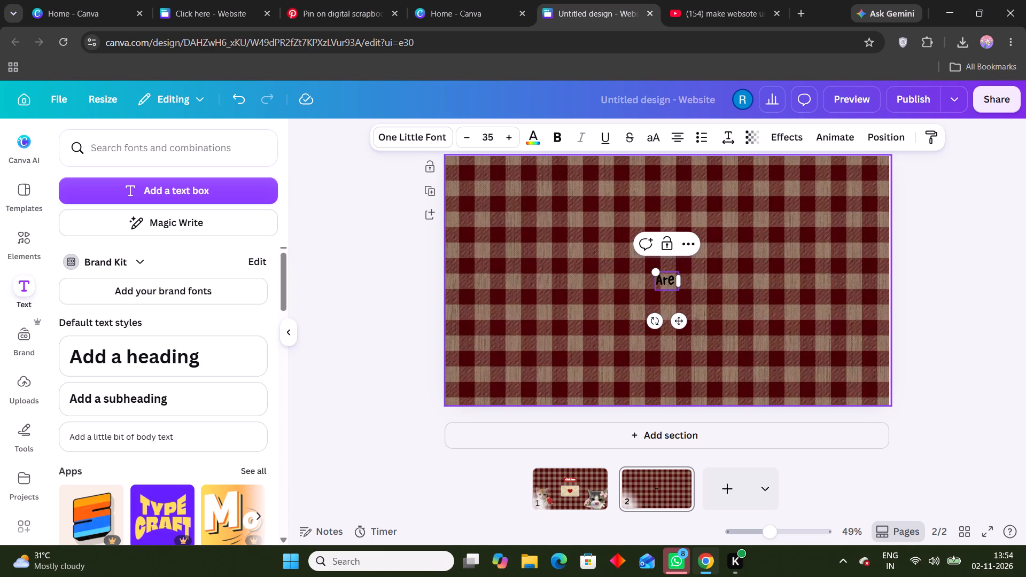
type("you ready for a littile surpri")
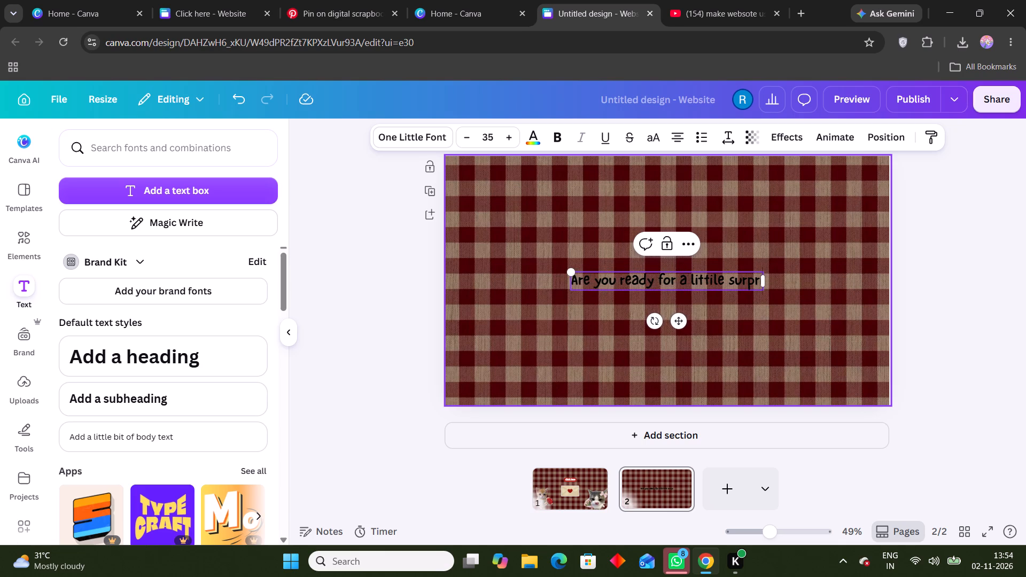
type("se ?")
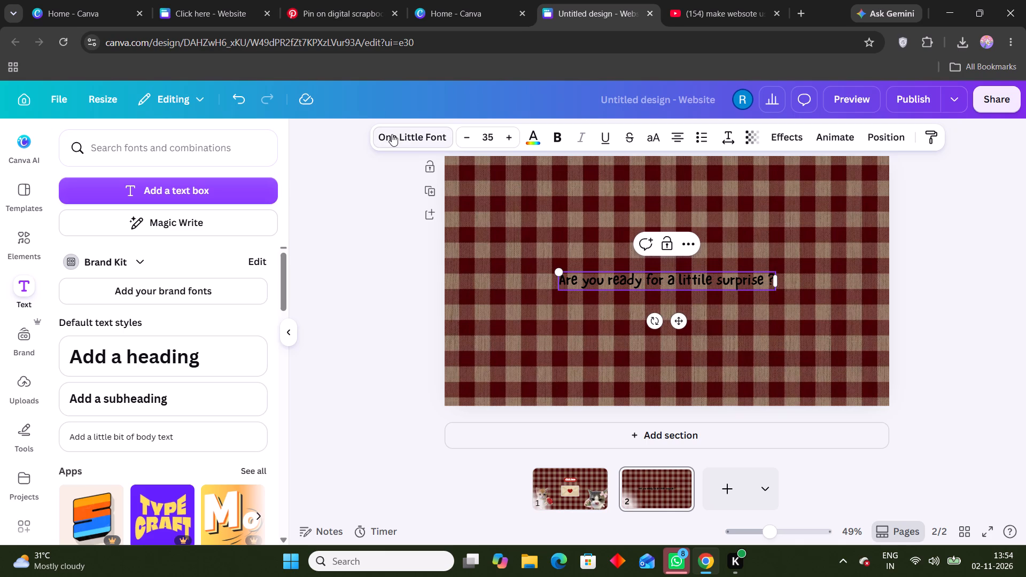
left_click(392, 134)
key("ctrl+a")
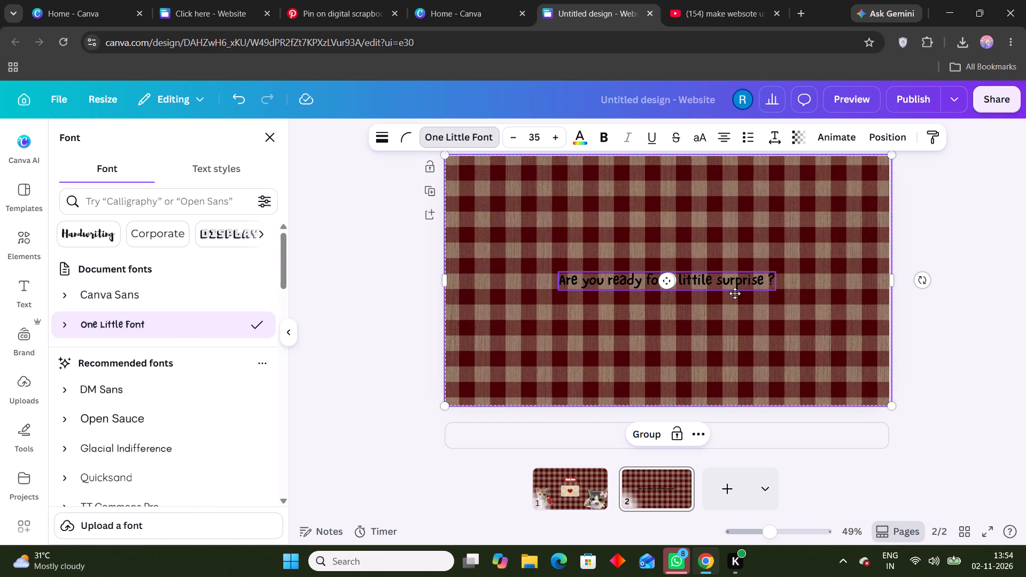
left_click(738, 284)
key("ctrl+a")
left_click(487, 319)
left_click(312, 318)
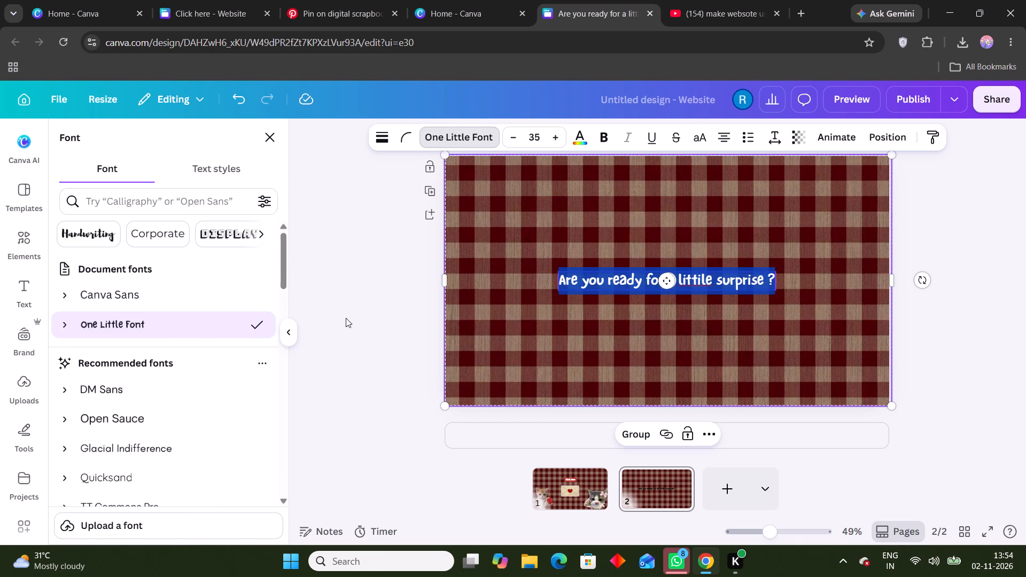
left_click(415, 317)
Set the colour of the whole surprise question text to the white from the kitten's photo colours.
left_click(697, 280)
left_click(697, 280, "ctrl")
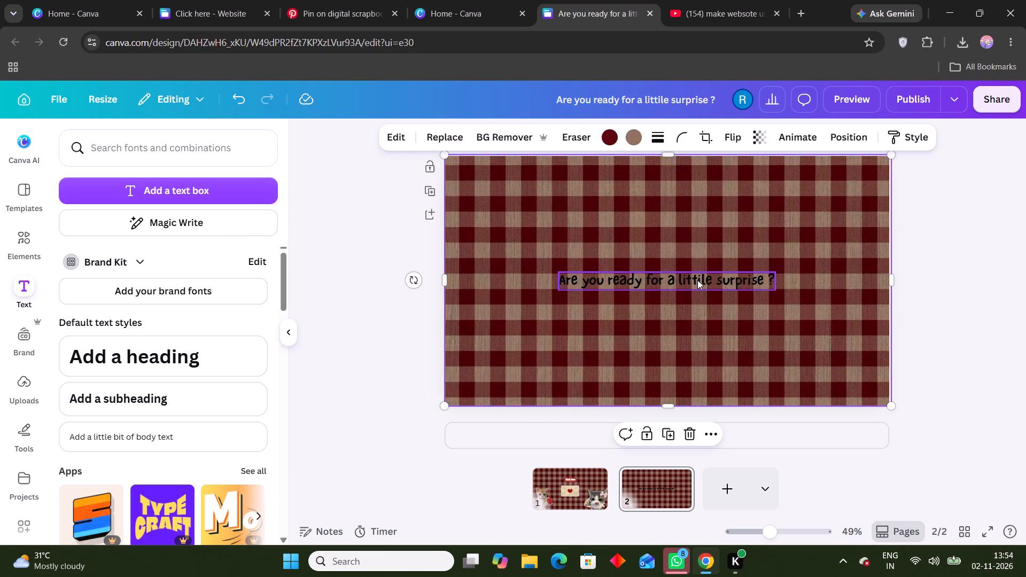
left_click(697, 280)
left_click(697, 280)
key("ctrl+a")
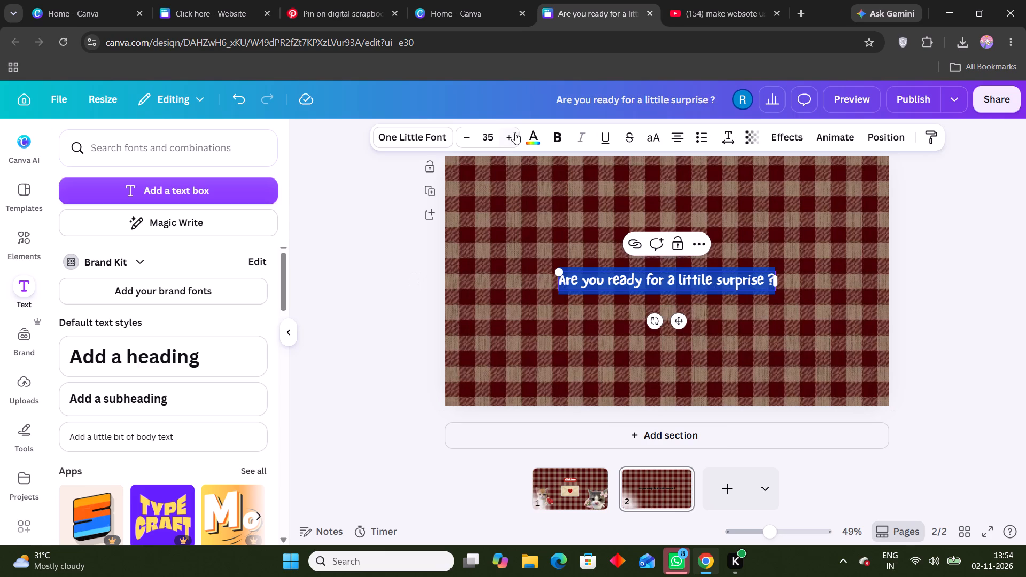
left_click(535, 138)
scroll(134, 479, "down", 1)
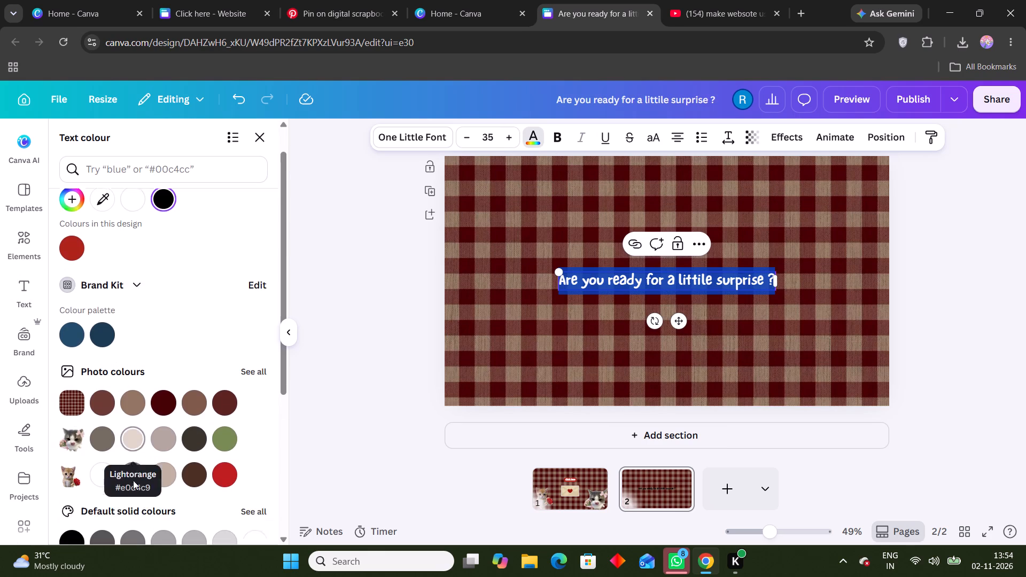
left_click(102, 444)
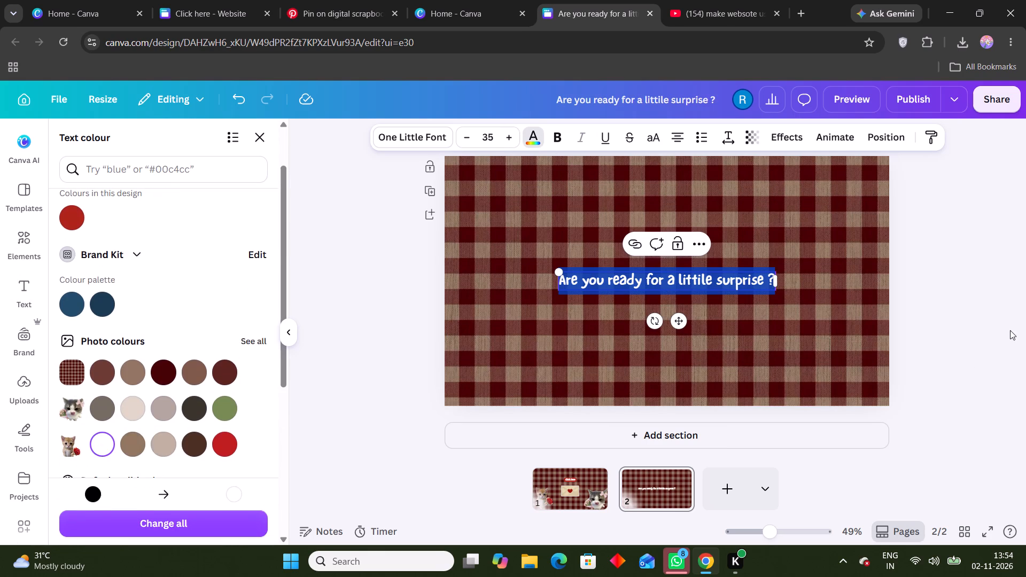
left_click(1010, 330)
left_click(569, 273)
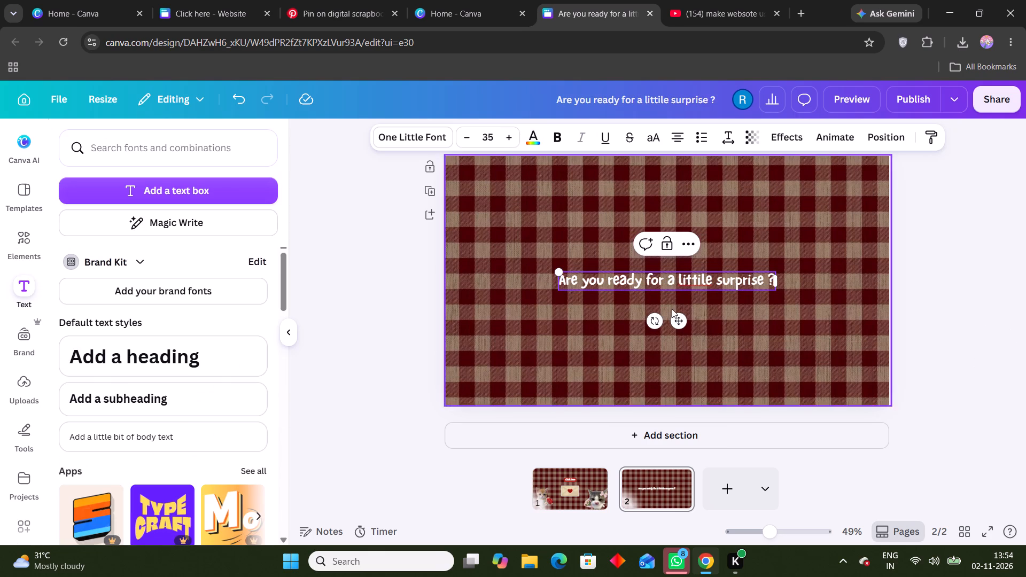
Move the surprise question text up to the upper part of page 2, keeping it horizontally centred.
left_click_drag(675, 320, 675, 244)
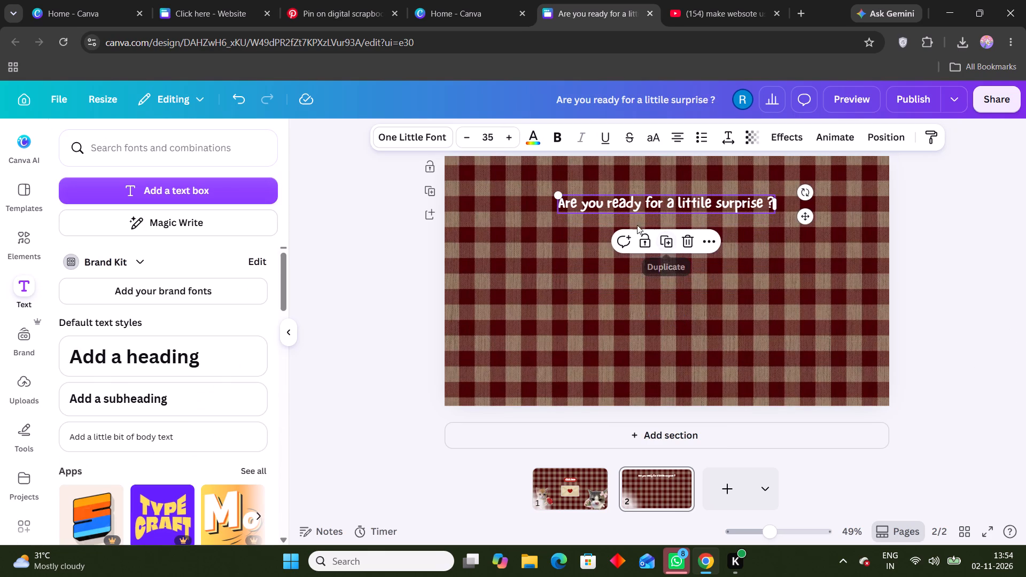
left_click(949, 221)
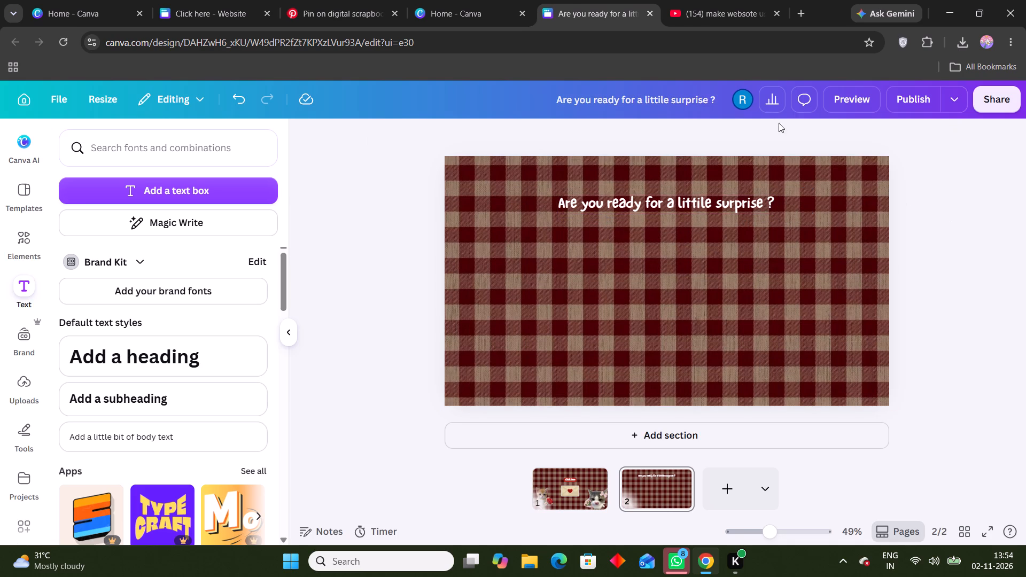
Search Pinterest for "cat png" and copy the image of the cat in glasses with a raised pointing-finger emoji.
left_click(727, 11)
left_click(555, 0)
left_click(349, 0)
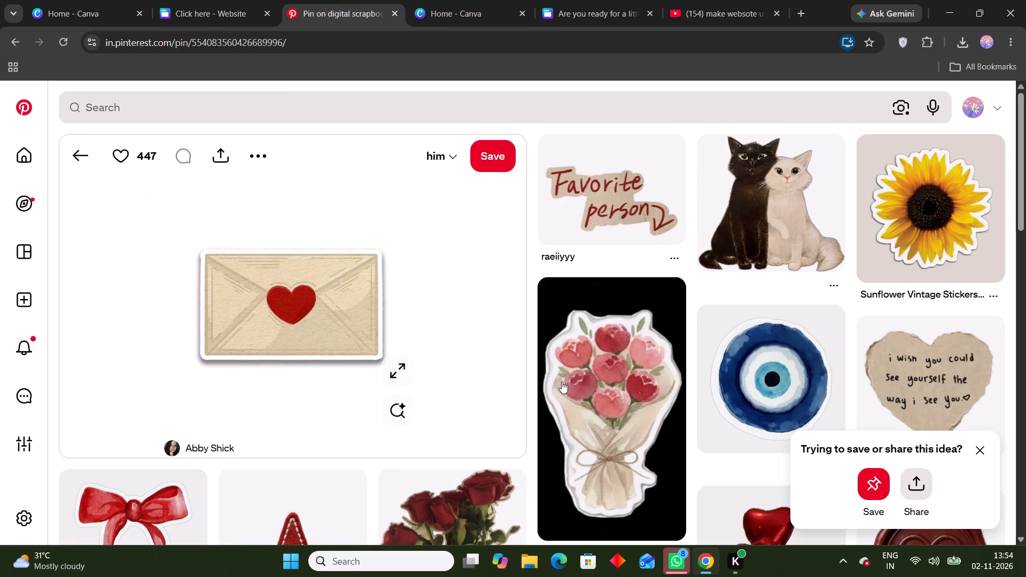
left_click(187, 102)
type("cat png")
key("Return")
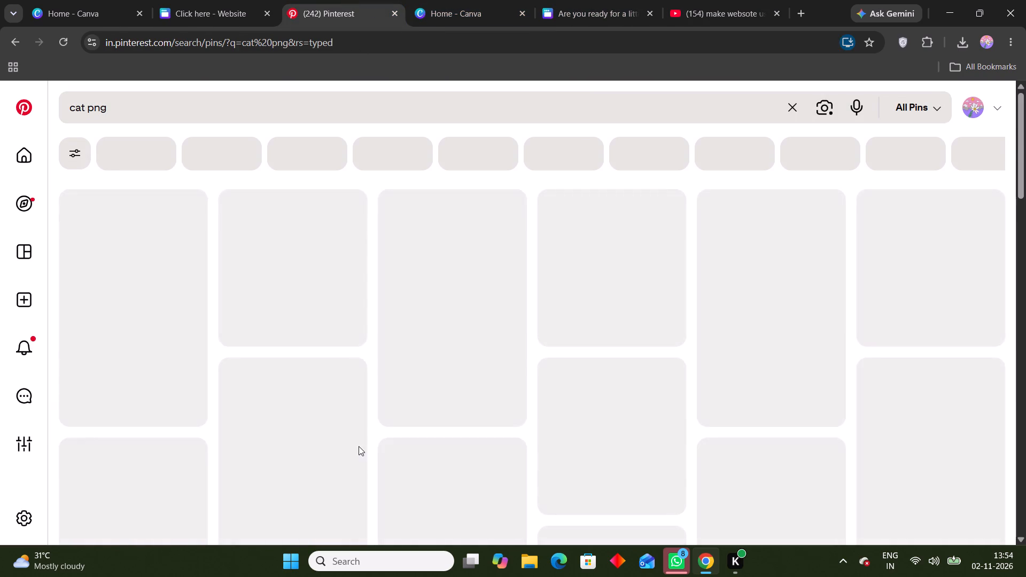
left_click(480, 270)
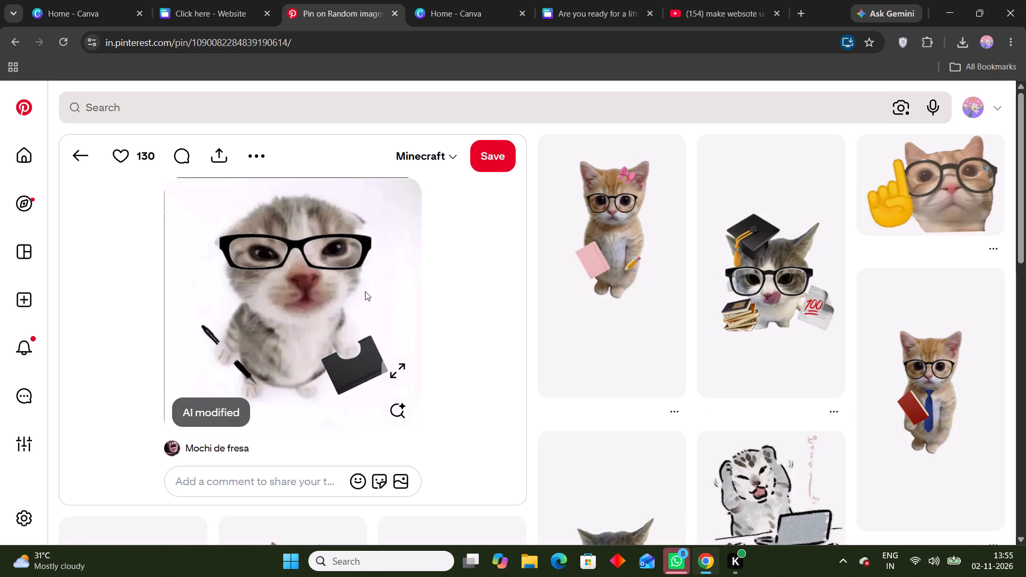
left_click(920, 167)
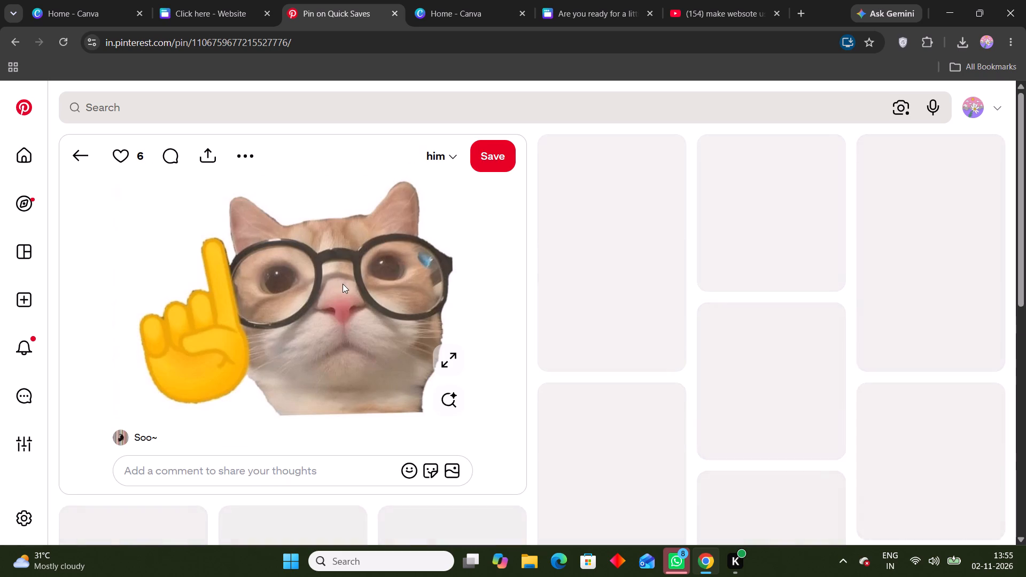
right_click(343, 284)
left_click(377, 347)
Paste the glasses cat onto page 2, remove its background and place it in the page's bottom-right corner.
left_click(542, 0)
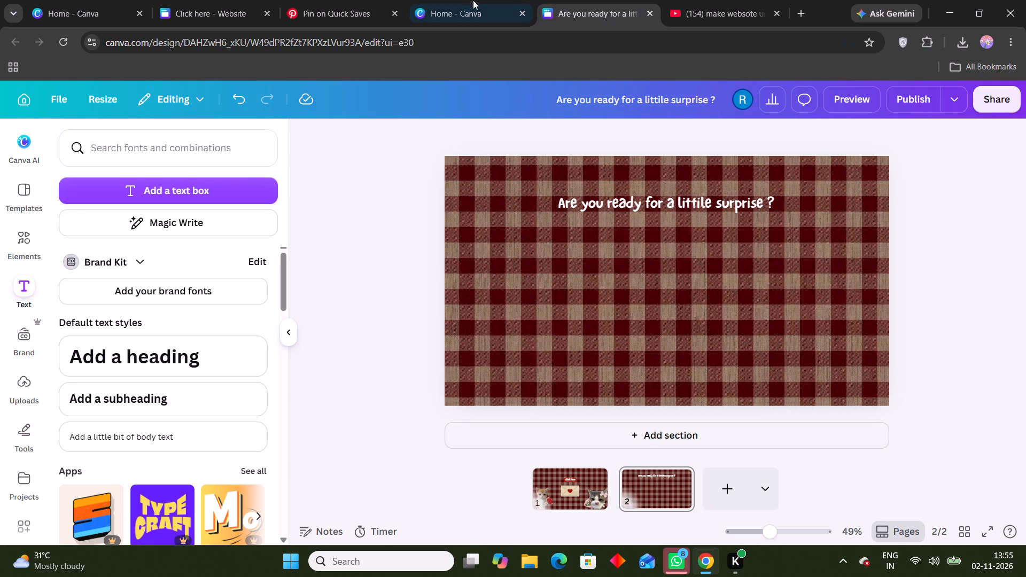
left_click(465, 0)
left_click(553, 0)
key("ctrl+v")
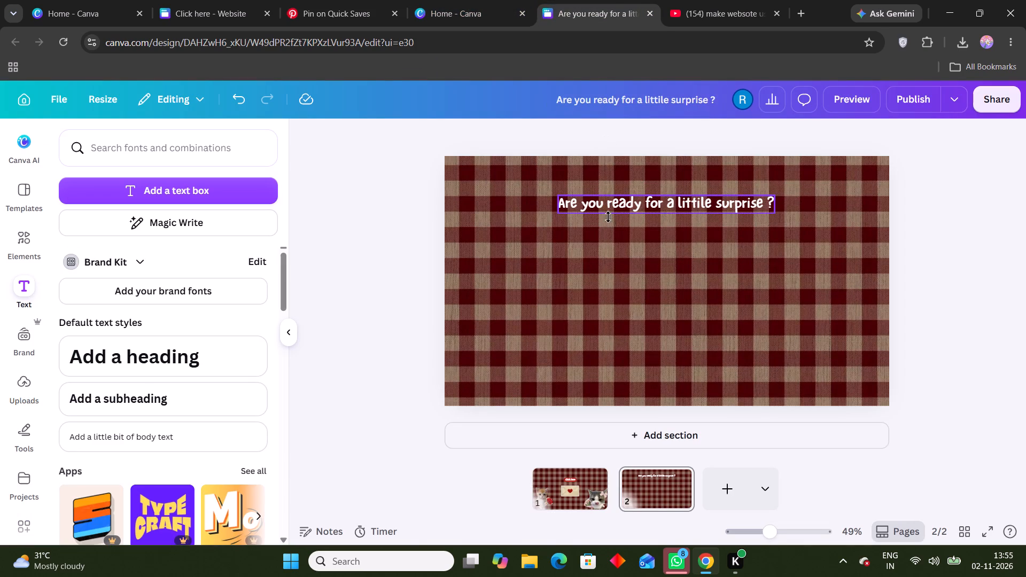
left_click_drag(646, 259, 574, 331)
left_click(540, 143)
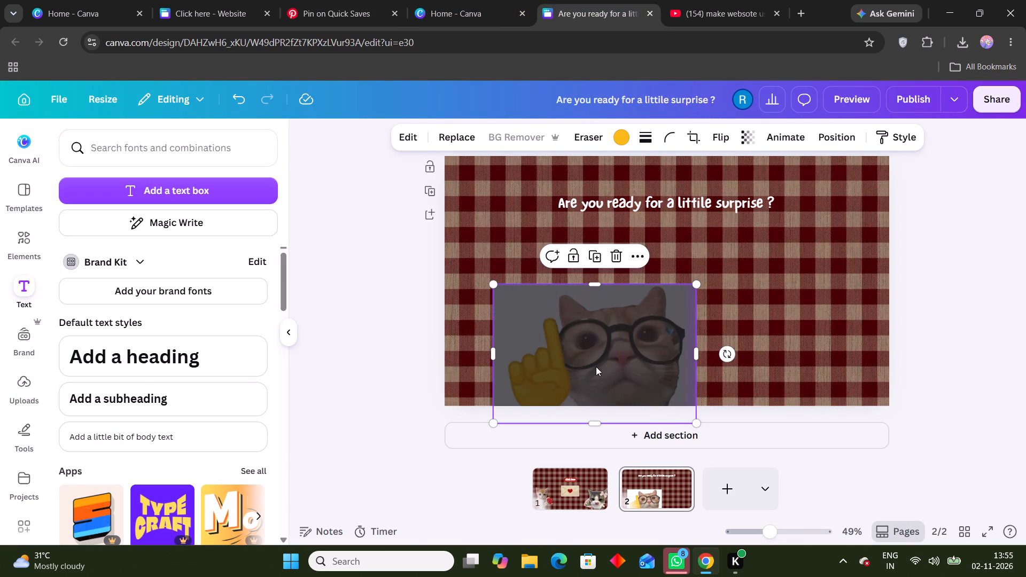
left_click_drag(614, 378, 810, 367)
left_click(946, 267)
Find the thinking "Monkey" sticker among the related Pinterest pins and copy its image.
left_click(685, 12)
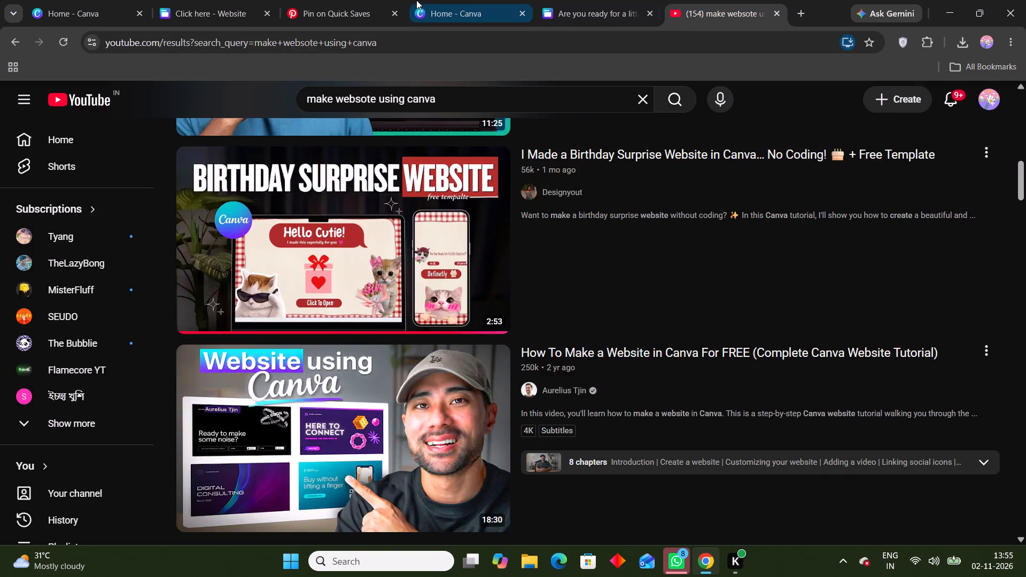
left_click(416, 0)
left_click(645, 0)
left_click(354, 0)
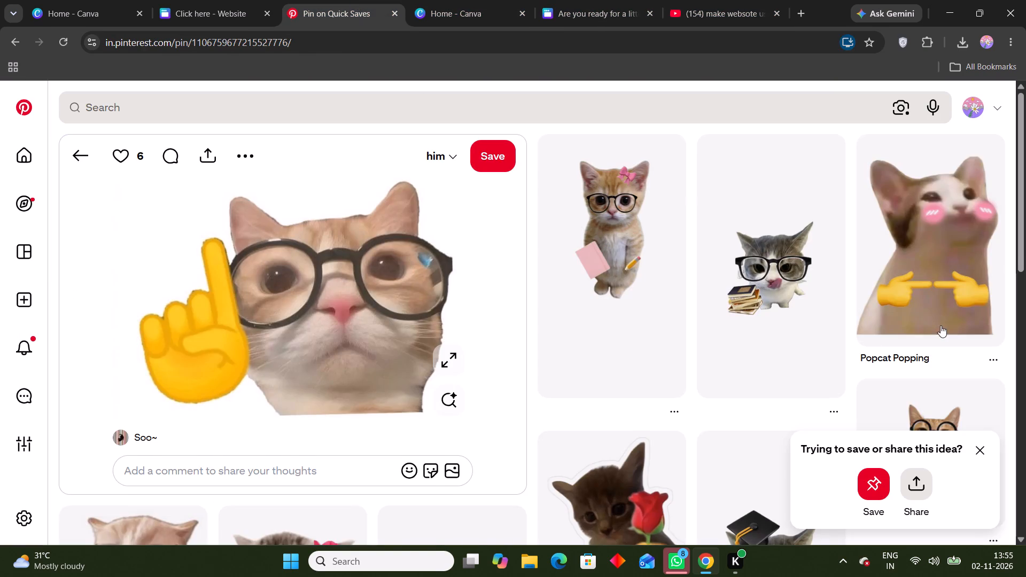
scroll(941, 325, "down", 2)
scroll(836, 332, "down", 2)
scroll(369, 372, "down", 2)
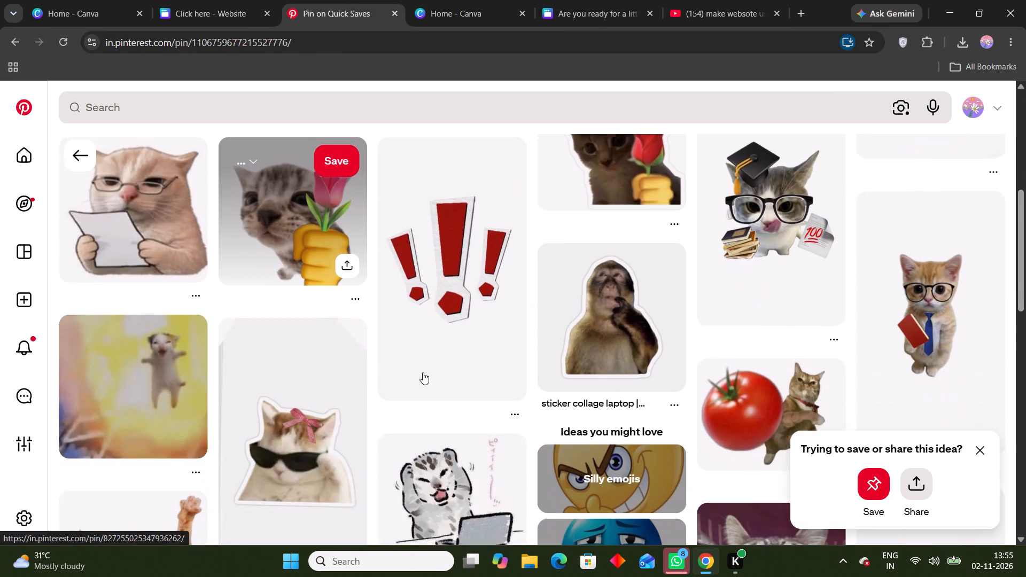
left_click(659, 289)
right_click(236, 294)
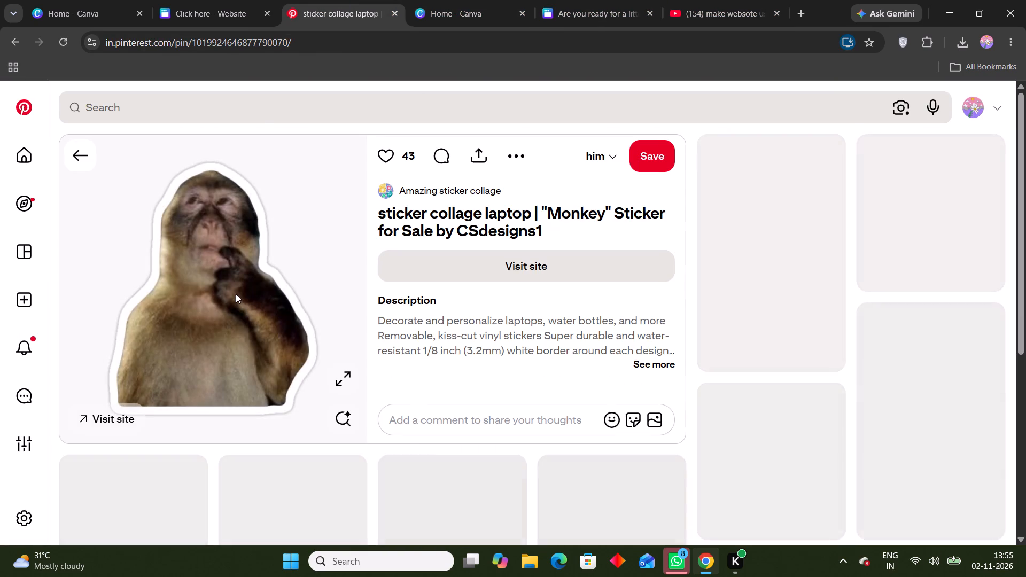
left_click(315, 347)
Paste the monkey onto page 2, remove its background, place it bottom left, and nudge the glasses cat closer to the right corner.
left_click(571, 0)
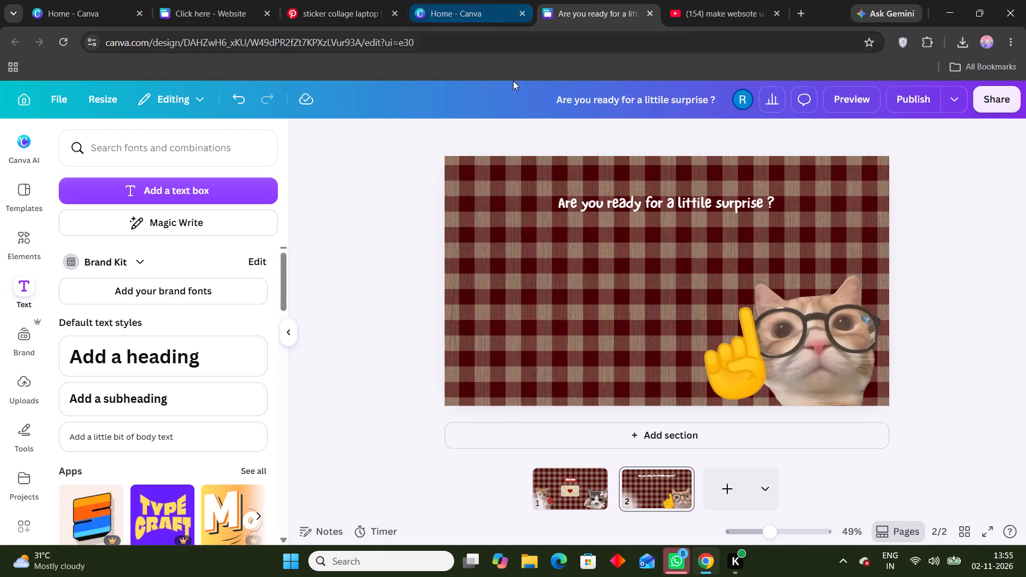
key("ctrl+v")
left_click(565, 142)
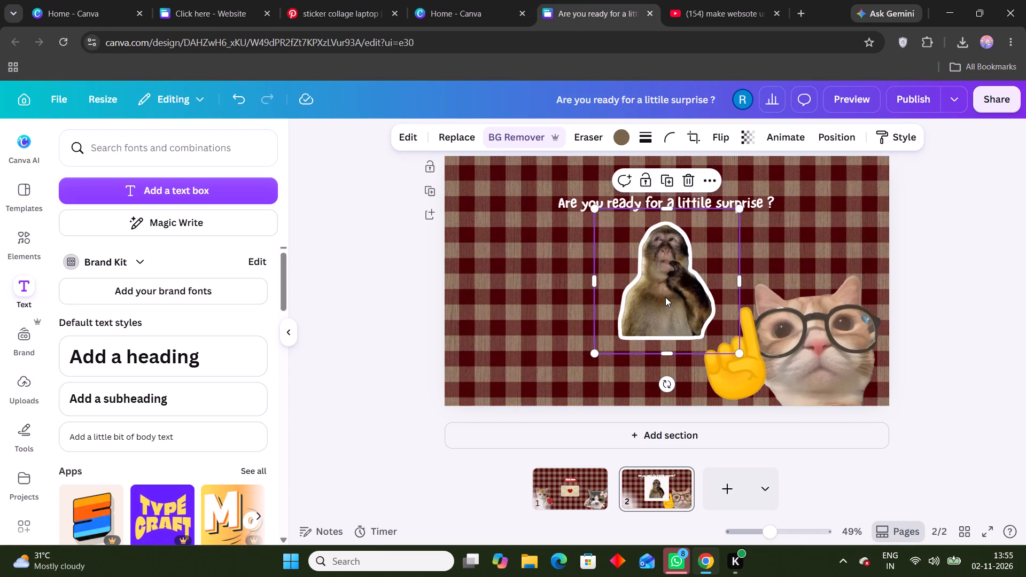
left_click_drag(665, 297, 498, 367)
left_click_drag(794, 337, 802, 340)
left_click(935, 292)
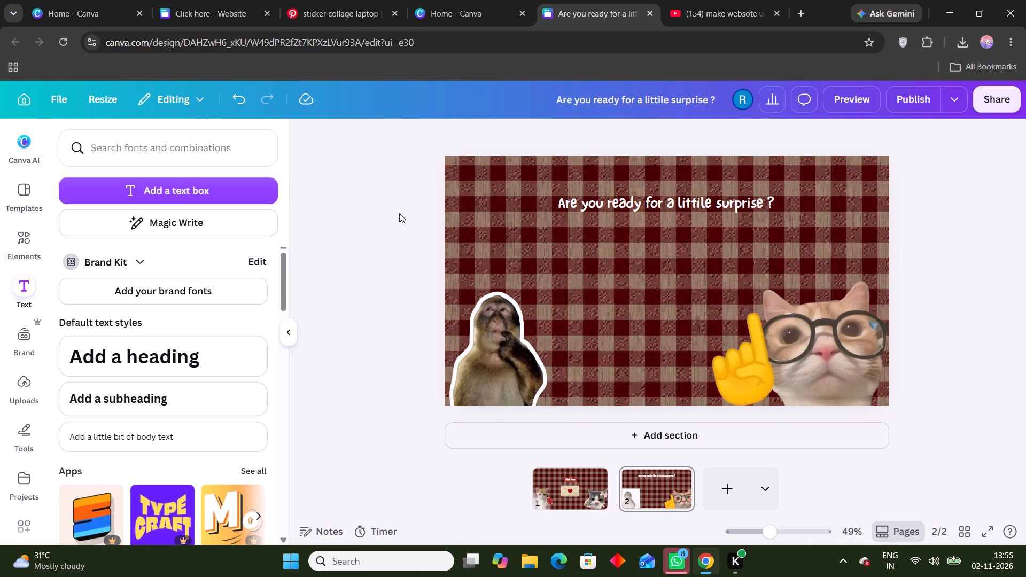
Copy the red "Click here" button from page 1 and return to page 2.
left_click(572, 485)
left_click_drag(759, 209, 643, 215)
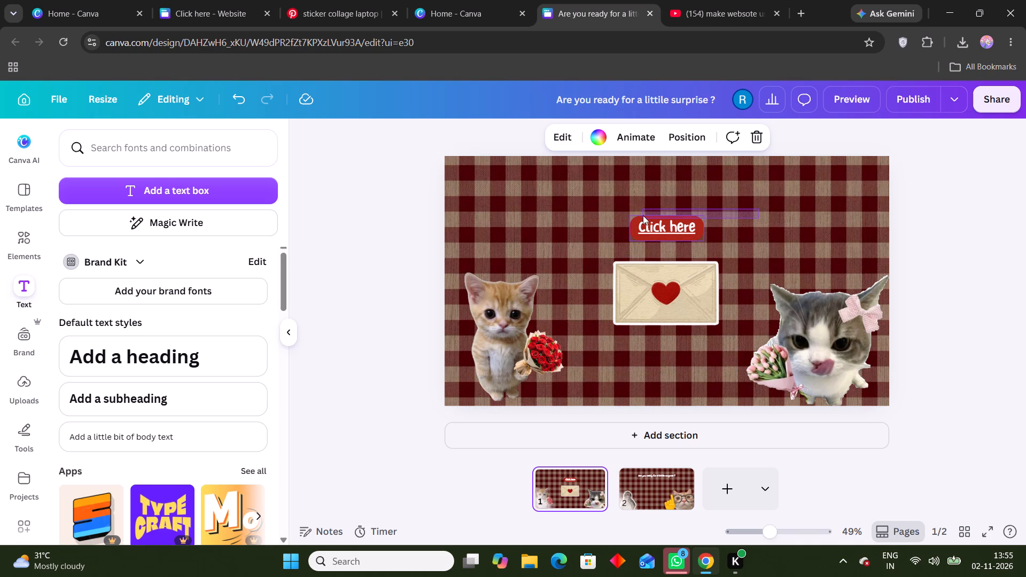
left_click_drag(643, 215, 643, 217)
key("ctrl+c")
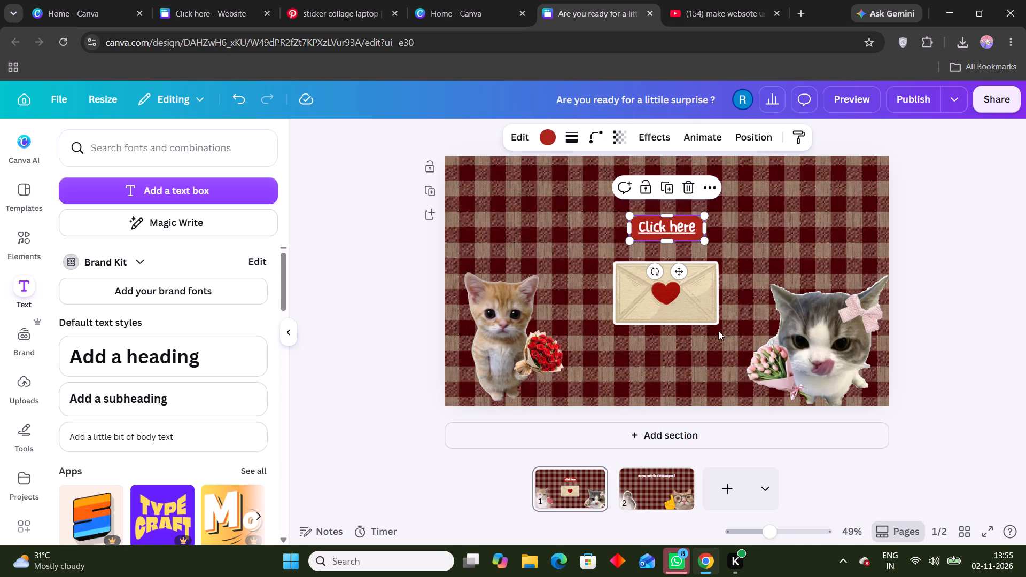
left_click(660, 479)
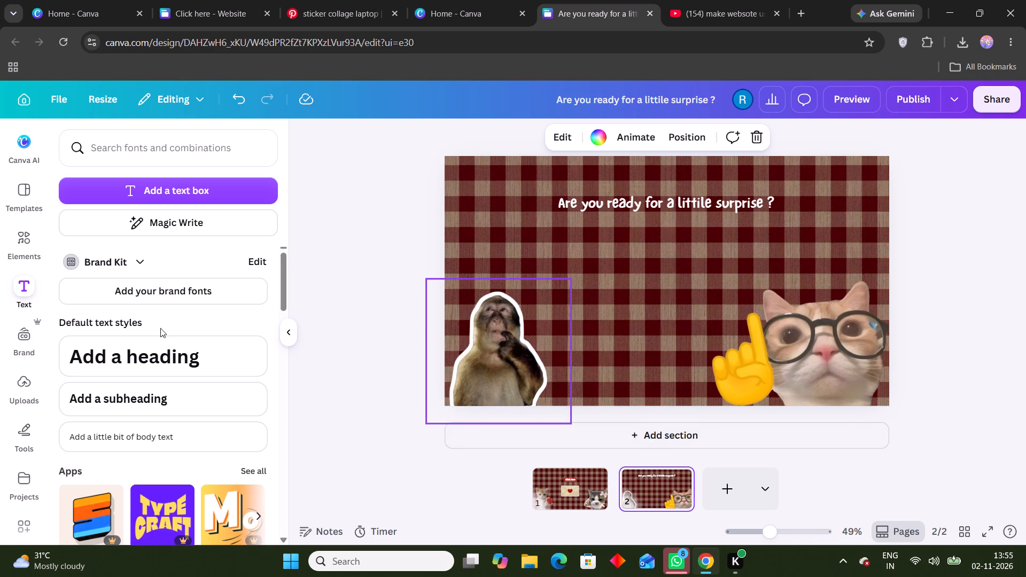
Add a rounded square to page 2, flatten it into a button-sized rectangle and place it above the monkey, below the question.
left_click(26, 236)
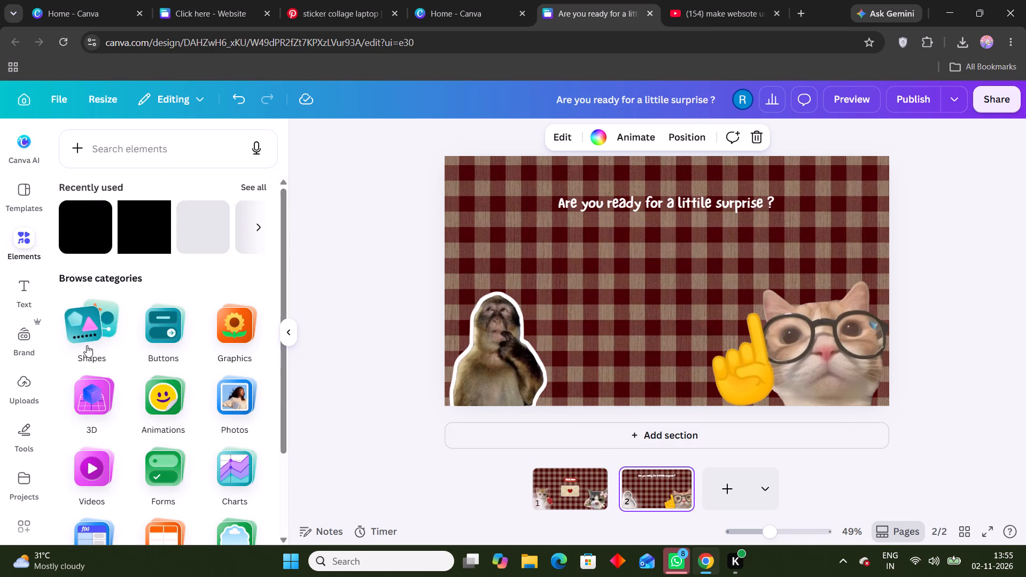
left_click(87, 345)
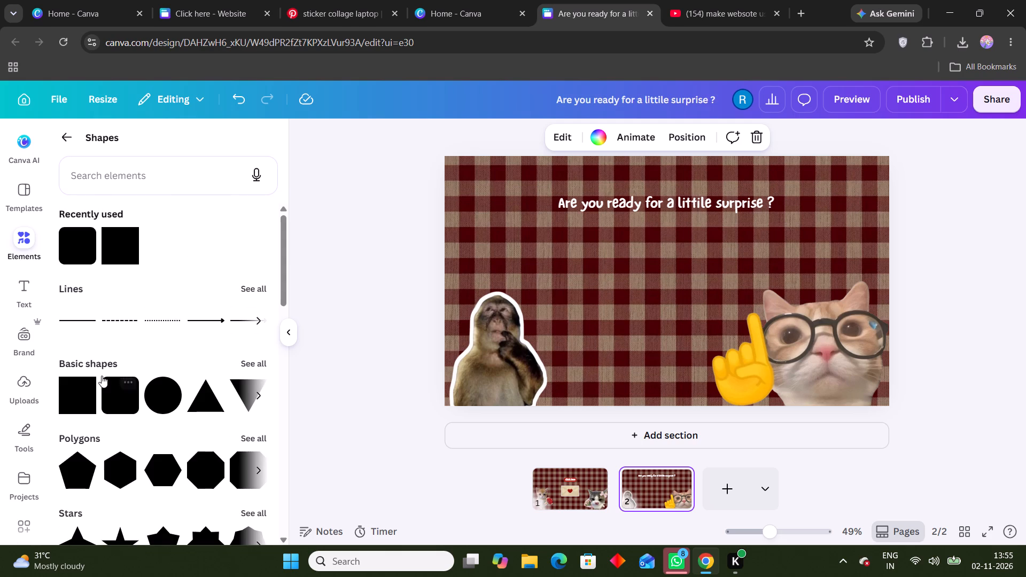
scroll(243, 461, "down", 1)
scroll(167, 376, "up", 1)
left_click(132, 388)
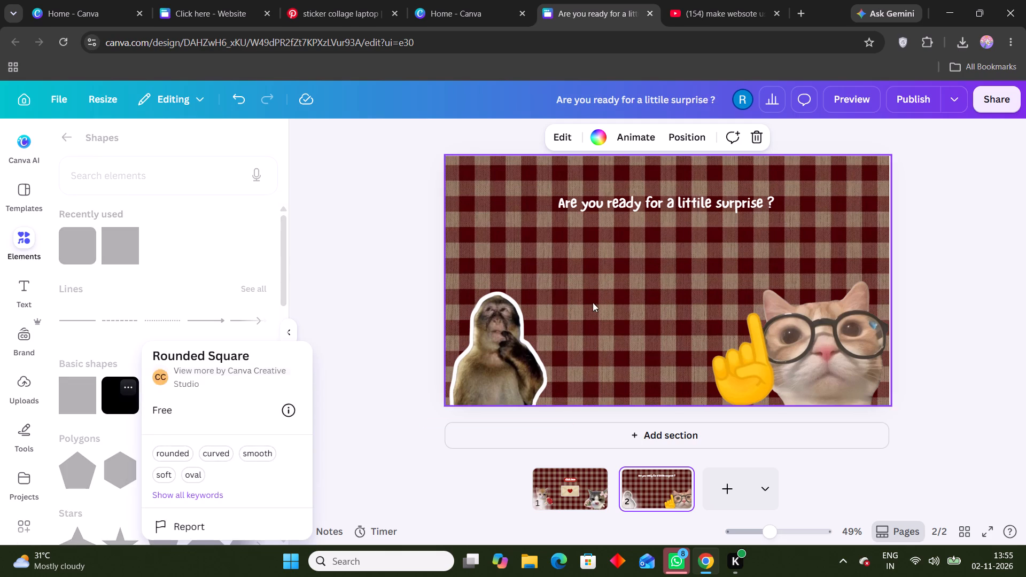
double_click(113, 407)
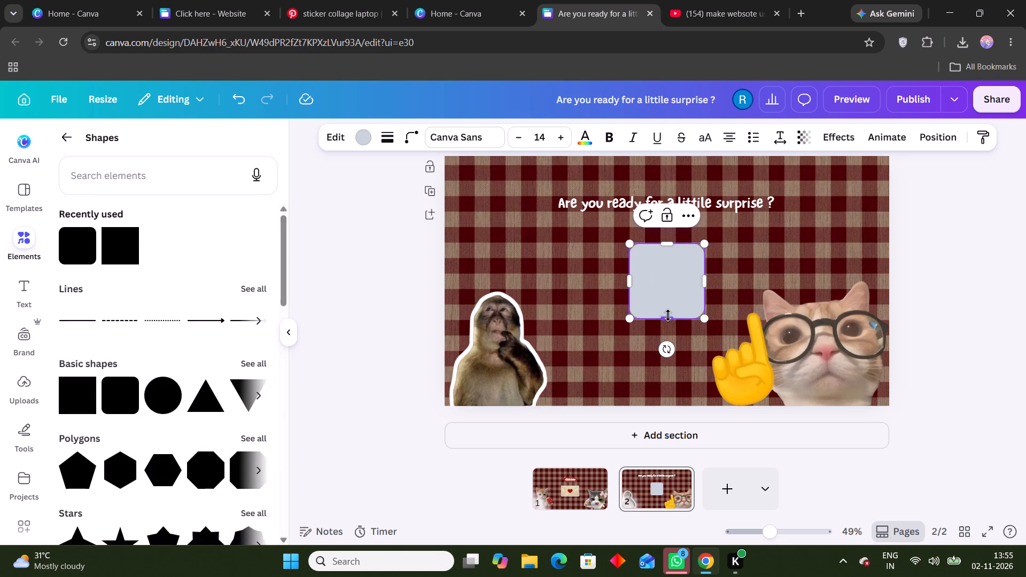
left_click_drag(671, 321, 671, 277)
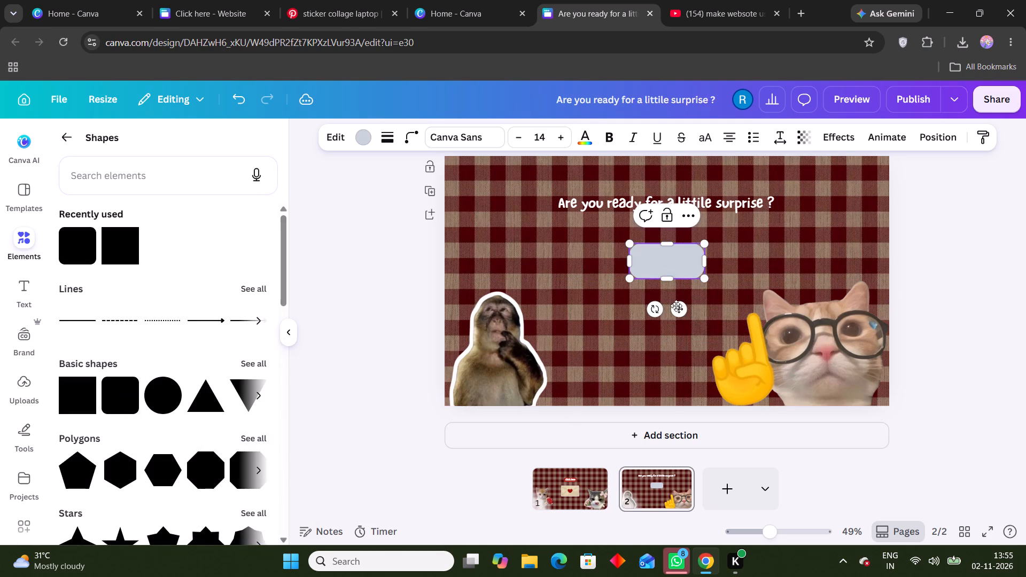
left_click_drag(677, 305, 558, 300)
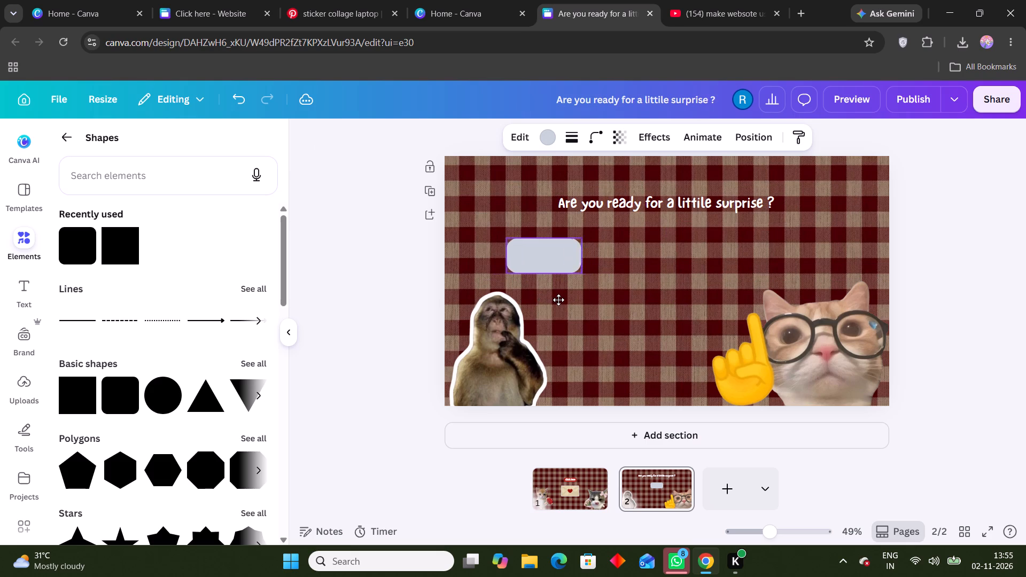
left_click_drag(558, 300, 564, 300)
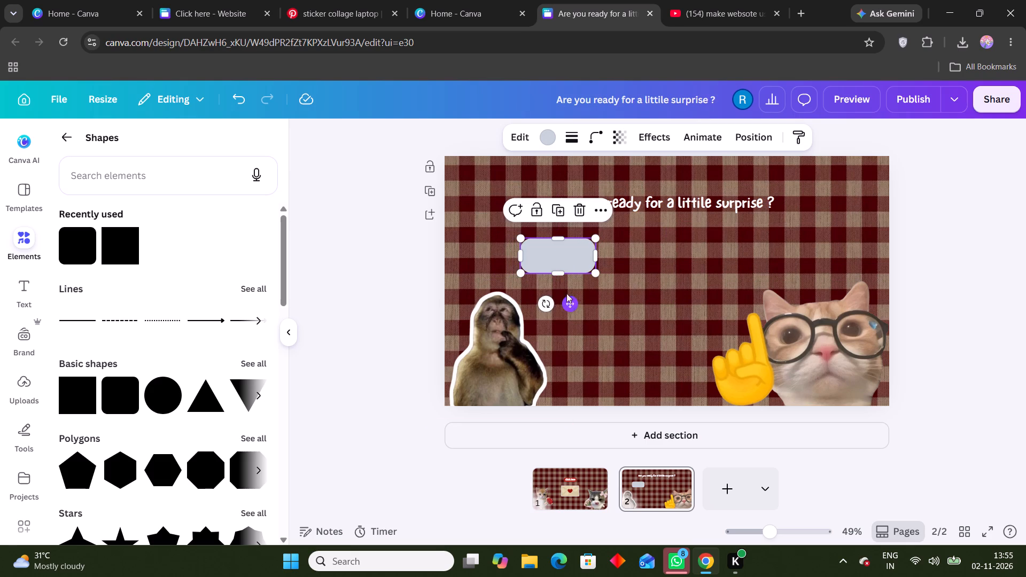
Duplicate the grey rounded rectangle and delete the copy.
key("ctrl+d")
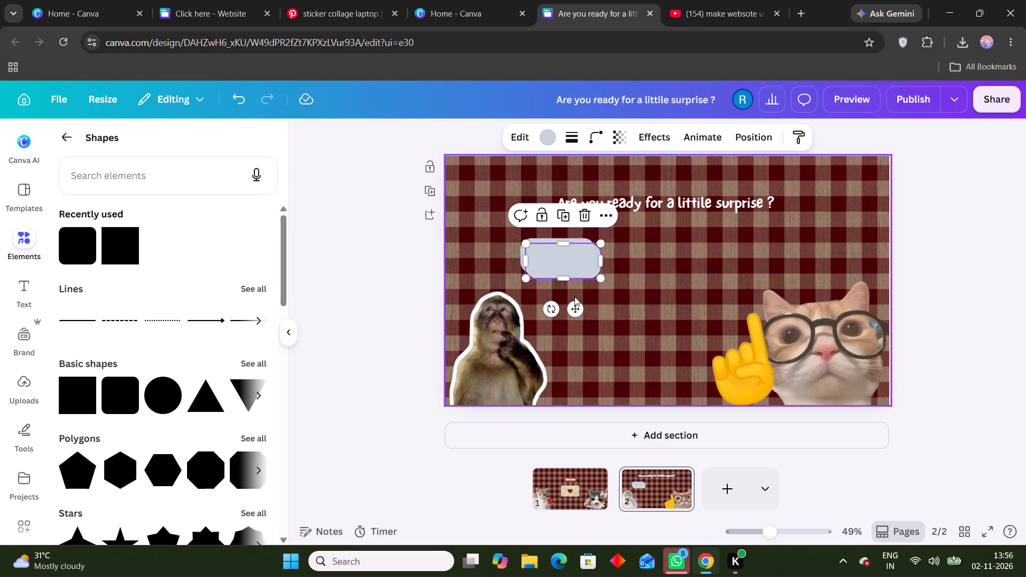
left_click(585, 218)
Fill the rounded rectangle with the light beige-pink from the glasses cat's photo colours, after trying other photo colours.
left_click(572, 262)
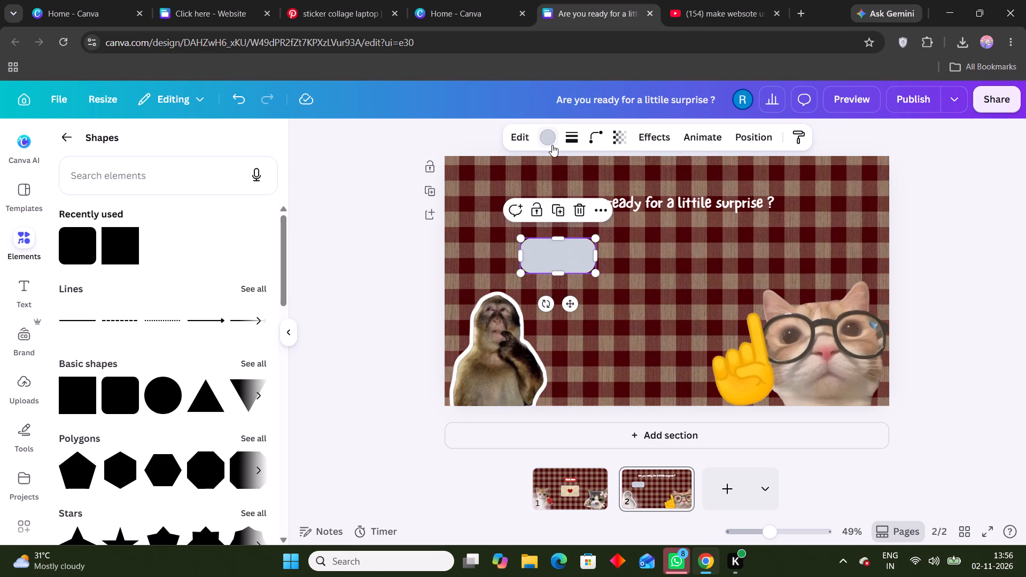
left_click(552, 145)
scroll(108, 340, "down", 2)
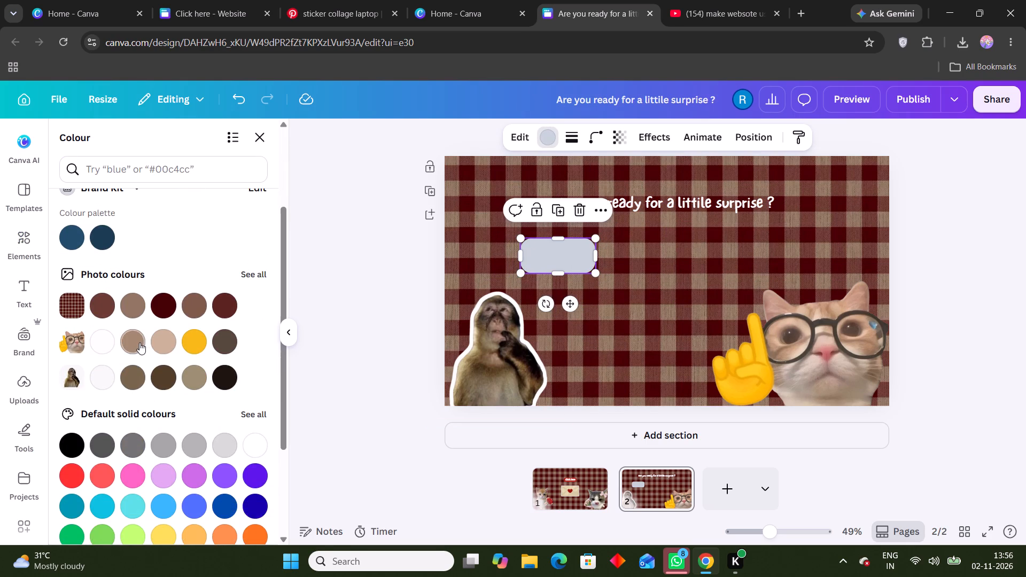
left_click(139, 342)
left_click(198, 340)
left_click(170, 339)
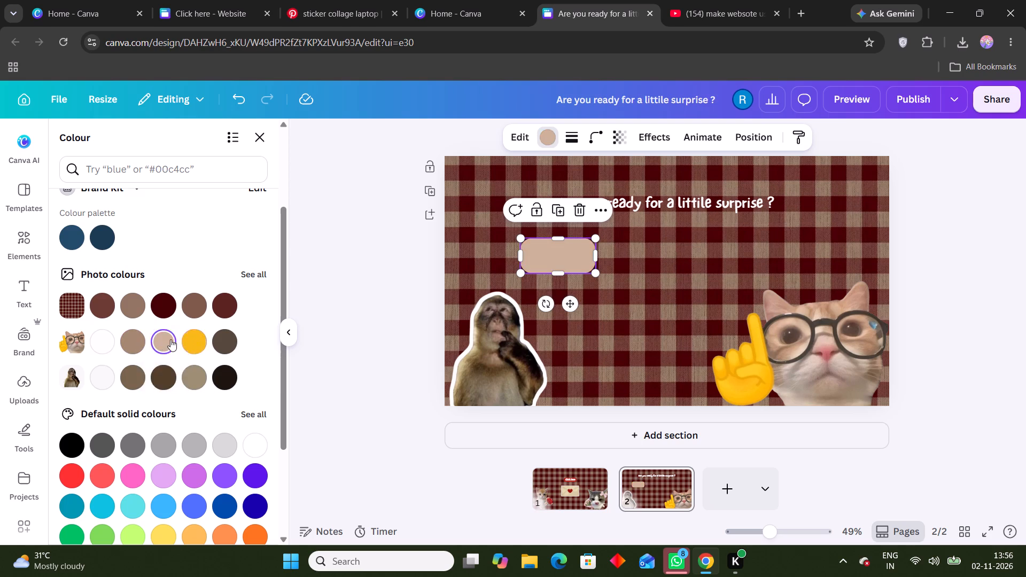
left_click(187, 372)
left_click(165, 345)
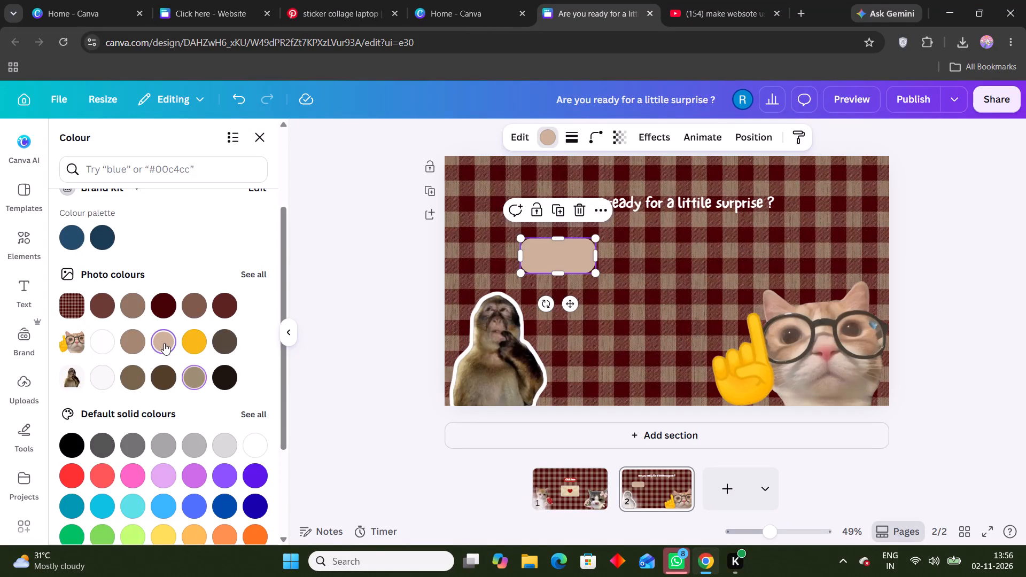
left_click(307, 316)
Duplicate the beige rectangle twice, placing one copy level with it above the glasses cat and the other lower, between the two.
key("ctrl+d")
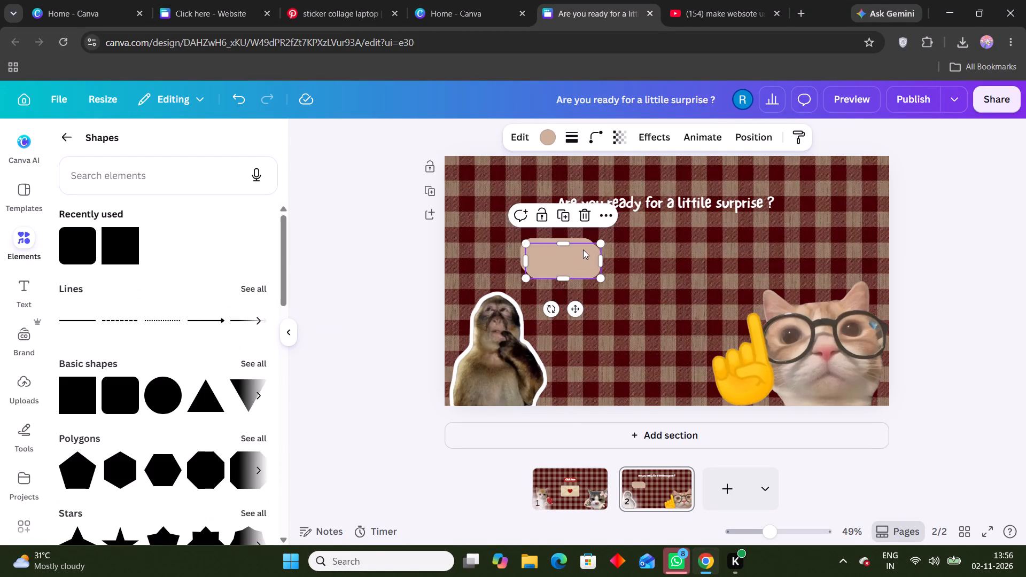
left_click_drag(576, 307, 755, 302)
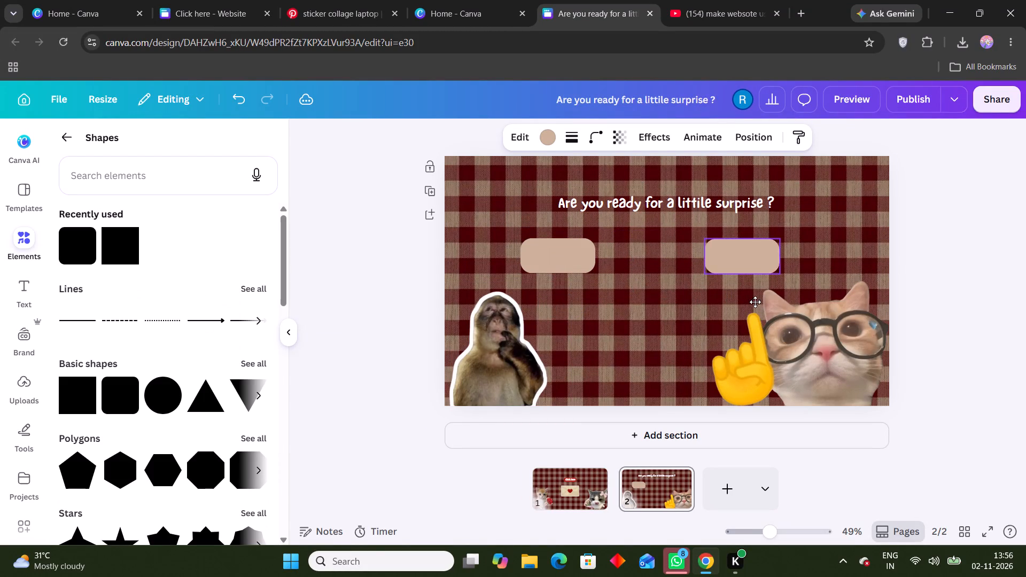
left_click_drag(755, 302, 789, 301)
key("ctrl+d")
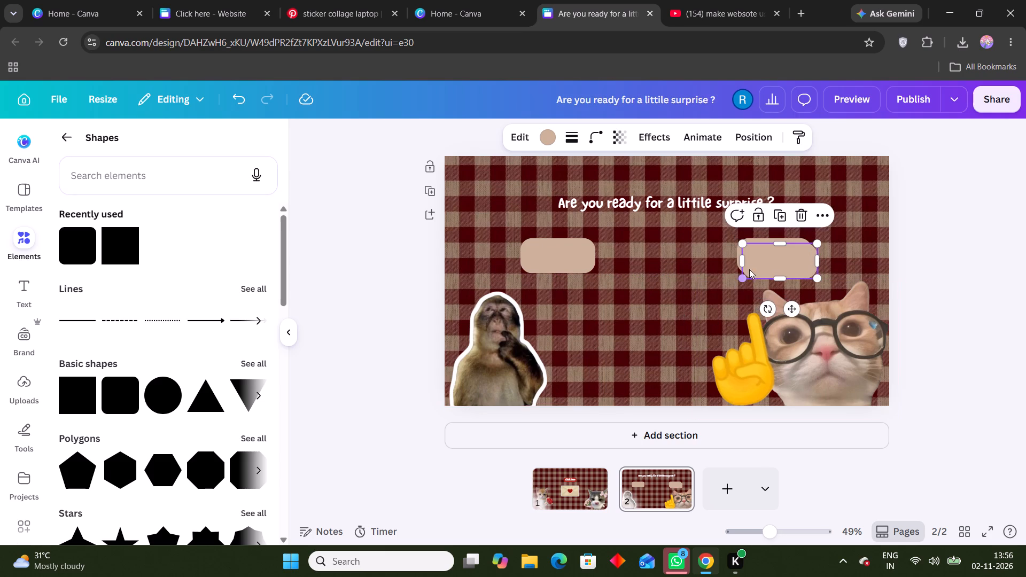
left_click_drag(757, 263, 636, 319)
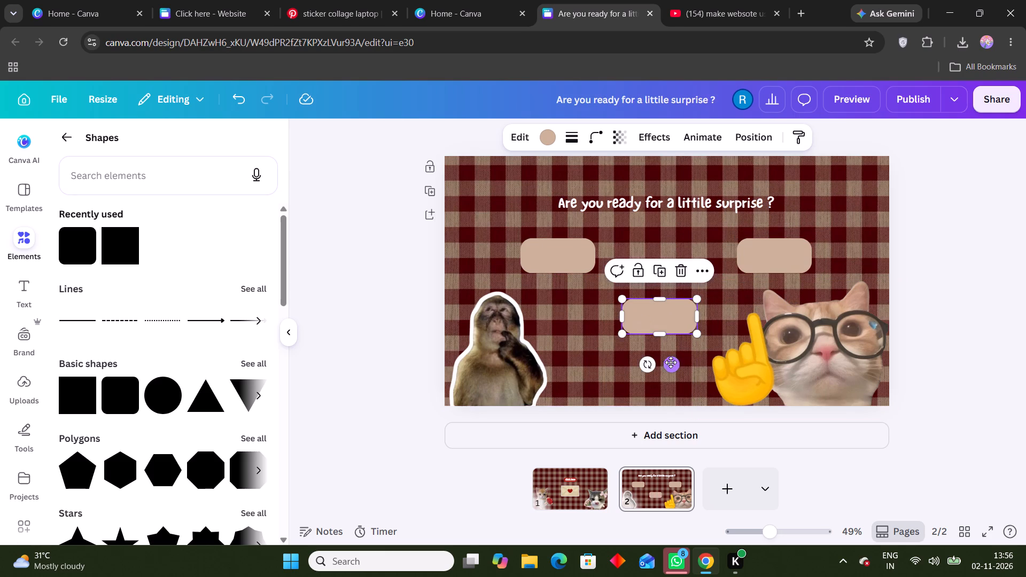
Centre the lower beige rectangle horizontally beneath the question.
left_click_drag(671, 362, 680, 363)
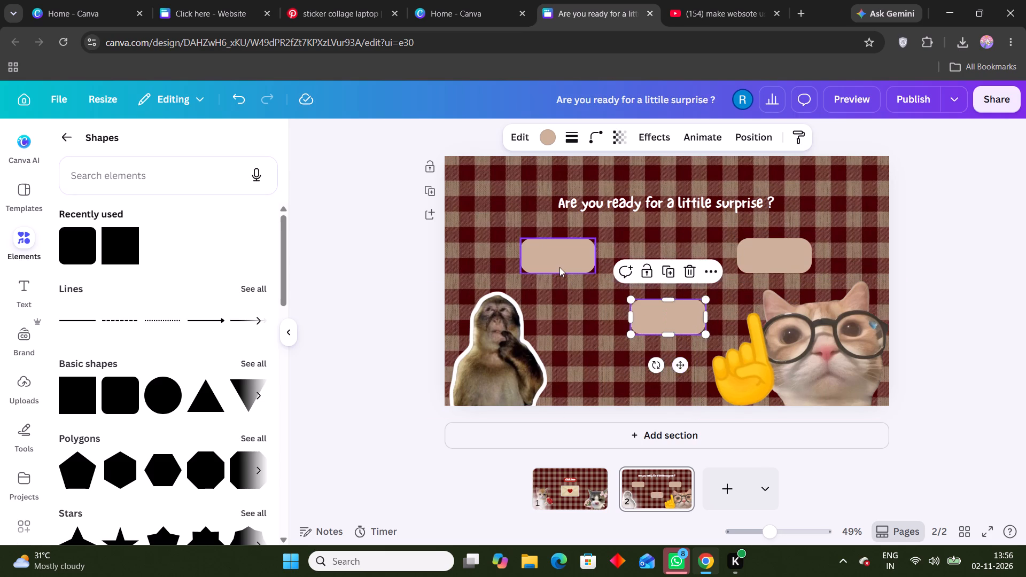
left_click(559, 267)
left_click(433, 263)
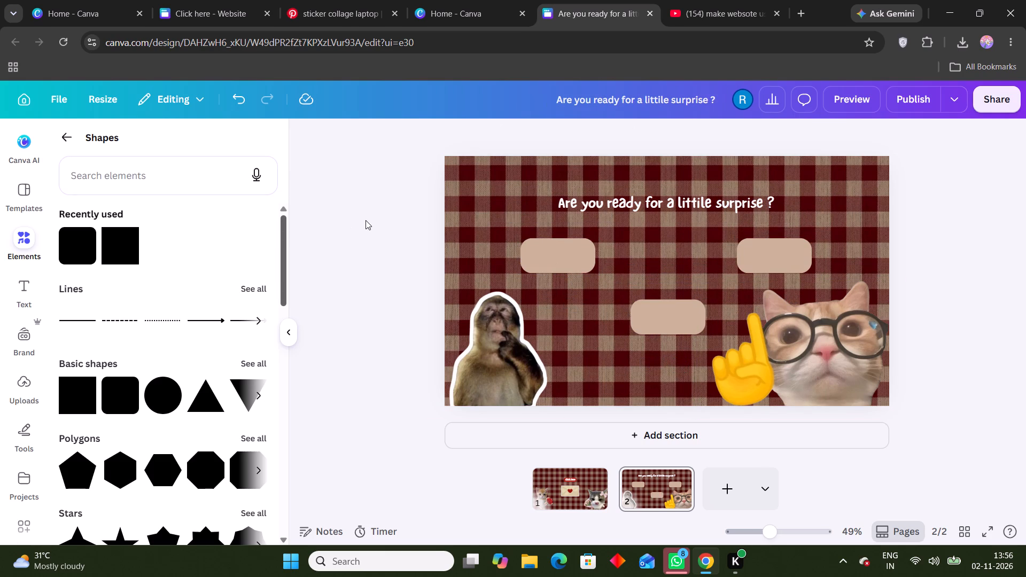
Add a text box reading "YEs" to page 2 in the Minecraft Medium font.
left_click(14, 272)
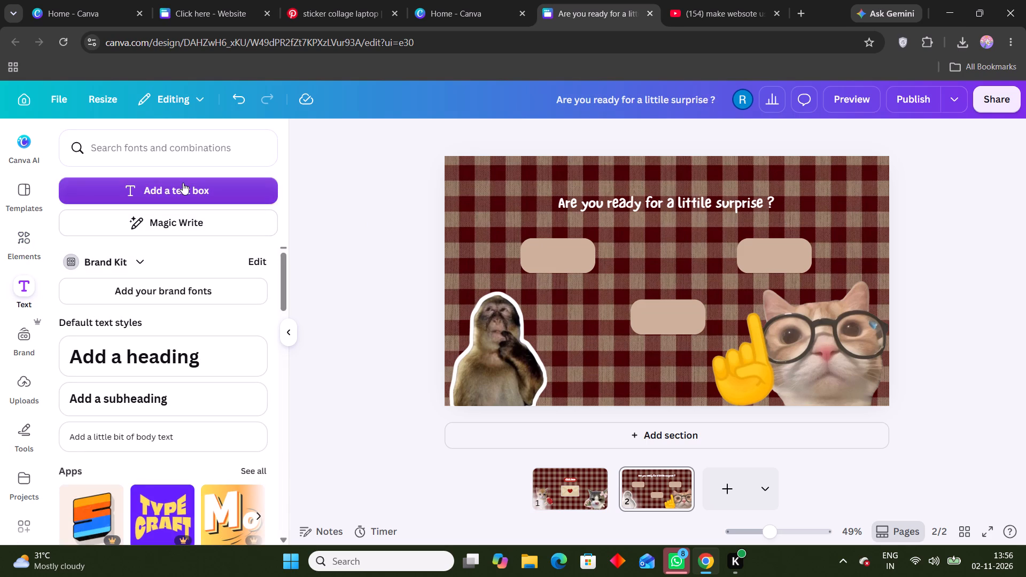
left_click(183, 183)
left_click(379, 139)
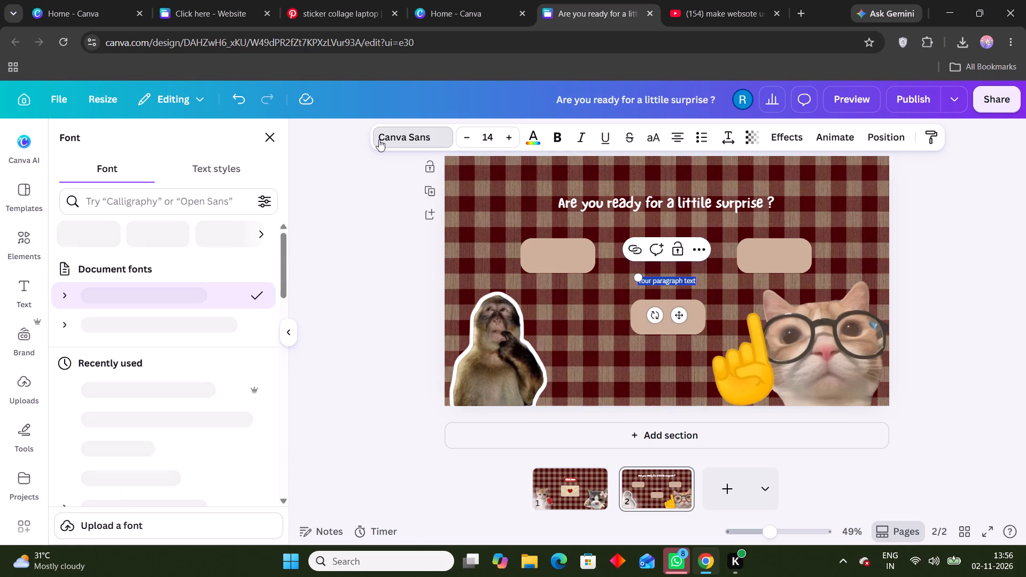
scroll(83, 307, "down", 3)
scroll(98, 309, "up", 2)
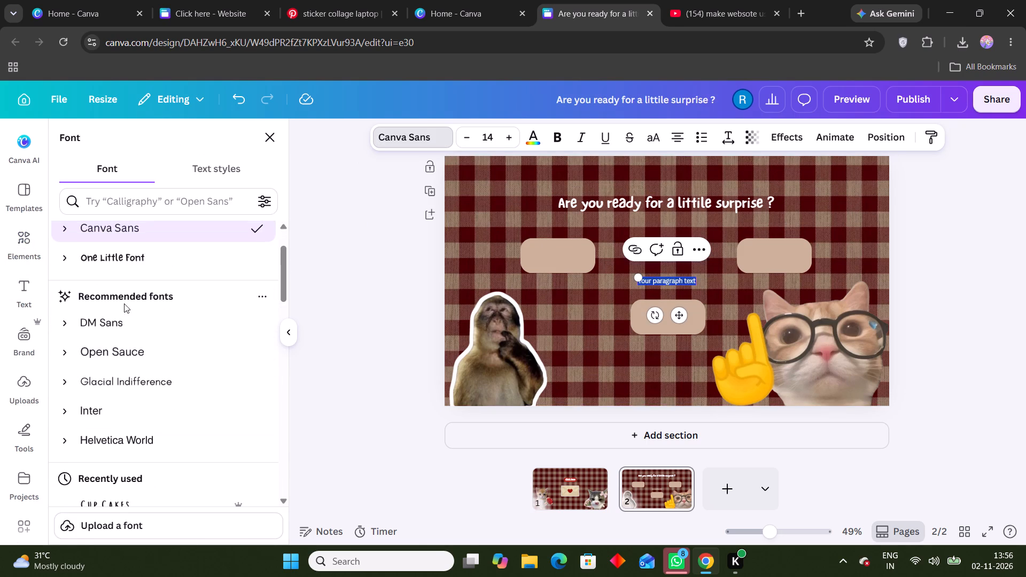
scroll(124, 303, "up", 3)
scroll(126, 303, "down", 4)
left_click(124, 334)
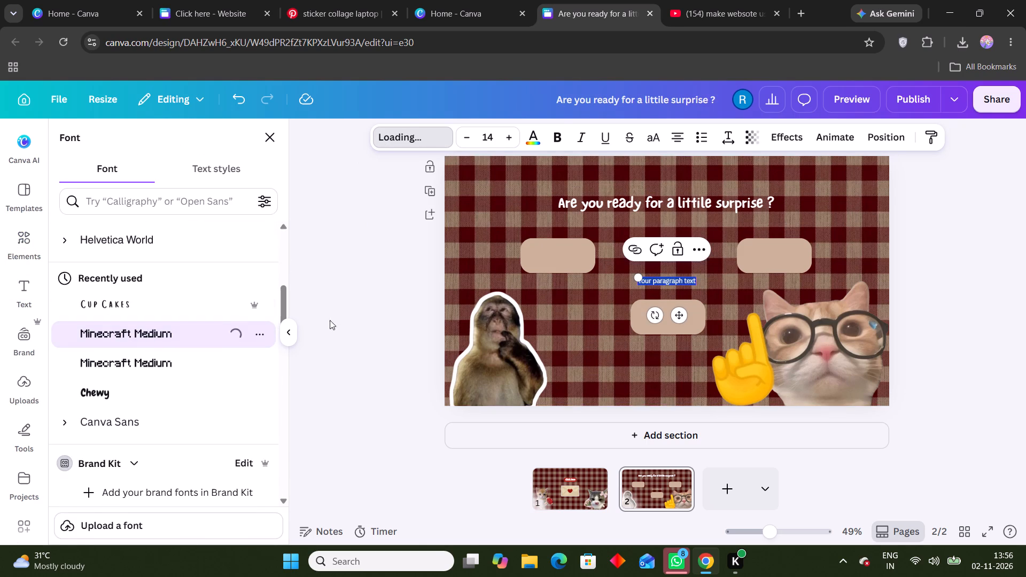
type("YEs")
Colour the small "YEs" text dark brownish red, using the last of the gingham background's photo colours.
left_click(531, 134)
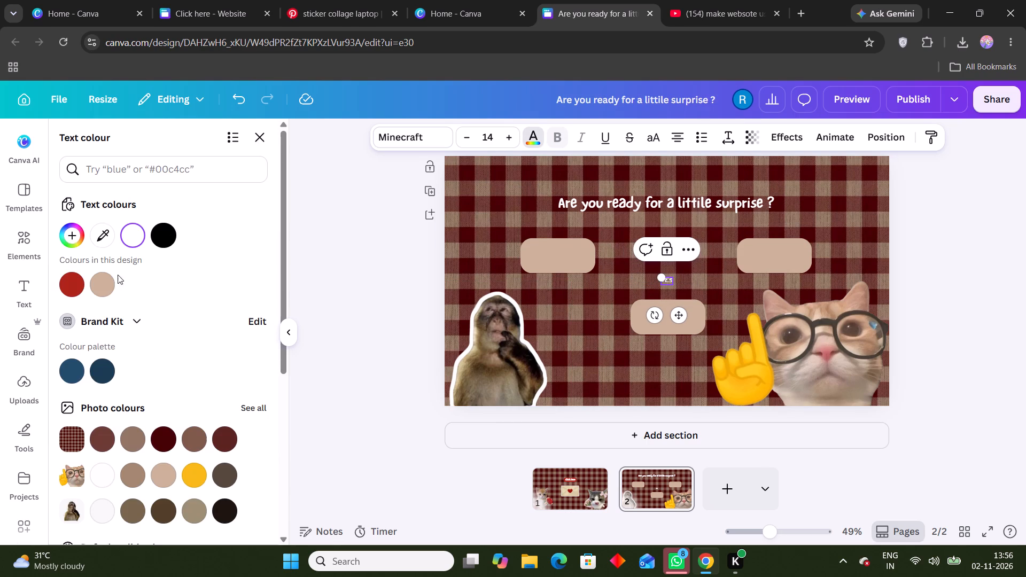
scroll(165, 369, "down", 3)
left_click(224, 228)
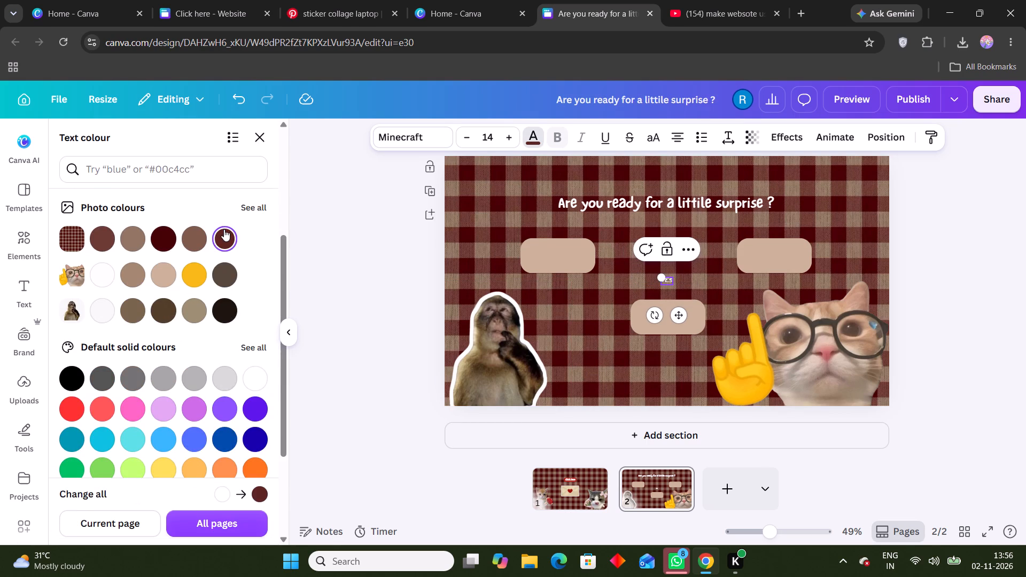
double_click(667, 283)
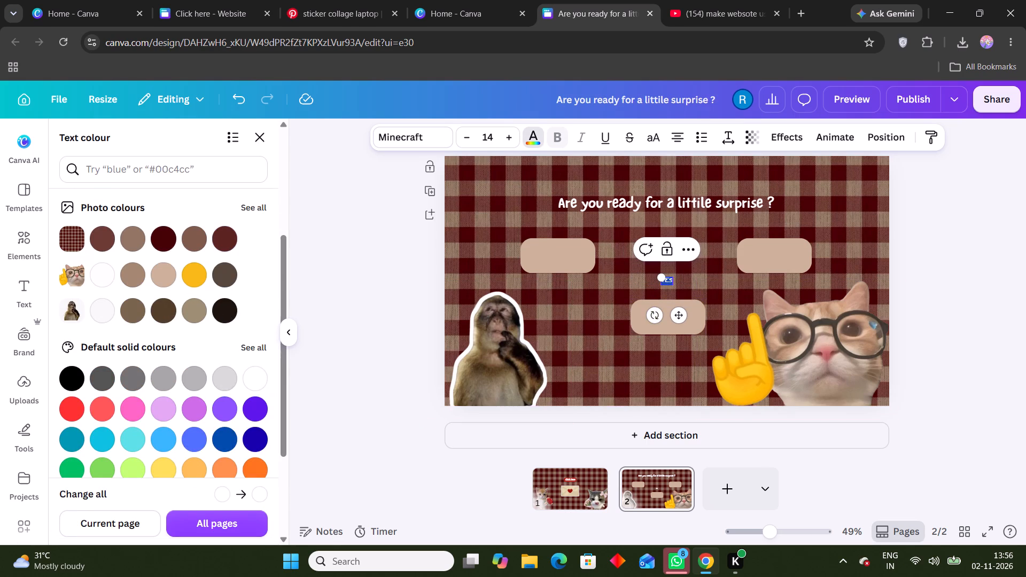
left_click(526, 132)
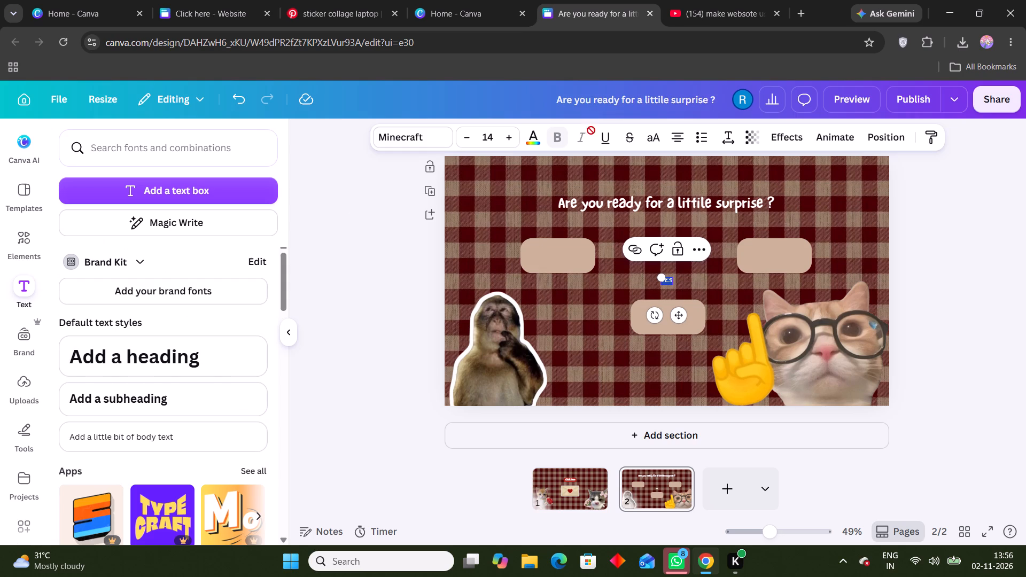
left_click(530, 145)
scroll(225, 334, "down", 3)
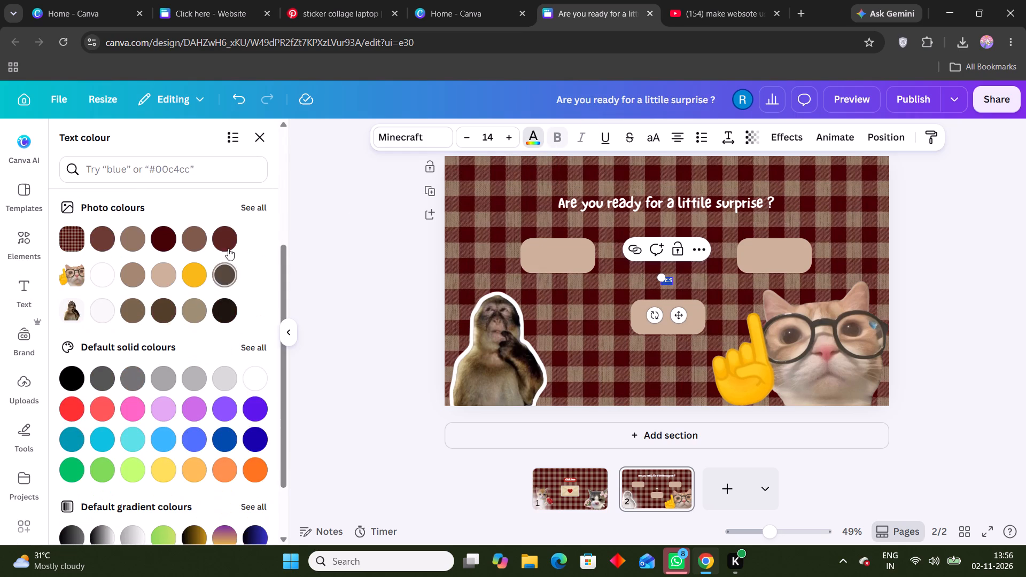
left_click(217, 237)
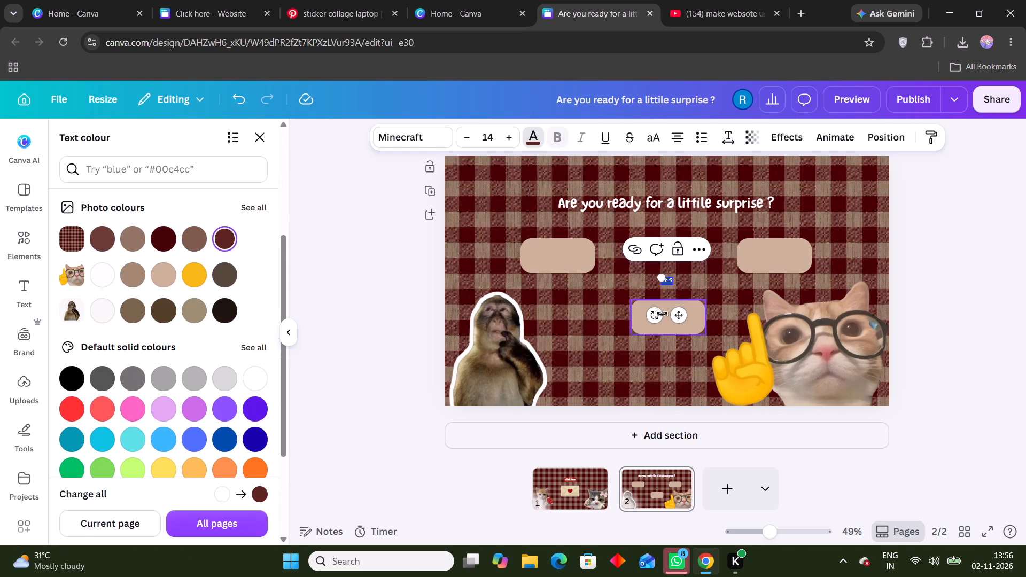
left_click(682, 285)
Enlarge the "YEs" text to size 51.6 and place it on the beige rectangle above the monkey.
left_click(665, 278)
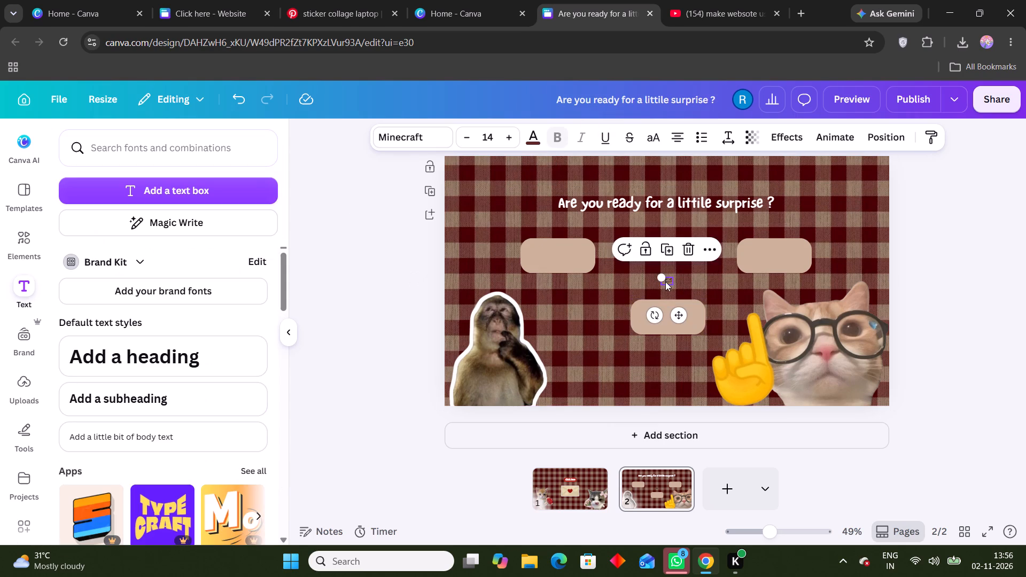
left_click_drag(660, 274, 618, 276)
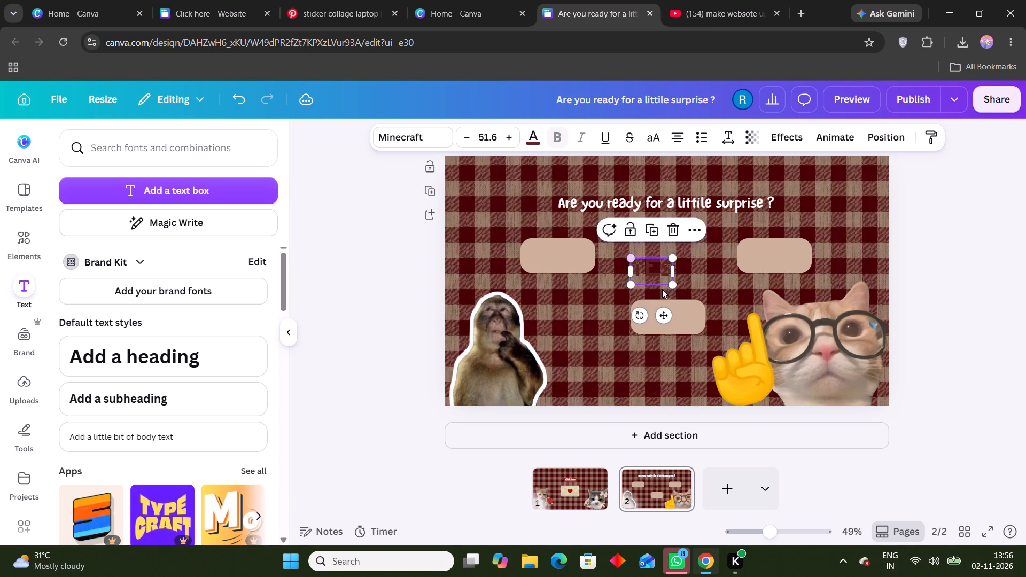
left_click_drag(672, 313, 670, 318)
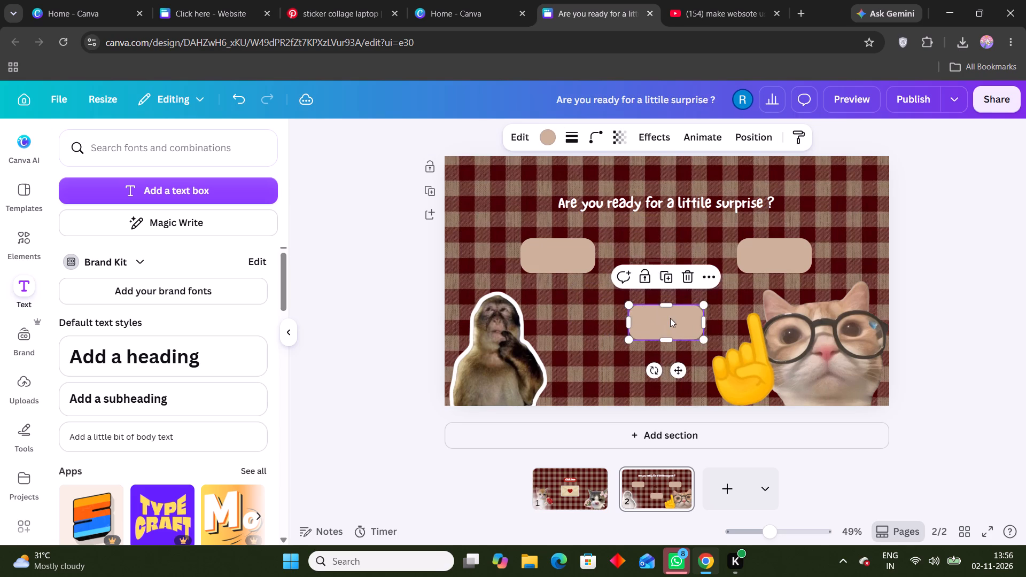
key("ctrl+z")
left_click(822, 283)
left_click(639, 272)
left_click_drag(663, 315, 570, 301)
Correct the label's capitalisation so that it reads "Yes".
left_click(573, 264)
key("Right")
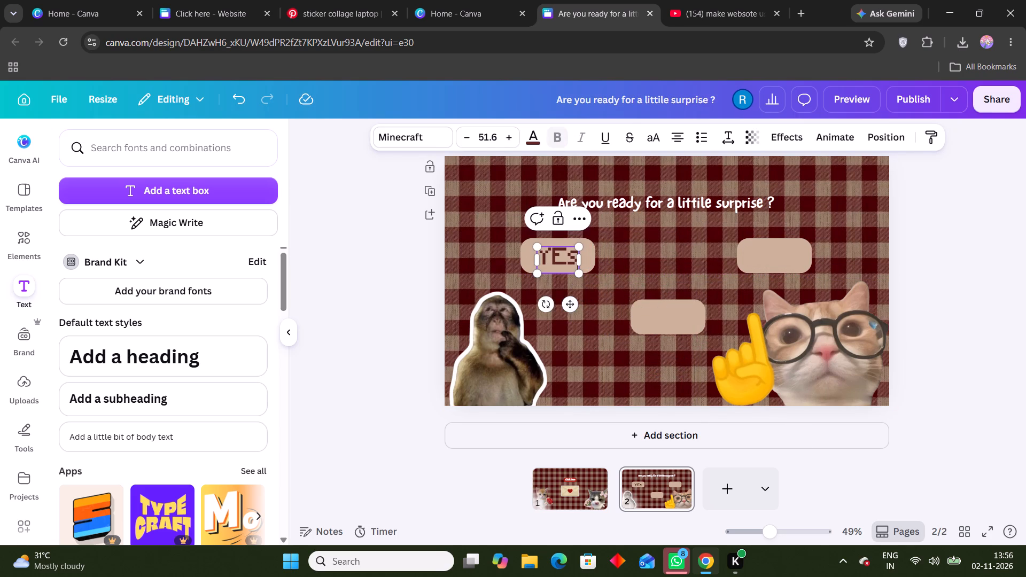
key("BackSpace")
key("BackSpace")
type("ea")
key("BackSpace")
key("s")
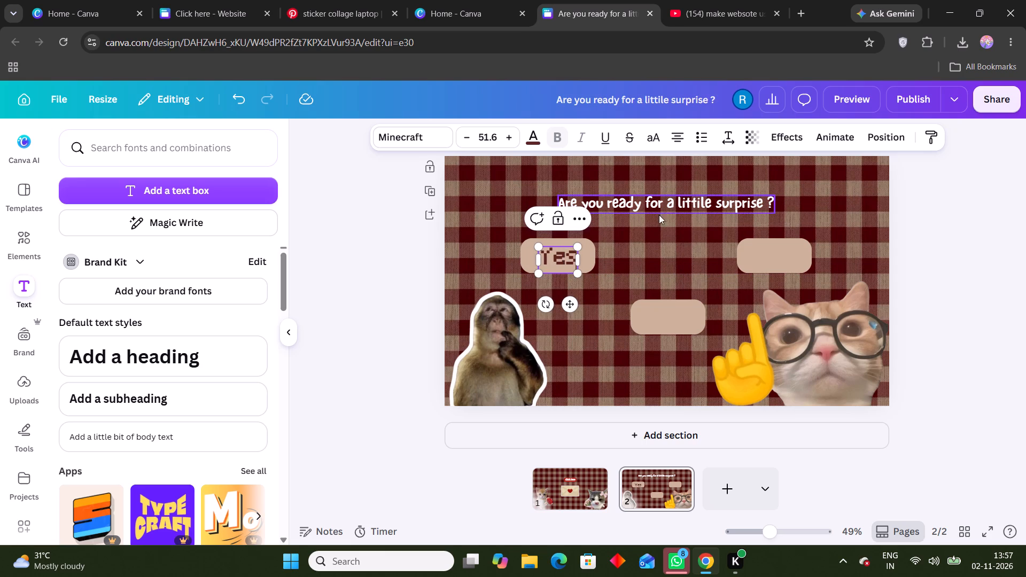
Nudge the "Yes" label slightly upward, keeping it horizontally centred on its rectangle.
left_click_drag(570, 302, 570, 296)
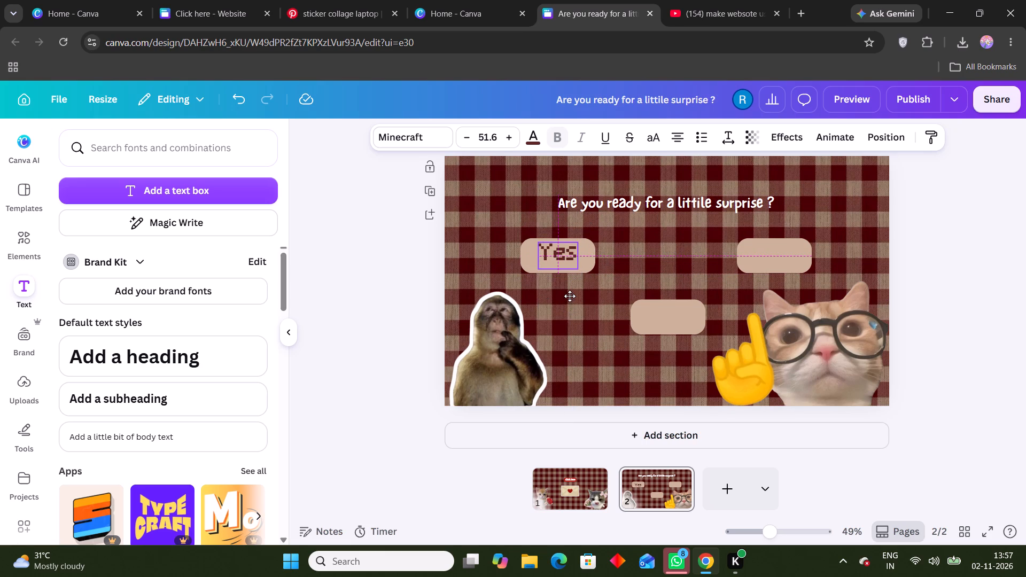
left_click_drag(570, 296, 569, 302)
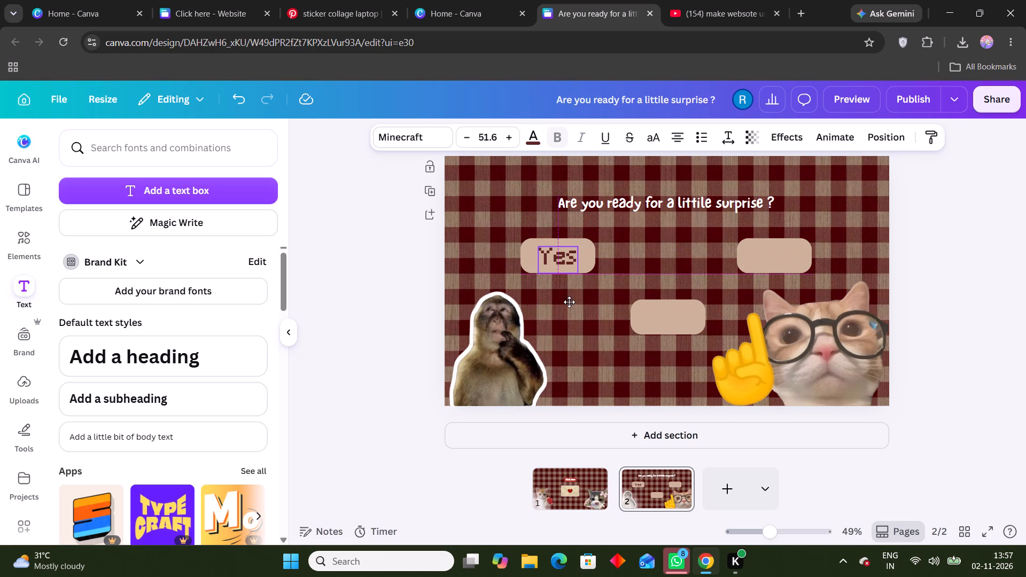
left_click_drag(569, 302, 569, 298)
Slightly reduce the height of the two upper beige rectangles from their bottom edges so they match.
left_click(586, 266)
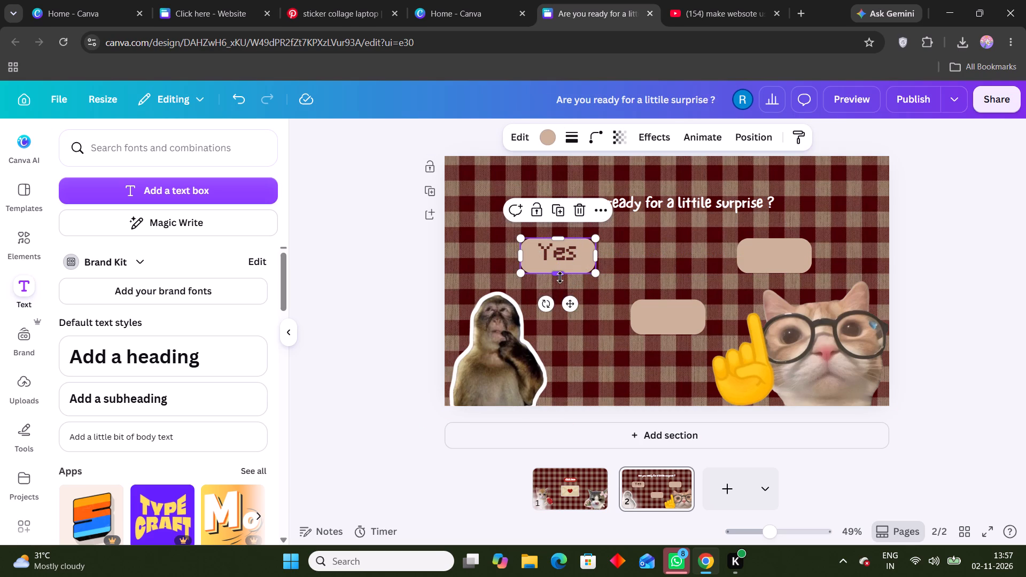
left_click(559, 277)
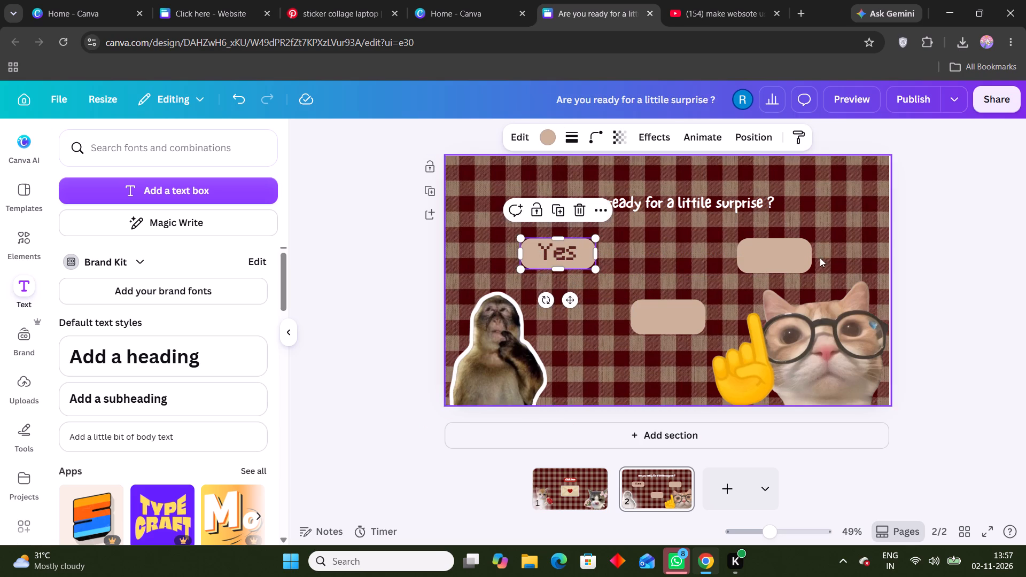
left_click(784, 263)
left_click(779, 270)
Duplicate the "Yes" label onto the rectangle above the glasses cat and change the copy's text to "Ofc".
left_click(550, 253)
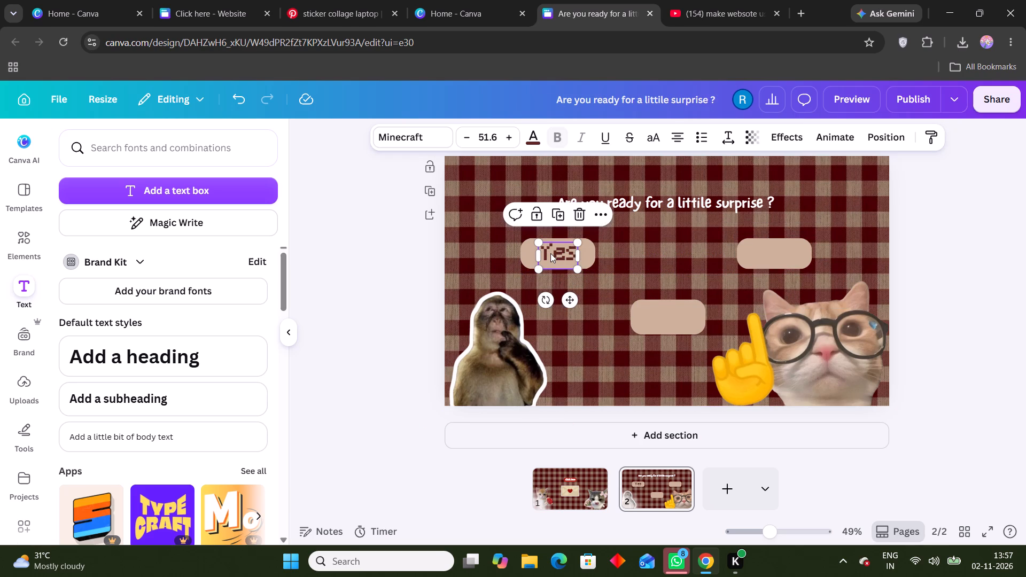
key("ctrl+d")
left_click_drag(577, 256, 609, 253)
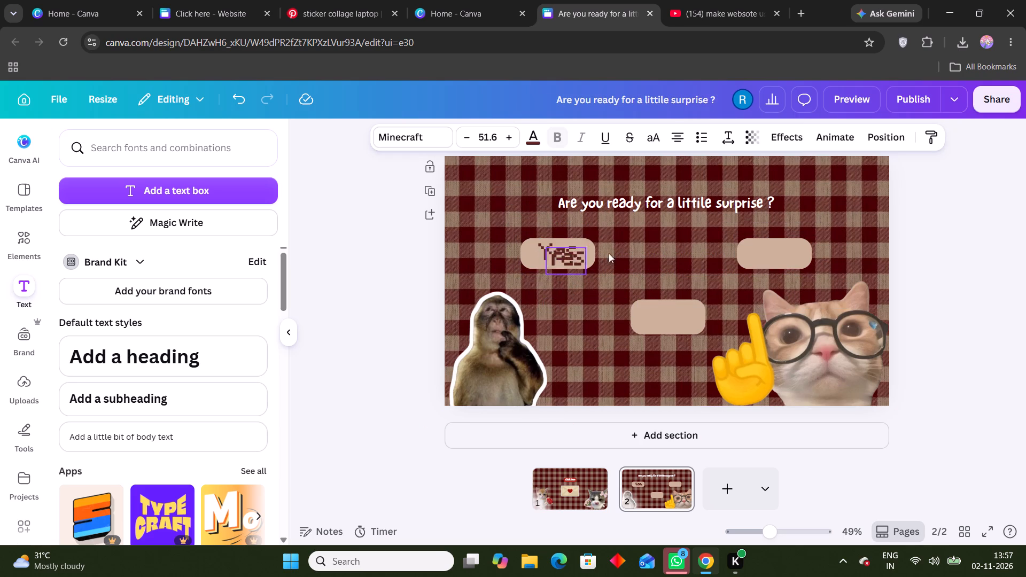
left_click_drag(609, 253, 786, 251)
double_click(784, 252)
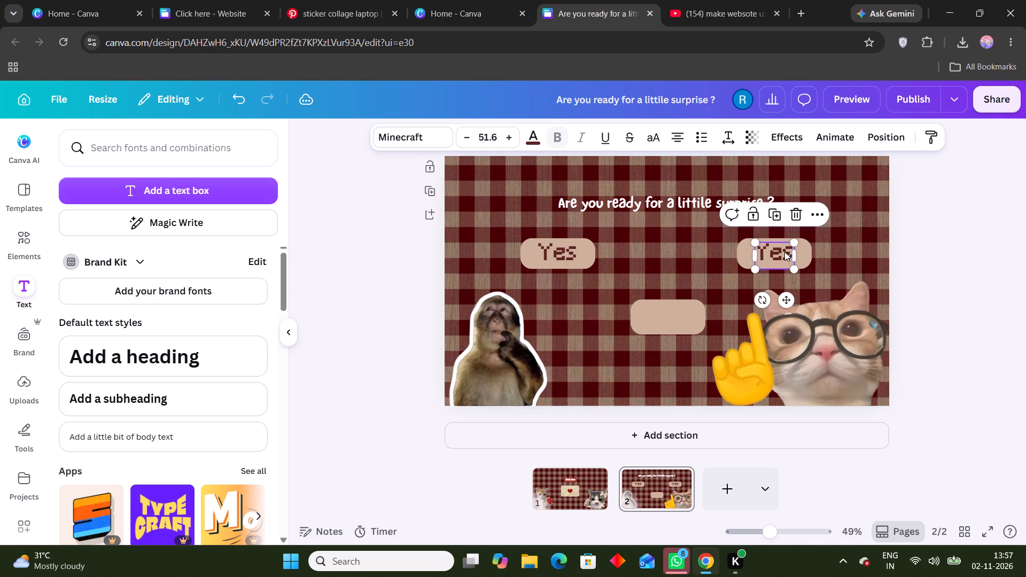
type("Ofc")
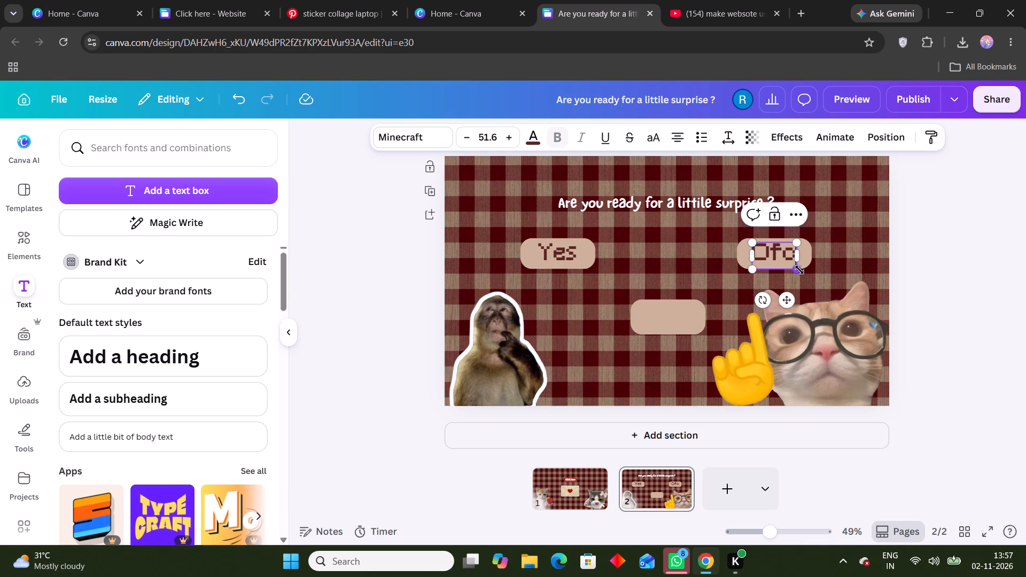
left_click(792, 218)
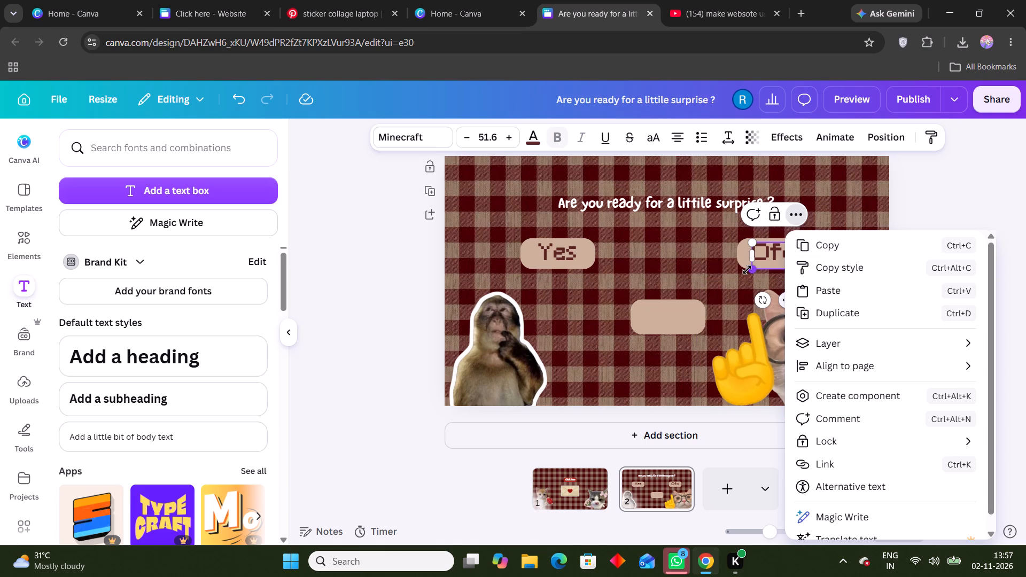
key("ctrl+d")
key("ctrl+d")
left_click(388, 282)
Duplicate the "Ofc" label and centre the copy on the lower beige rectangle.
left_click(774, 269)
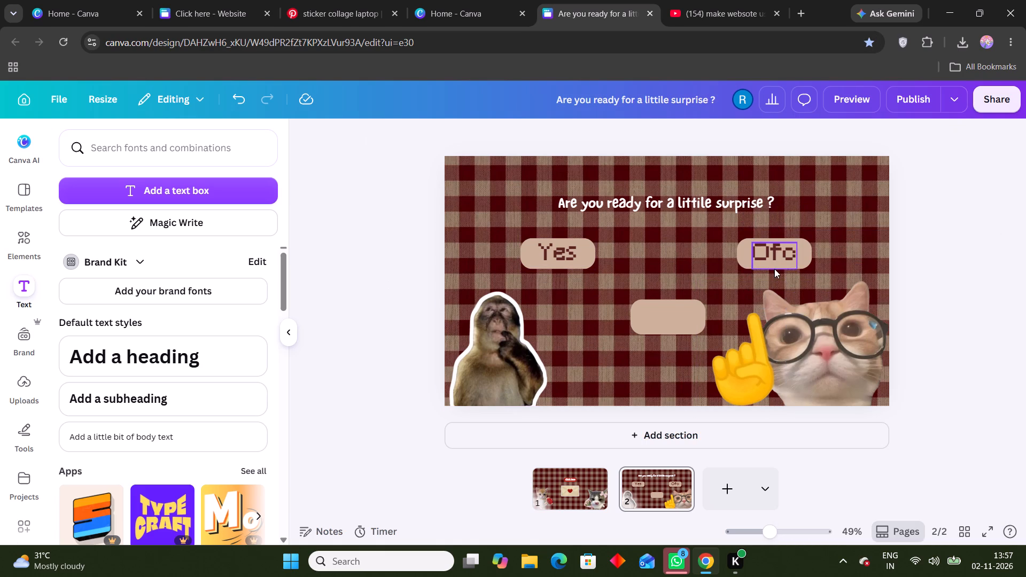
key("ctrl+d")
left_click_drag(778, 268, 668, 326)
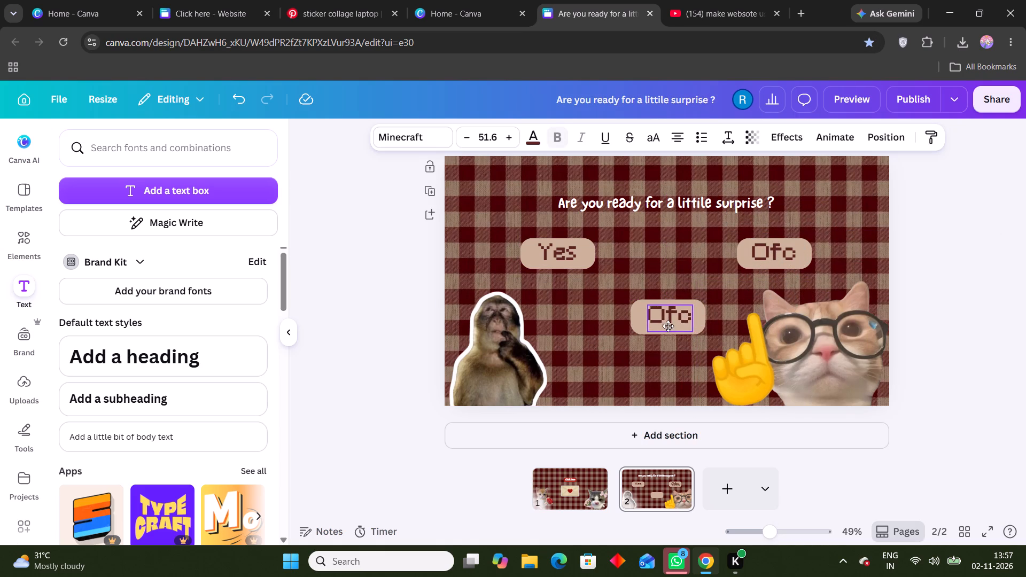
left_click_drag(668, 326, 665, 326)
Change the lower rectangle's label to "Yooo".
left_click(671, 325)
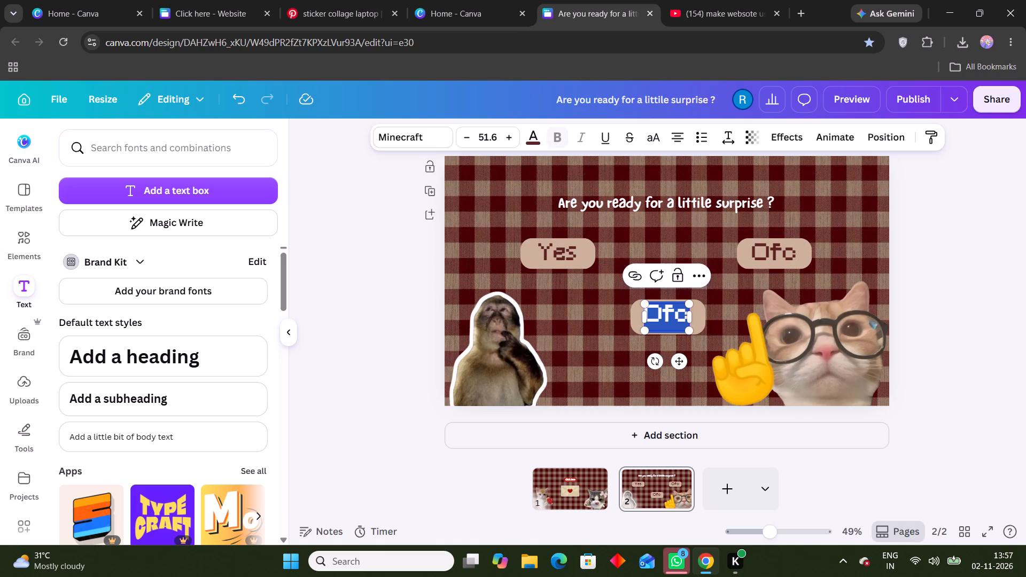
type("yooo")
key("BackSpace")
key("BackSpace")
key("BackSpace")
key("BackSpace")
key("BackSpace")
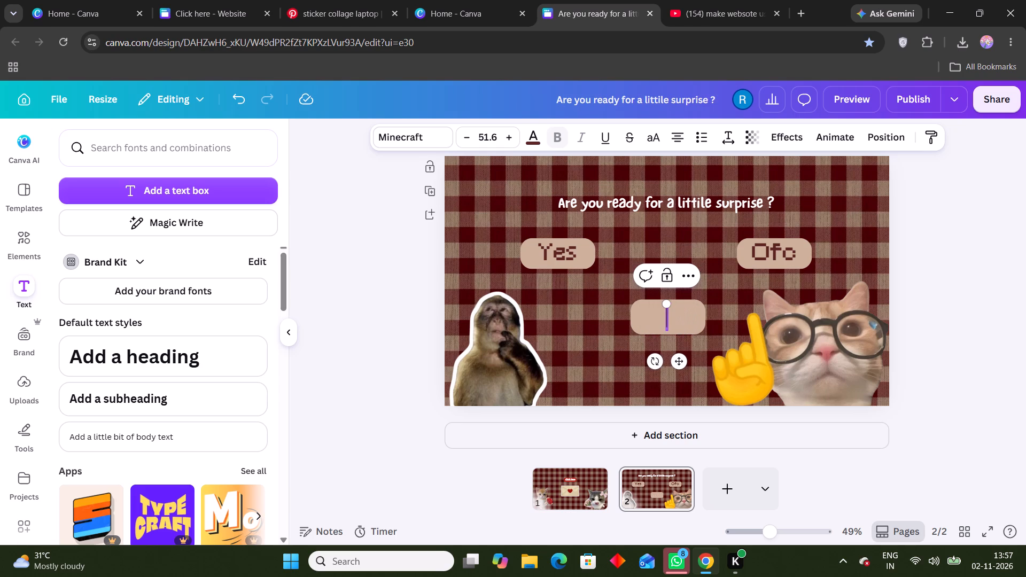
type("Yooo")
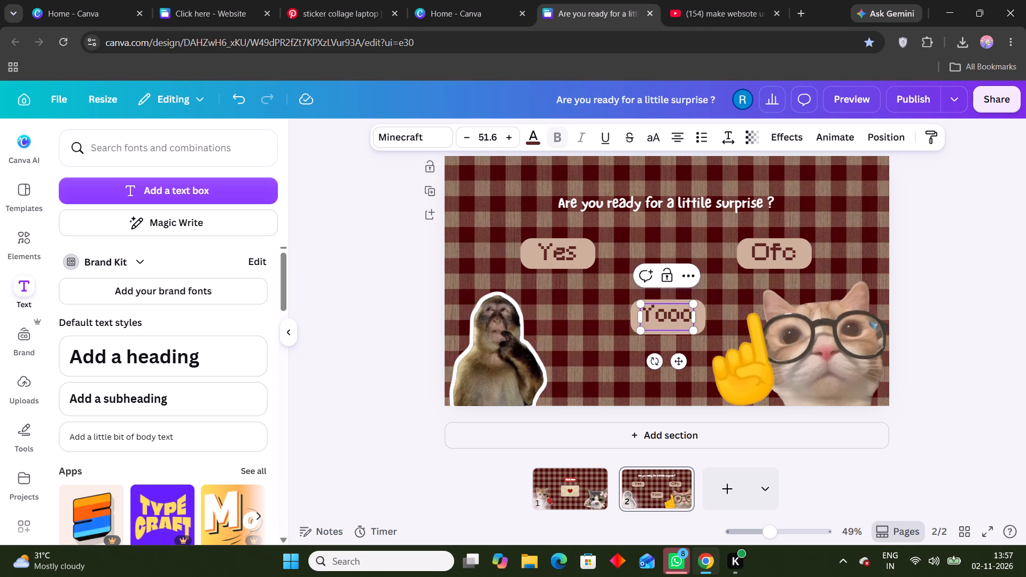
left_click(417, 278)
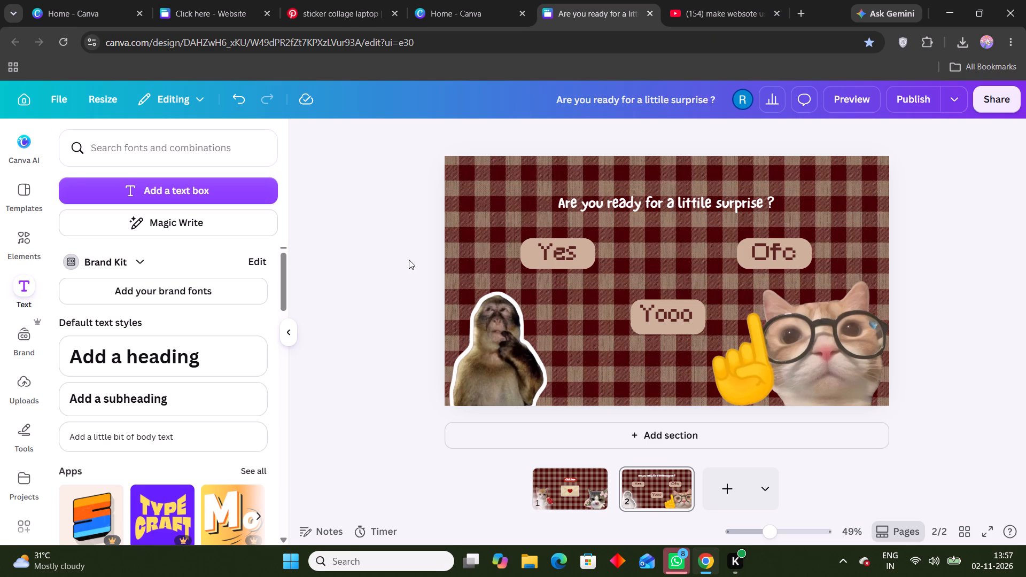
Replace the lower rectangle's label with "Nooo".
left_click(666, 321)
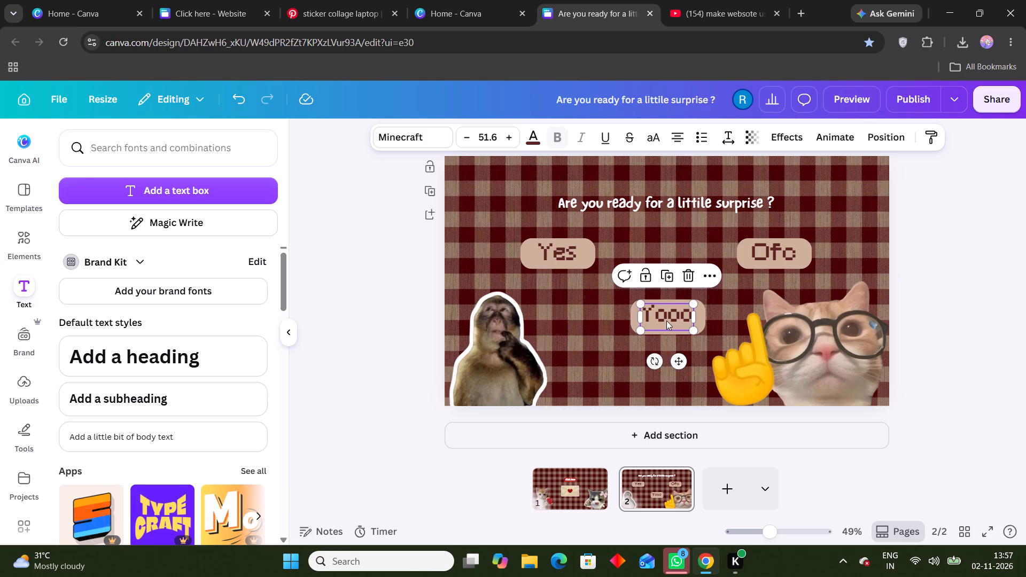
double_click(666, 321)
type("Noo")
key("o")
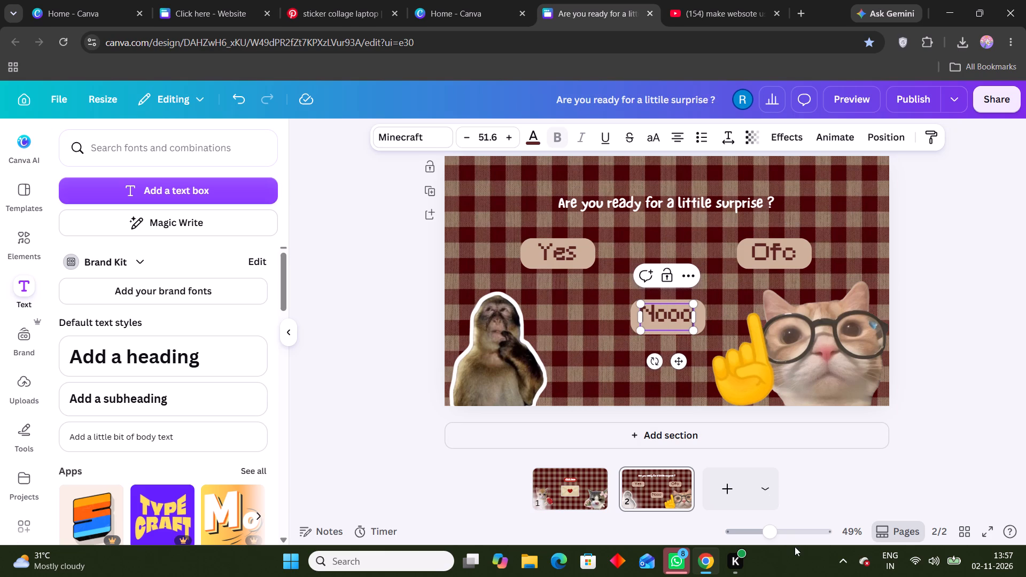
Duplicate the surprise question page as a third page.
left_click(666, 492)
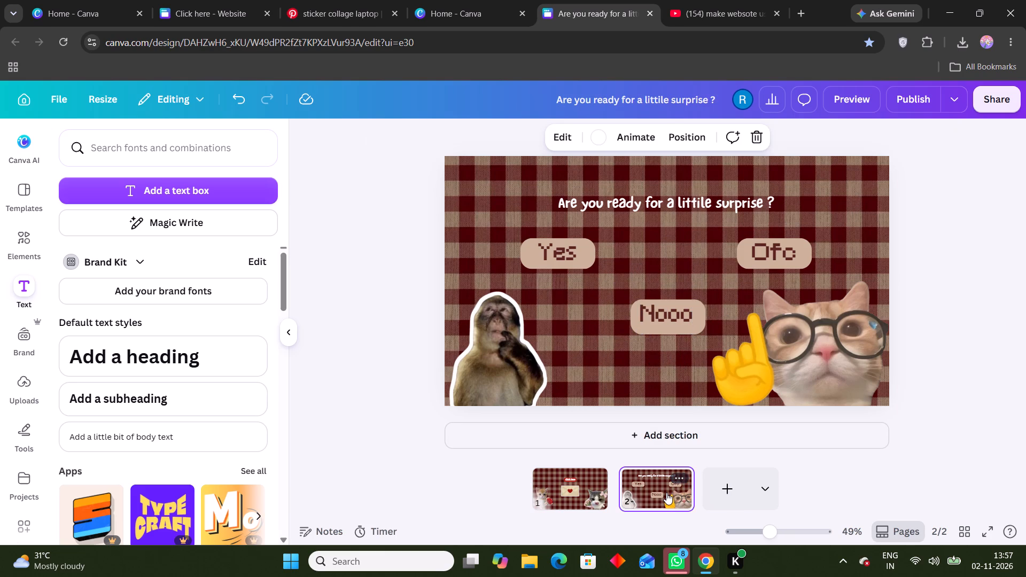
key("ctrl+c")
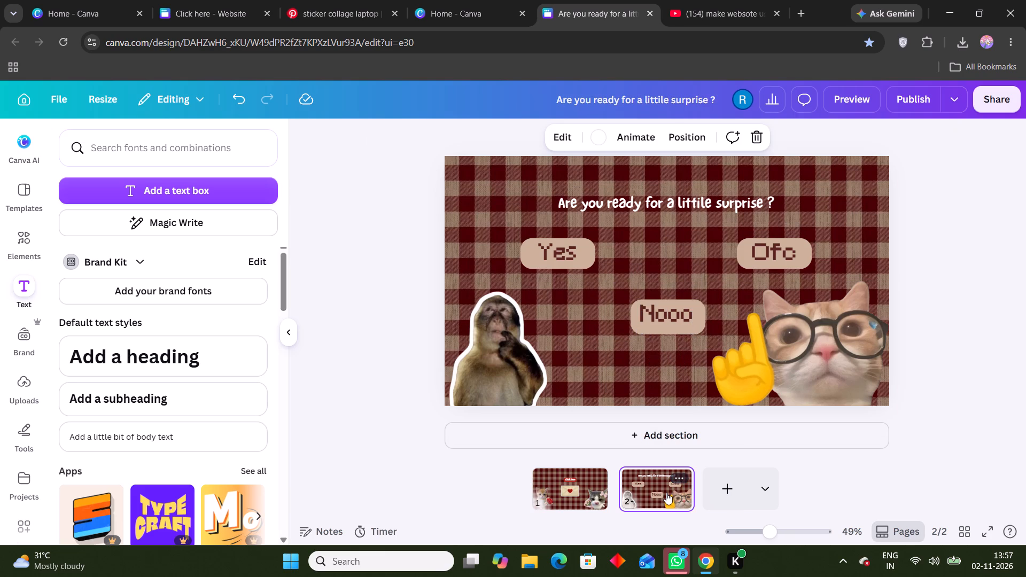
left_click(666, 493)
key("ctrl+d")
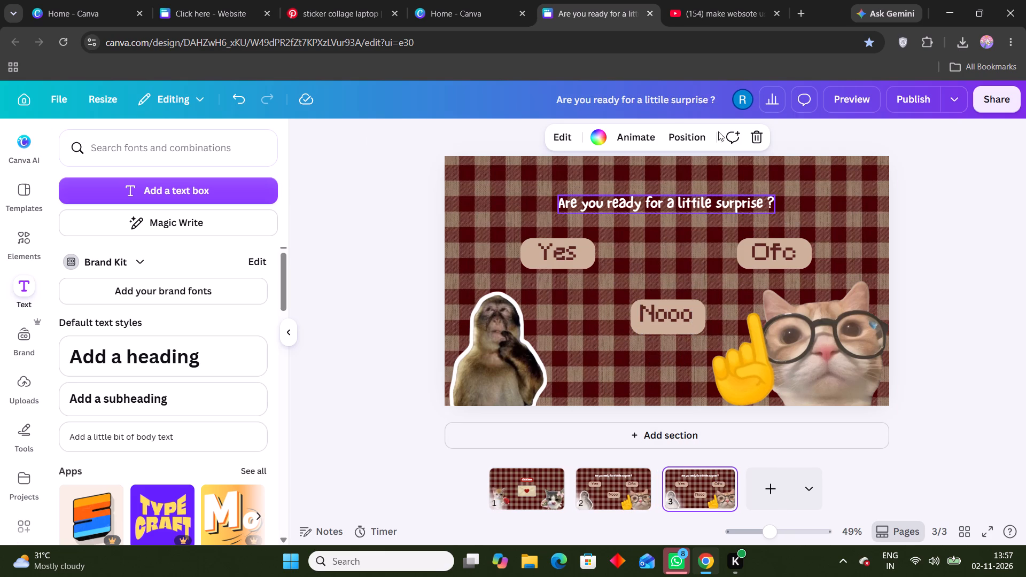
Delete the heading, labelled rectangles and animal images from page 3, keeping only the gingham background.
left_click(638, 0)
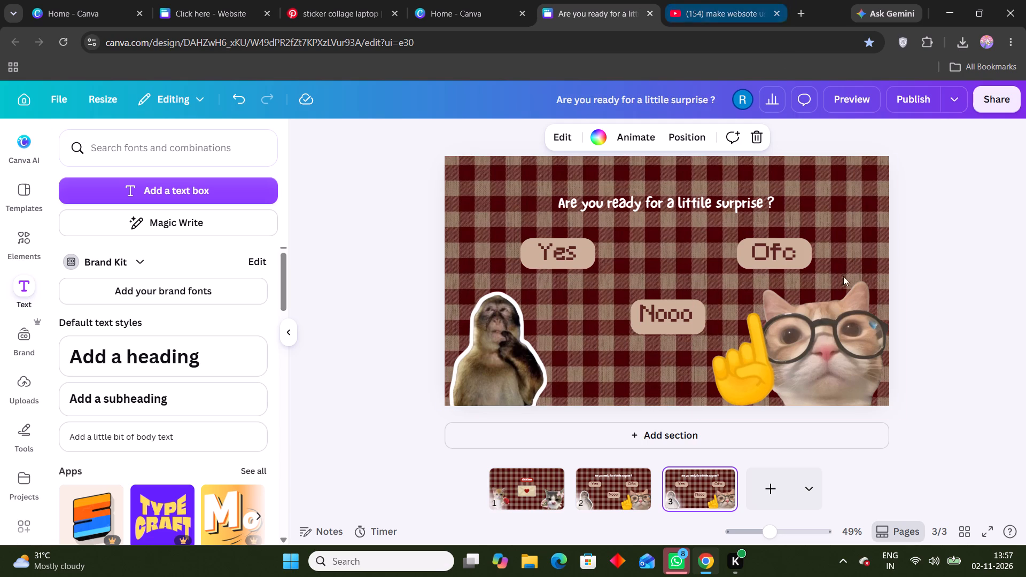
left_click_drag(947, 317, 989, 322)
left_click_drag(988, 305, 239, 178)
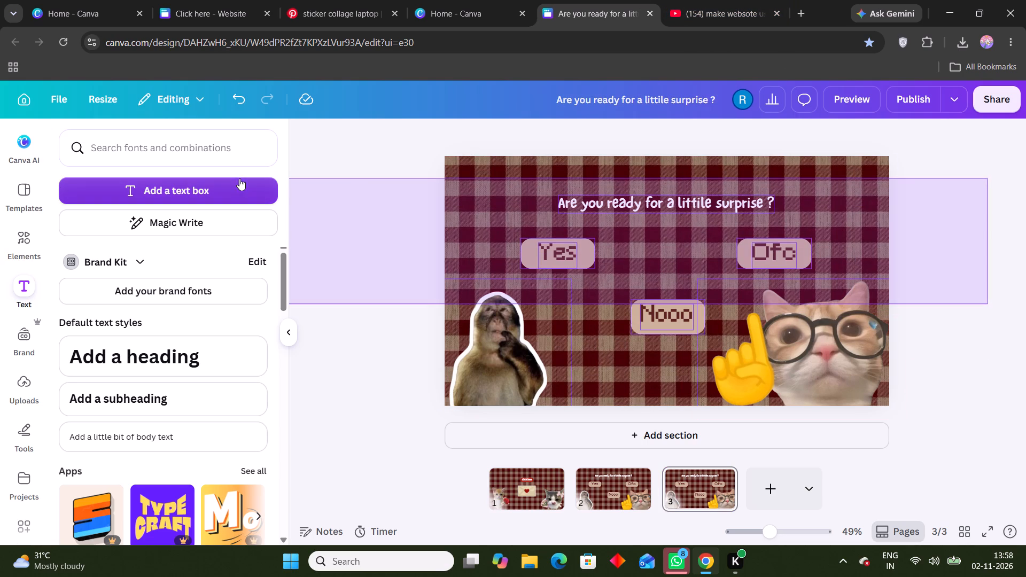
left_click_drag(239, 178, 342, 336)
left_click(393, 171)
left_click_drag(405, 183, 806, 297)
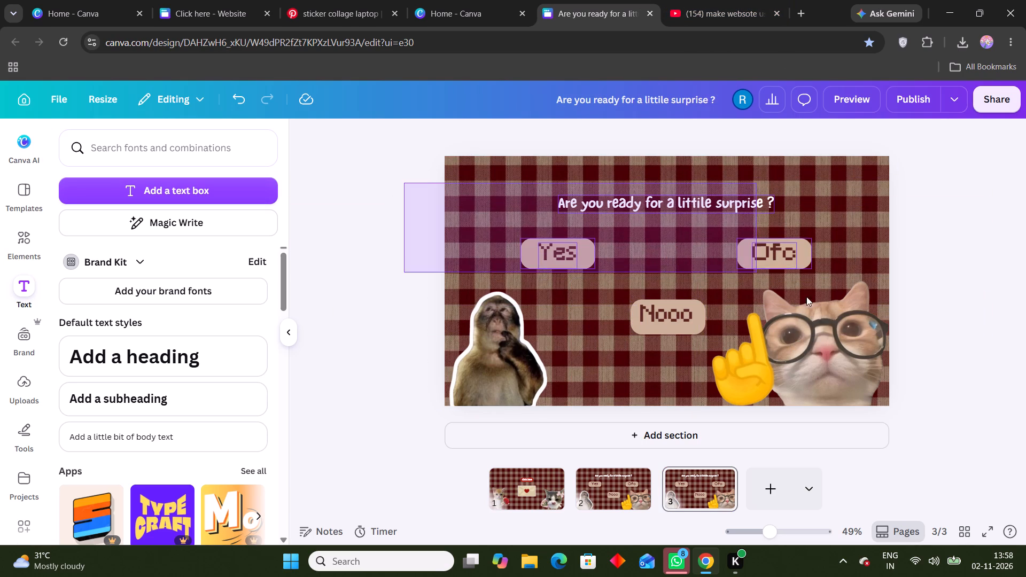
left_click_drag(806, 297, 895, 389)
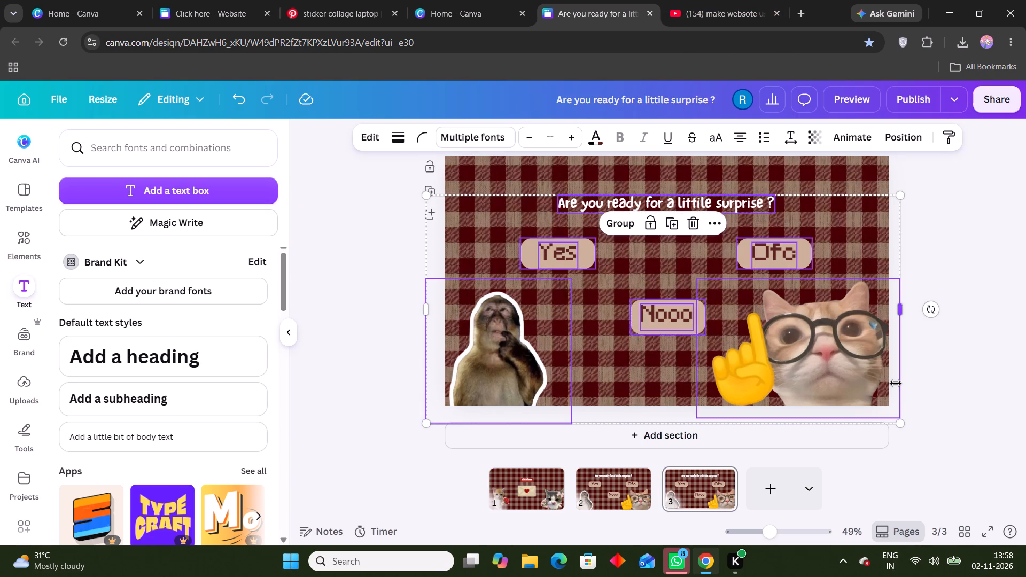
key("Delete")
Switch to Pinterest and search for "angry cat png".
left_click(724, 0)
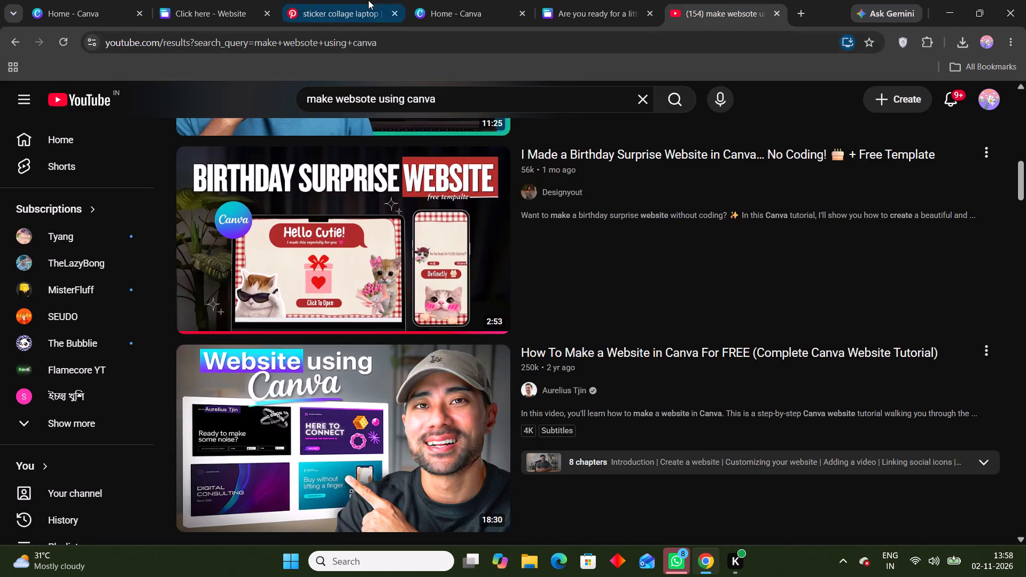
left_click(368, 0)
left_click(432, 109)
type("angry ca")
key("space")
key("BackSpace")
type("t png")
key("Return")
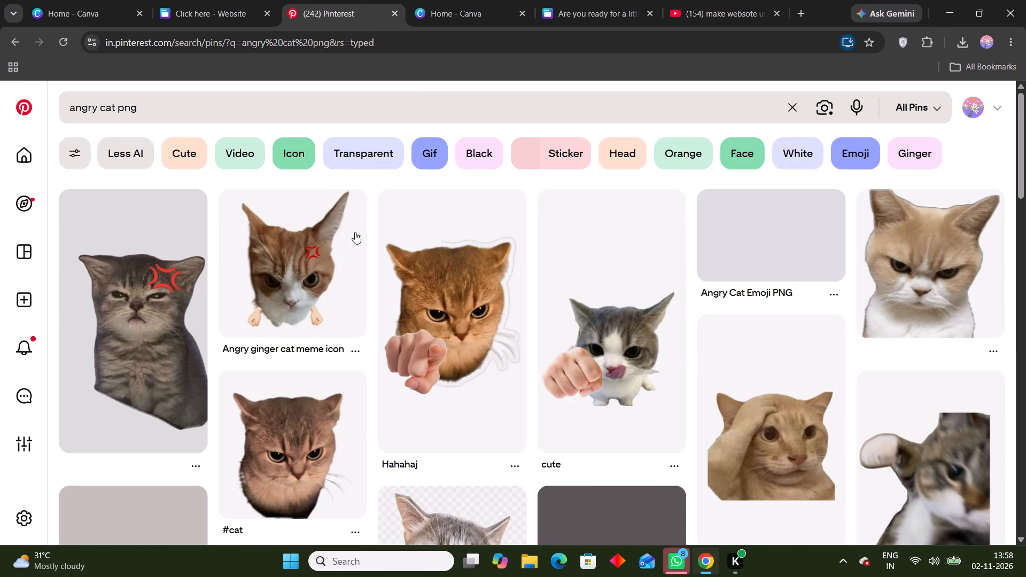
Open the orange kitten pin with drawn-on black eyebrows and copy its image.
scroll(234, 350, "down", 2)
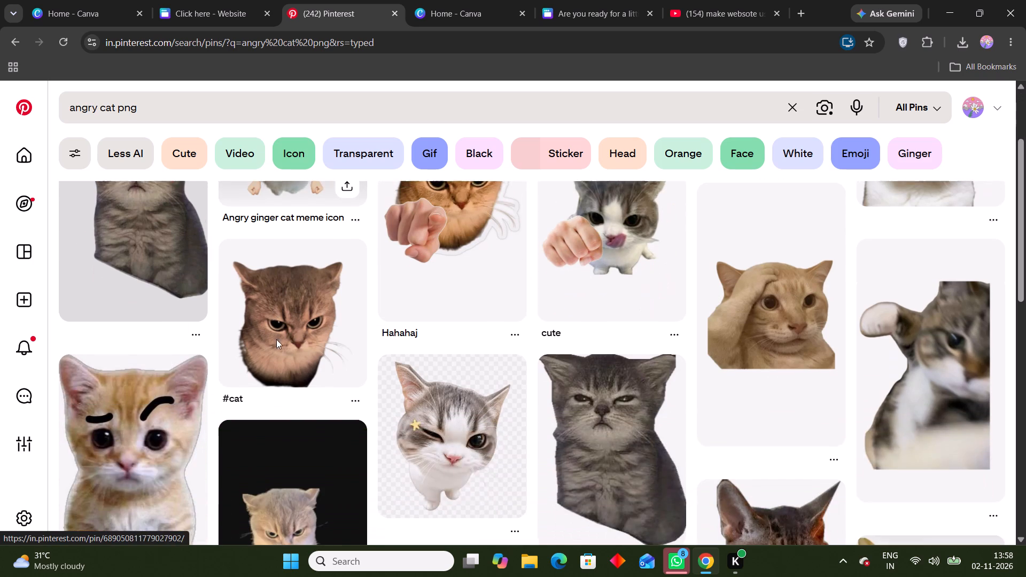
scroll(344, 307, "down", 3)
left_click(93, 338)
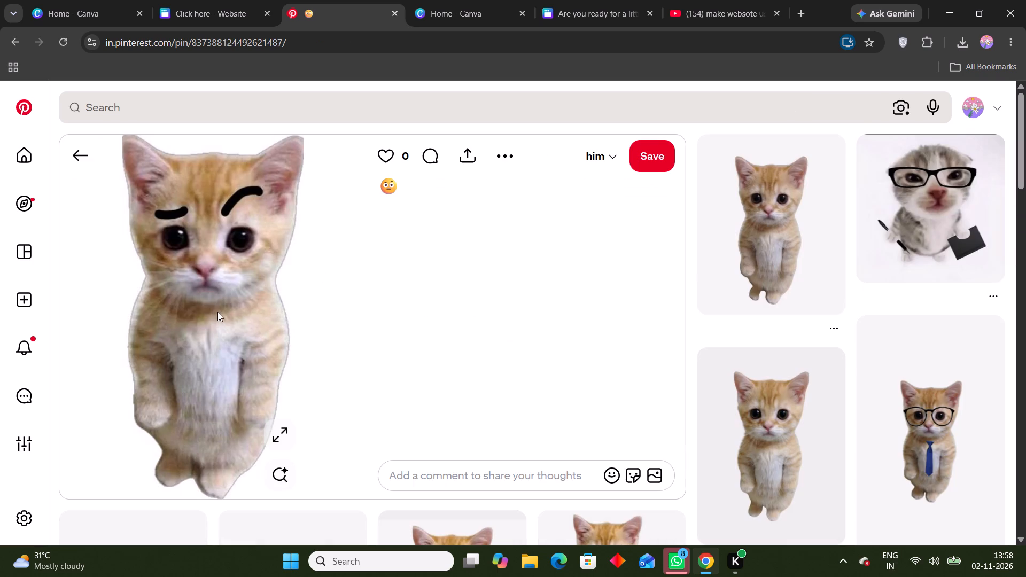
left_click(224, 280)
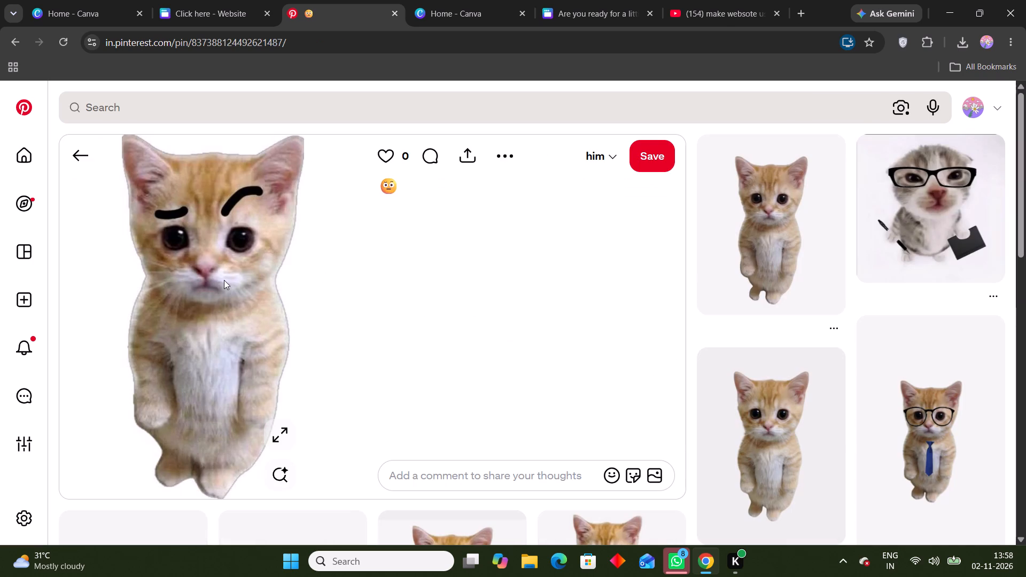
right_click(224, 280, "ctrl")
left_click(282, 331)
left_click(84, 168)
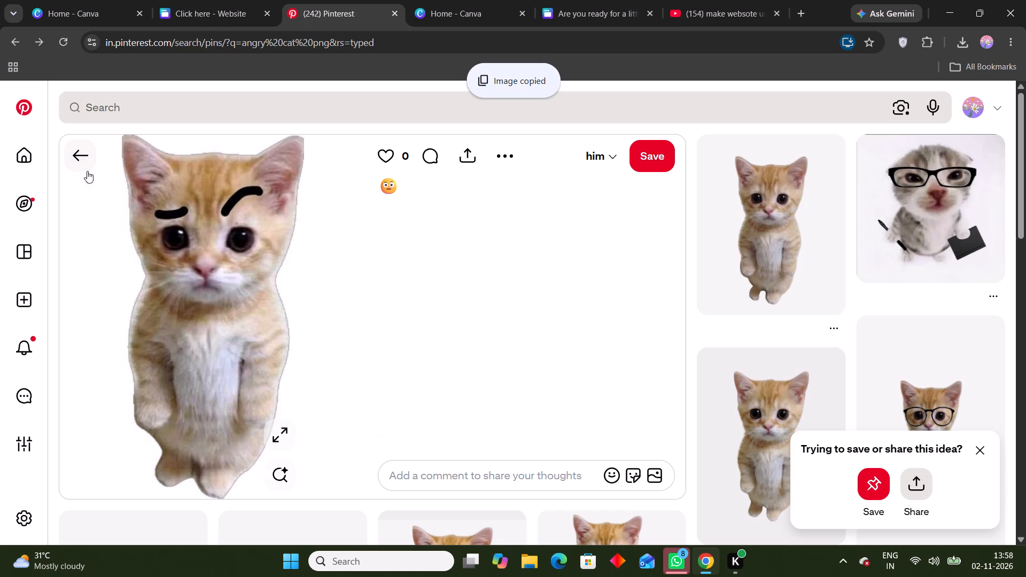
Return to the Canva design, paste the kitten image onto page 3 and remove its background.
scroll(719, 298, "up", 3)
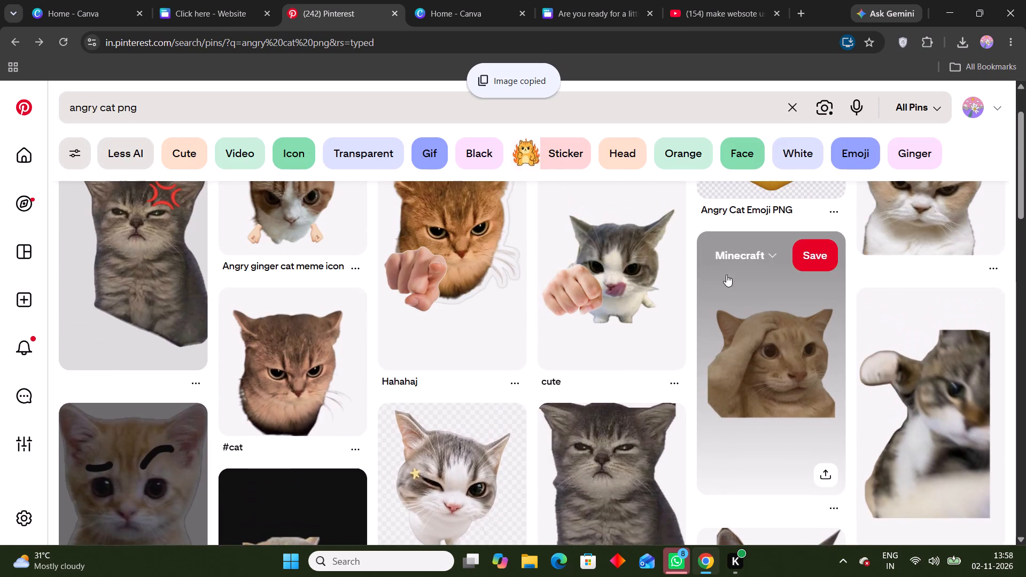
scroll(776, 285, "up", 3)
scroll(774, 300, "down", 1)
scroll(721, 277, "up", 2)
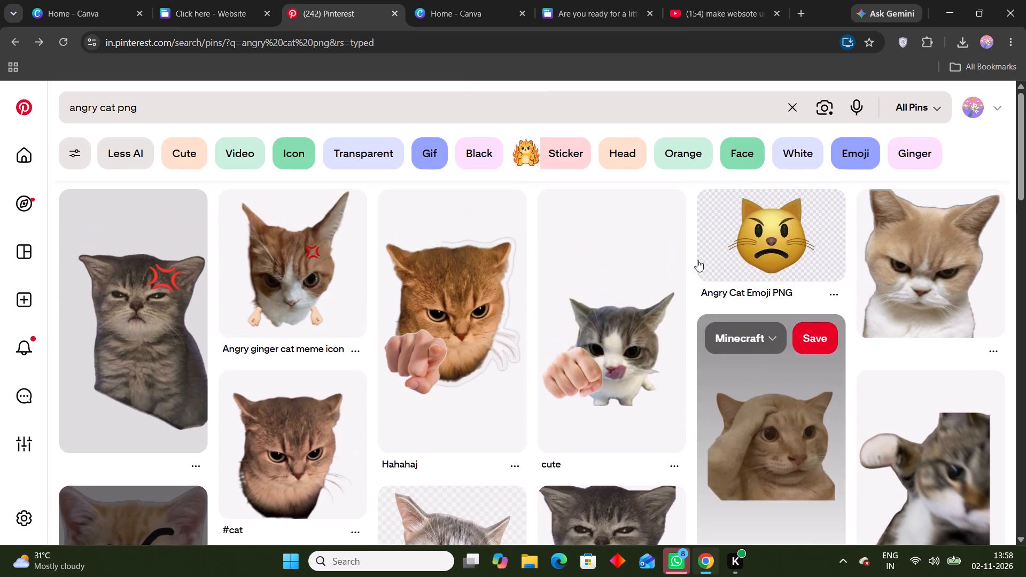
left_click(619, 0)
key("ctrl+v")
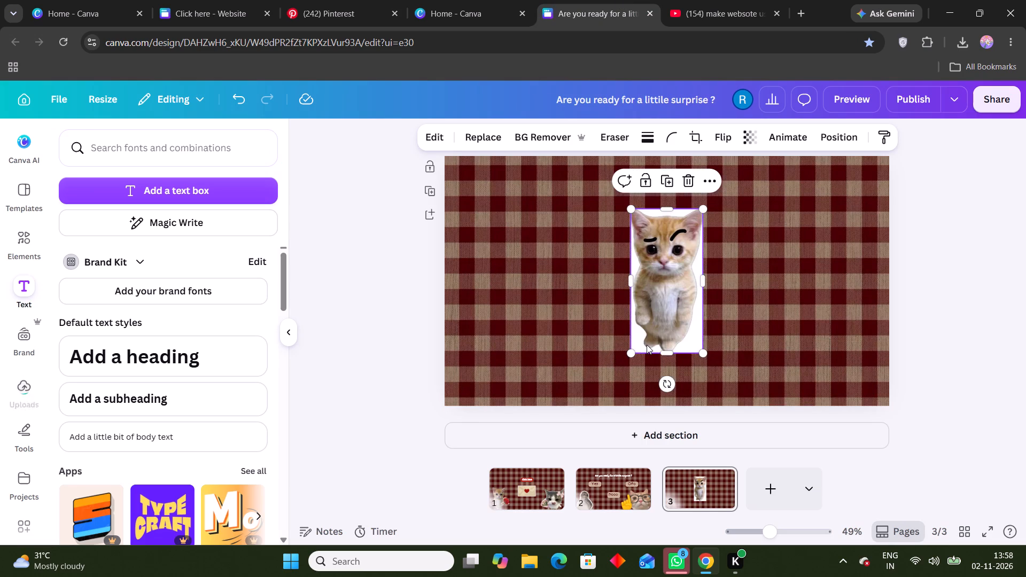
left_click(557, 144)
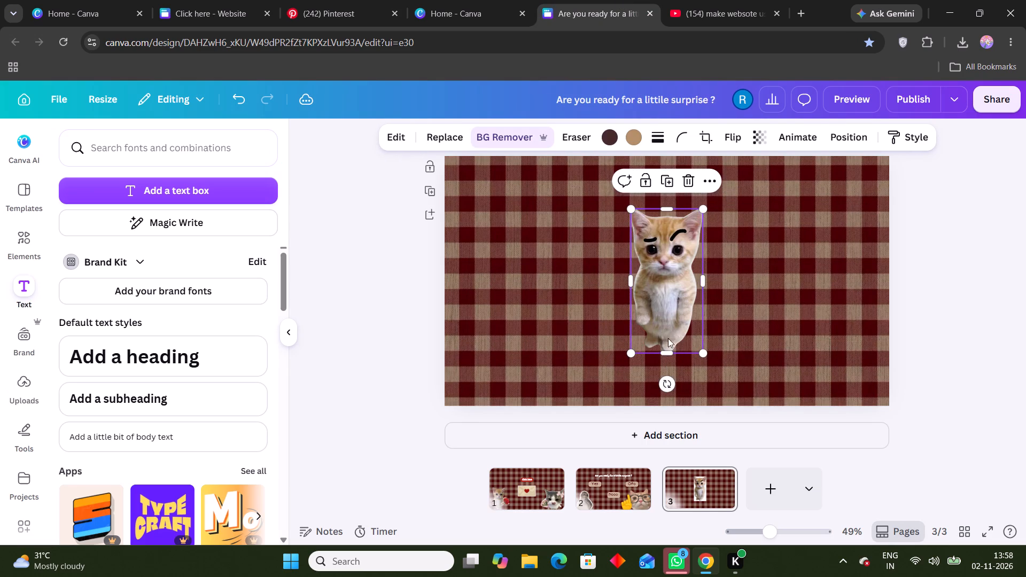
Move the kitten cutout to the lower-left corner of page 3, resting on the bottom edge.
left_click_drag(662, 316, 494, 366)
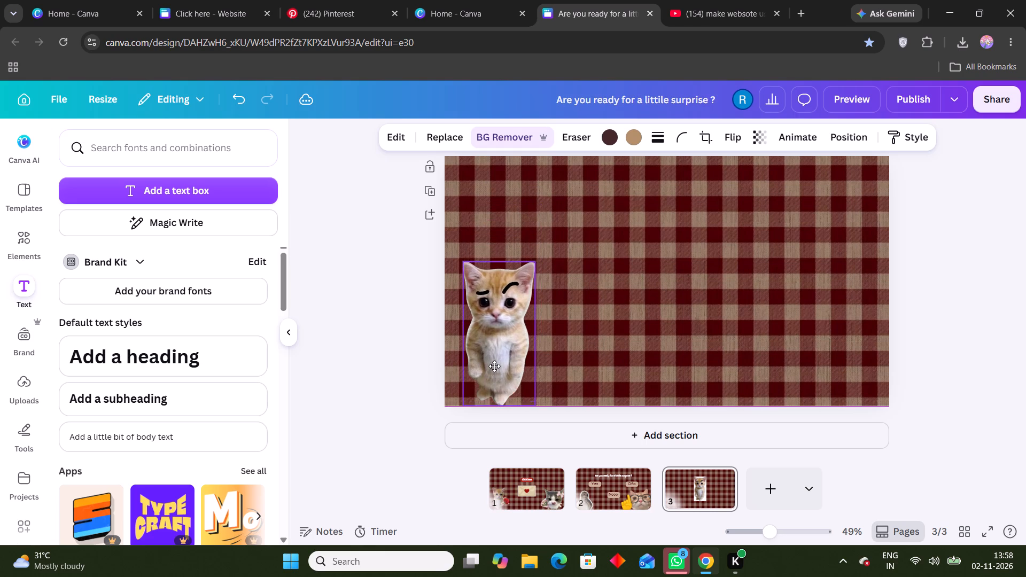
left_click_drag(494, 366, 494, 367)
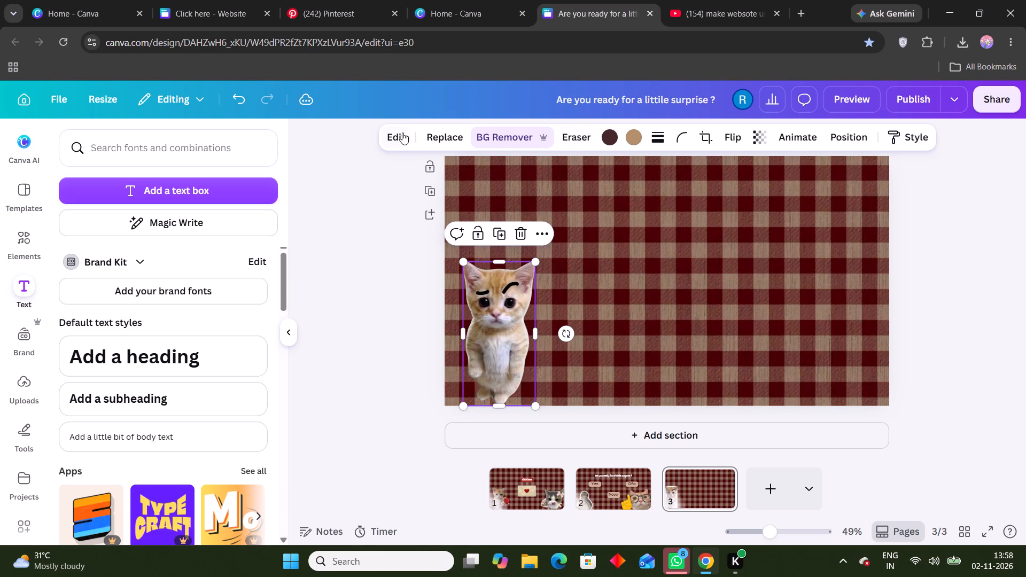
left_click(393, 198)
Add a text box to page 3 and set its font to Chewy.
left_click(20, 288)
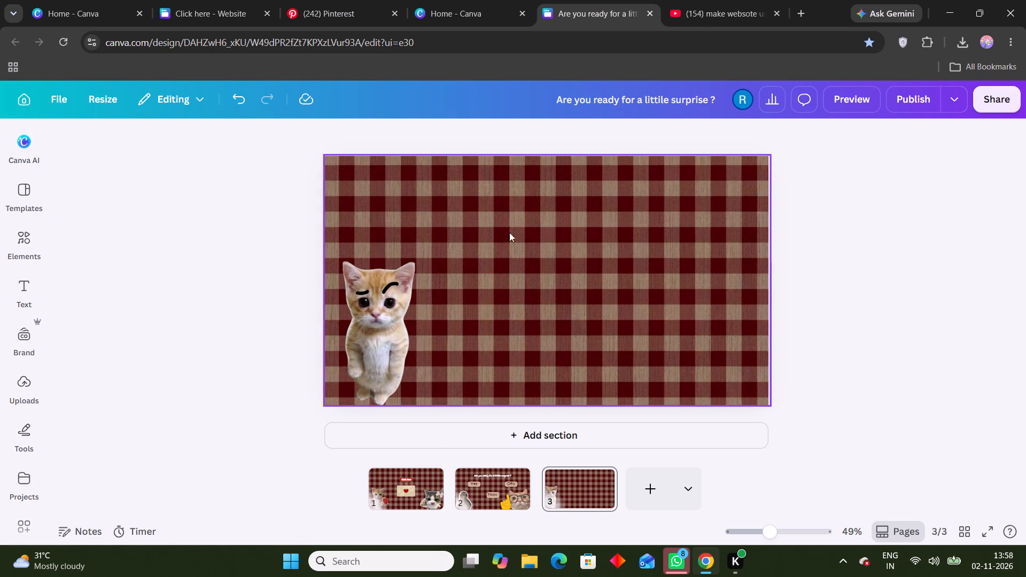
left_click(538, 231)
left_click(28, 277)
left_click(192, 185)
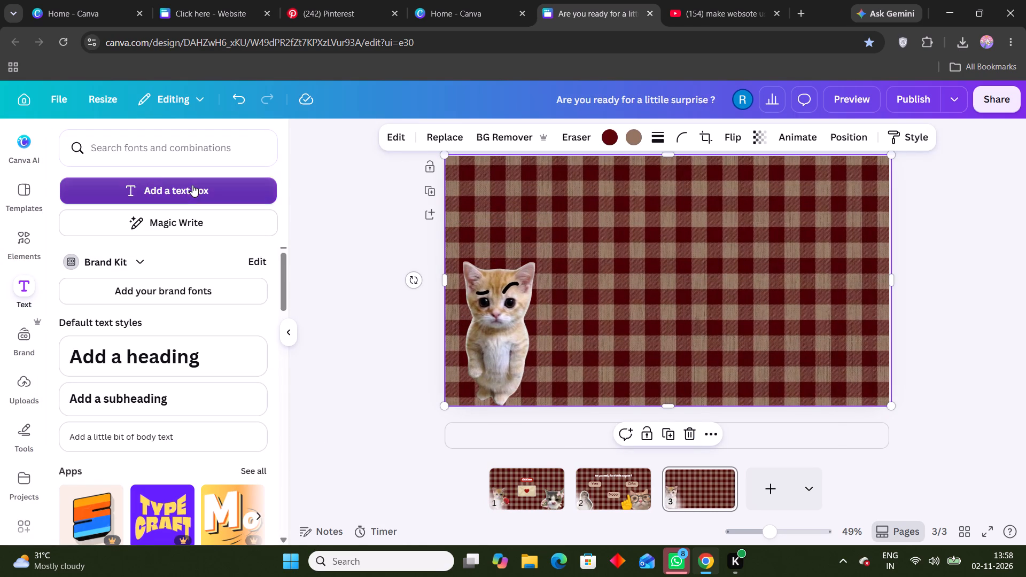
left_click(411, 144)
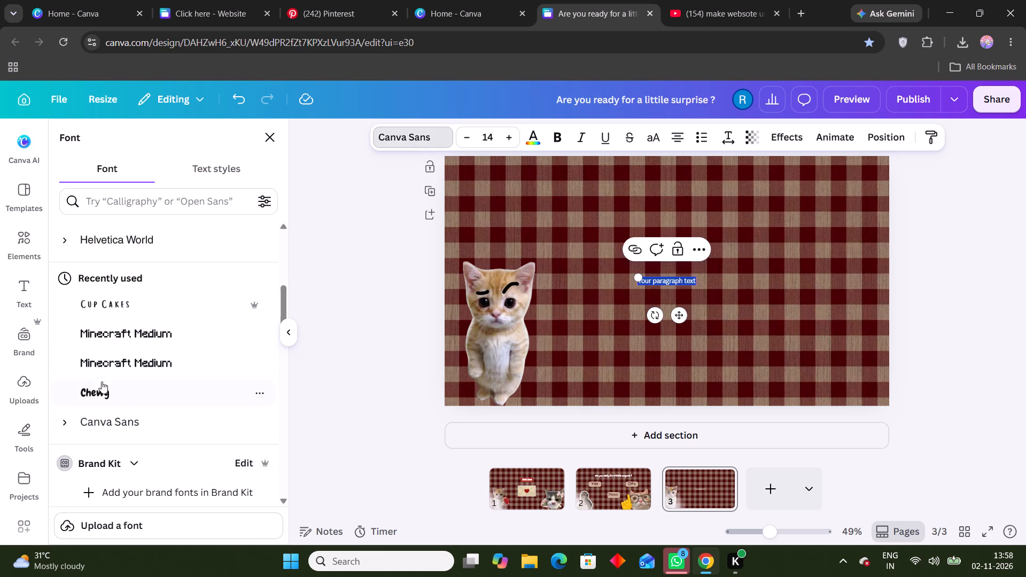
scroll(120, 392, "down", 1)
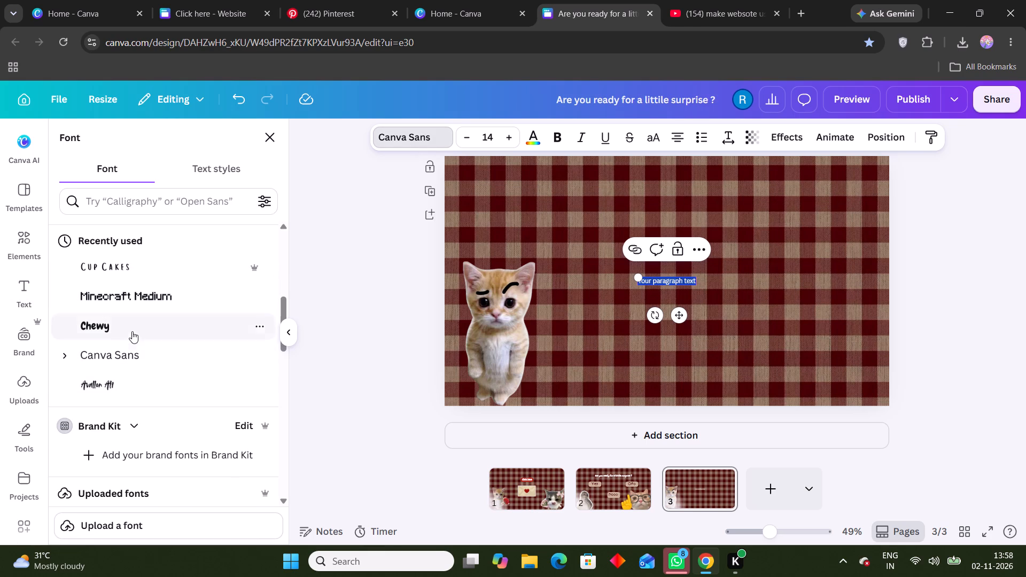
scroll(126, 392, "down", 3)
scroll(143, 371, "up", 2)
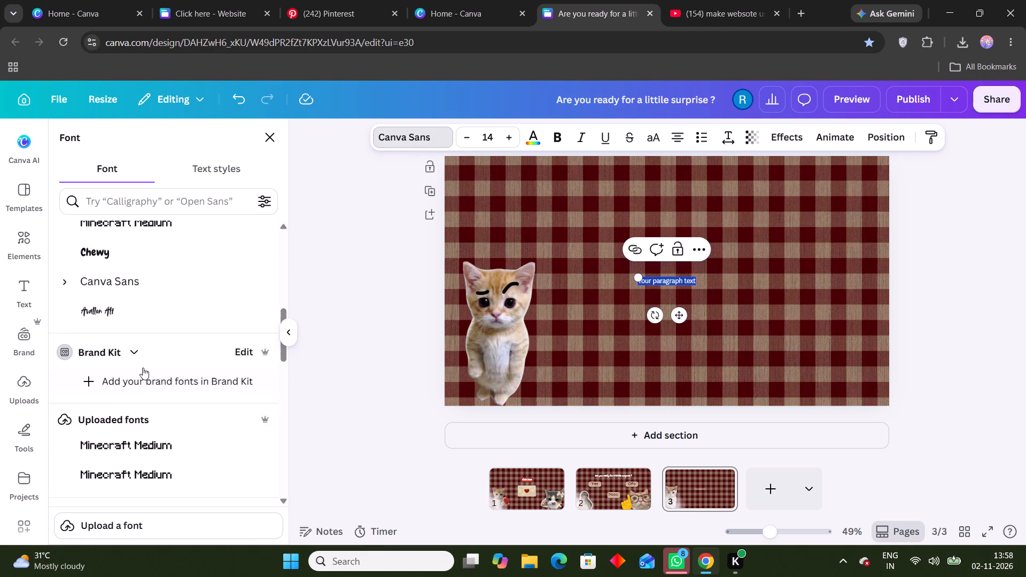
scroll(143, 358, "up", 1)
scroll(143, 358, "down", 1)
left_click(125, 258)
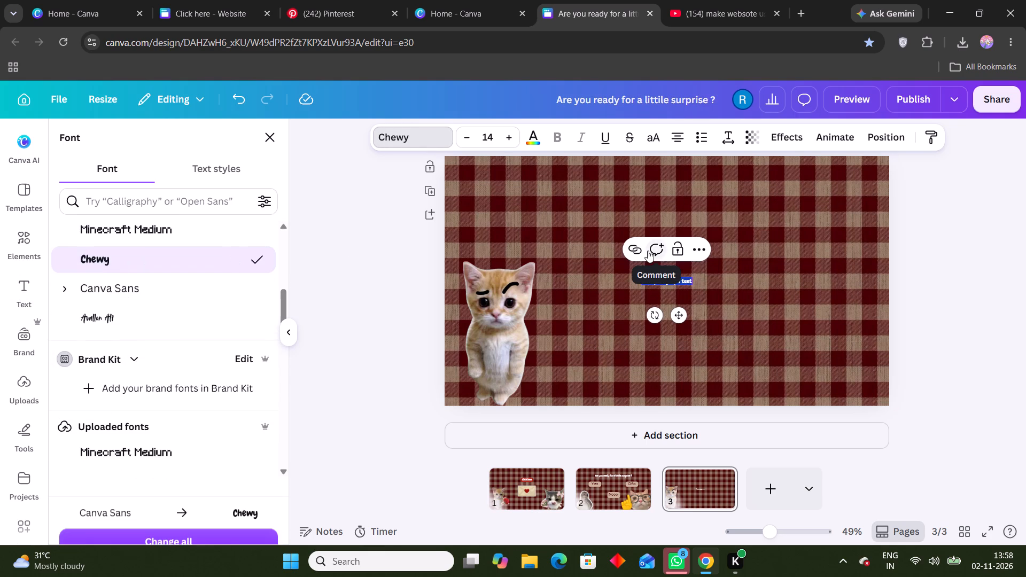
Replace the placeholder text with "How dare you choosed NO".
key("shift+h")
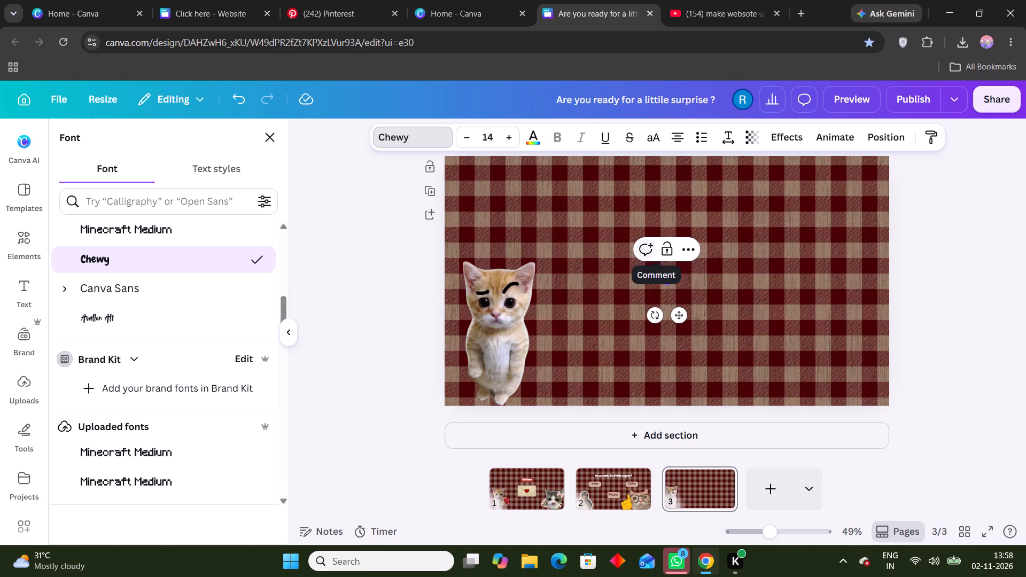
type("ow dare you choosed")
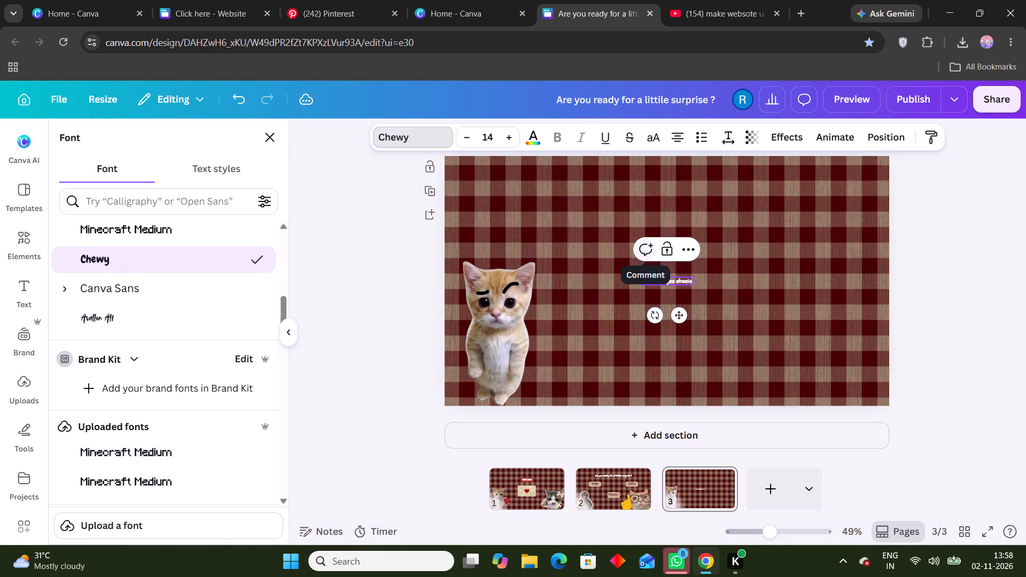
key("space")
type("NO")
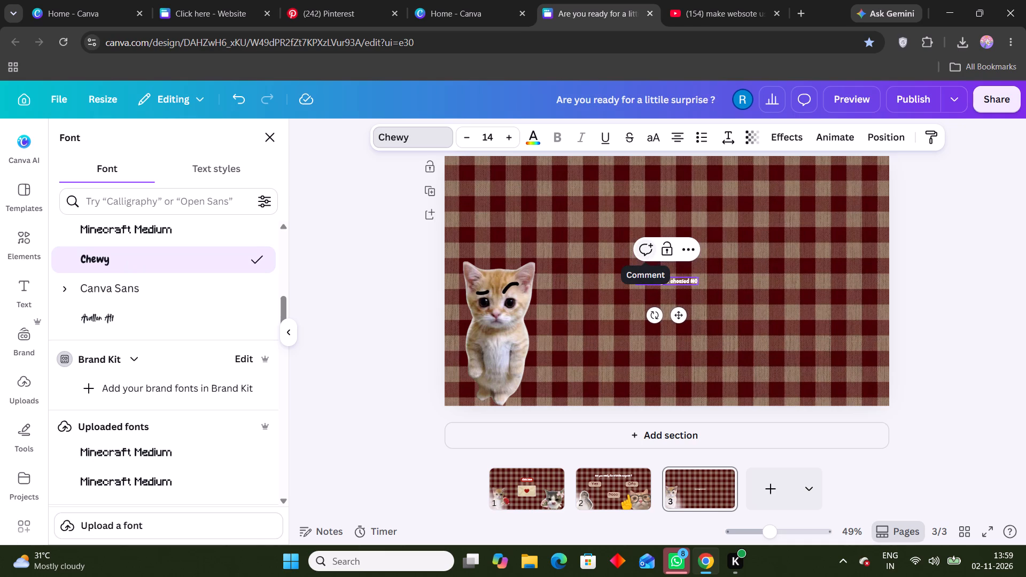
Enlarge the "How dare you choosed NO" text to about size 53.4 and centre it on the page, just above the middle.
left_click_drag(636, 275, 589, 254)
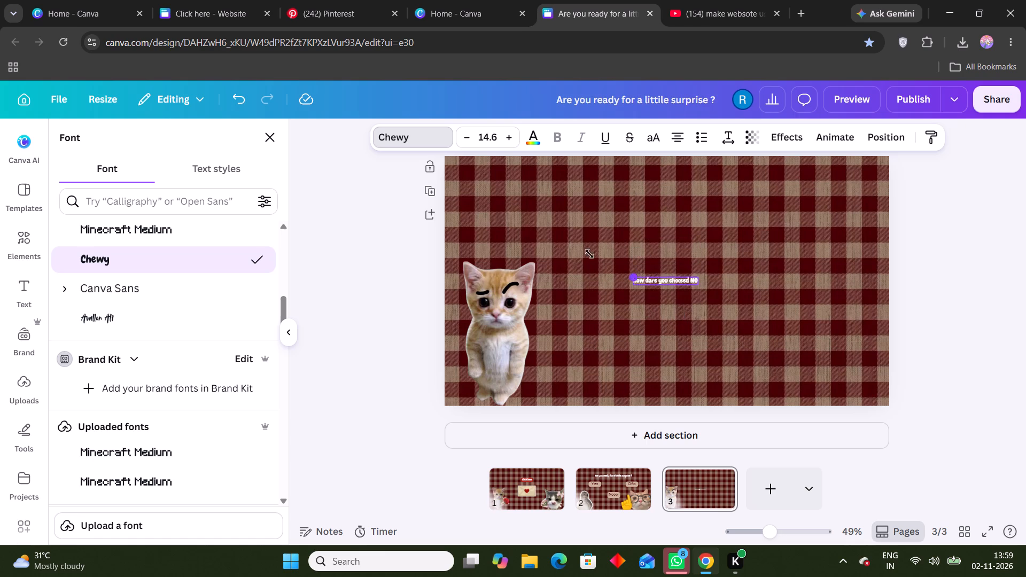
left_click_drag(589, 254, 468, 208)
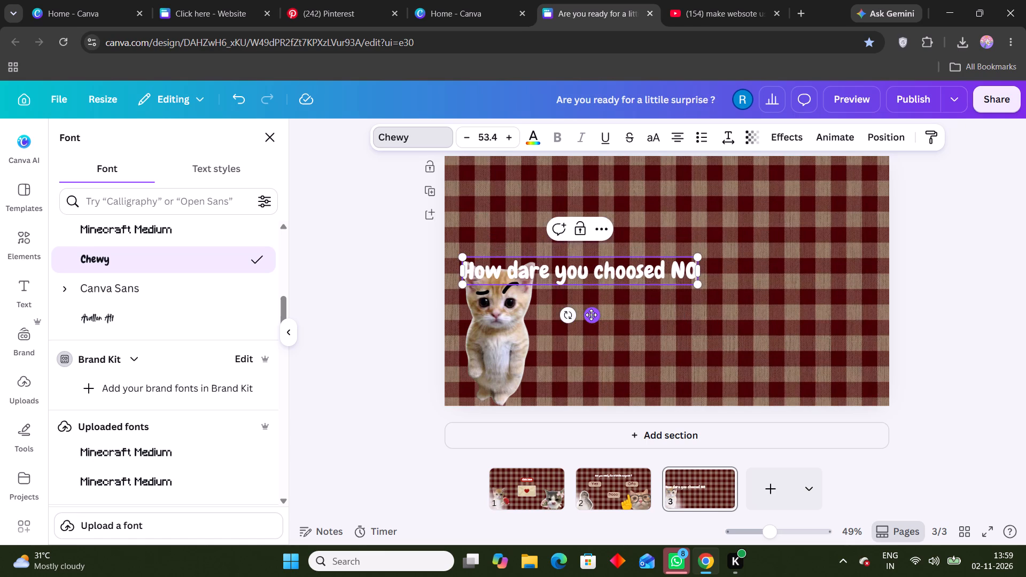
left_click_drag(591, 315, 689, 263)
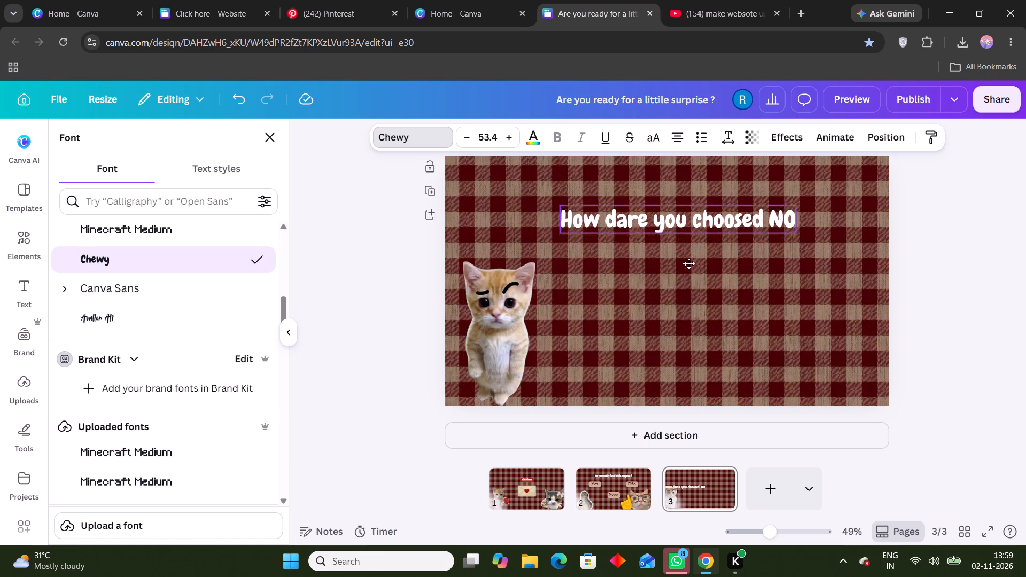
left_click_drag(689, 263, 681, 306)
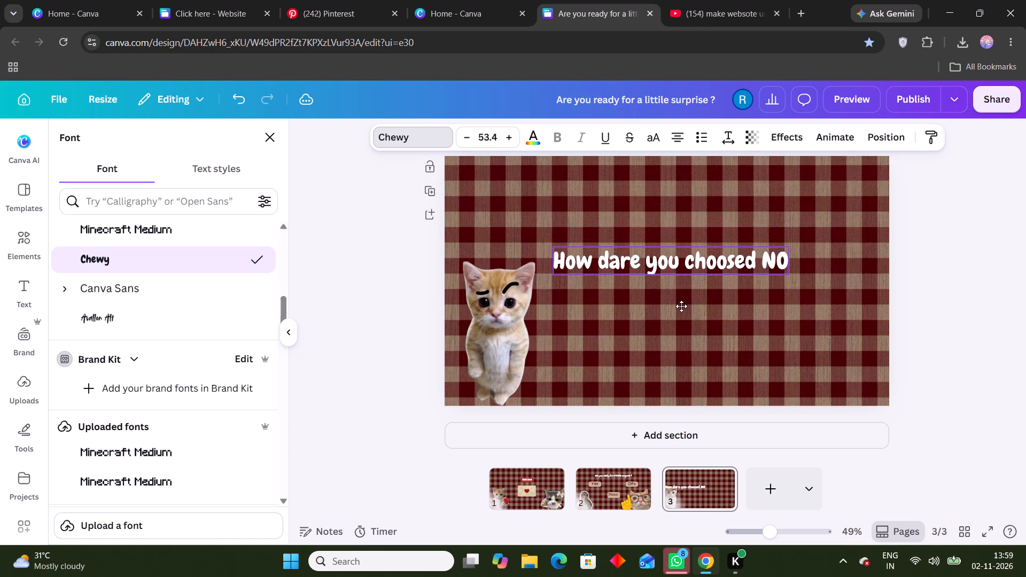
left_click_drag(681, 306, 675, 314)
left_click(890, 239)
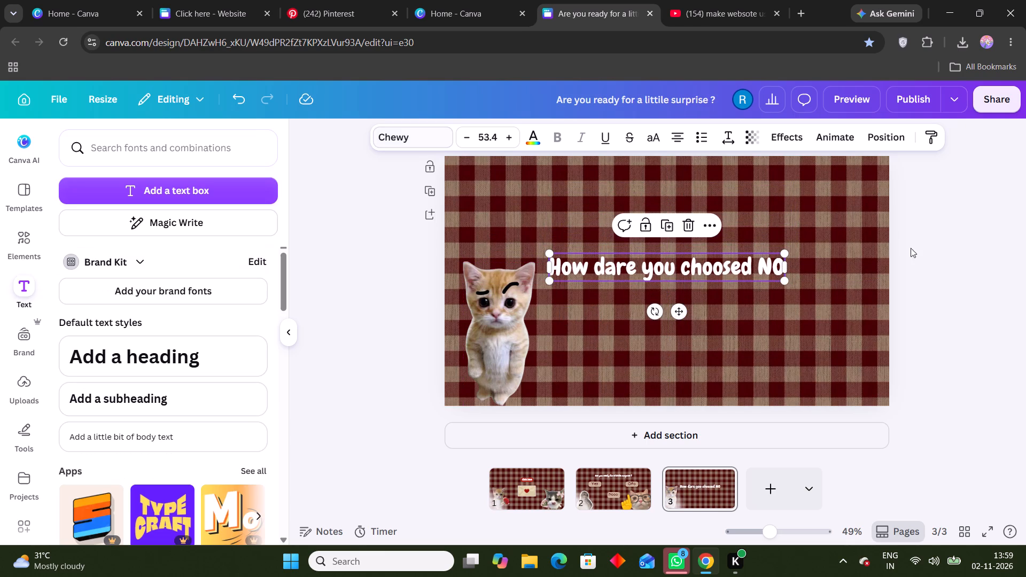
left_click(929, 258)
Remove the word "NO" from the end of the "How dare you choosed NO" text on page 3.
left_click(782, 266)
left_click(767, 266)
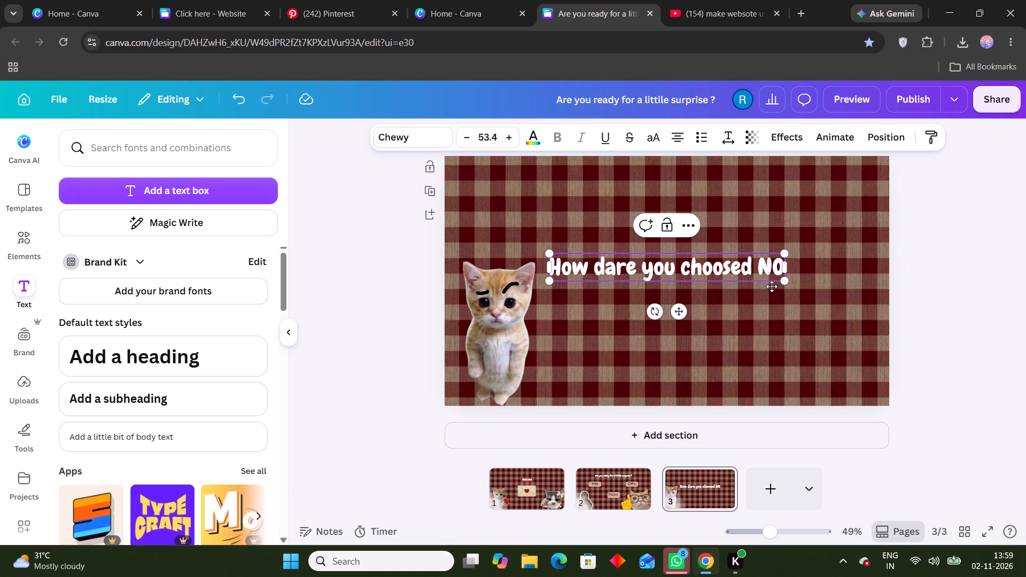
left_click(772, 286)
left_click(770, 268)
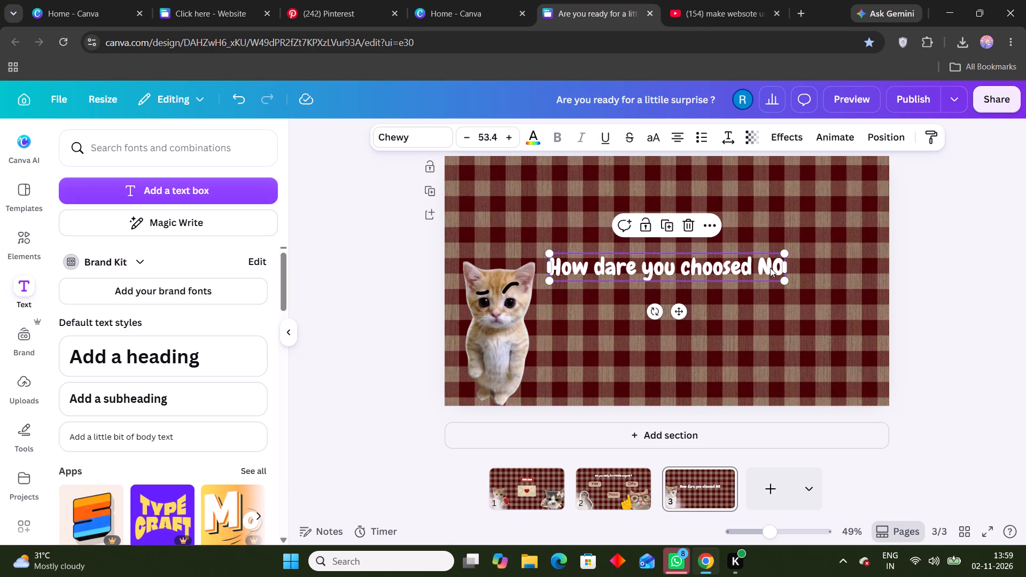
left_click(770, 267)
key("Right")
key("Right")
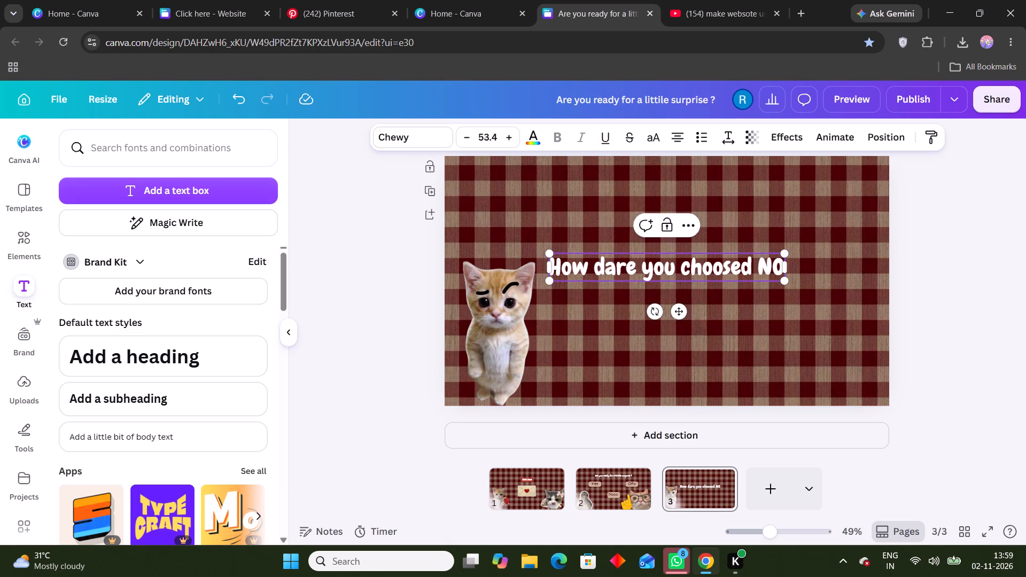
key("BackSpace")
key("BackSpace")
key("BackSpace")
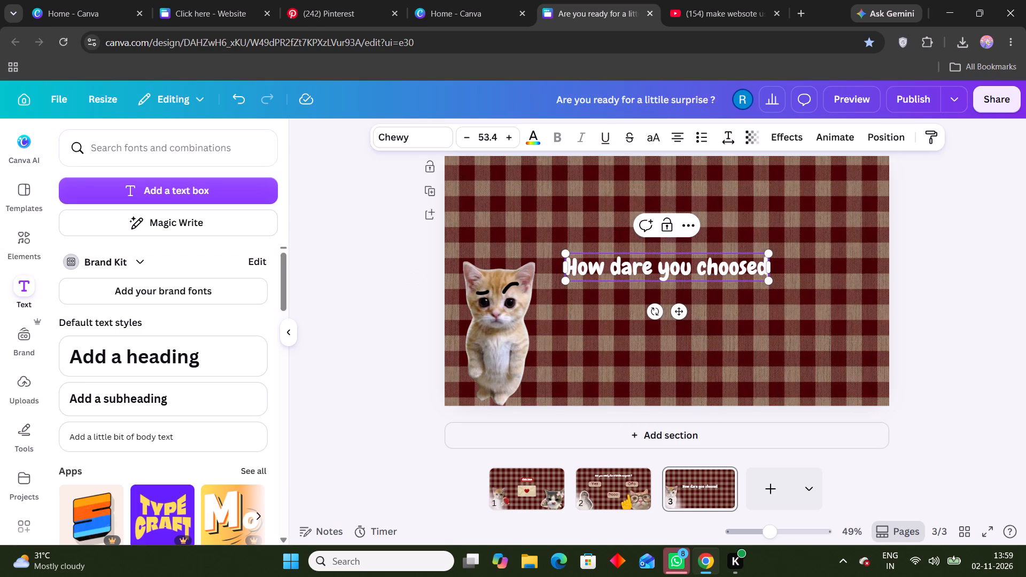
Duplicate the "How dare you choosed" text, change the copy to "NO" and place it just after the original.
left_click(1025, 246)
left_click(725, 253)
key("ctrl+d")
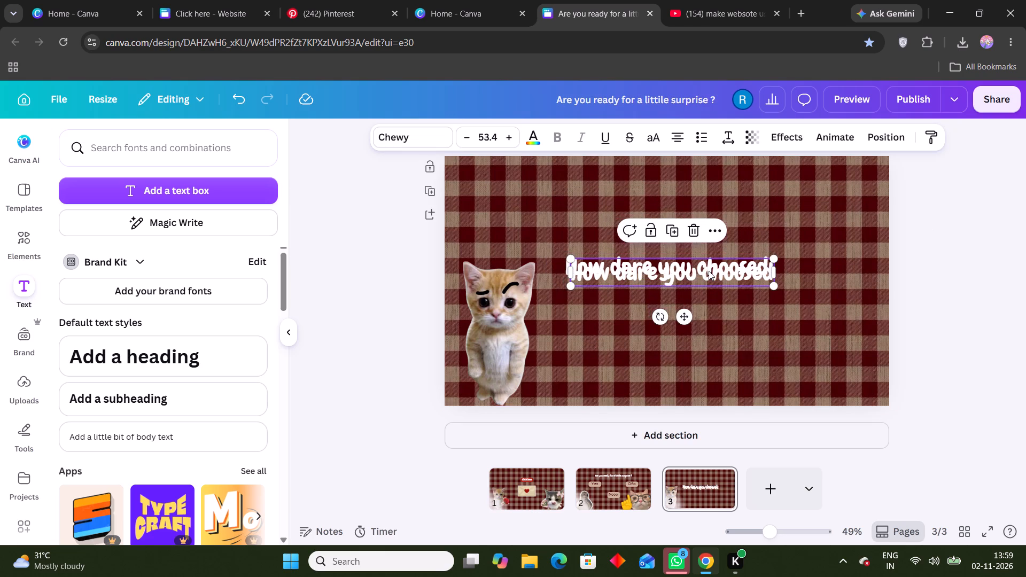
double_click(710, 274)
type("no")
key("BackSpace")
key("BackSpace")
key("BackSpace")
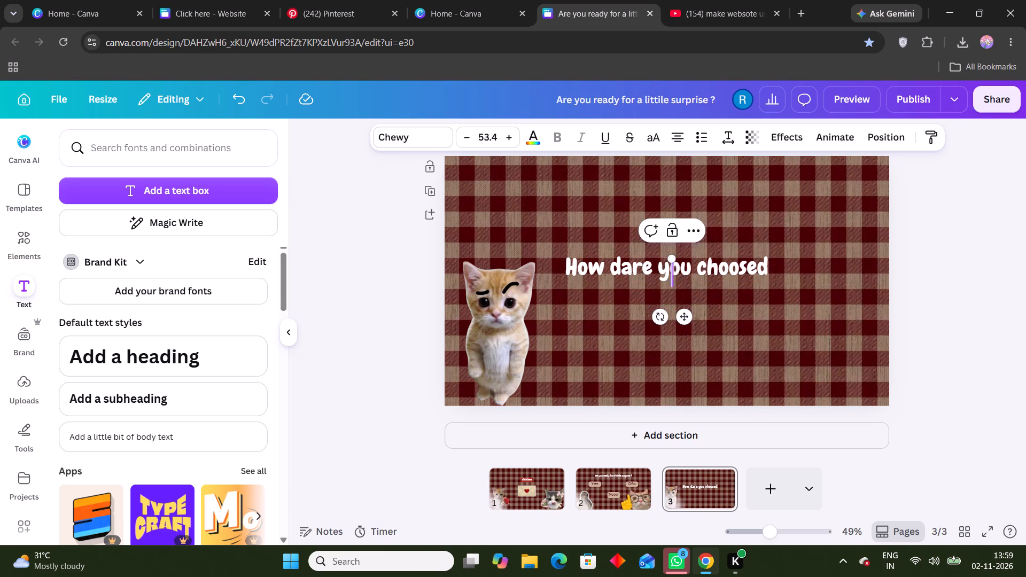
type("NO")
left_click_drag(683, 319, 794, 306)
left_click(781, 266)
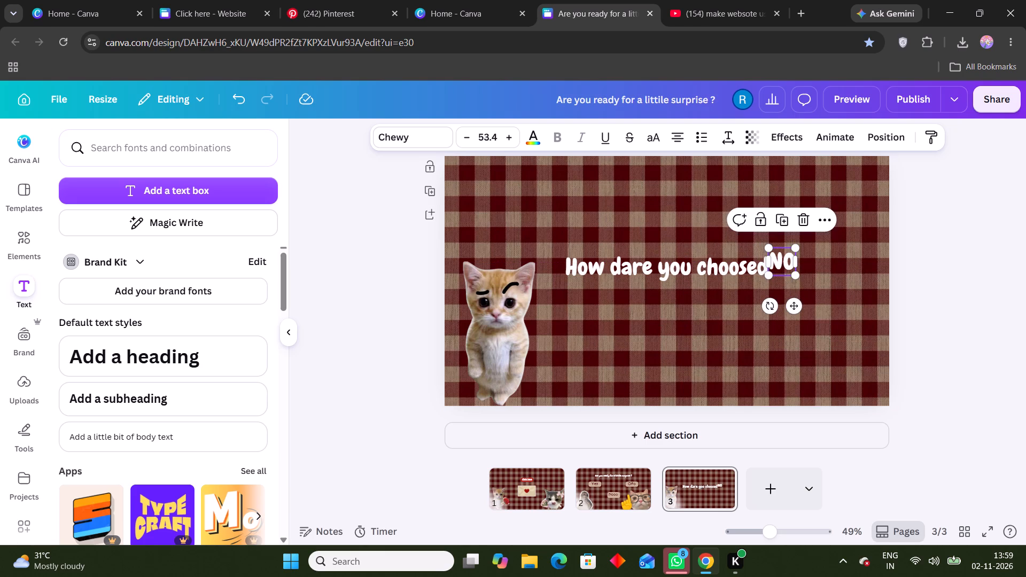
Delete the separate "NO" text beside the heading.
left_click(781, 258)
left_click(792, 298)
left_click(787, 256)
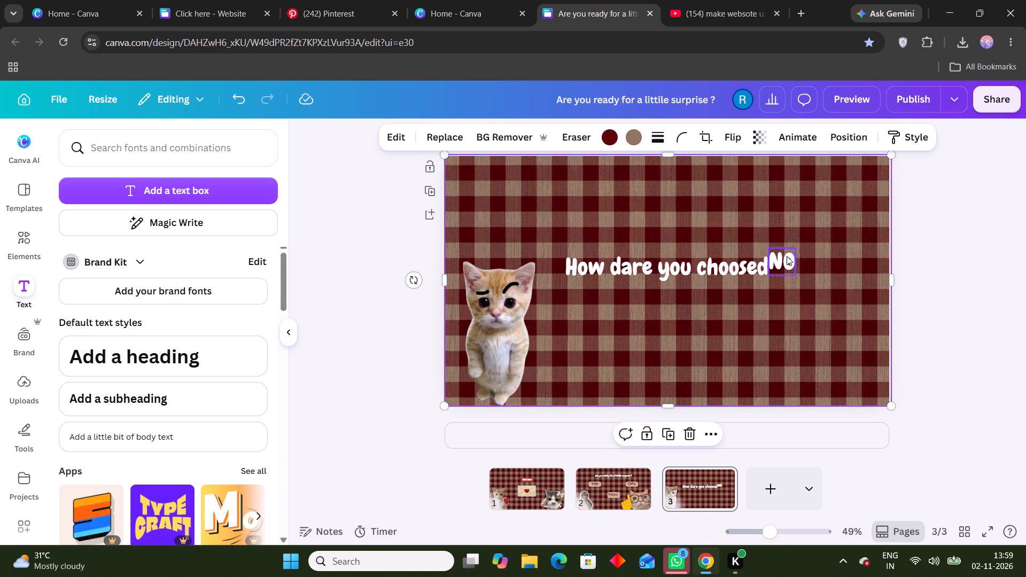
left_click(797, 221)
Extend the heading on page 3 so it reads "How dare you choosed NO!".
left_click(769, 259)
left_click(763, 264)
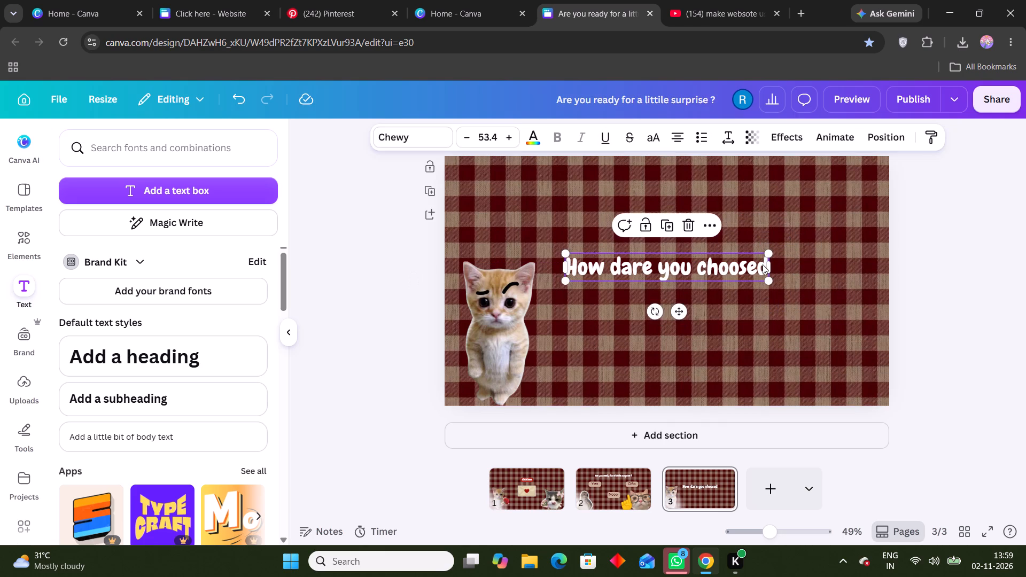
left_click(763, 264)
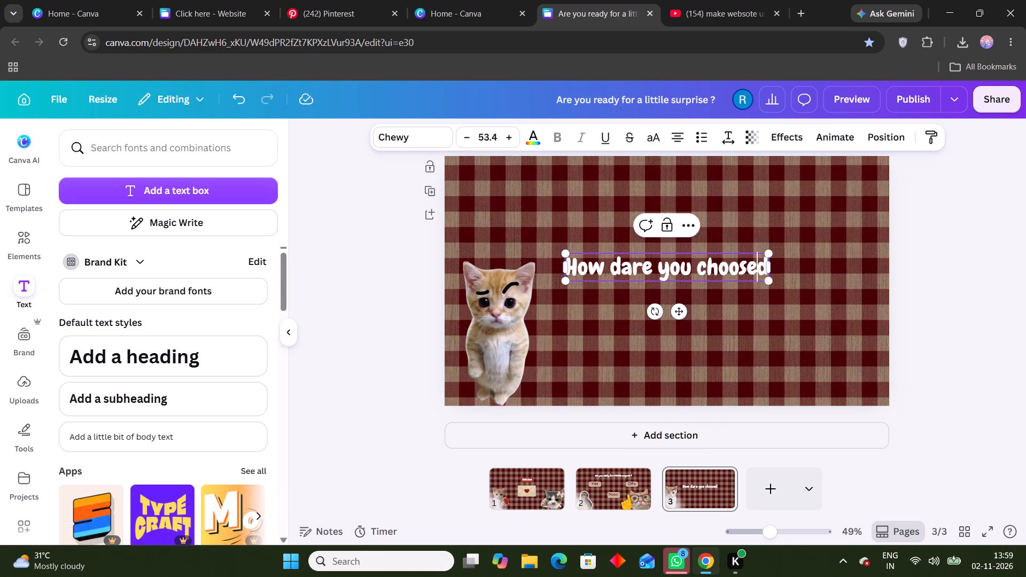
key("Right")
key("Right")
key("space")
type("NO")
key("shift+exclam")
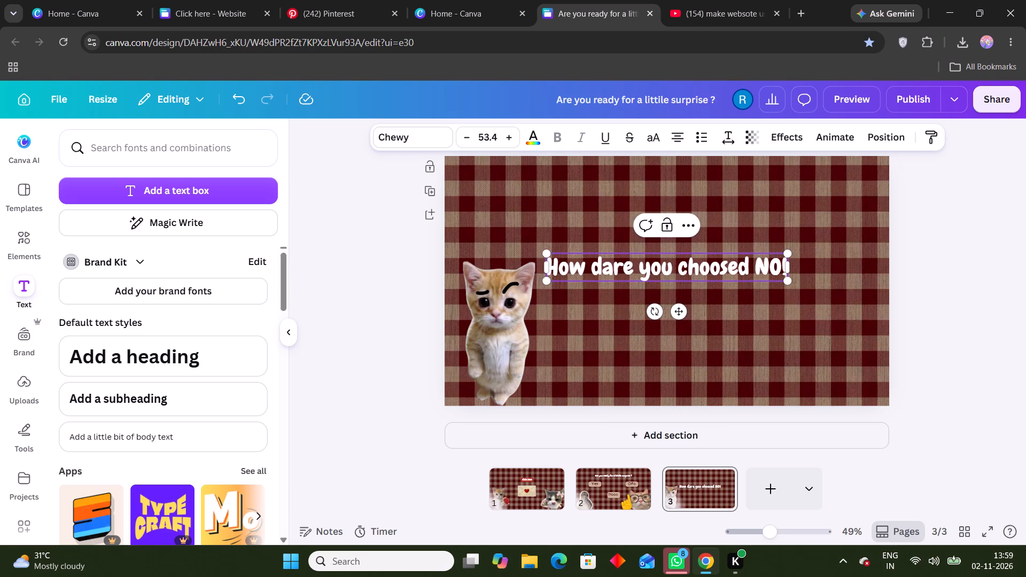
left_click(677, 314)
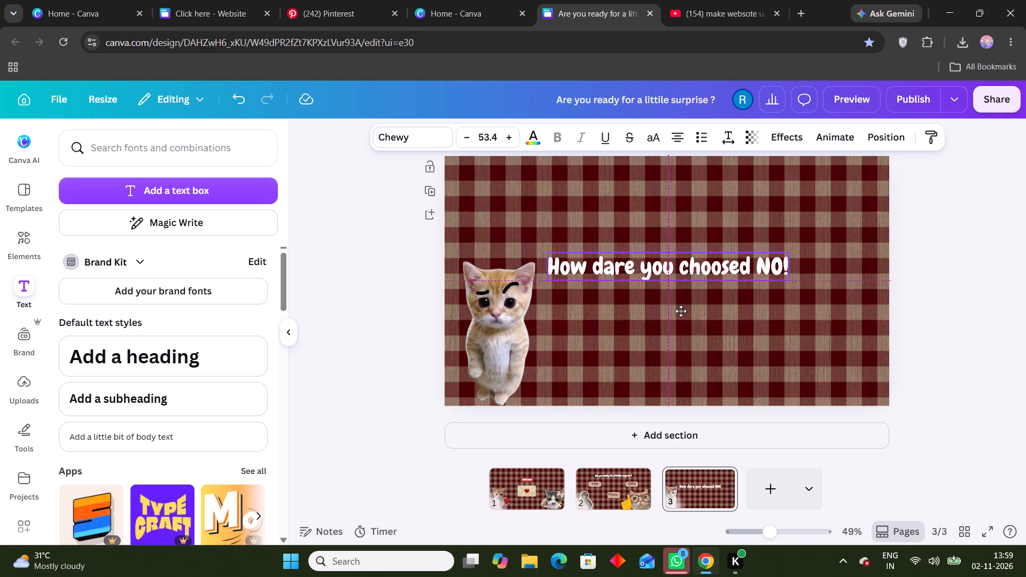
left_click(937, 236)
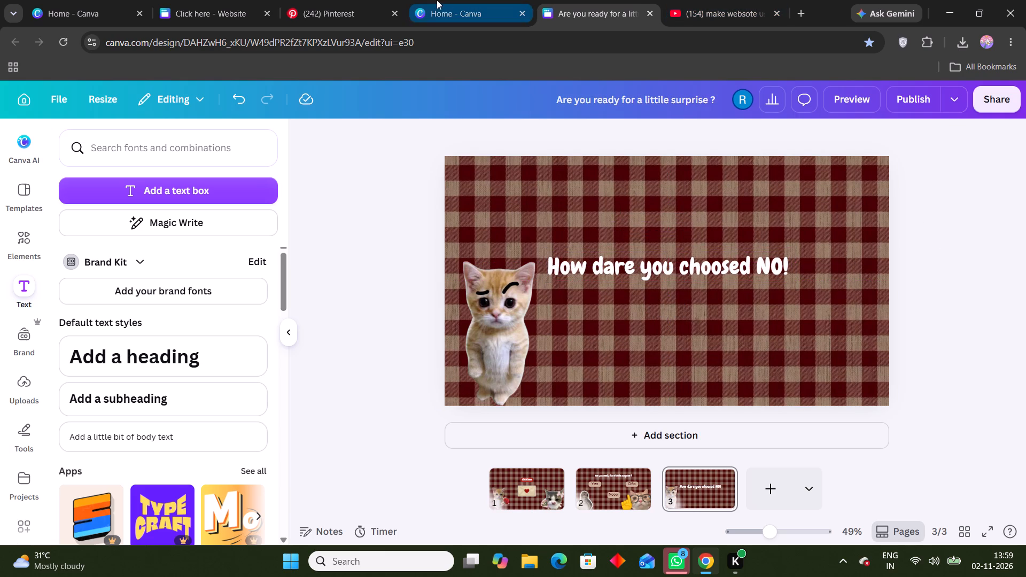
Copy the pointing angry ginger cat image from the Pinterest "angry cat png" results and paste it onto page 3.
left_click(434, 0)
left_click(403, 0)
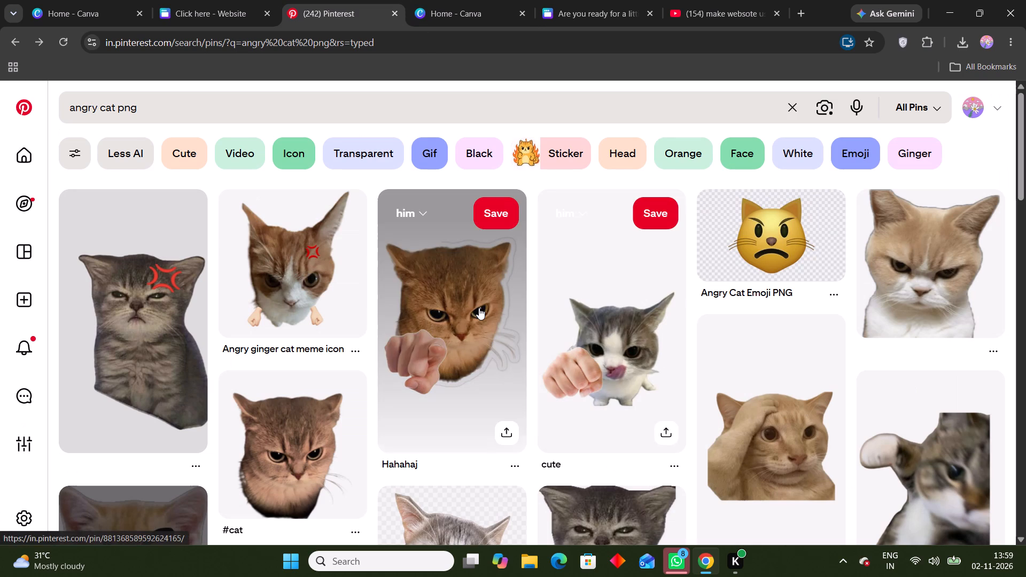
left_click(479, 308)
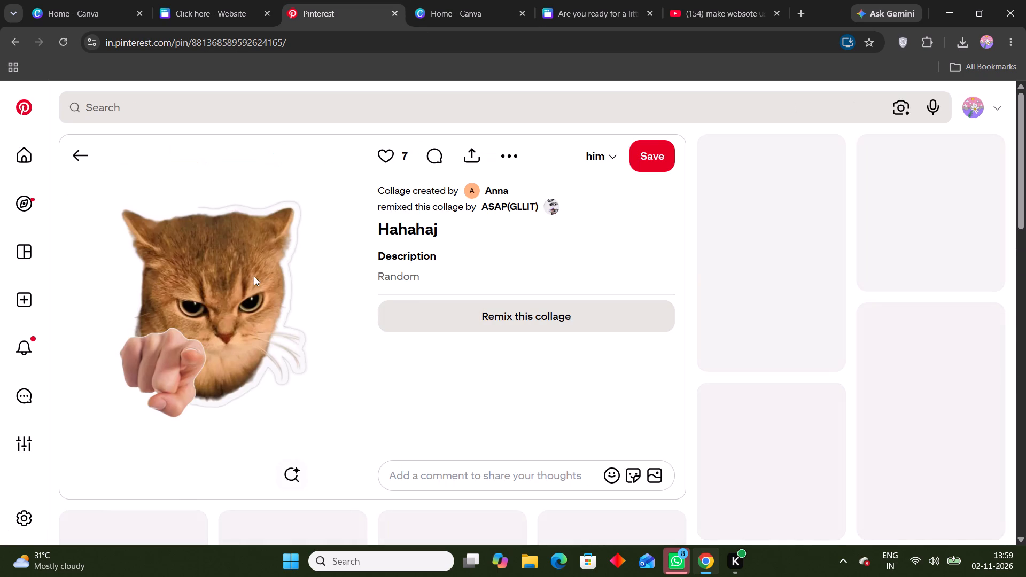
right_click(253, 276)
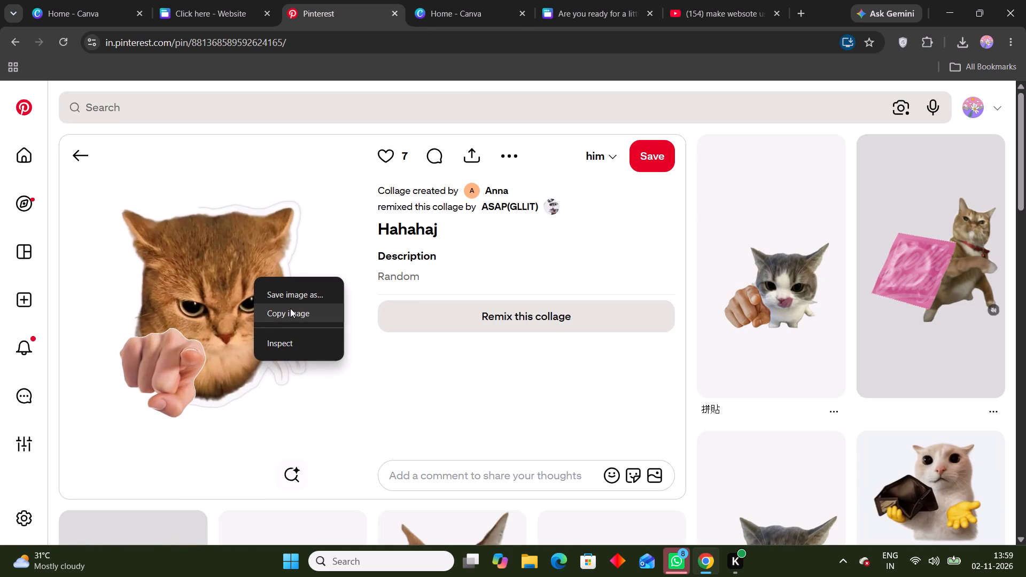
left_click(290, 308)
left_click(502, 0)
left_click(626, 0)
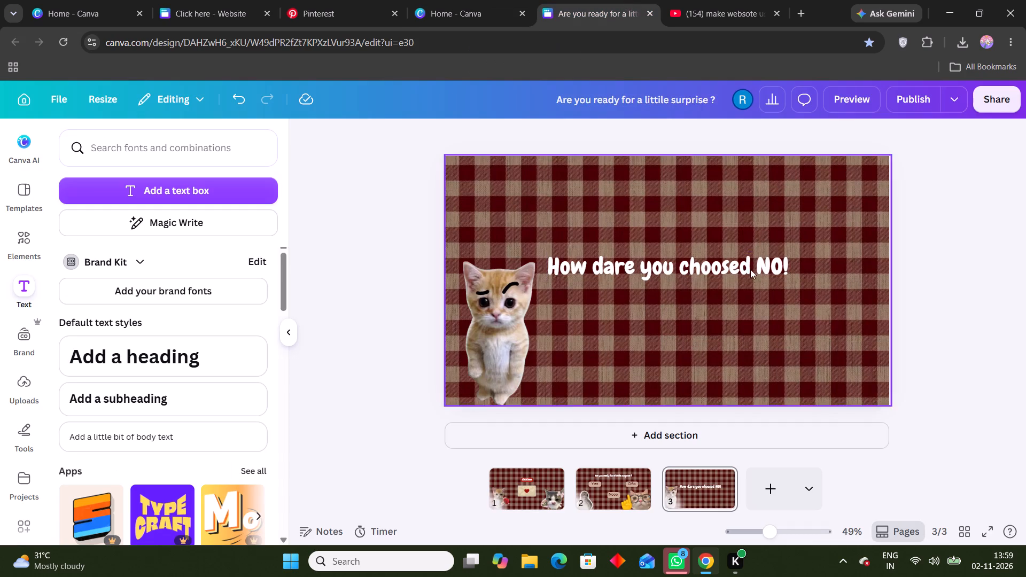
key("ctrl+v")
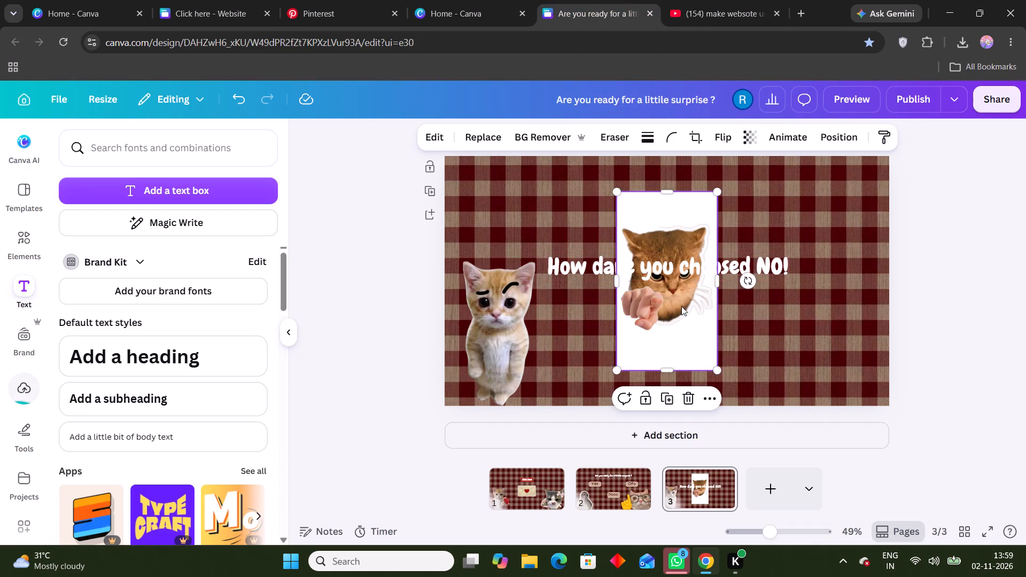
Remove the background of the pasted angry cat image and move it to the lower-right area of page 3.
left_click(533, 133)
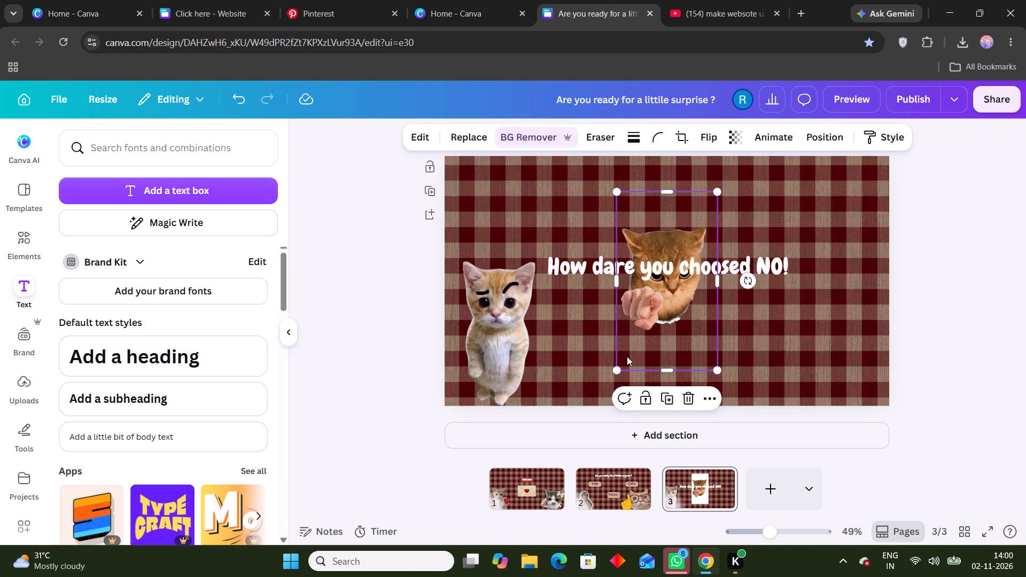
left_click_drag(677, 313, 833, 367)
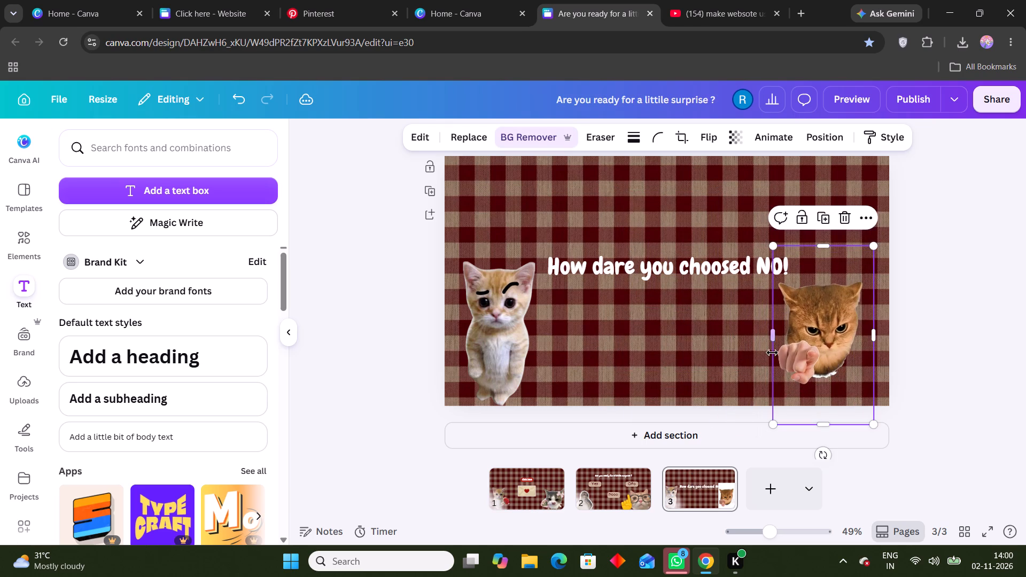
Move the kitten cutout up to the page's upper-left corner and raise the "How dare you choosed NO!" heading.
left_click_drag(476, 322, 476, 220)
left_click_drag(672, 266, 671, 214)
Enlarge the pointing angry cat slightly and position it in the lower-right corner of page 3.
left_click(818, 347)
left_click_drag(767, 427, 779, 420)
left_click_drag(775, 426, 745, 458)
left_click_drag(803, 389, 812, 363)
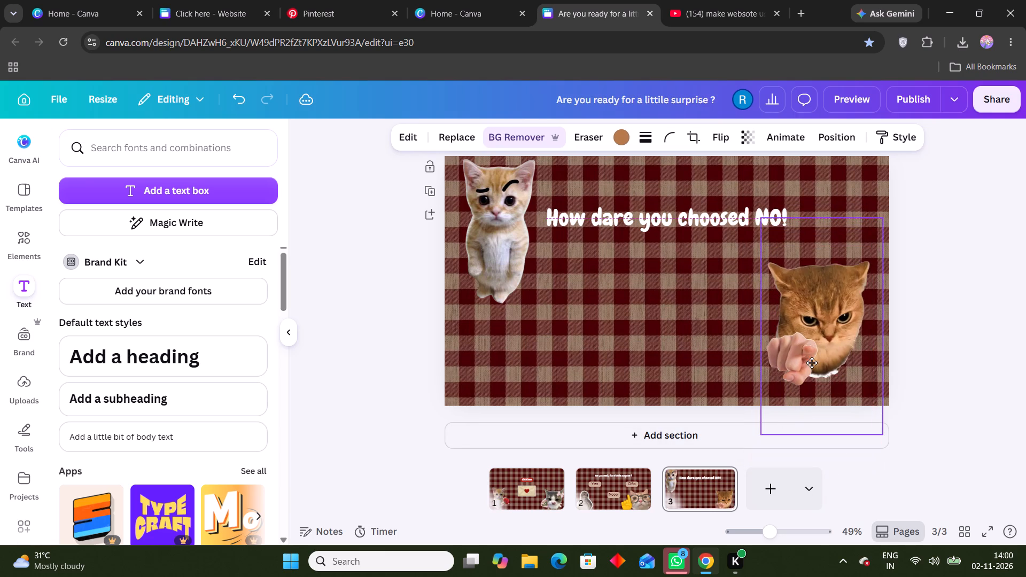
left_click_drag(812, 363, 814, 372)
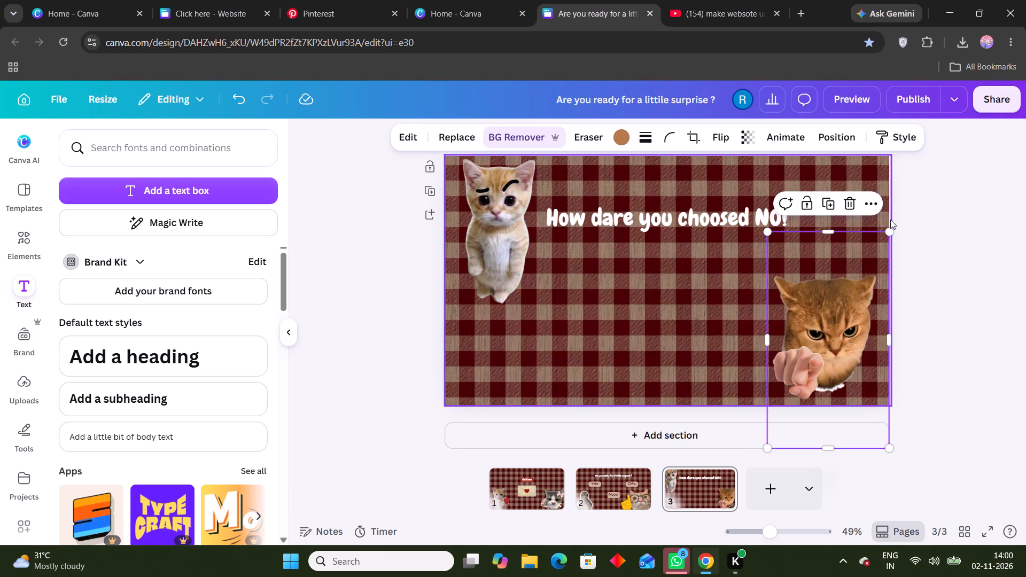
left_click(905, 242)
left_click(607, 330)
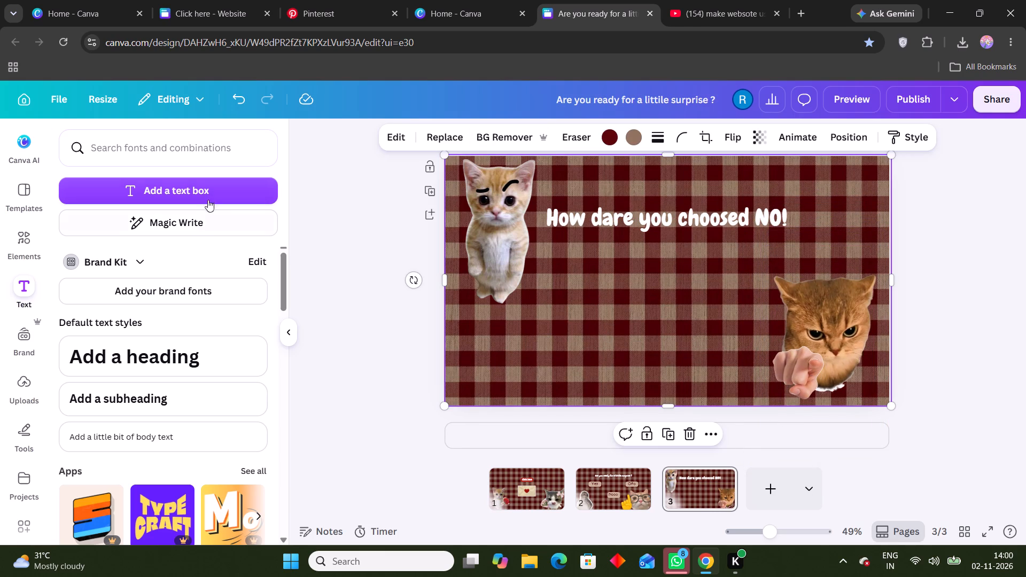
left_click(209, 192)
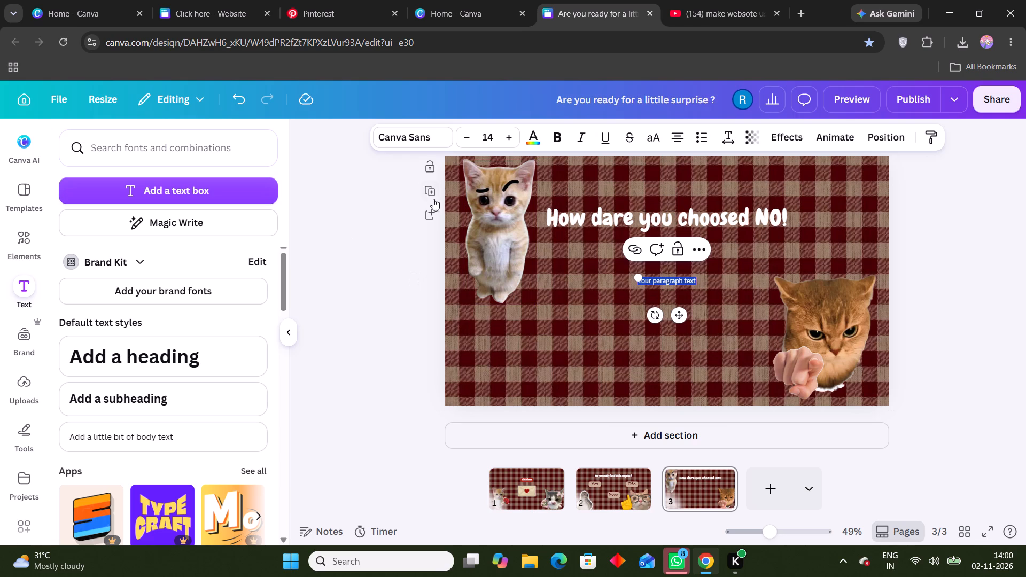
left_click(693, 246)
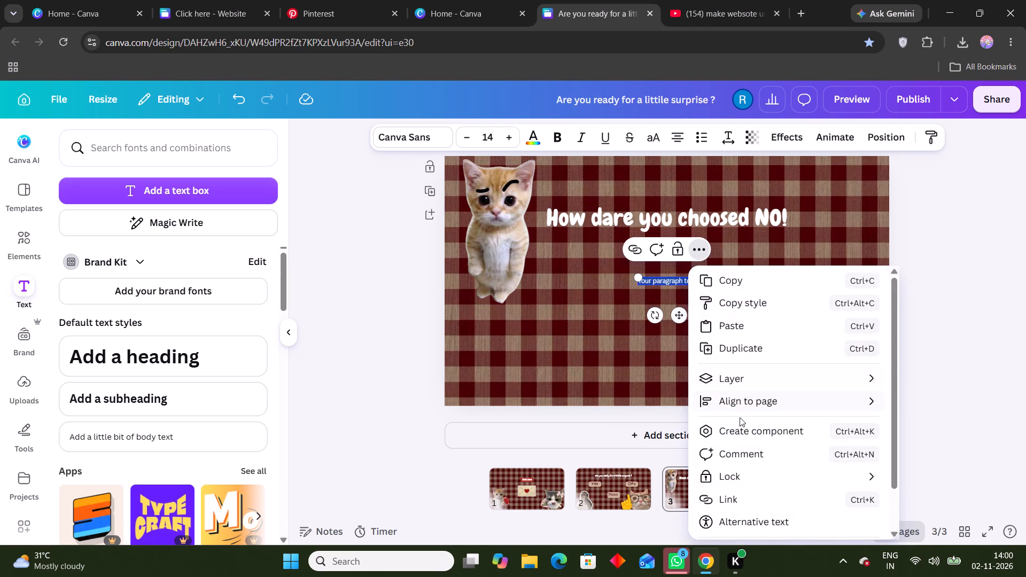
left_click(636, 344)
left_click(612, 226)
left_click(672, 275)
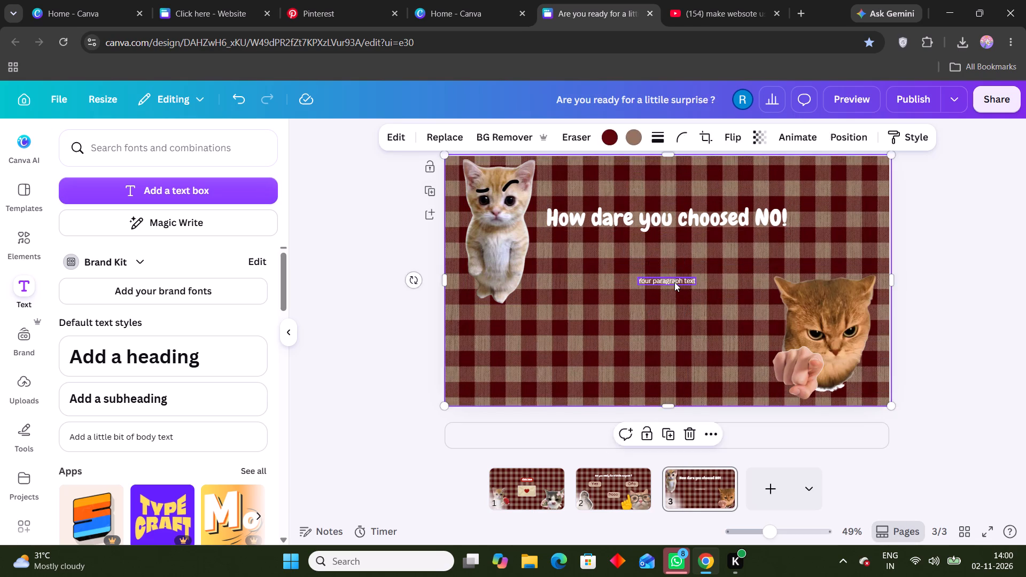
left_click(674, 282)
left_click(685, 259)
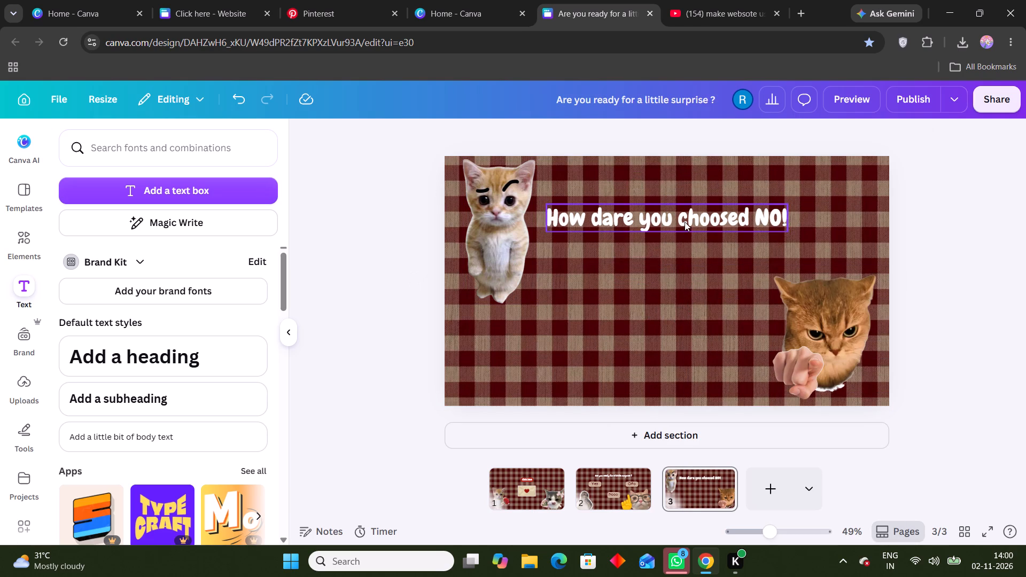
Duplicate the "How dare you choosed NO!" heading and place the copy below it in the lower half of page 3.
left_click(685, 222)
key("ctrl+d")
left_click_drag(687, 225, 659, 319)
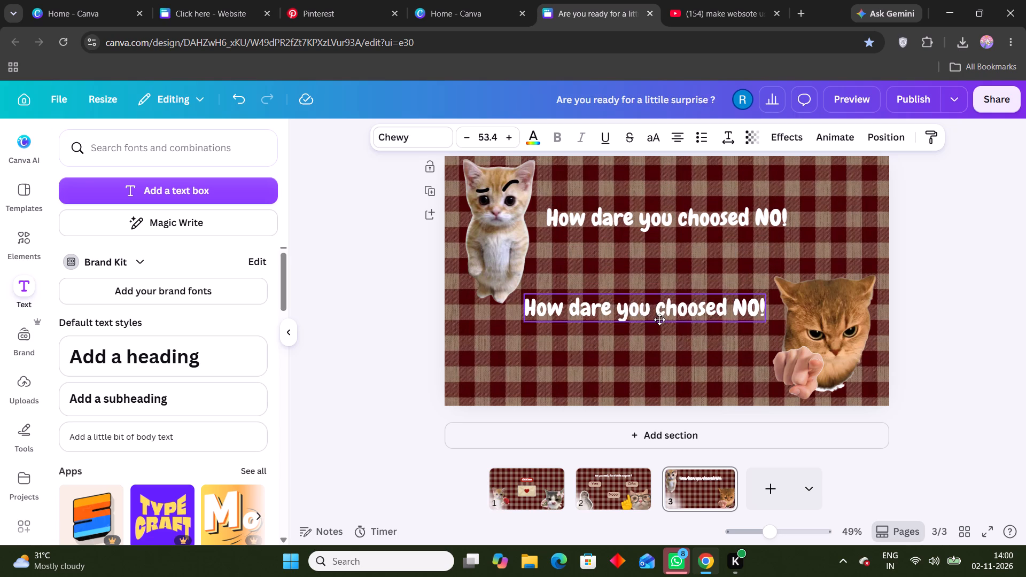
left_click_drag(659, 319, 669, 324)
Replace the copied heading's text with "GO back rn or evil sanpuhh" and "will haunt you" on a second line.
double_click(669, 324)
type("GO back")
key("space")
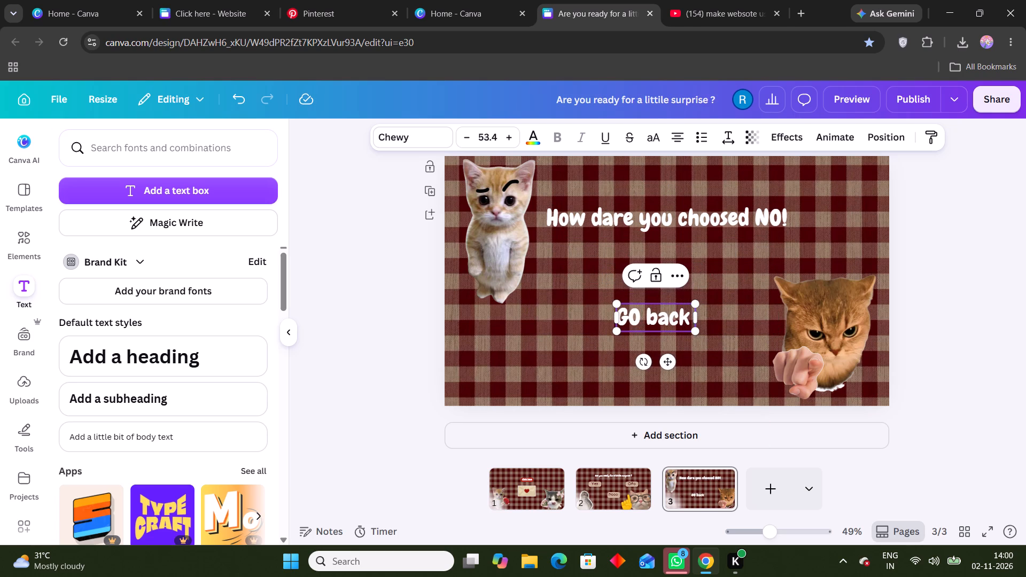
key("shift+r")
key("BackSpace")
type("rb")
key("BackSpace")
key("n")
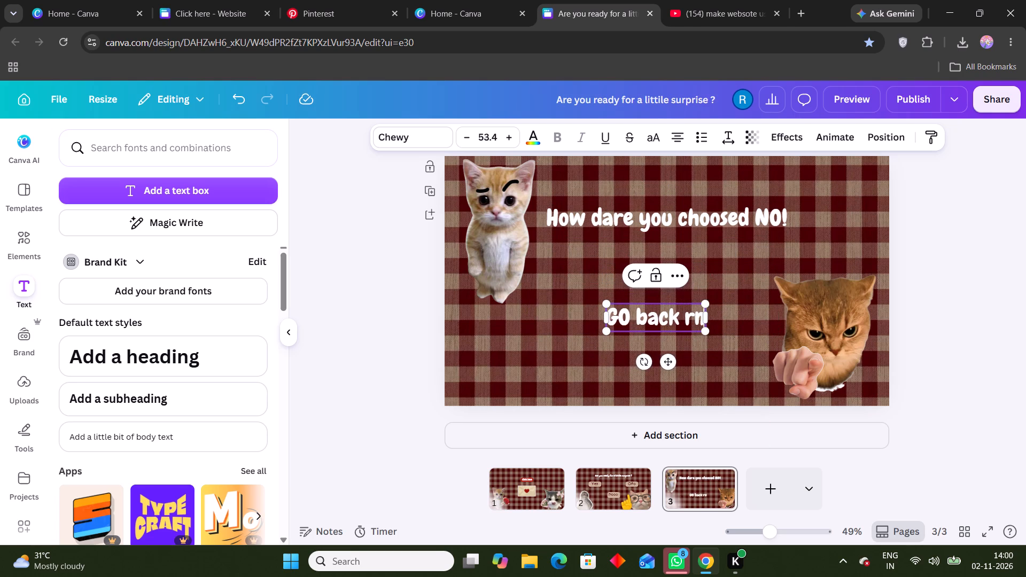
key("space")
type("or evil sanpuhh")
key("space")
key("shift+Return")
type("will haunt you")
key("space")
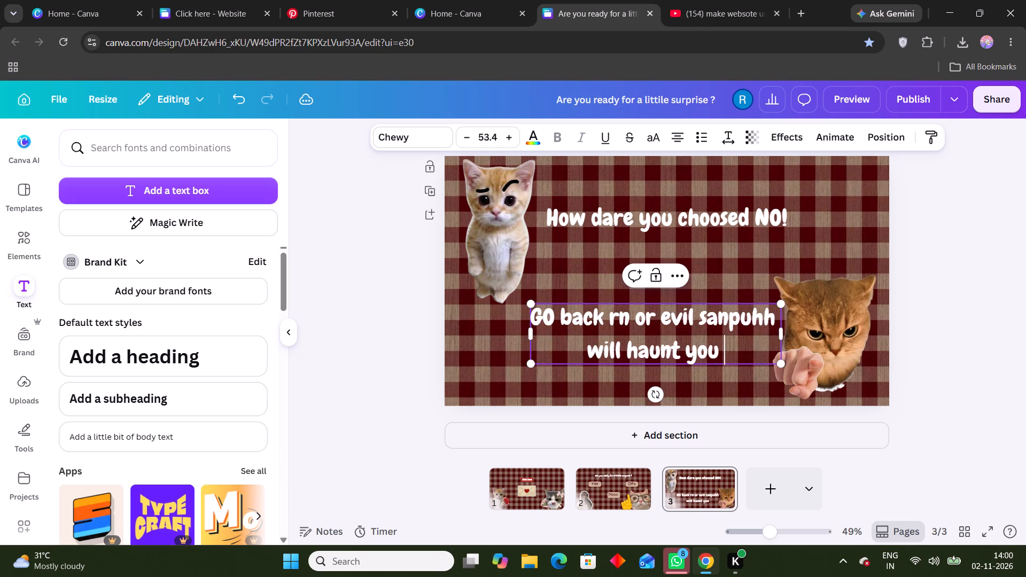
left_click(1011, 294)
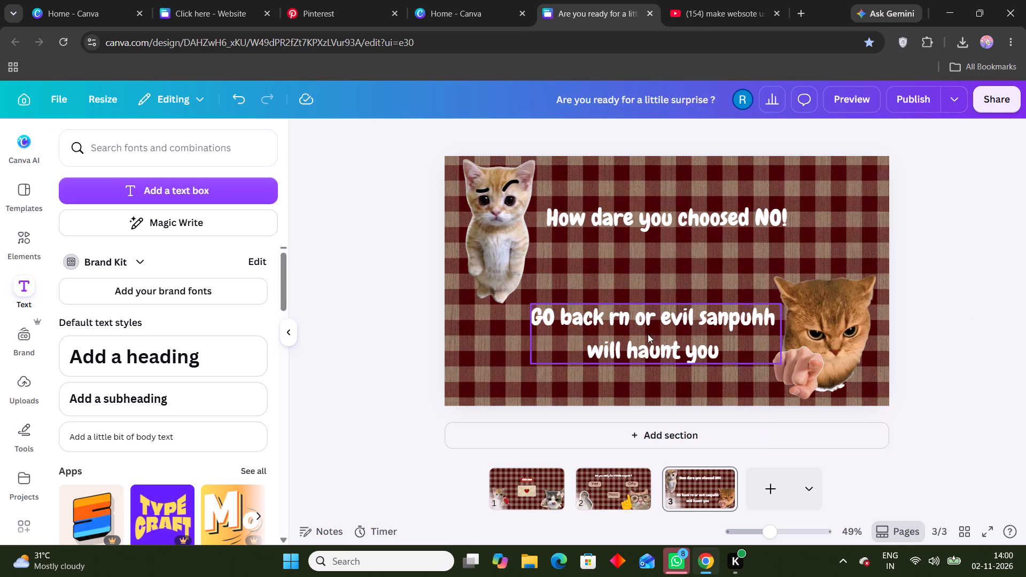
Shift the two-line "GO back rn" text slightly left and down so it sits clear of the pointing cat.
left_click_drag(648, 334, 636, 339)
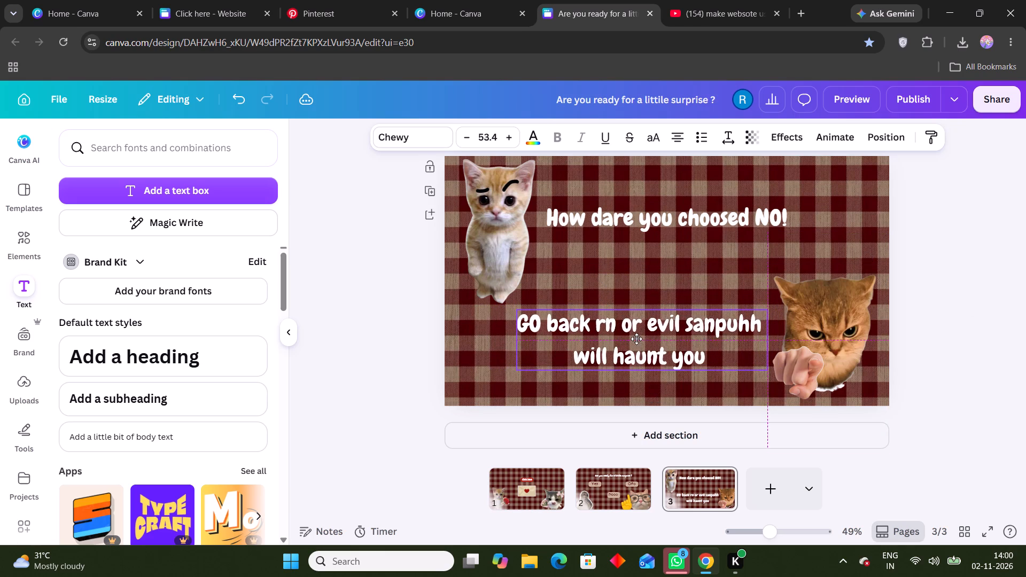
left_click_drag(636, 339, 635, 339)
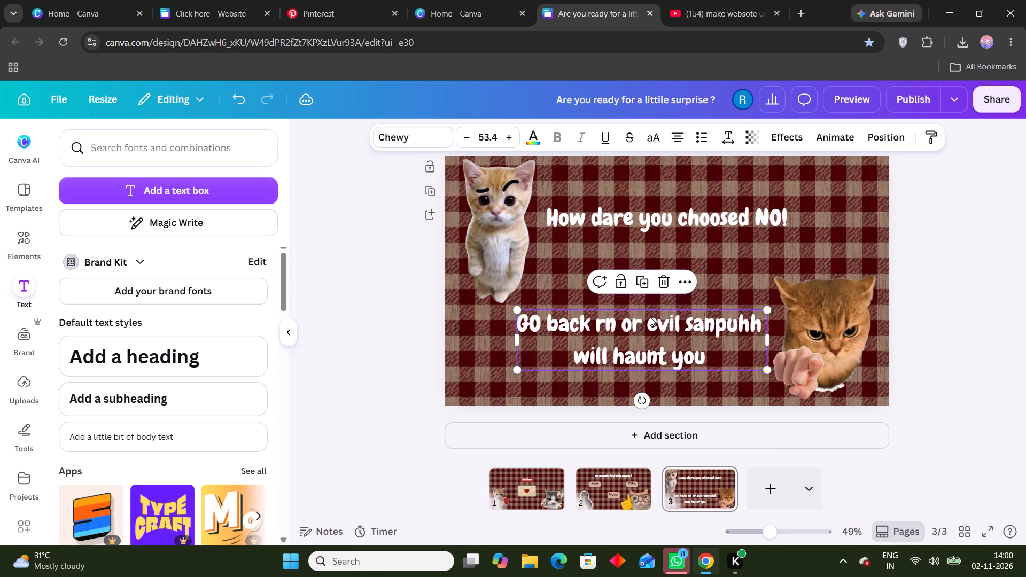
Switch to Pinterest and search for "angry png".
left_click(765, 0)
left_click(509, 0)
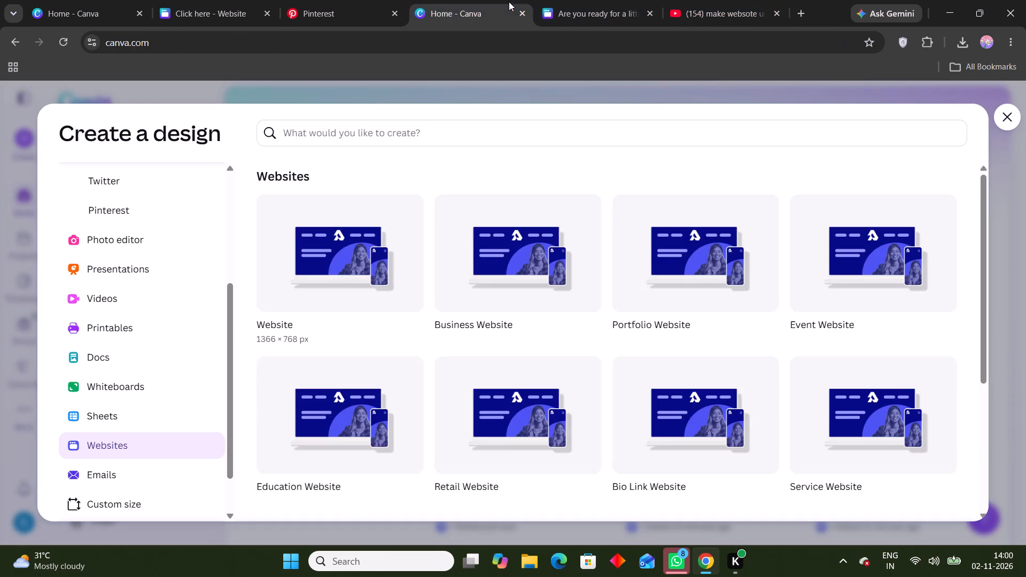
left_click(390, 0)
left_click(477, 97)
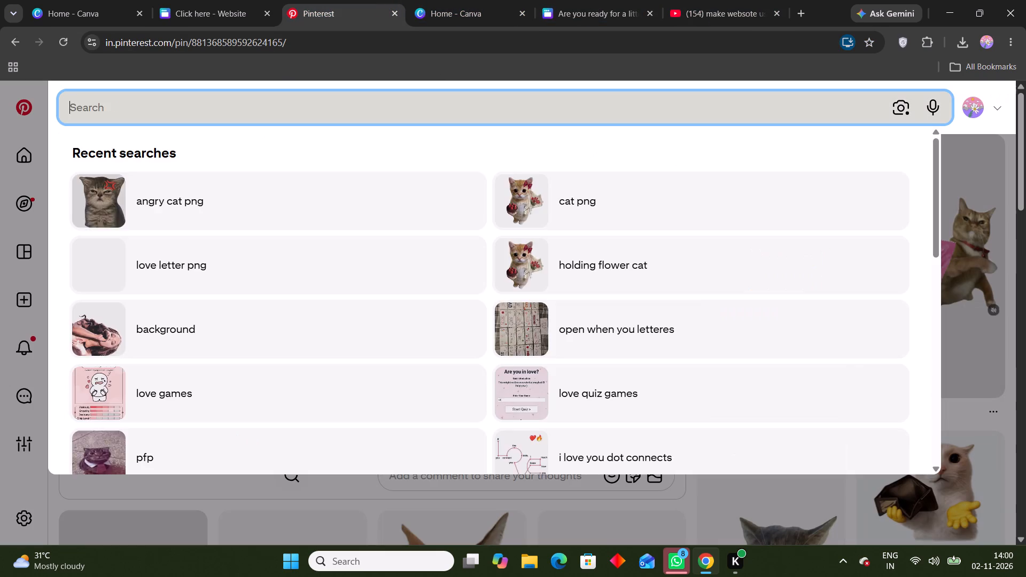
type("angri")
key("BackSpace")
type("y png")
key("Return")
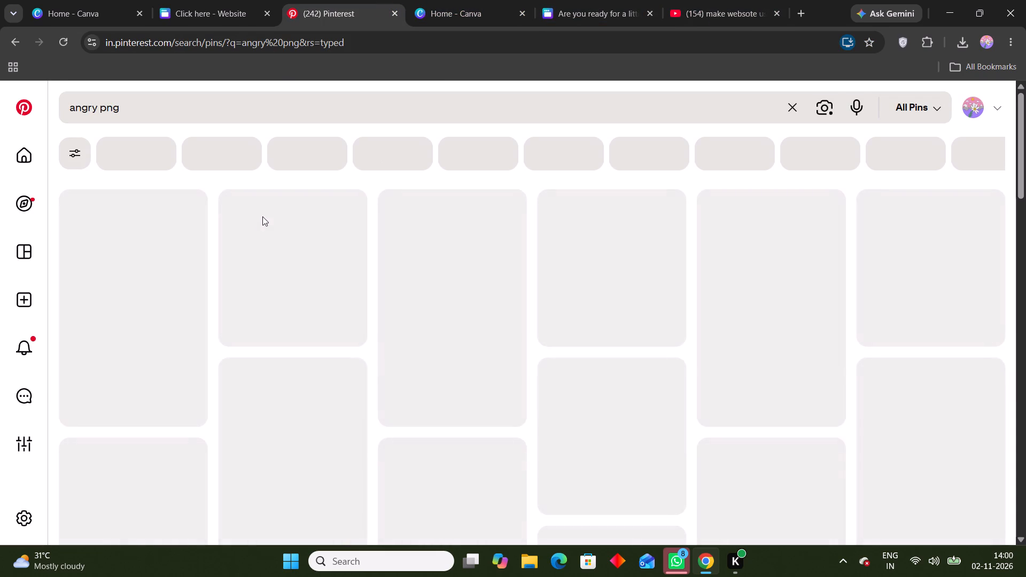
Find the red angry emoji face with clenched hands among the pins, open it and copy its image.
scroll(671, 340, "down", 1)
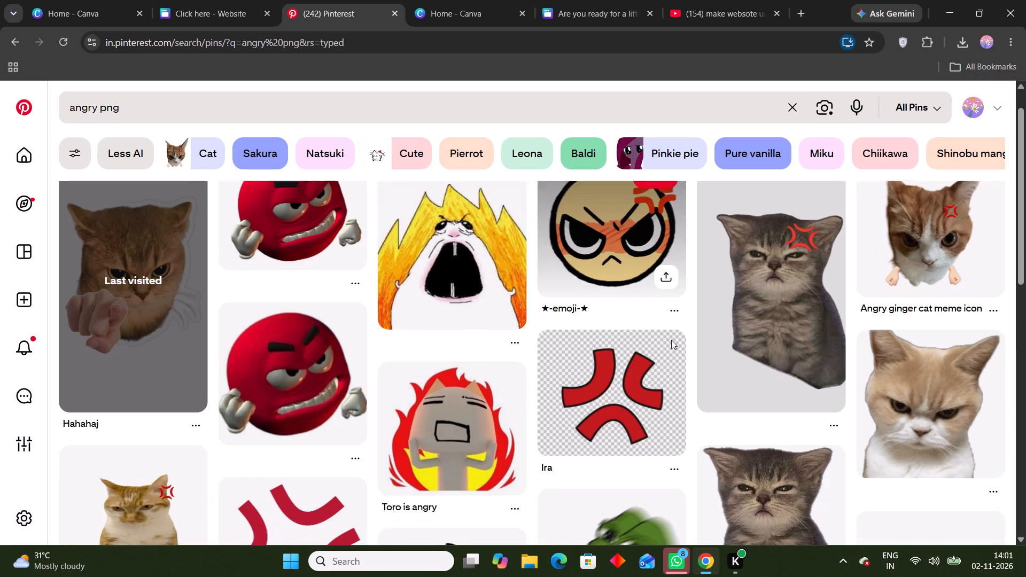
scroll(585, 317, "up", 1)
scroll(598, 313, "down", 1)
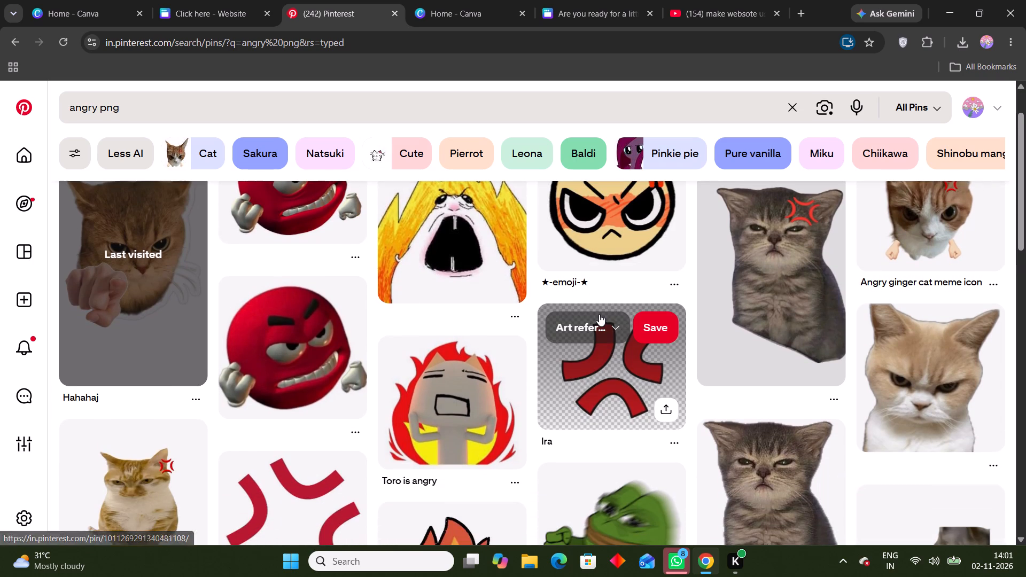
scroll(569, 403, "down", 3)
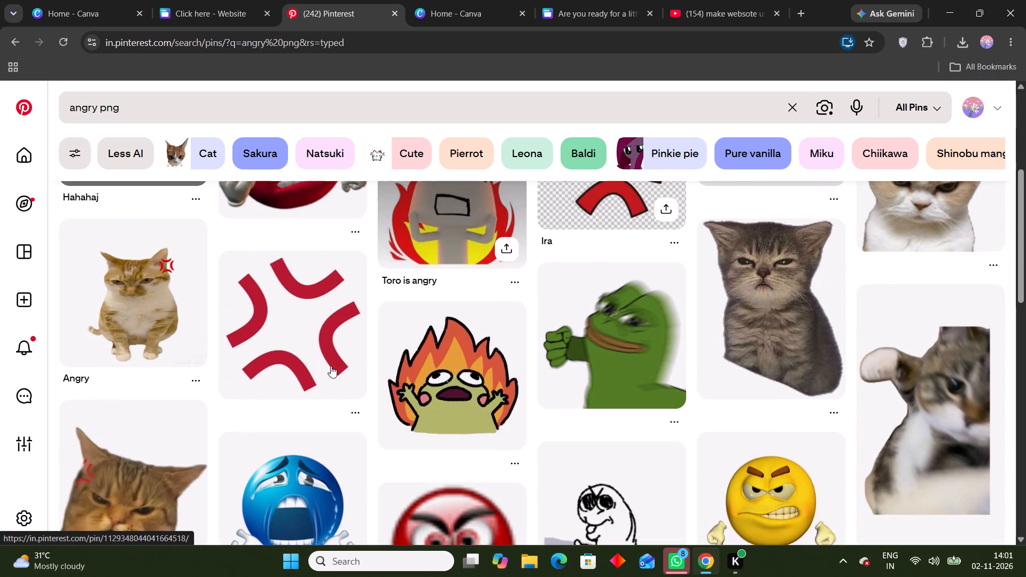
scroll(675, 351, "down", 2)
left_click(793, 397)
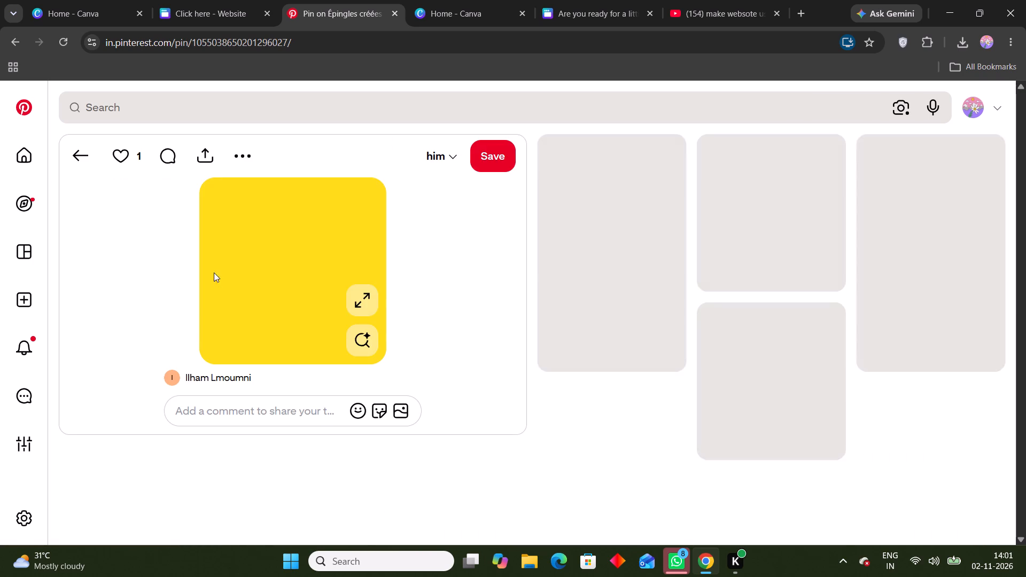
right_click(288, 287)
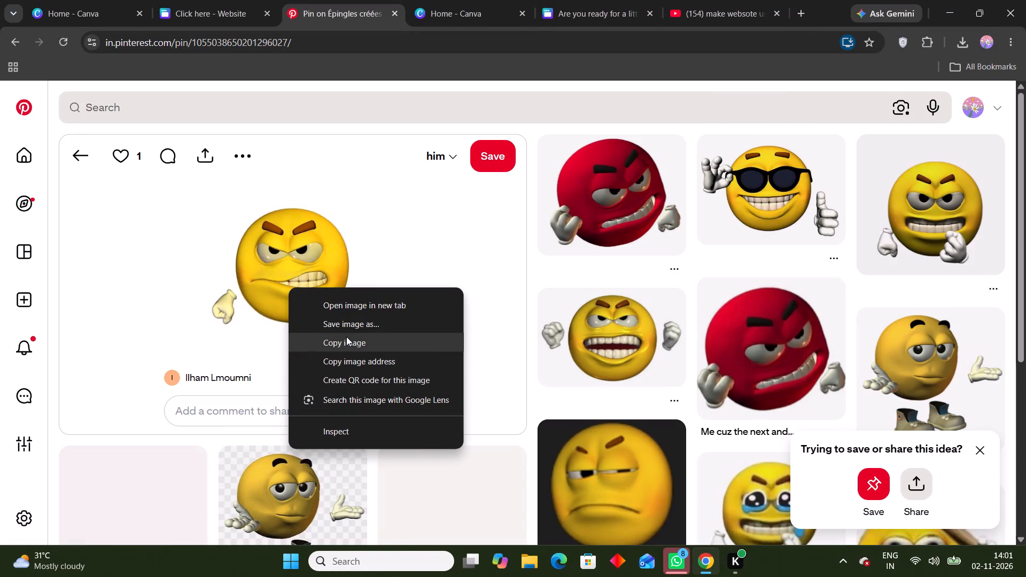
left_click(804, 357)
right_click(246, 285)
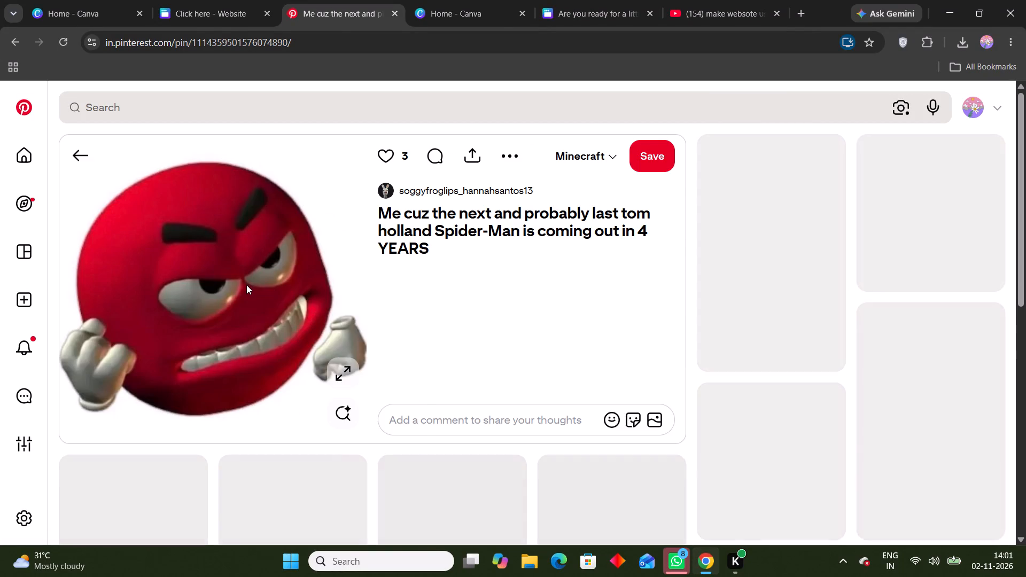
left_click(297, 336)
Paste the red angry face onto page 3 of the Canva website, shrink it and centre it between the two text blocks.
left_click(463, 0)
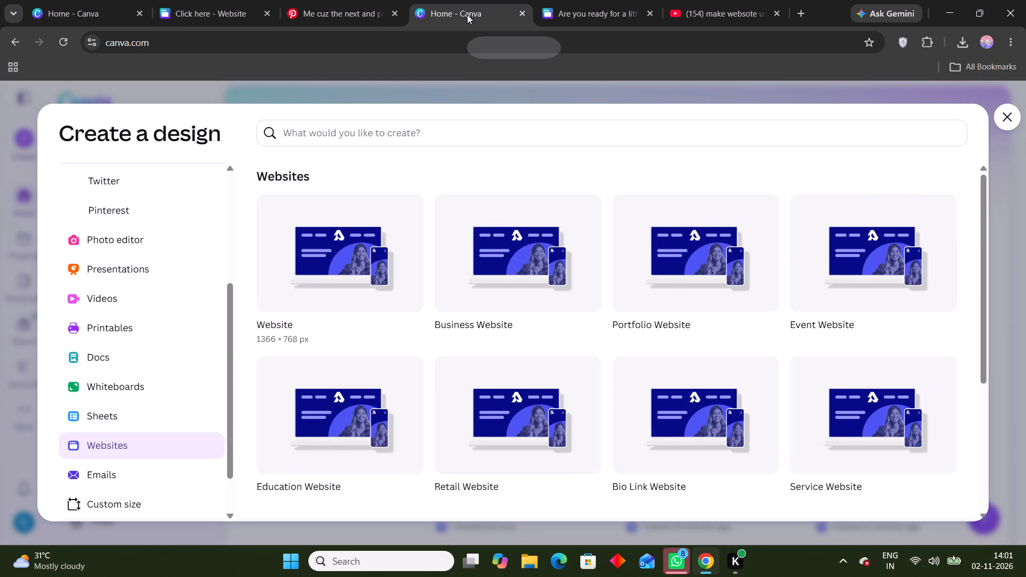
left_click(592, 0)
key("ctrl+v")
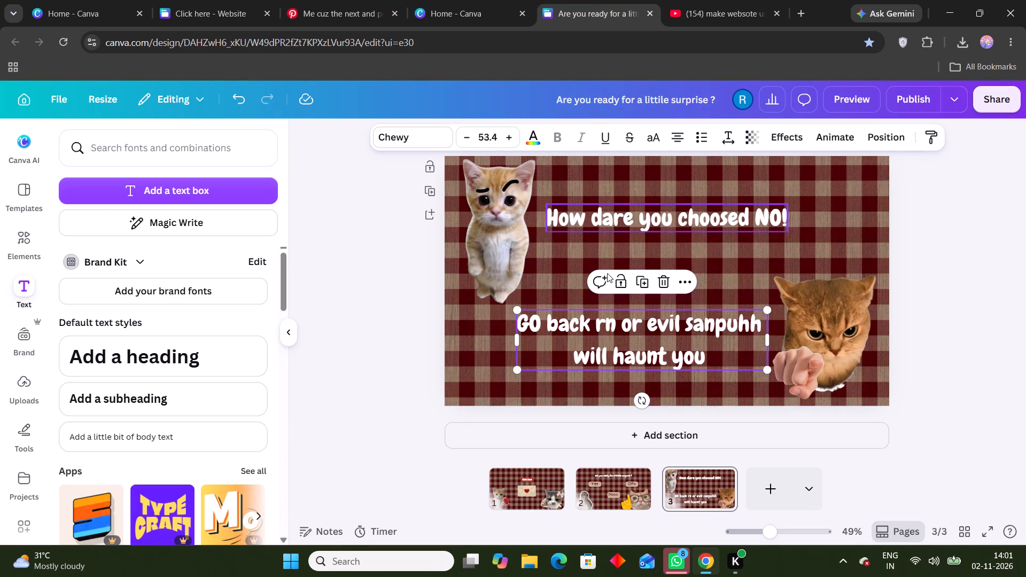
left_click(536, 129)
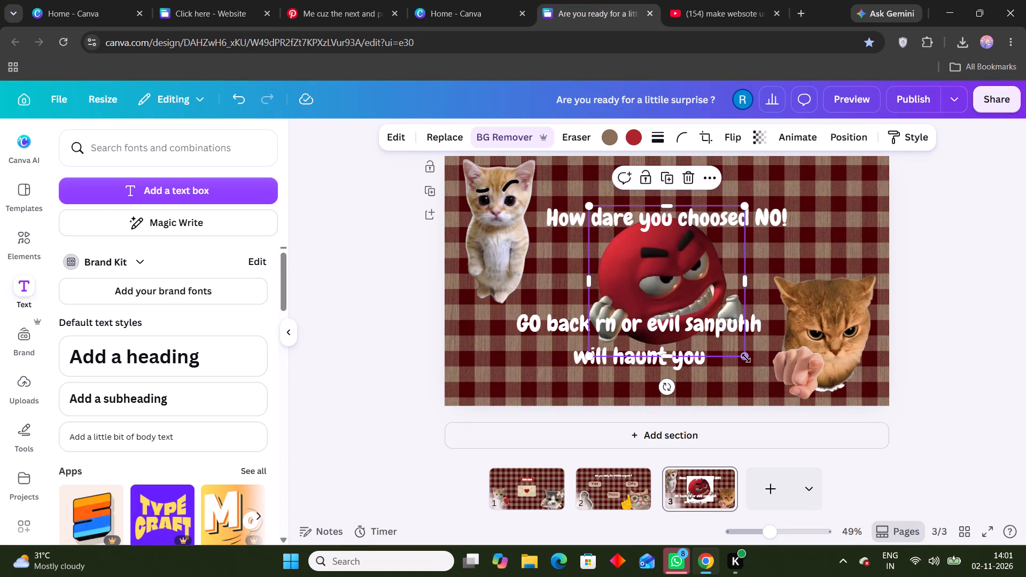
left_click_drag(746, 358, 685, 279)
left_click_drag(660, 243, 702, 267)
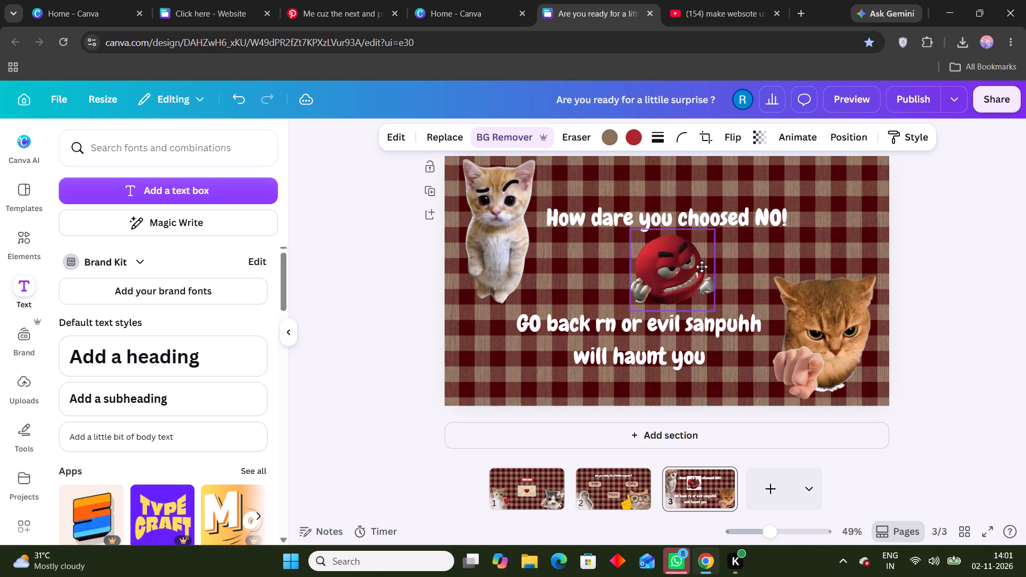
left_click_drag(702, 267, 684, 266)
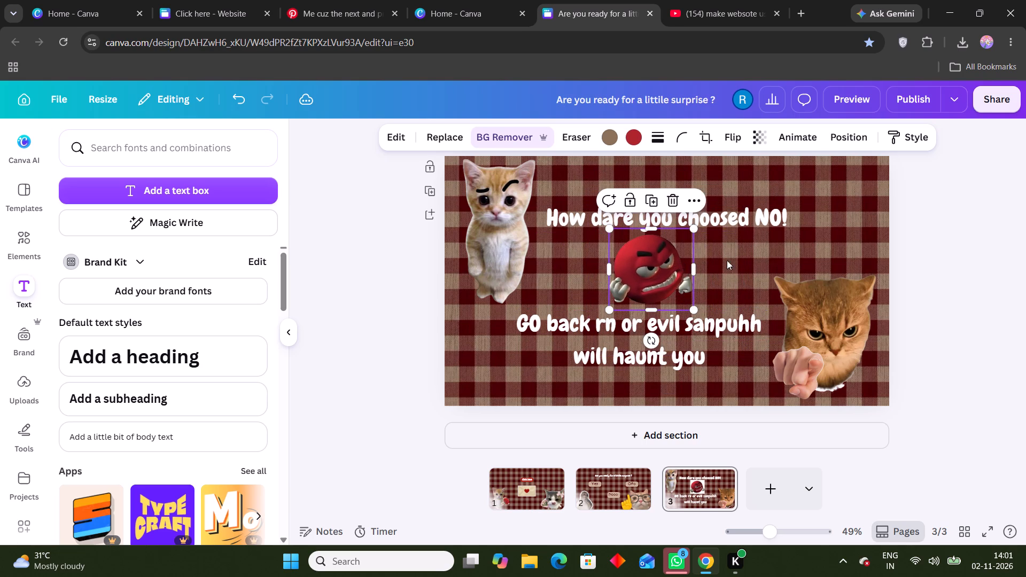
left_click(906, 259)
Duplicate the "GO back rn" text twice, replace one copy's text with "back" and place it under the end of the top heading.
left_click(679, 356)
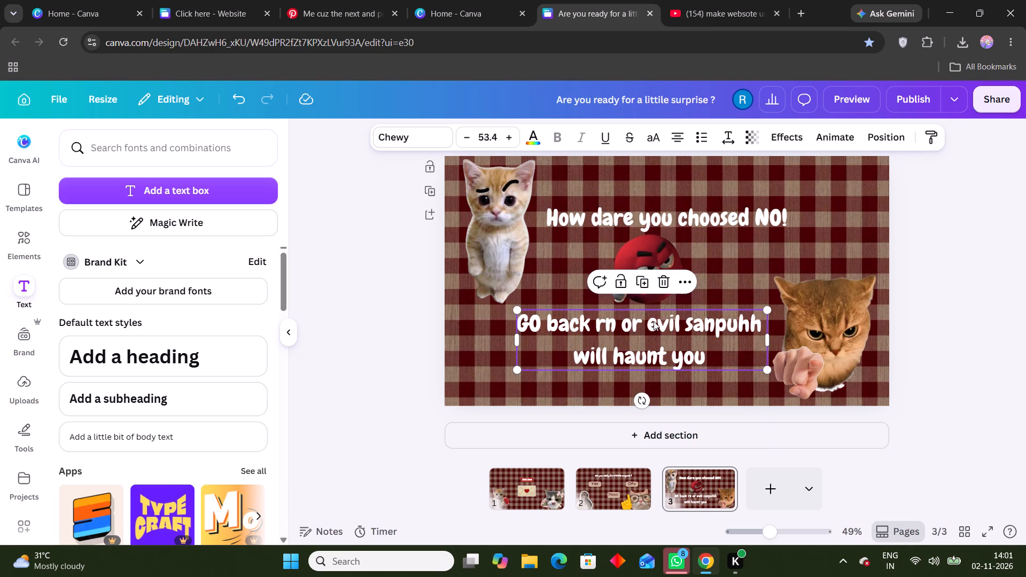
key("ctrl+d")
key("ctrl+d")
double_click(648, 336)
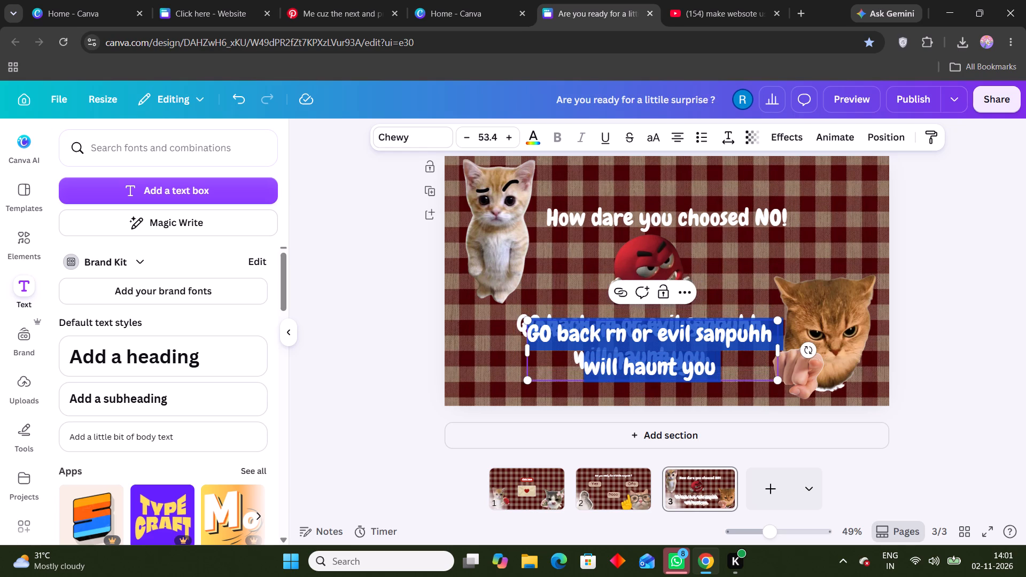
type("back")
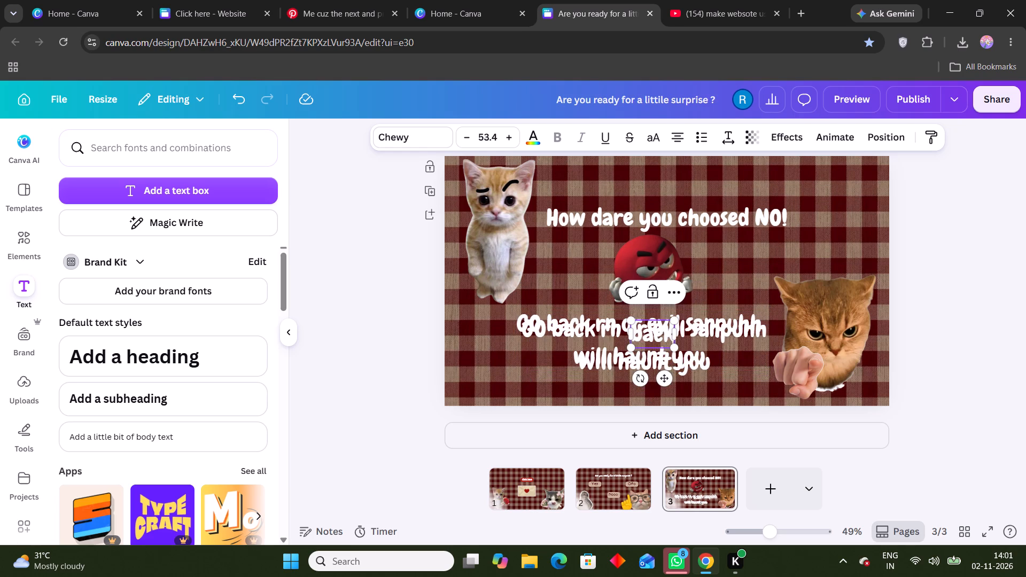
left_click_drag(654, 333, 680, 354)
left_click(660, 337)
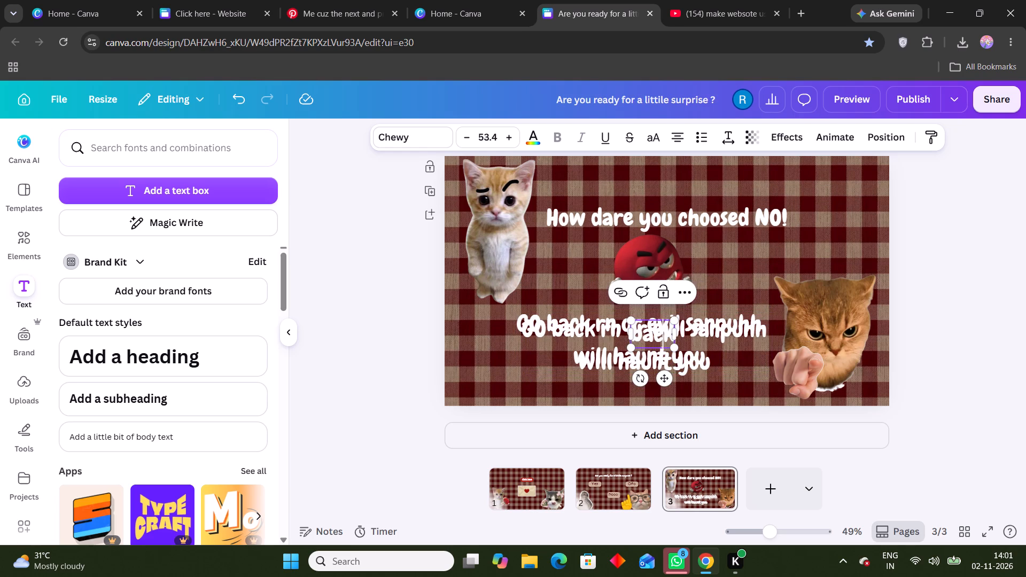
left_click_drag(667, 372, 750, 275)
Shift the other "GO back rn" copy down and left, and replace its word "back" with six spaces.
left_click_drag(617, 333, 548, 336)
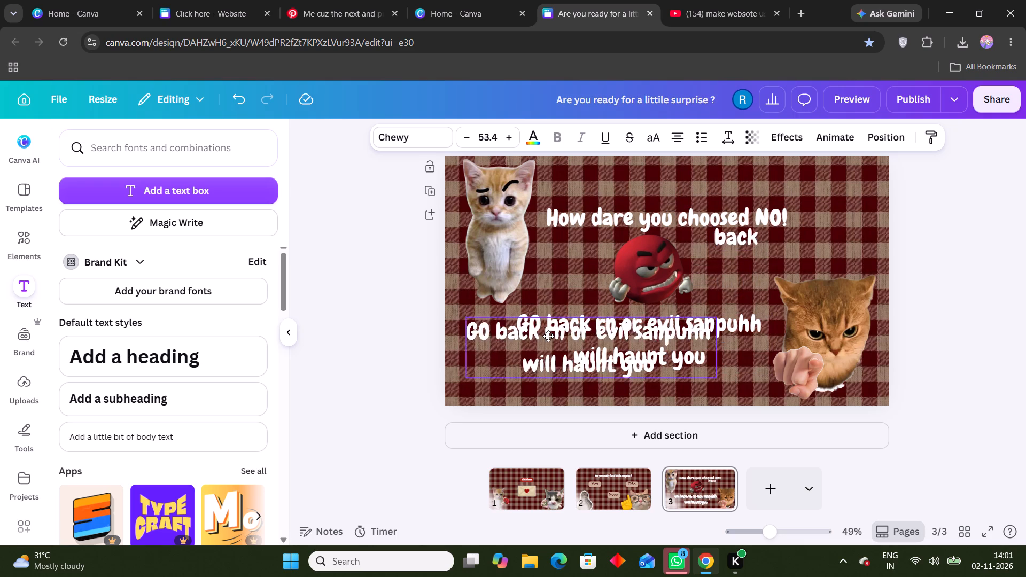
left_click_drag(548, 336, 562, 350)
left_click(527, 357)
left_click(538, 341)
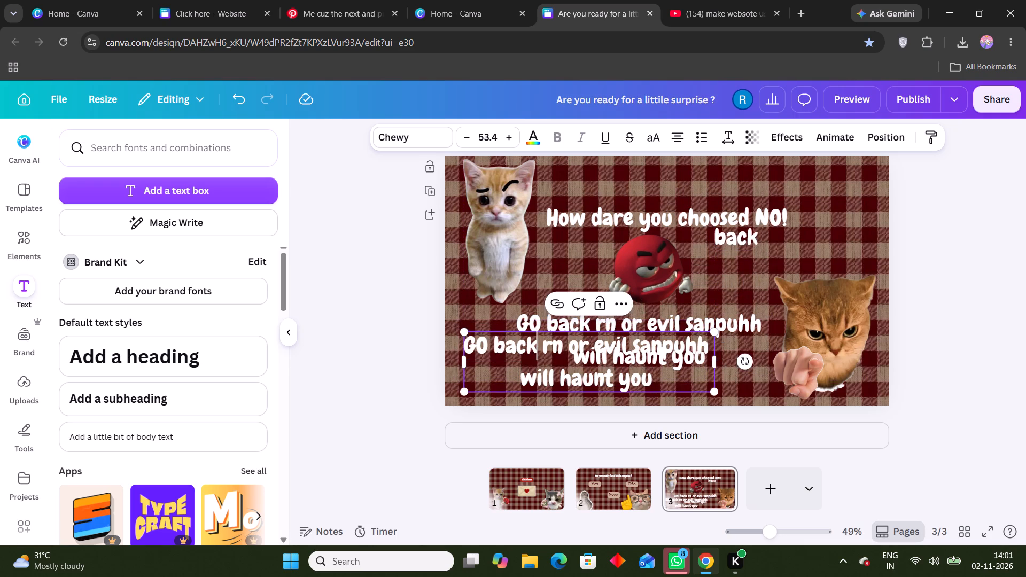
key("BackSpace")
key("BackSpace")
key("BackSpace")
key("BackSpace")
key("space")
key("space")
key("space")
key("space")
key("space")
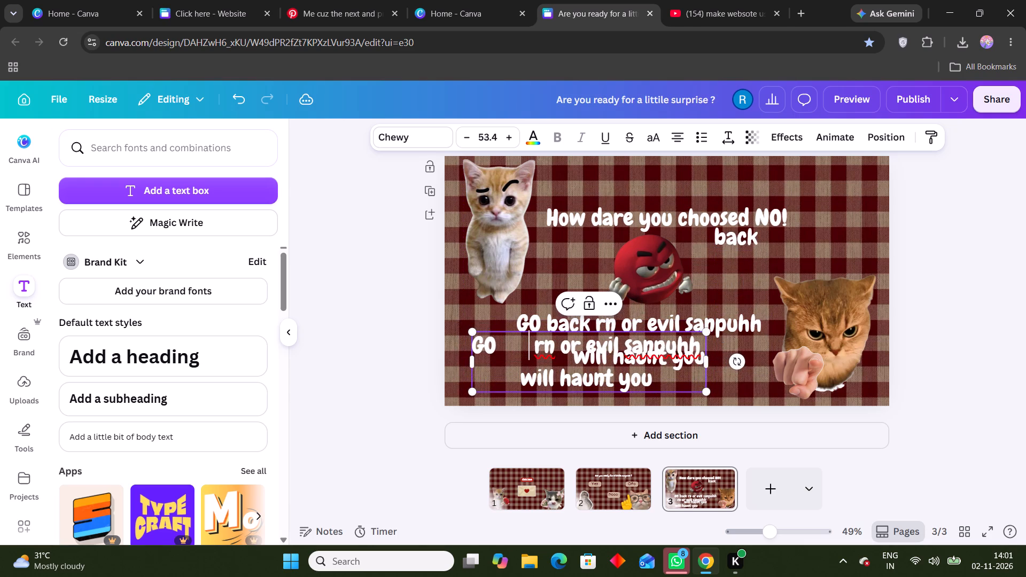
key("space")
left_click_drag(679, 391, 696, 379)
left_click(694, 385)
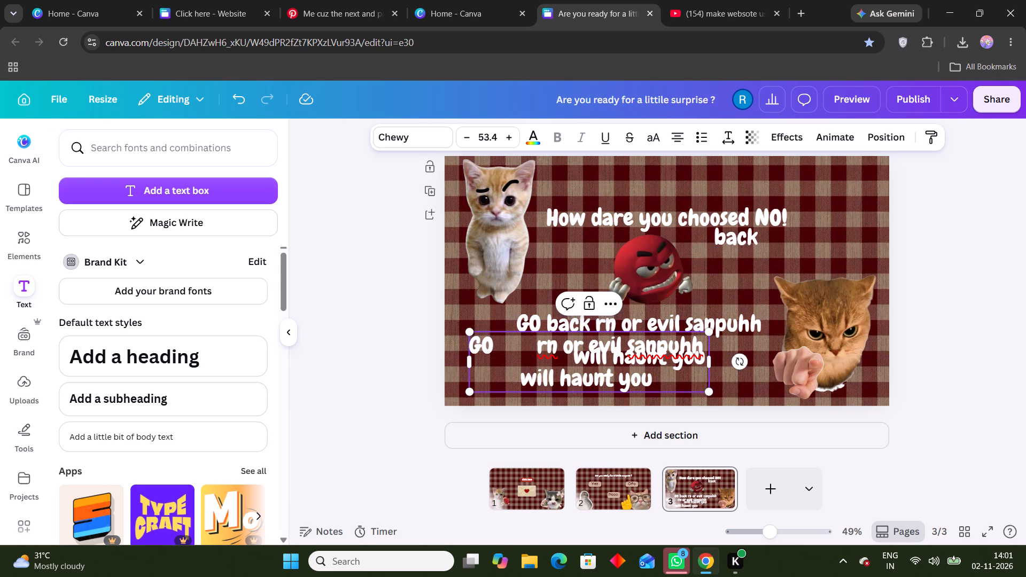
Nudge the pointing angry cat slightly to the right on page 3.
left_click(824, 356)
left_click_drag(794, 356, 800, 355)
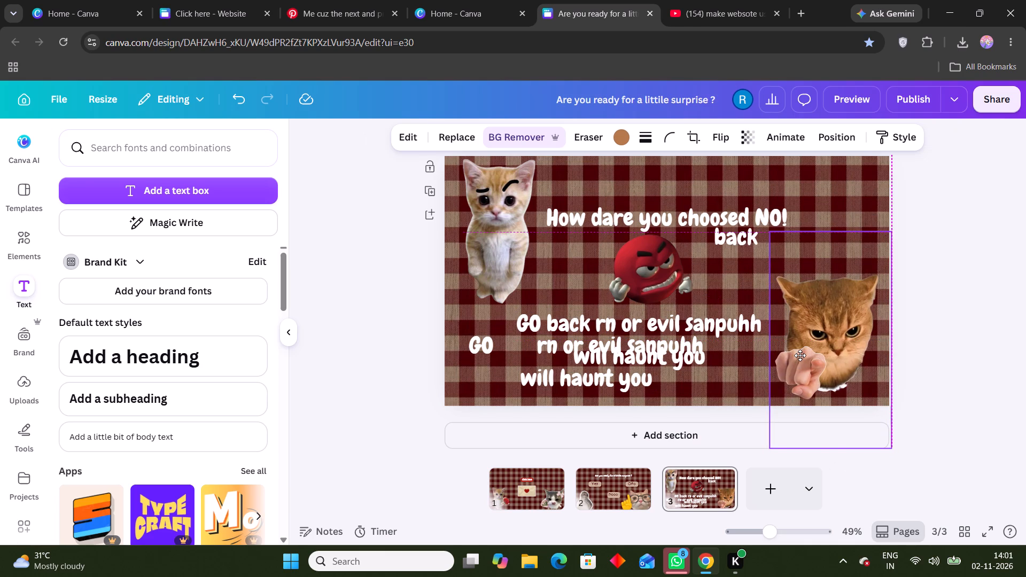
left_click_drag(800, 355, 799, 355)
Align the gapped copy over the original text, widen its gap by two spaces, and shift it slightly below the original.
left_click_drag(679, 384, 734, 363)
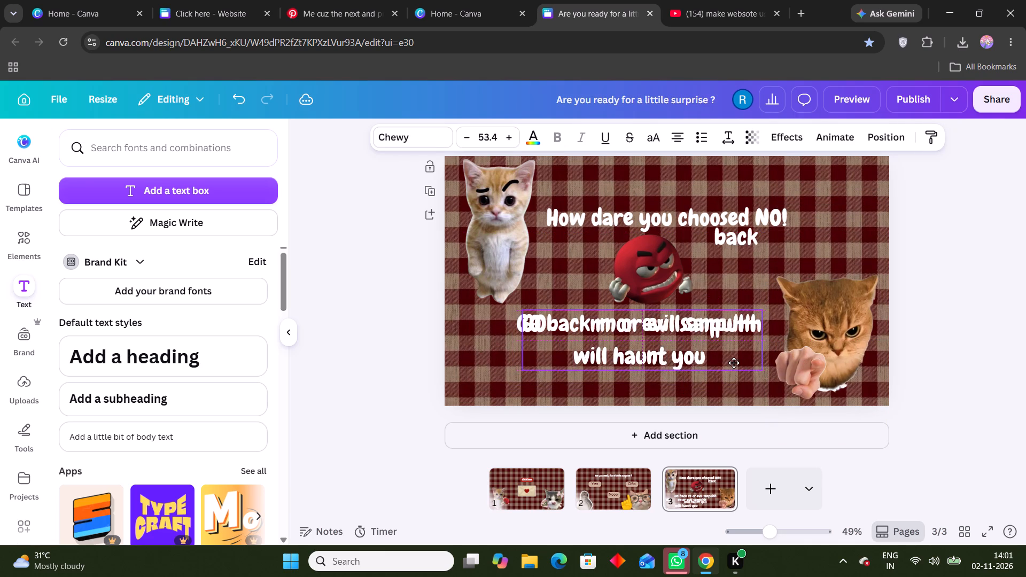
left_click_drag(734, 363, 733, 363)
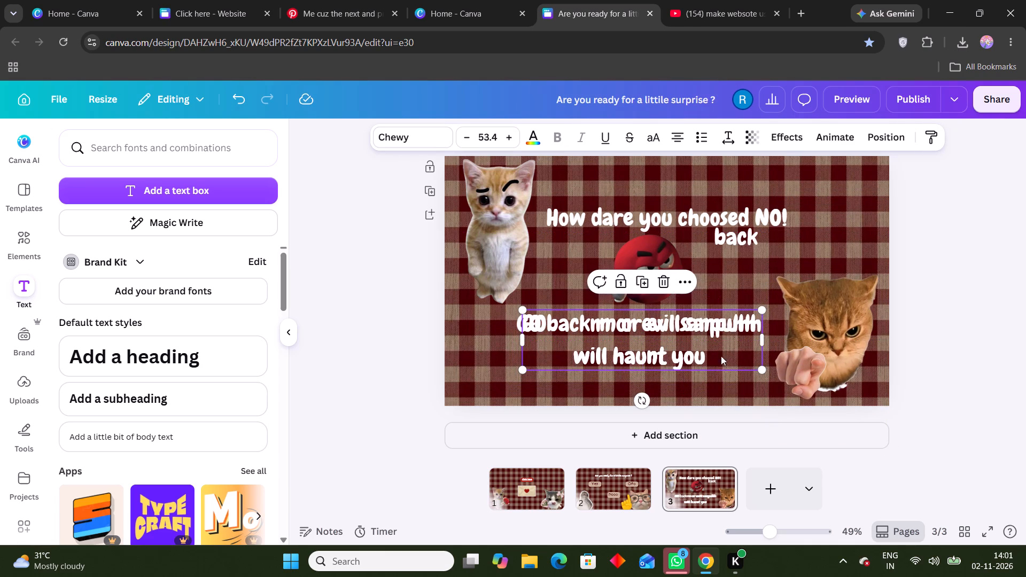
left_click(641, 355)
left_click(565, 322)
key("space")
key("space")
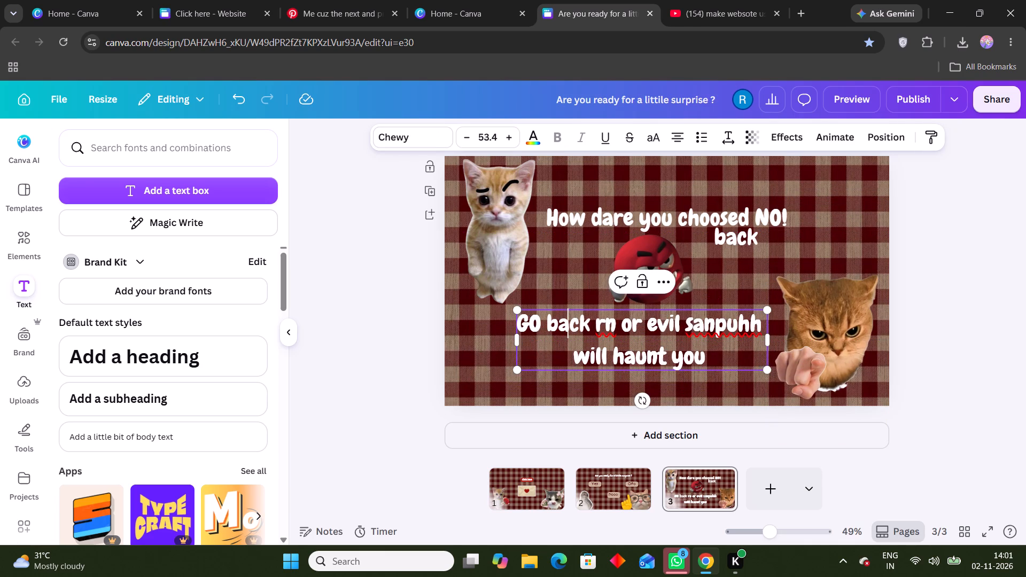
left_click(654, 344)
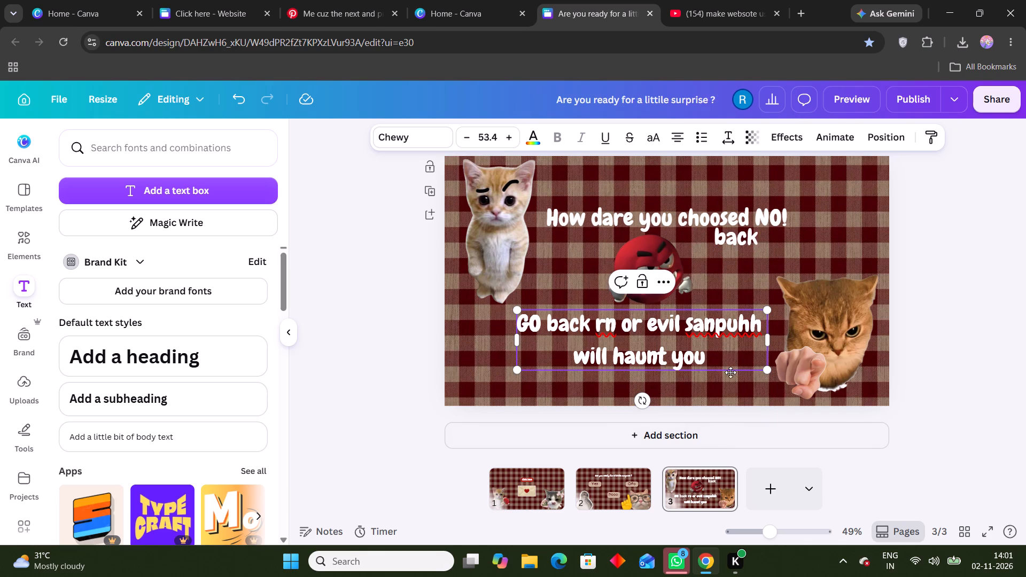
left_click(732, 372)
left_click_drag(736, 342, 737, 364)
Delete the original two-line "GO back rn or evil sanpuhh" text, keeping the gapped copy.
left_click(663, 328)
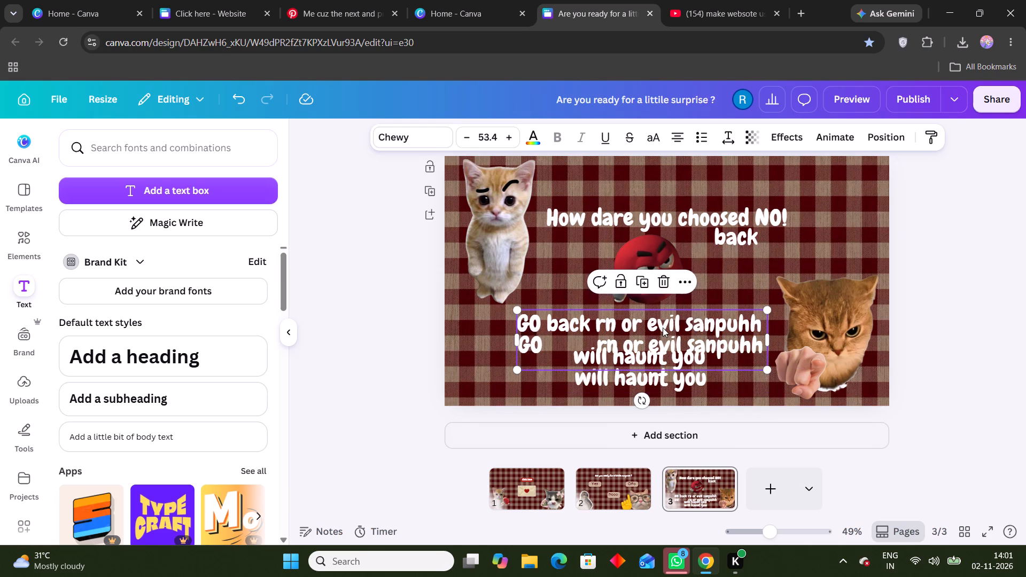
left_click(658, 276)
Move the gapped text up into the original's place and fit the separate word "back" into the gap after "GO".
left_click_drag(691, 369, 691, 349)
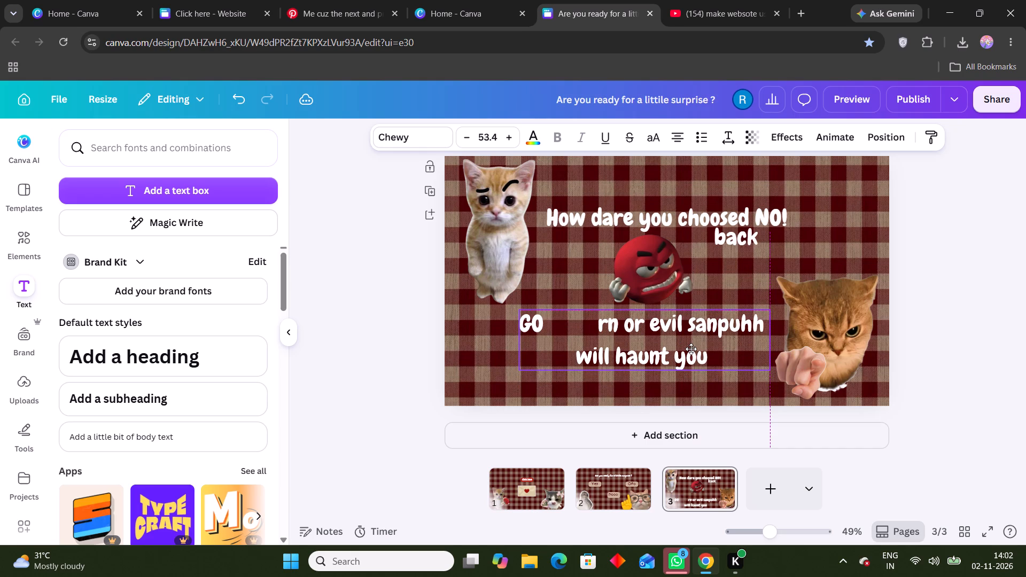
left_click_drag(691, 349, 693, 346)
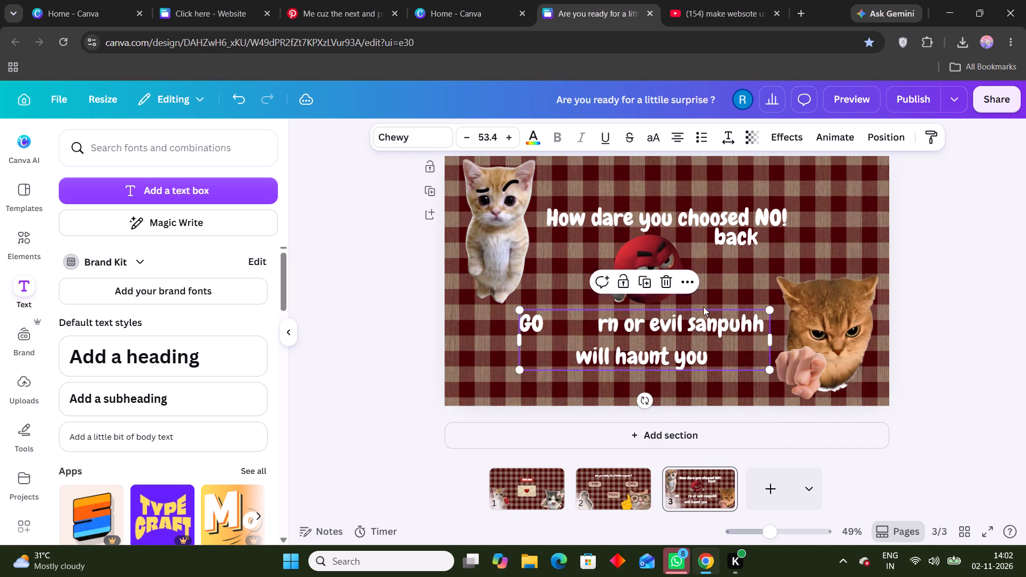
left_click_drag(728, 245, 564, 331)
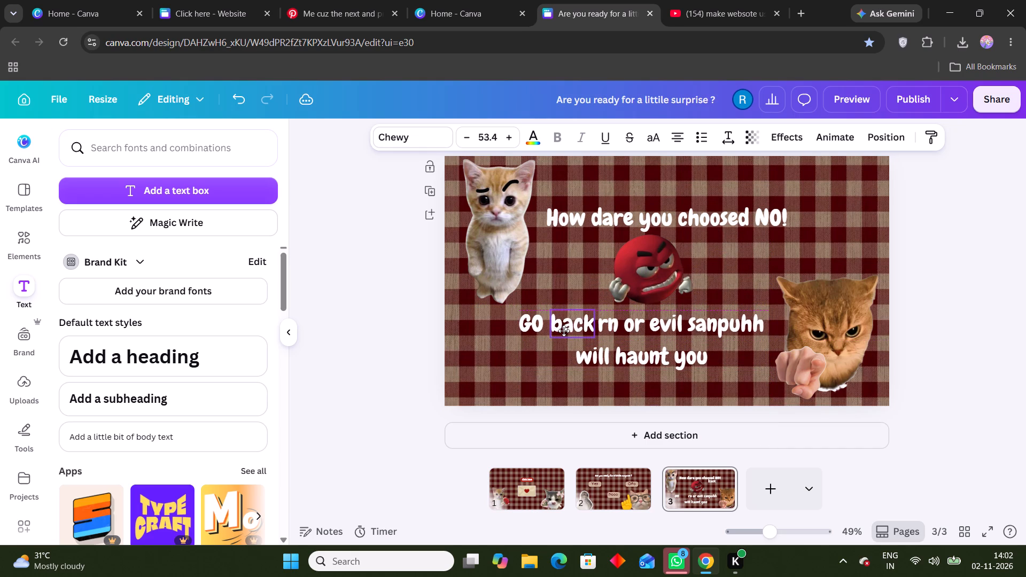
left_click_drag(564, 331, 564, 332)
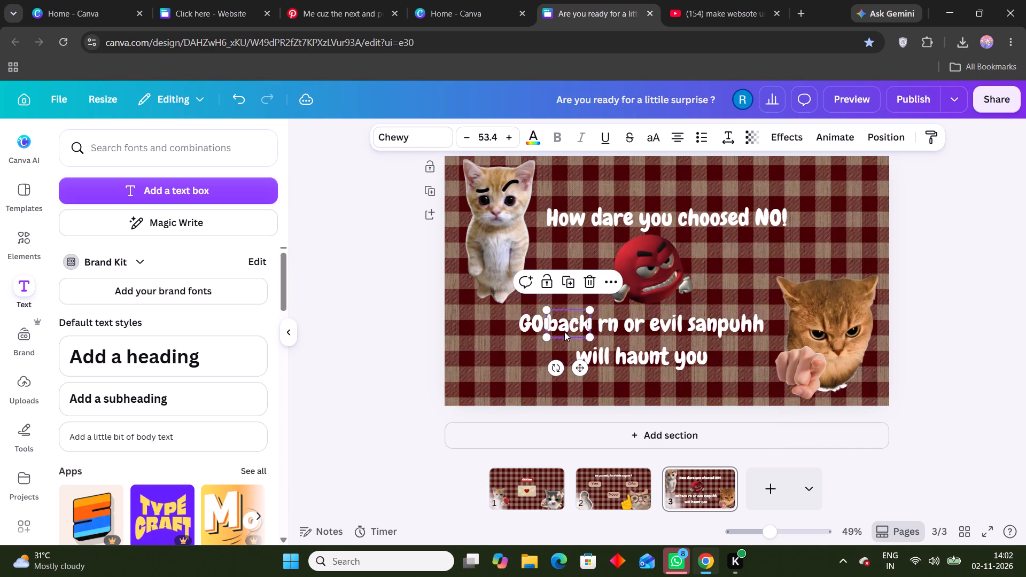
left_click(918, 282)
Duplicate page 2 with the surprise question and its answer buttons.
left_click(627, 516)
left_click(625, 505)
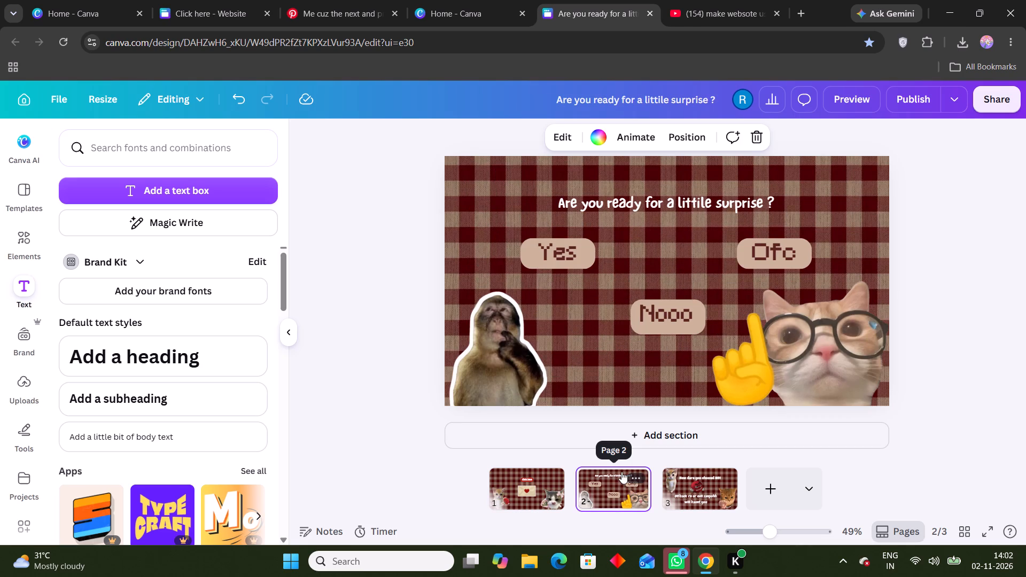
key("ctrl+d")
Nudge the separate word "back" slightly to the right within the gap after "GO" on page 4.
left_click(729, 475)
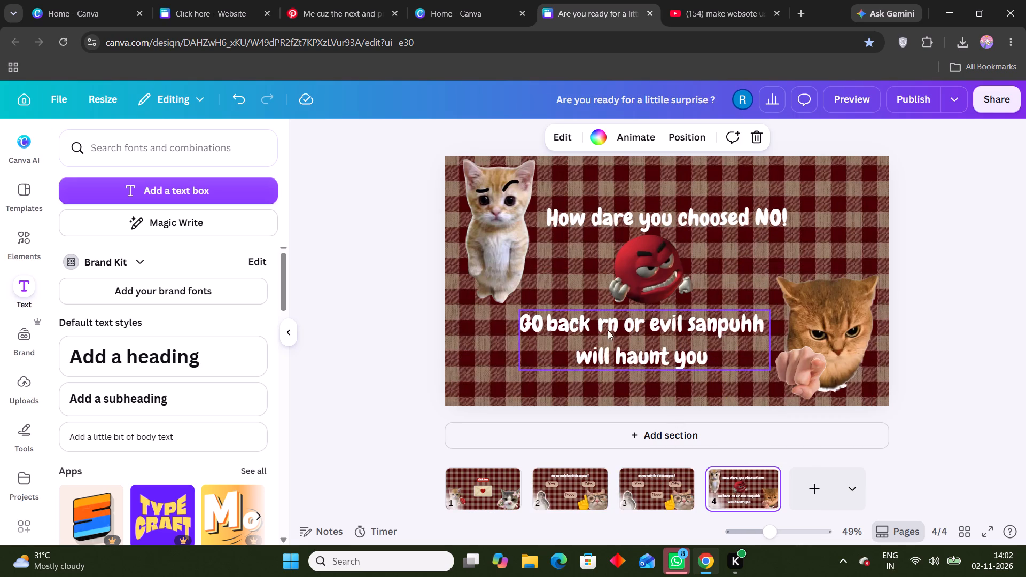
left_click(654, 499)
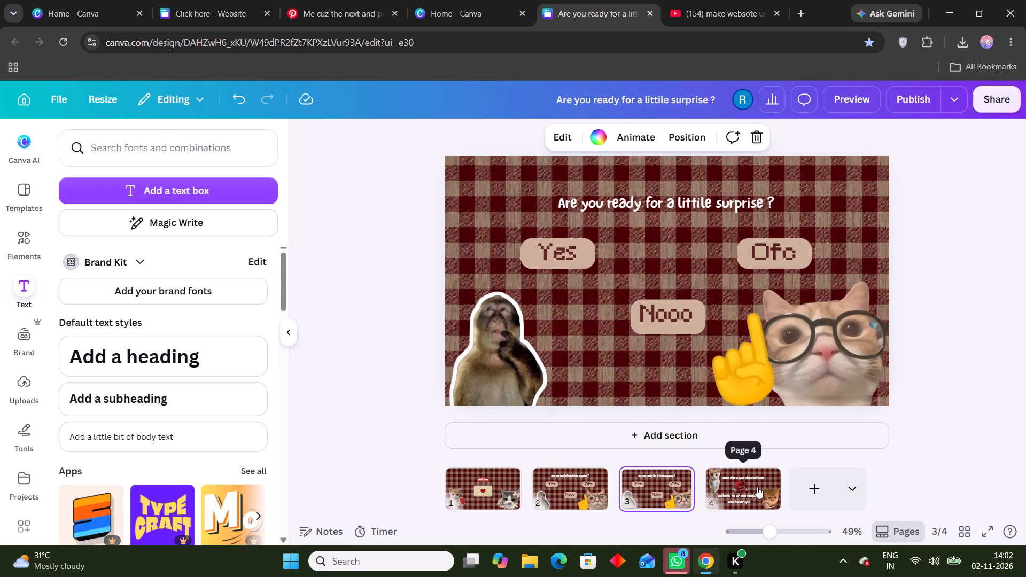
left_click(757, 487)
left_click(577, 332)
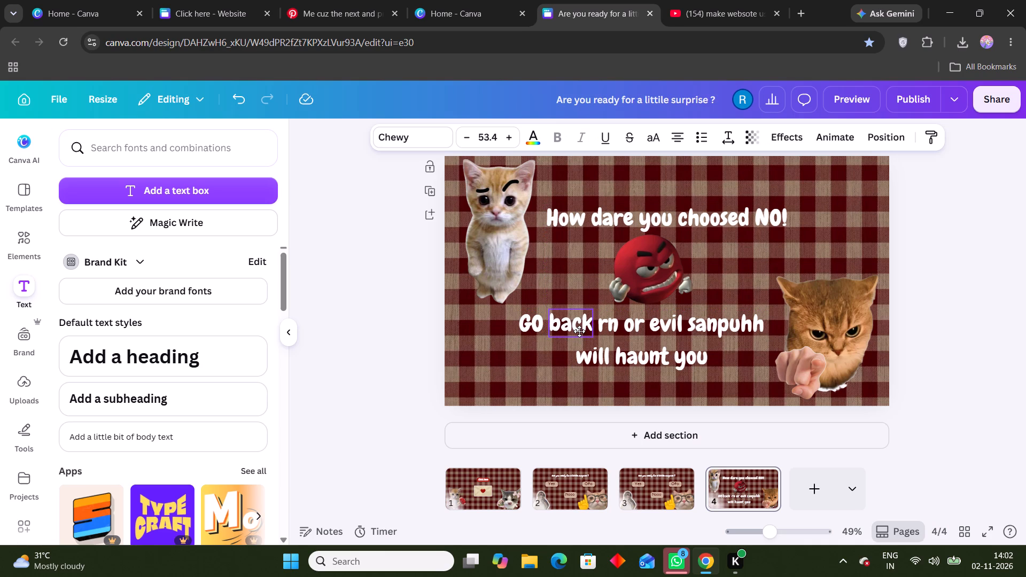
left_click(398, 289)
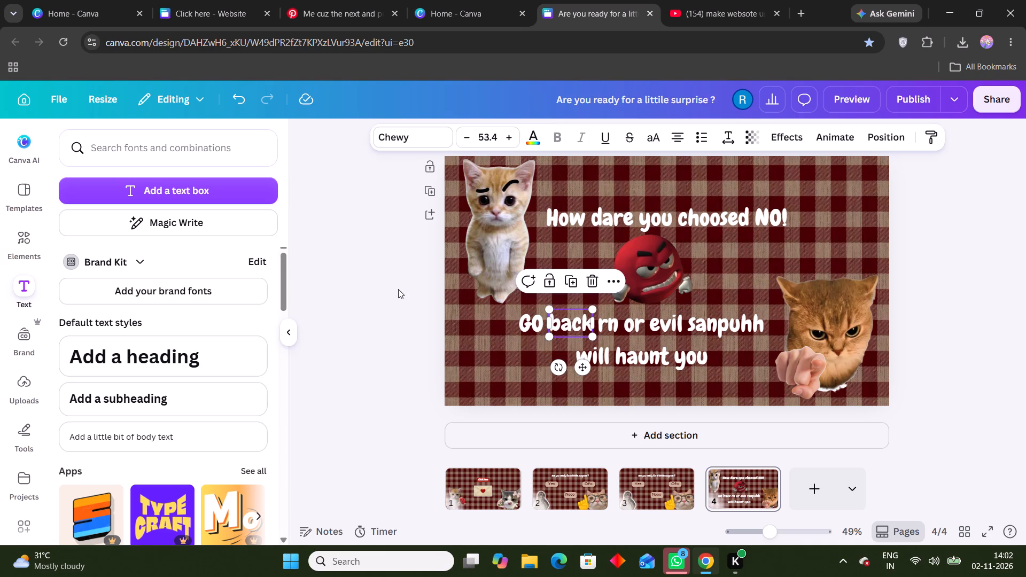
left_click(584, 326)
left_click(577, 324)
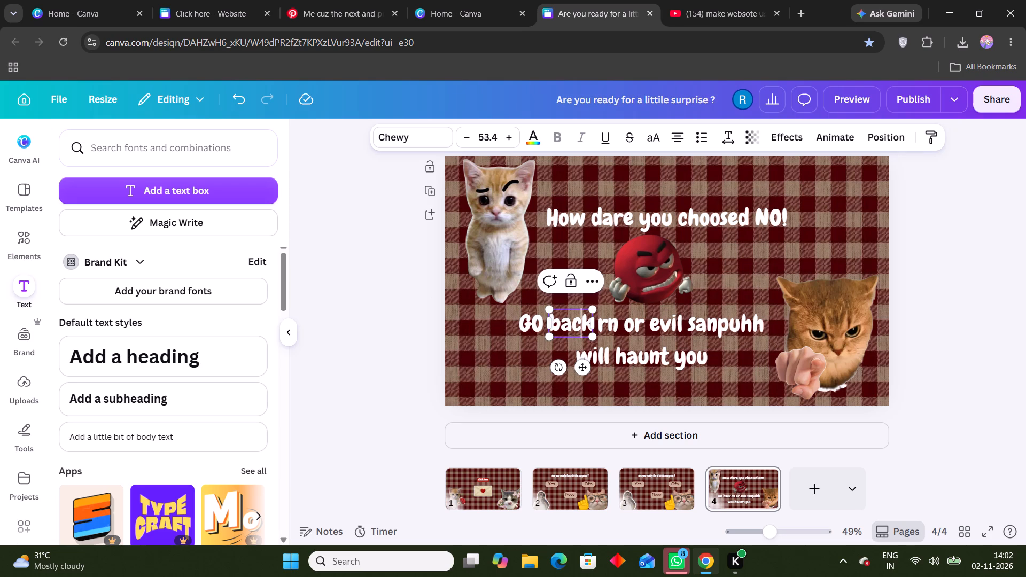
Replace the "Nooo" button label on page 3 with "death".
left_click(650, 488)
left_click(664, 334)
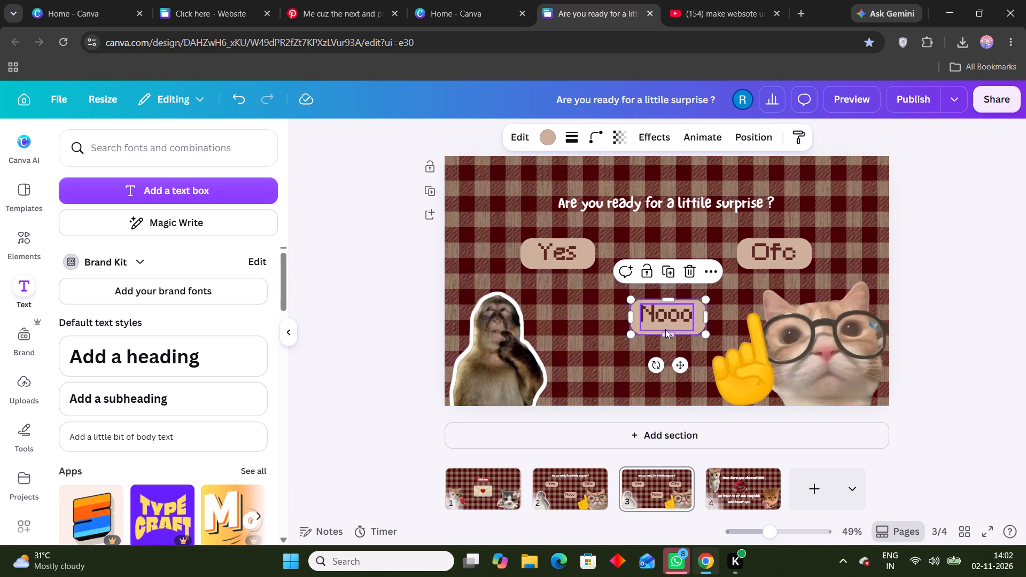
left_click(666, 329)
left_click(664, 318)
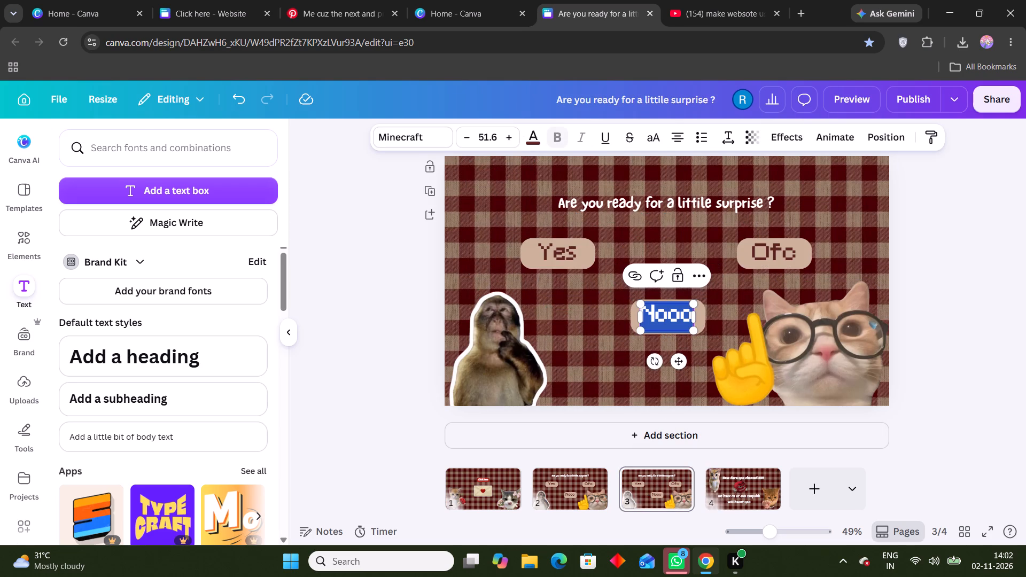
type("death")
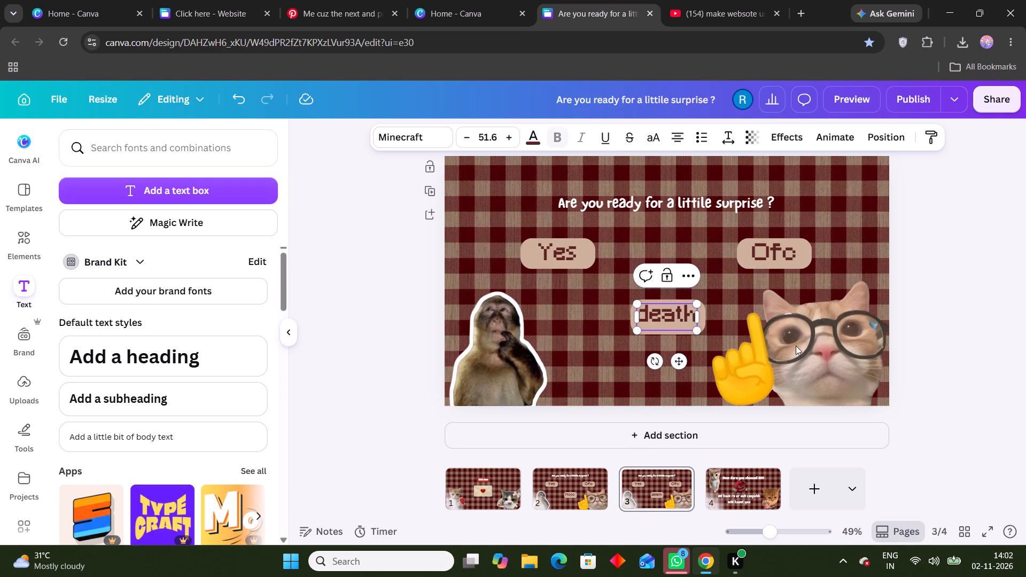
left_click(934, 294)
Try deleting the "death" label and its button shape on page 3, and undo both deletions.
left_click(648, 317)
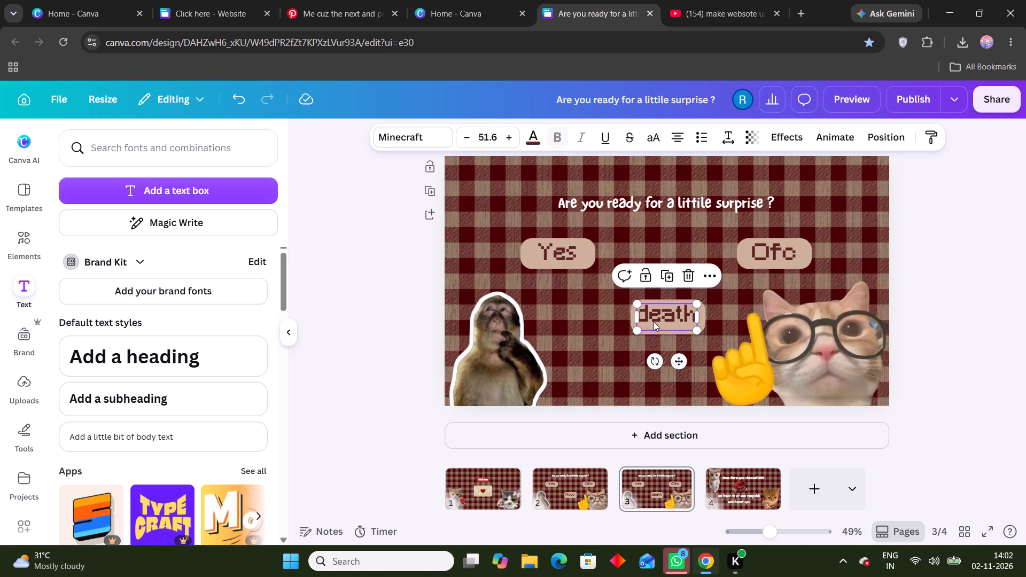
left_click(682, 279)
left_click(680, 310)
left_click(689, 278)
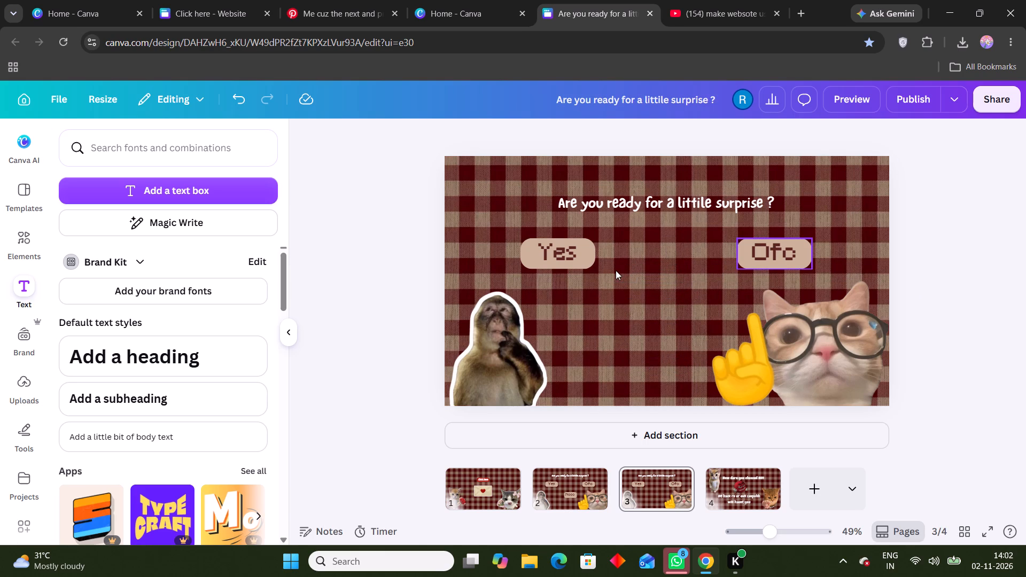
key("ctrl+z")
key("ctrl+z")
Replace the "death" button label on page 3 with "please".
double_click(664, 314)
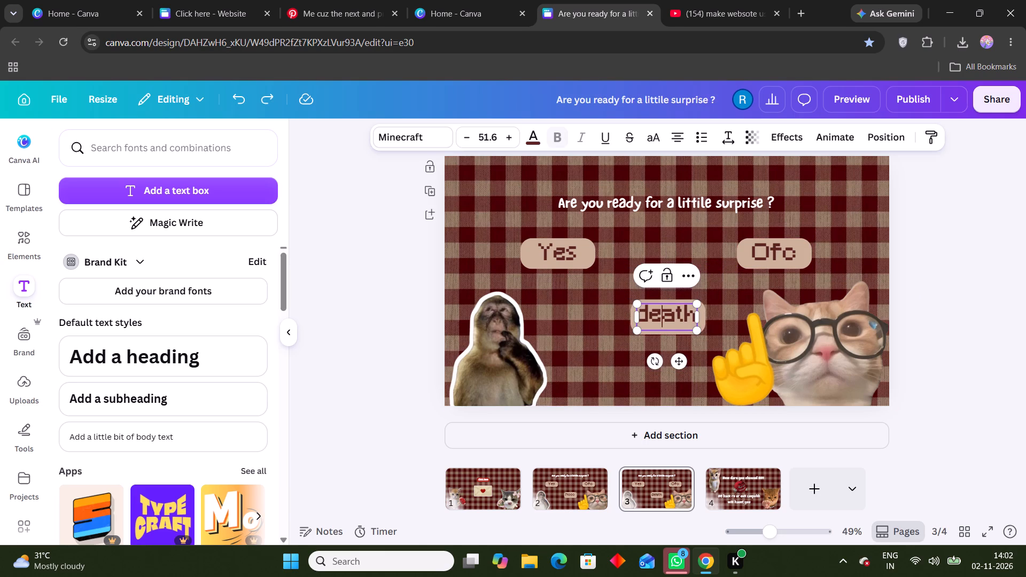
key("Right")
key("Right")
key("Right")
key("BackSpace")
key("BackSpace")
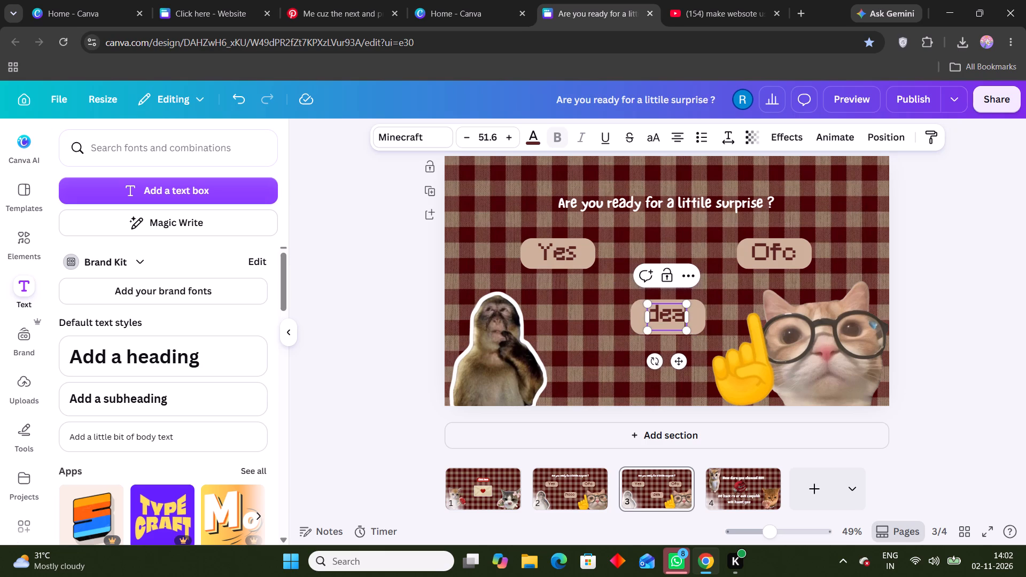
key("BackSpace")
key("BackSpace")
key("BackSpace")
key("BackSpace")
type("please")
key("space")
key("BackSpace")
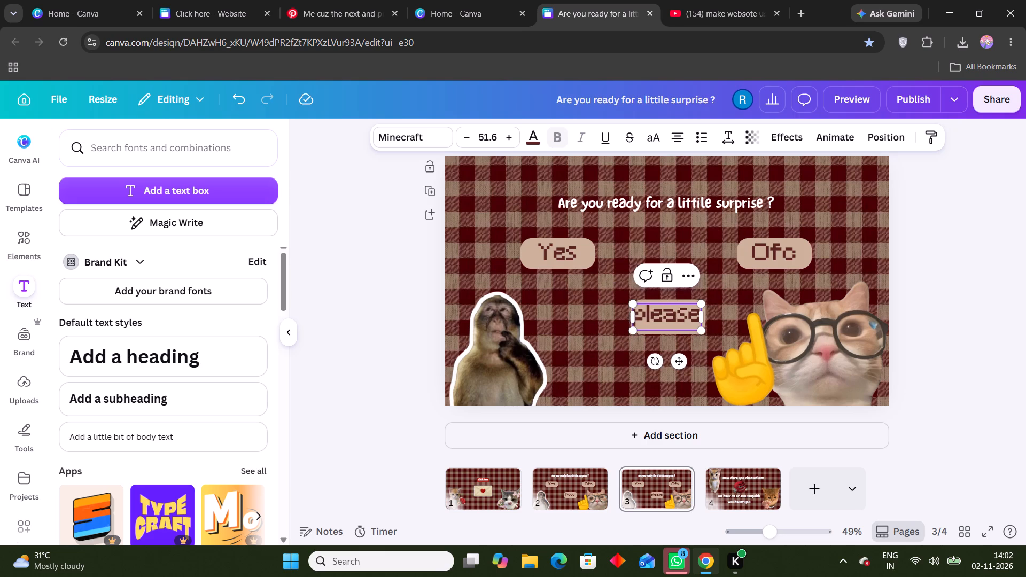
left_click(888, 307)
left_click(1025, 262)
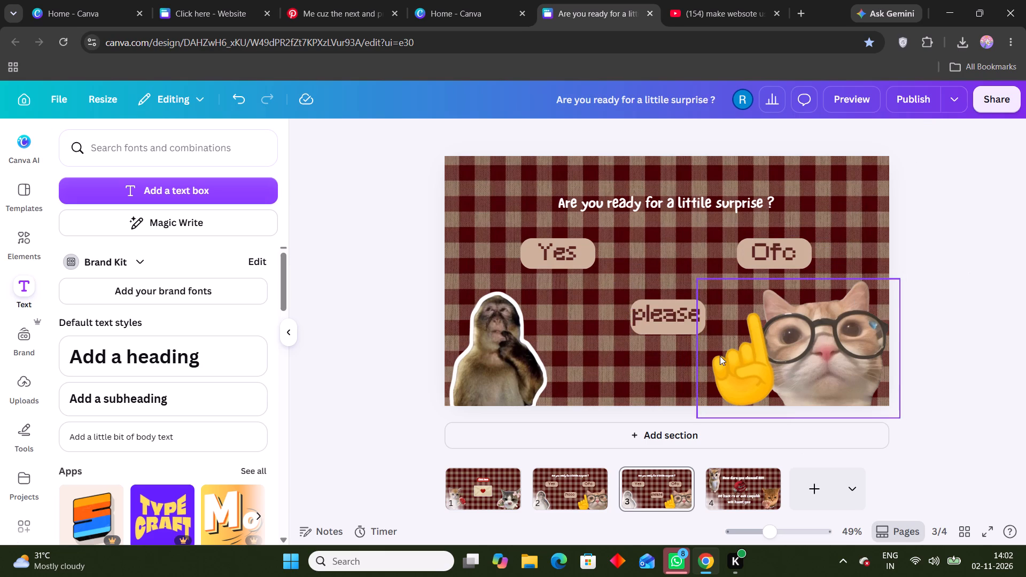
Nudge the "please" label slightly to the right to centre it on its button.
left_click(656, 316)
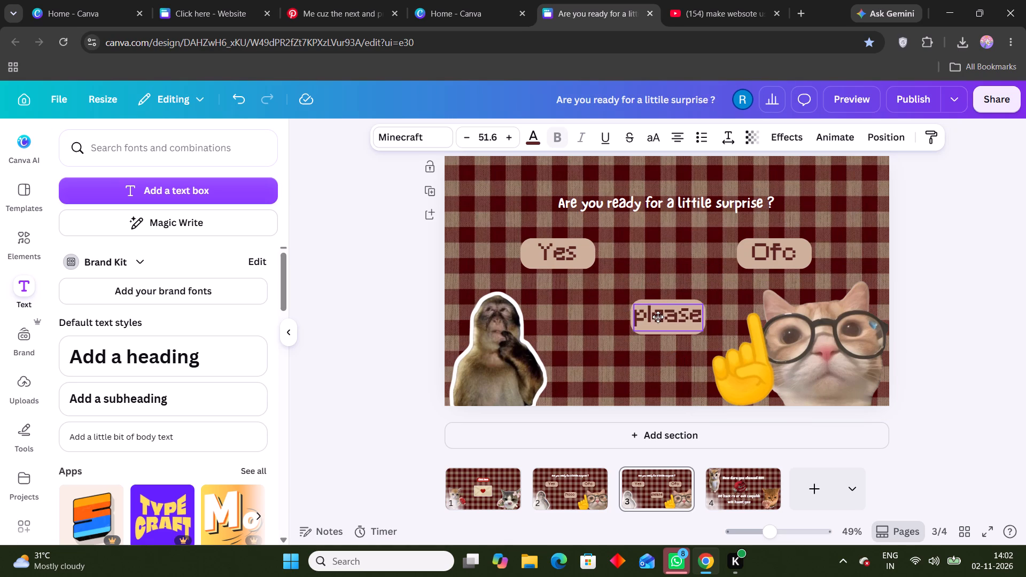
left_click(1025, 304)
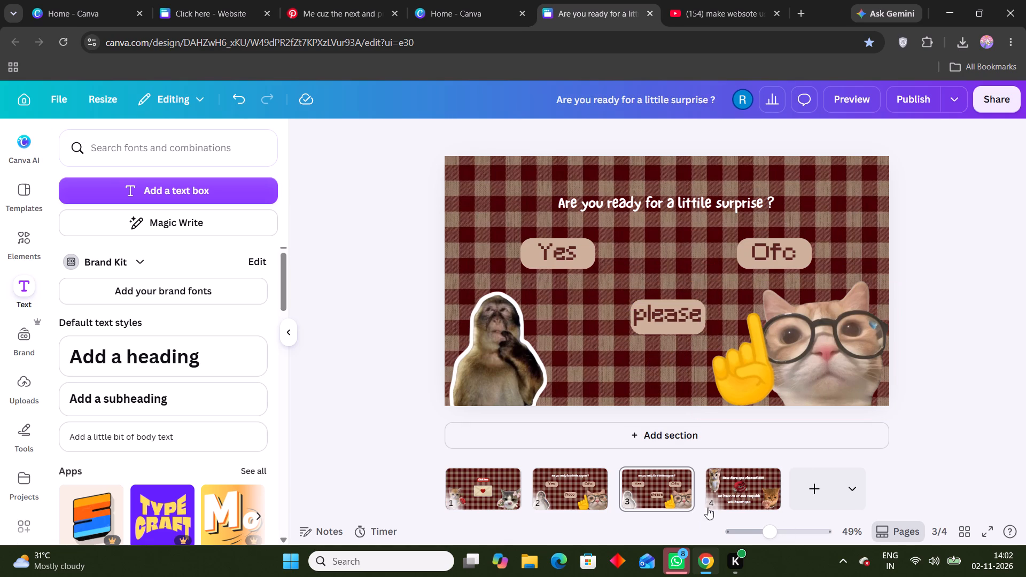
Duplicate page 4 and clear all texts and cutouts from the copy, leaving only the gingham background.
left_click(745, 475)
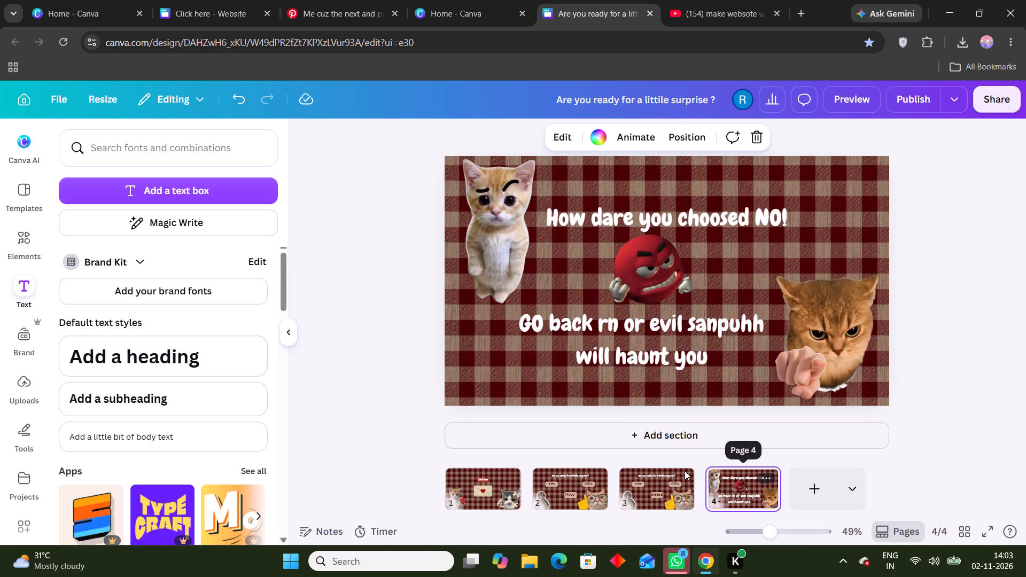
key("ctrl+d")
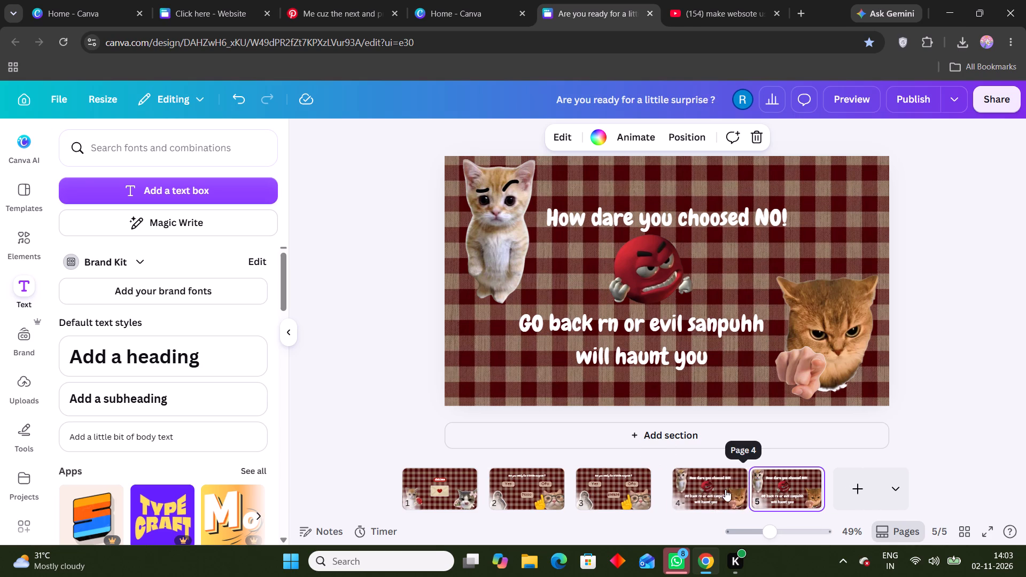
left_click_drag(897, 377, 895, 377)
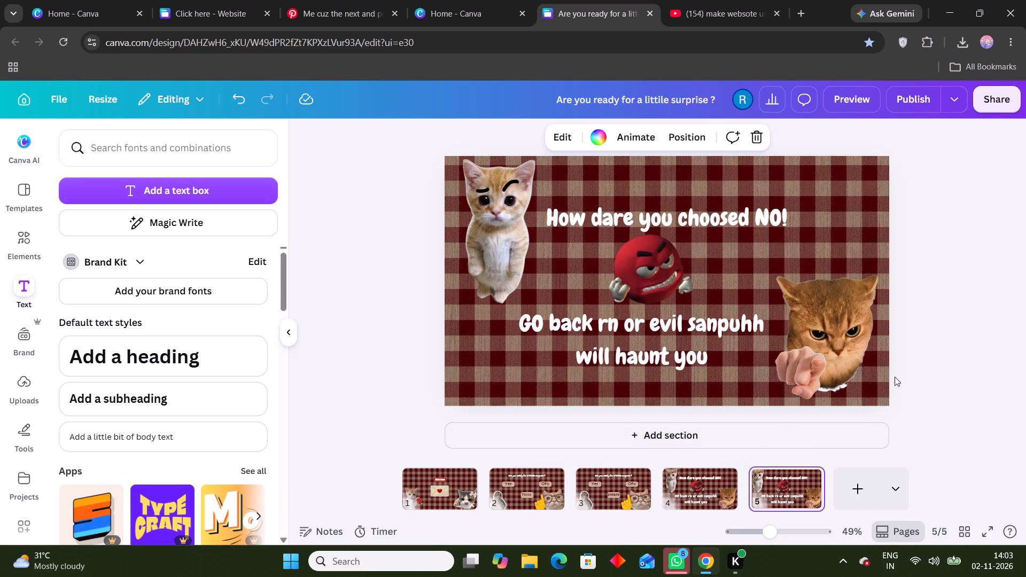
left_click_drag(895, 377, 455, 210)
key("BackSpace")
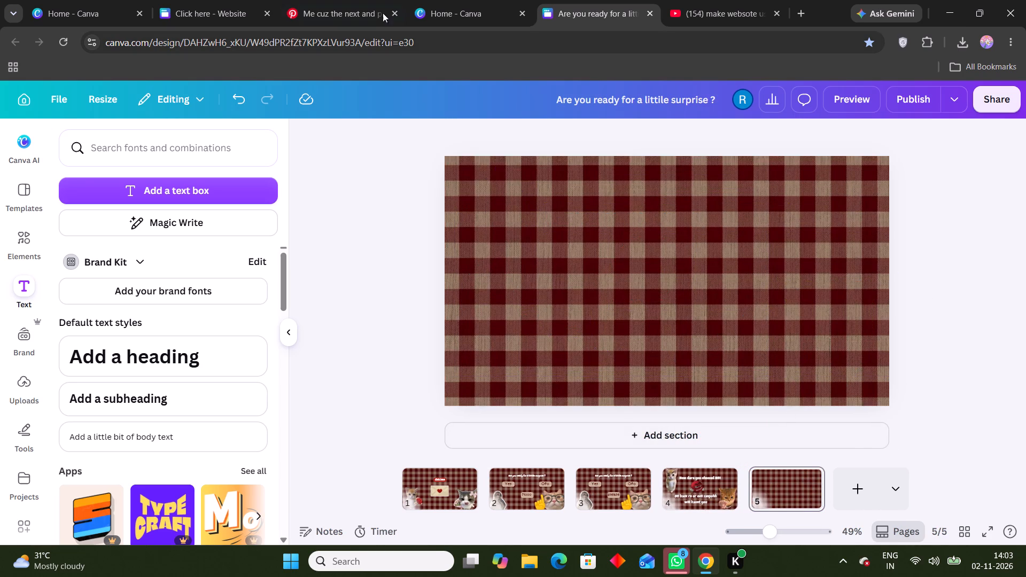
Examine the birthday surprise website tutorial preview in the YouTube results as a reference for the empty page's layout.
left_click(349, 0)
left_click(784, 0)
scroll(448, 235, "up", 3)
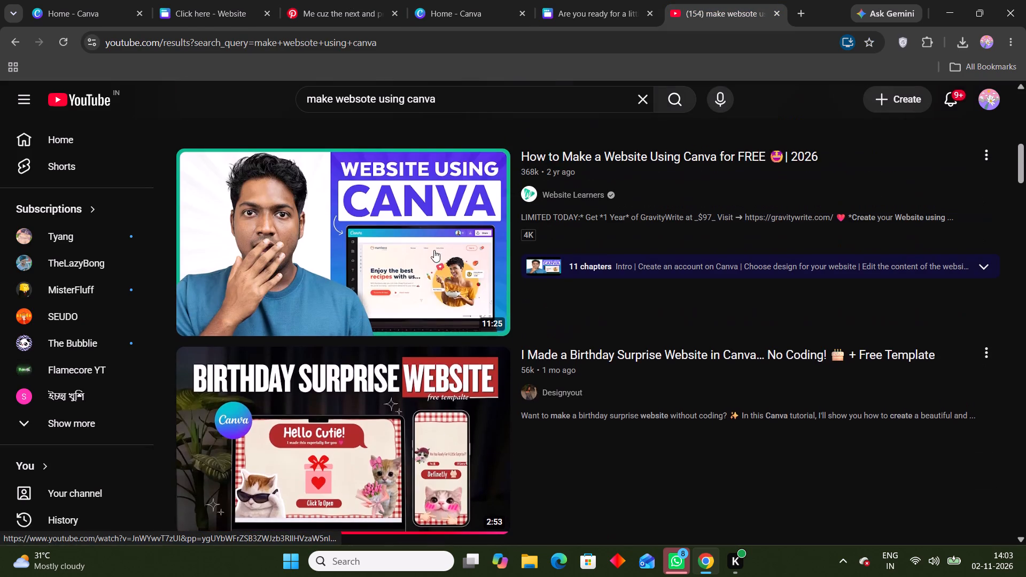
scroll(324, 388, "down", 1)
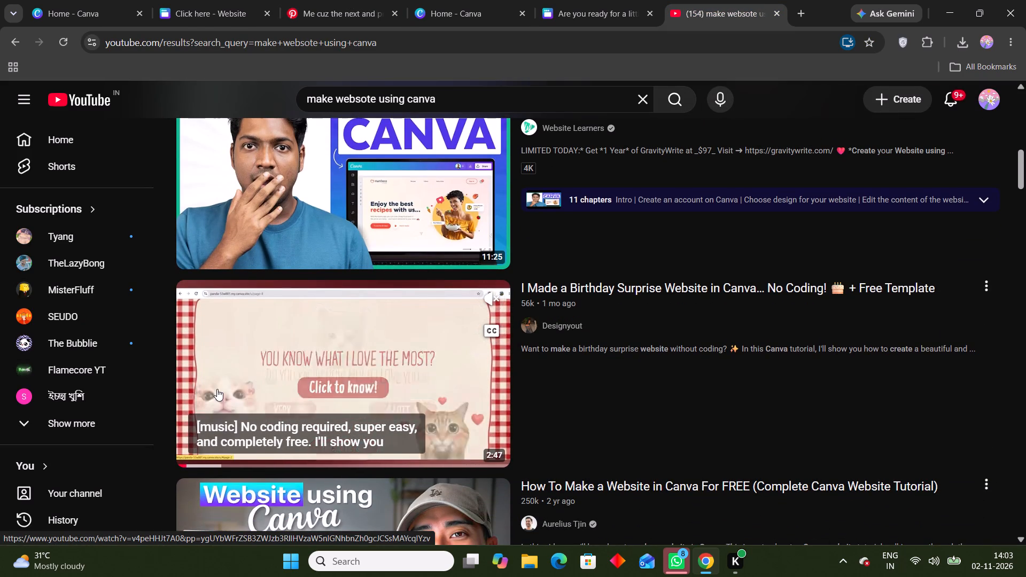
left_click(600, 23)
left_click(458, 0)
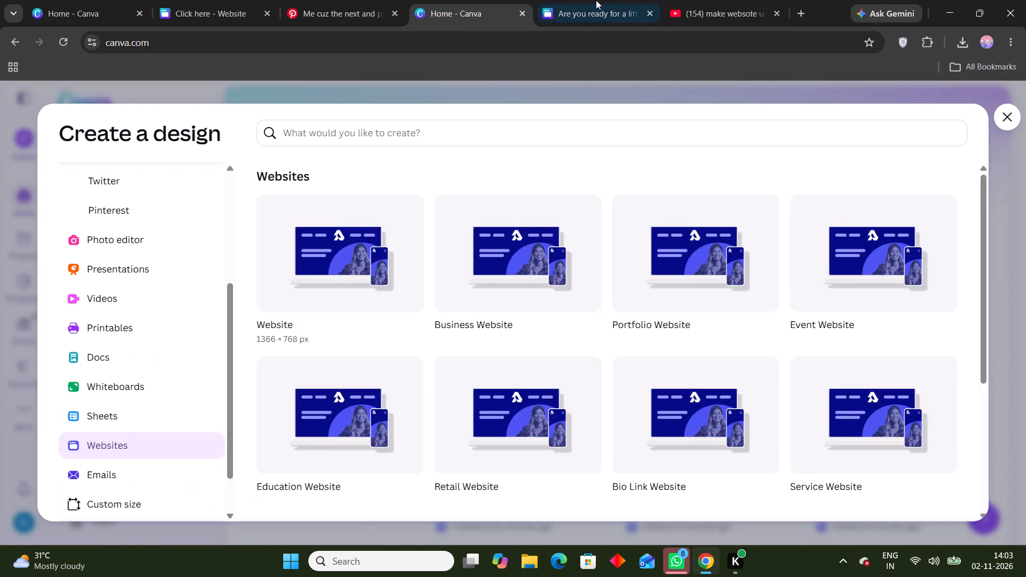
left_click(596, 0)
left_click(354, 0)
left_click(479, 0)
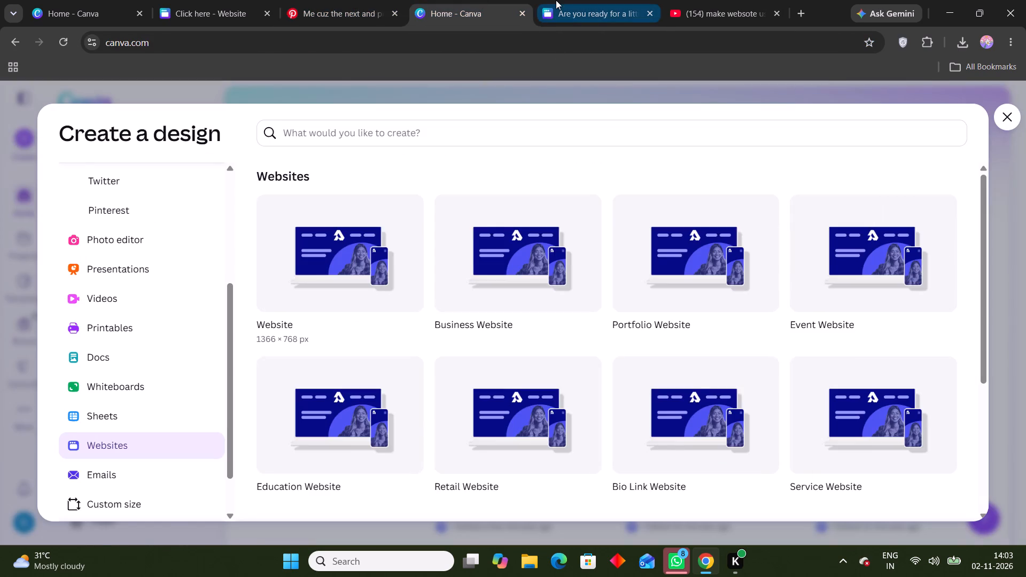
left_click(551, 0)
left_click(701, 0)
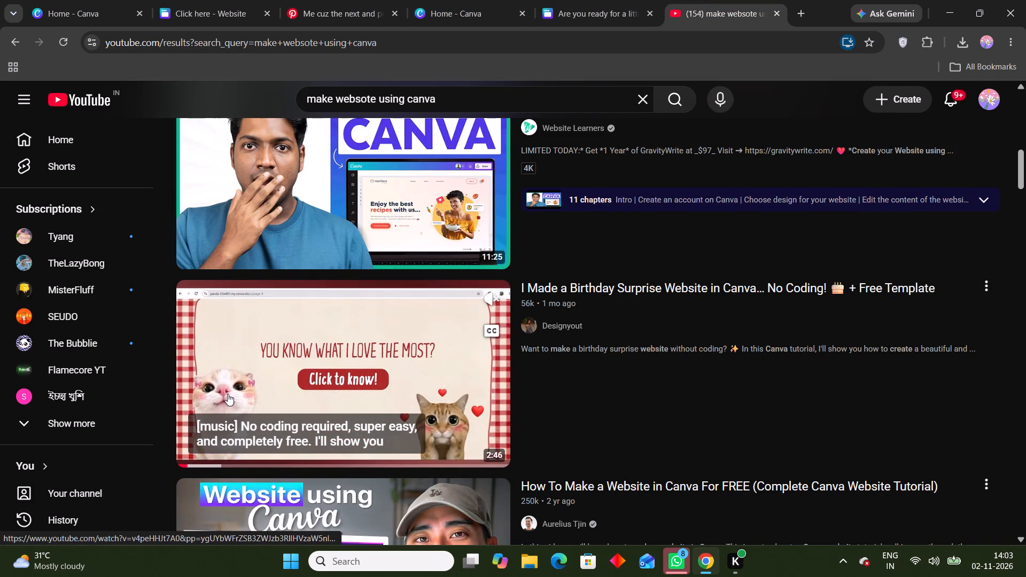
left_click(193, 462)
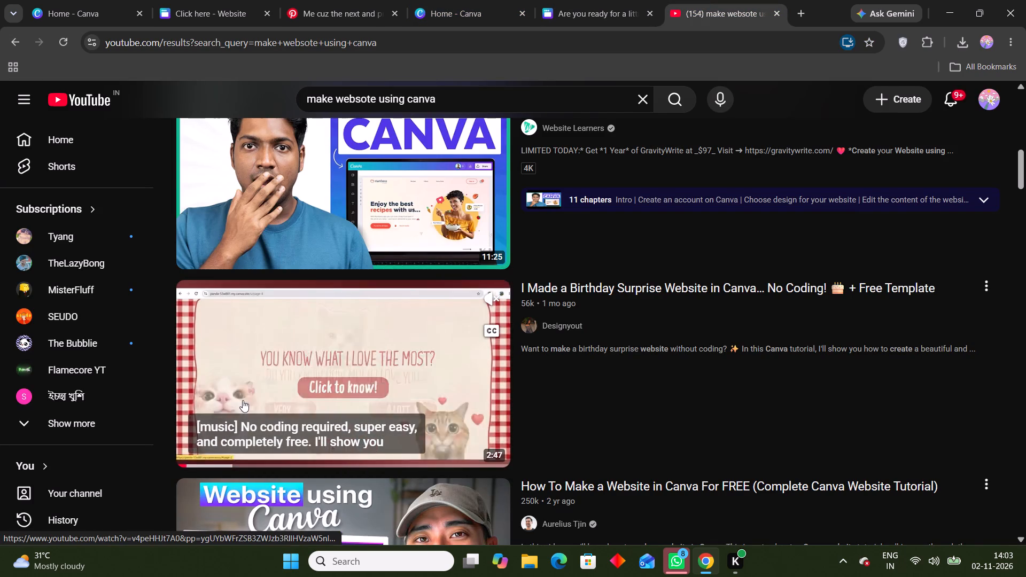
left_click(514, 0)
left_click(578, 0)
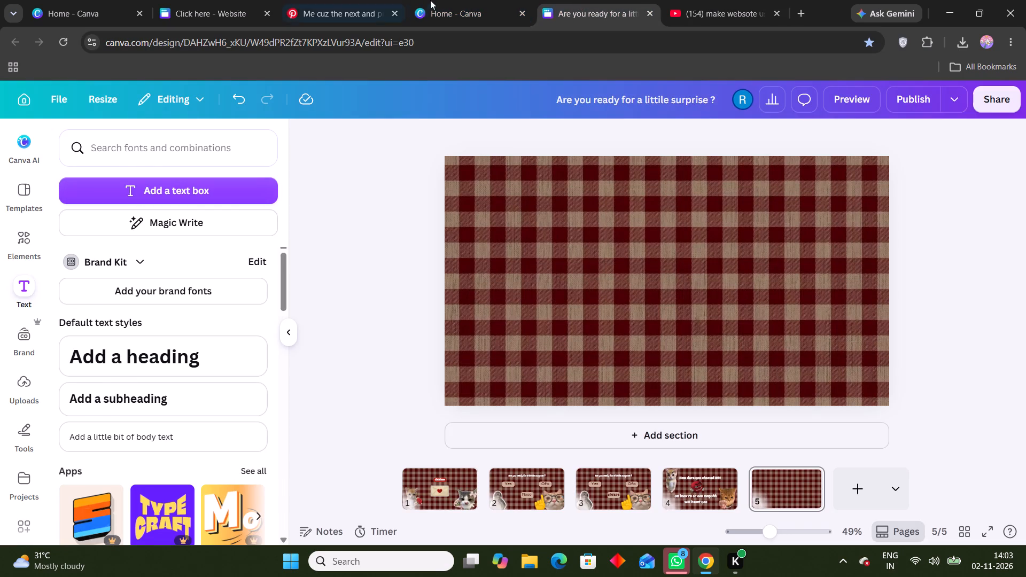
Search Pinterest for "loving cat png" and look through the results for a cutout to use on page 5.
left_click(432, 0)
left_click(377, 0)
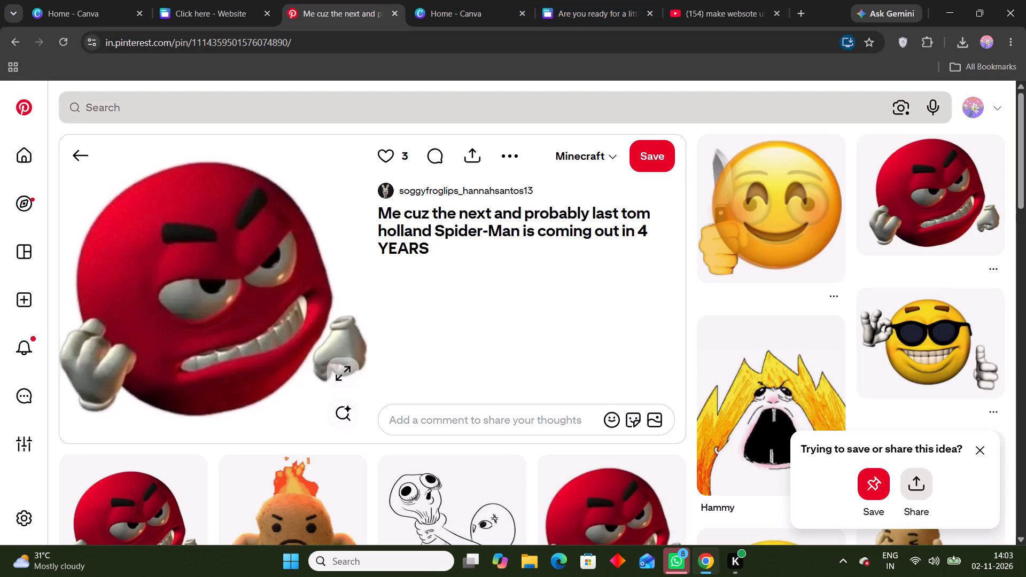
left_click(262, 118)
type("loving cat png")
key("Return")
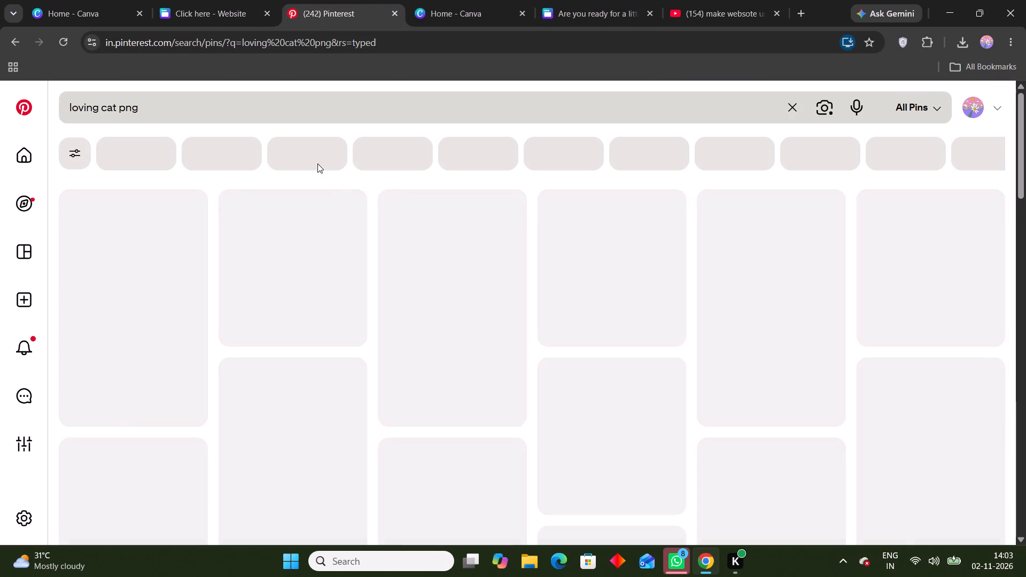
left_click_drag(392, 428, 364, 399)
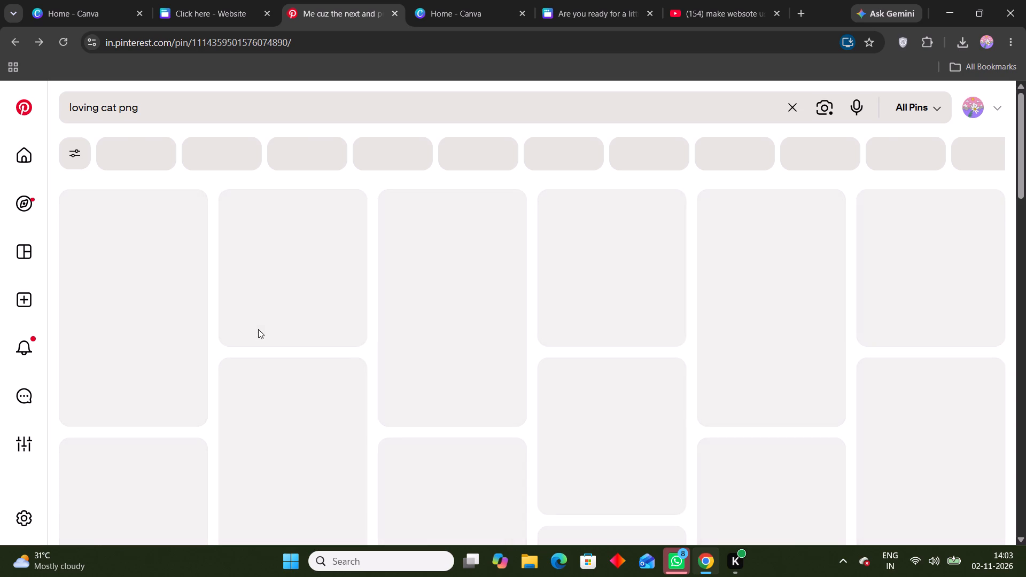
left_click(217, 118)
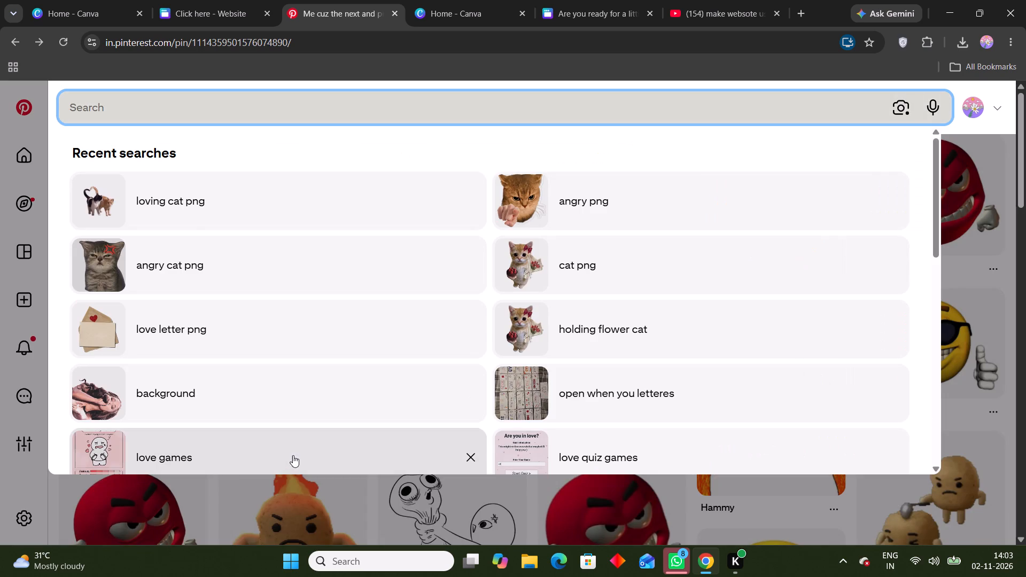
left_click_drag(293, 455, 260, 415)
left_click_drag(293, 455, 260, 415)
left_click(46, 40)
left_click(46, 40)
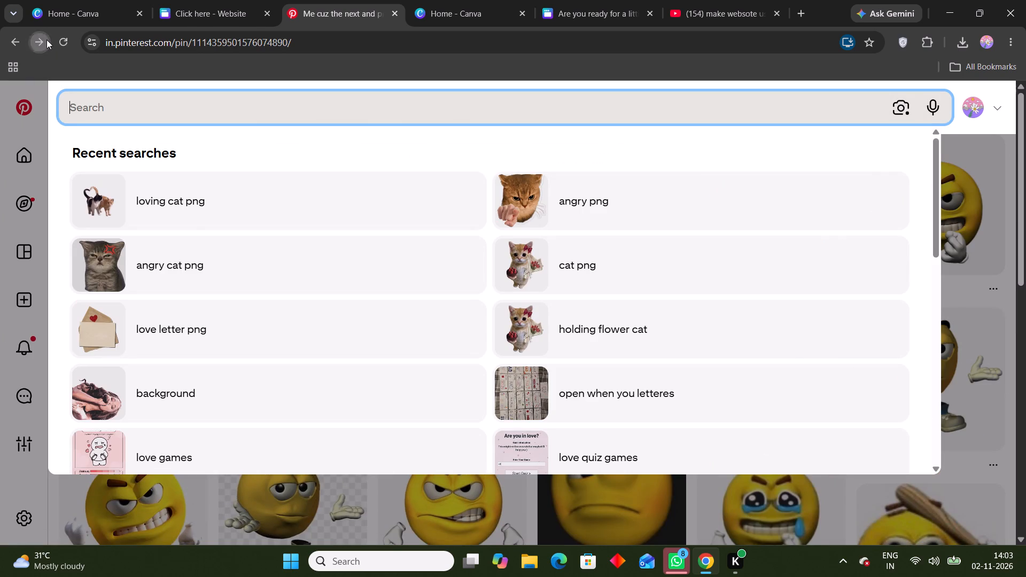
left_click(46, 40)
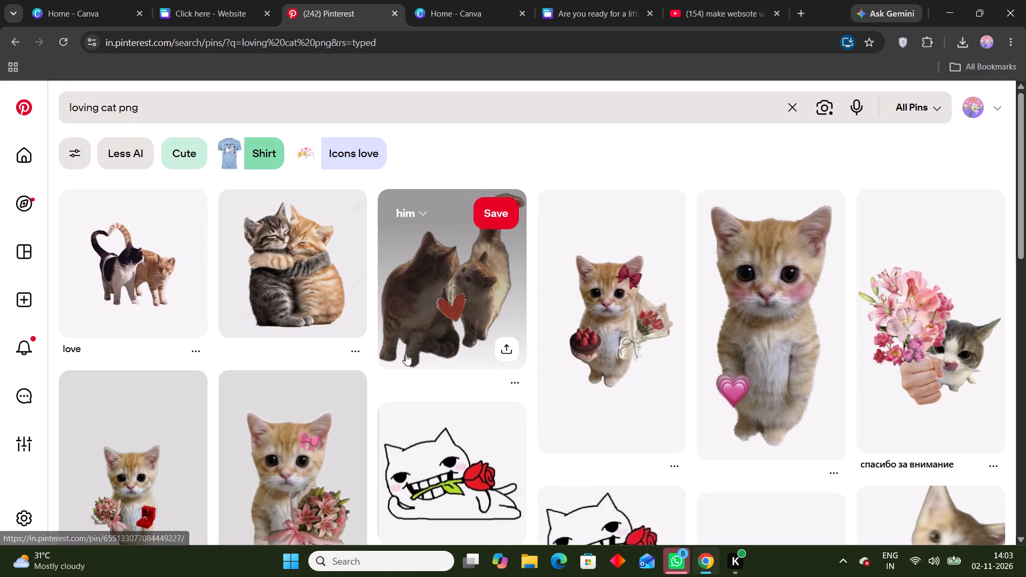
scroll(909, 299, "down", 2)
scroll(553, 397, "down", 2)
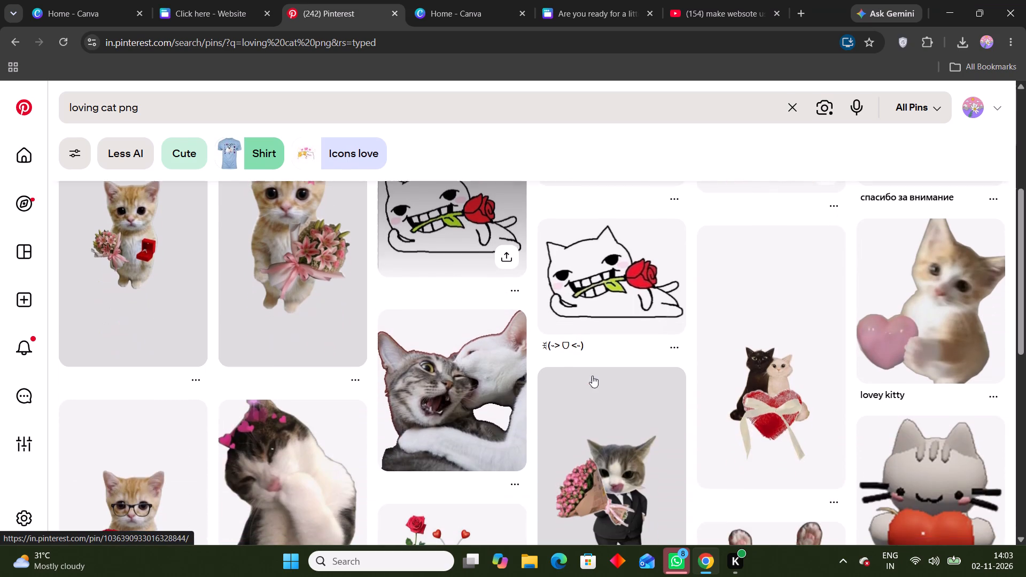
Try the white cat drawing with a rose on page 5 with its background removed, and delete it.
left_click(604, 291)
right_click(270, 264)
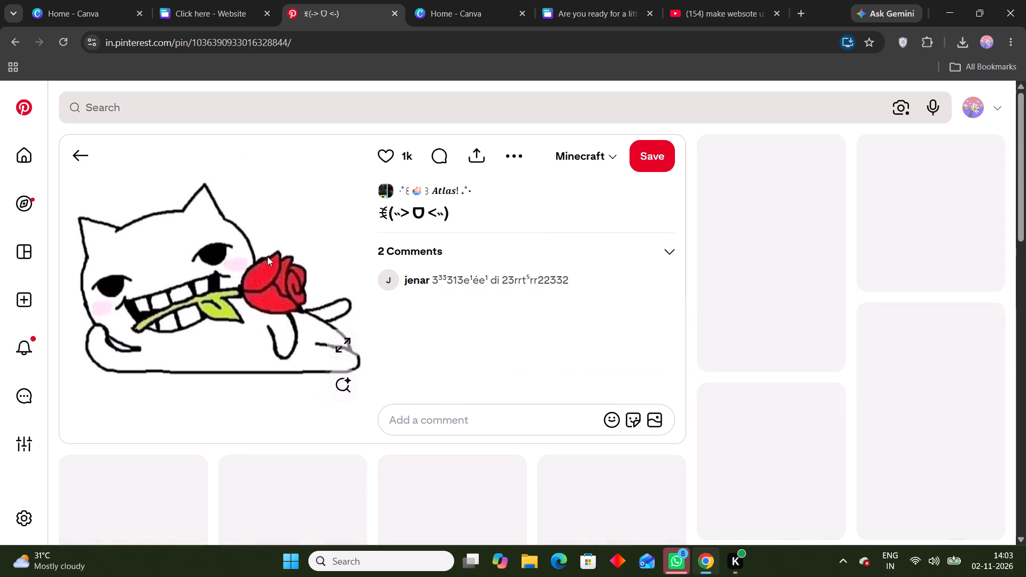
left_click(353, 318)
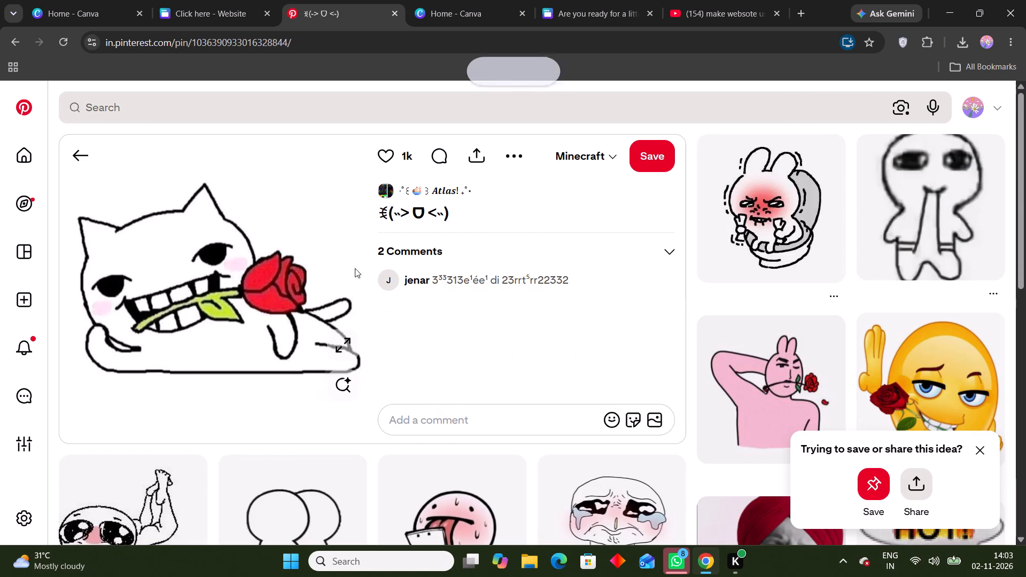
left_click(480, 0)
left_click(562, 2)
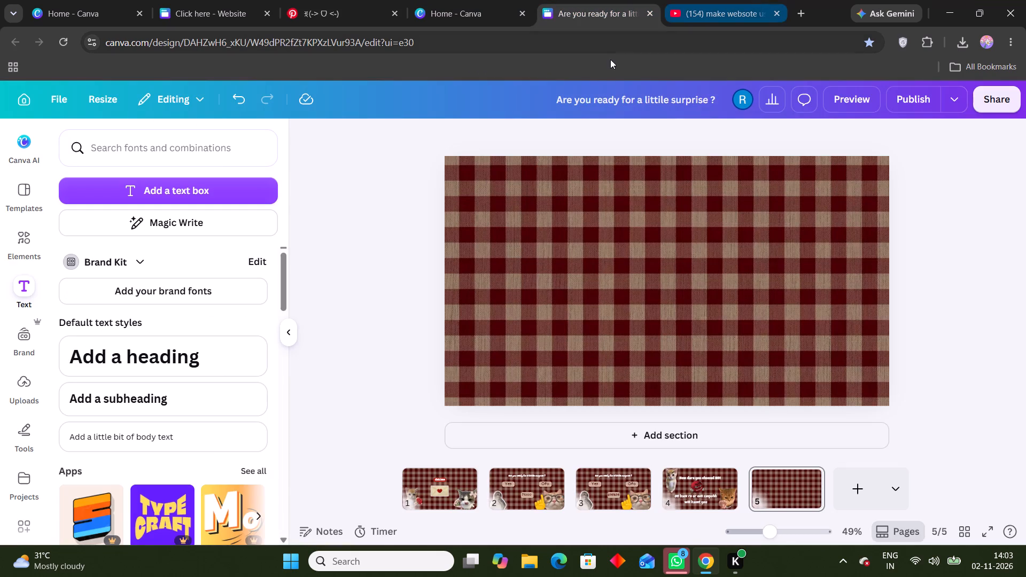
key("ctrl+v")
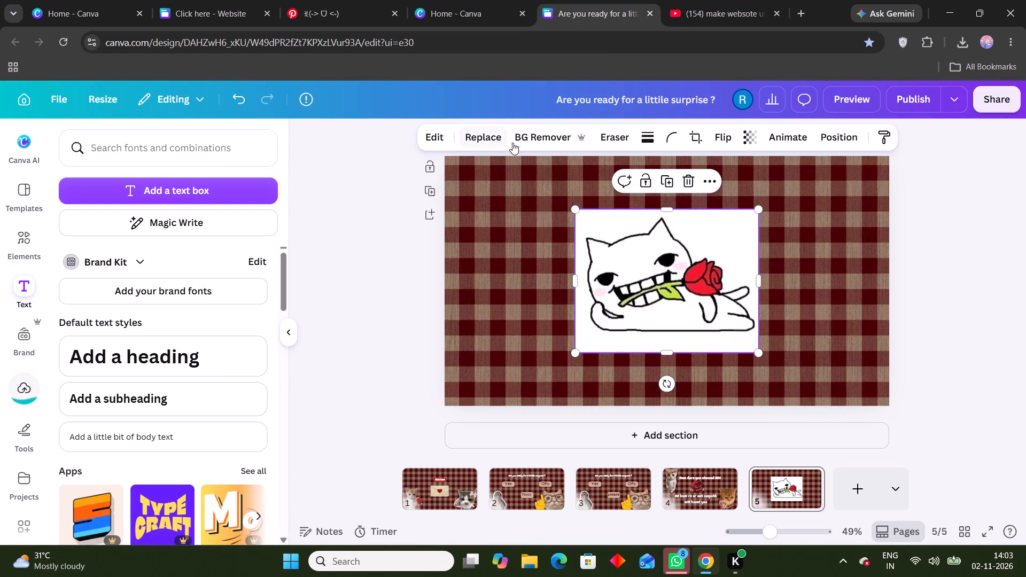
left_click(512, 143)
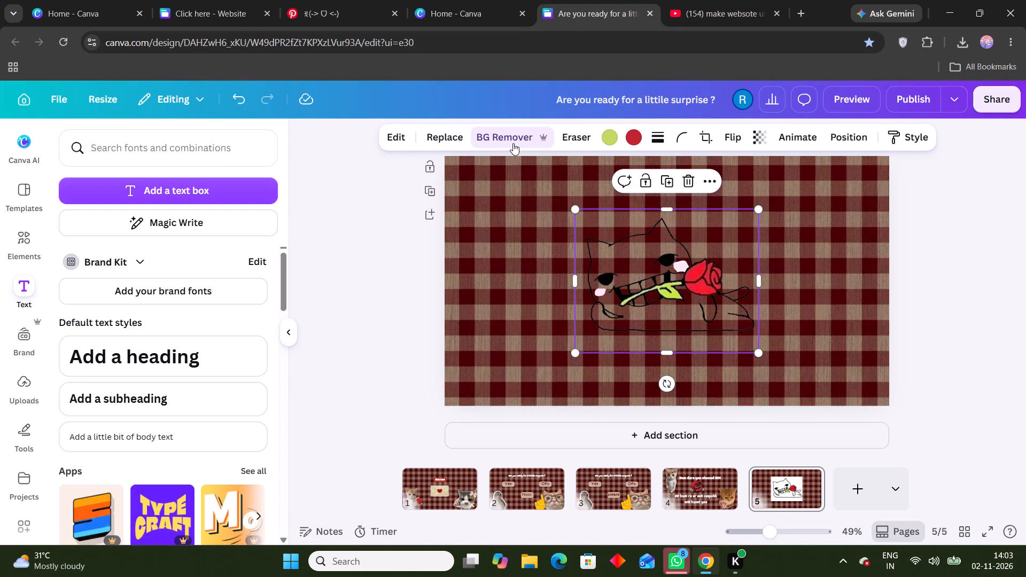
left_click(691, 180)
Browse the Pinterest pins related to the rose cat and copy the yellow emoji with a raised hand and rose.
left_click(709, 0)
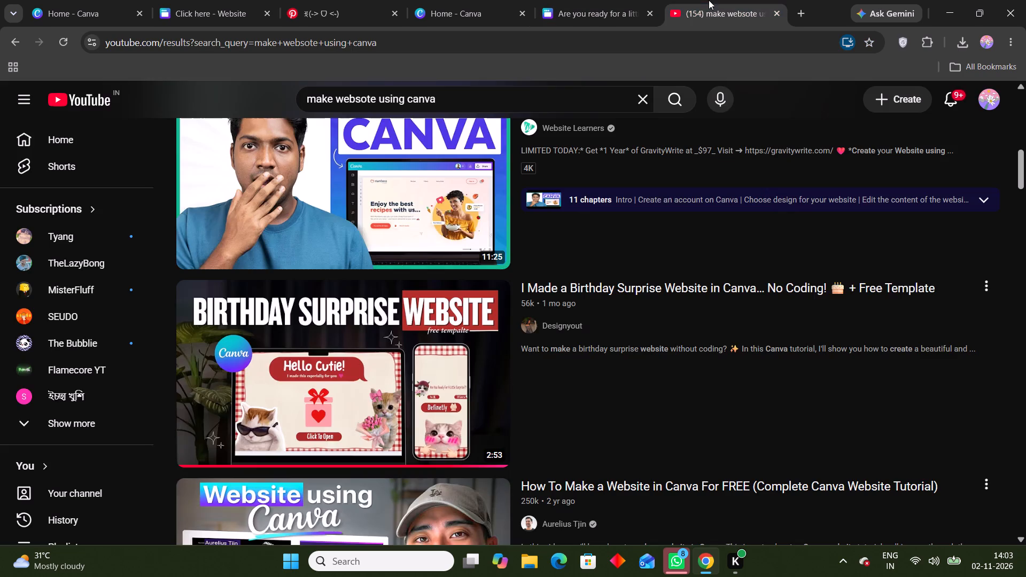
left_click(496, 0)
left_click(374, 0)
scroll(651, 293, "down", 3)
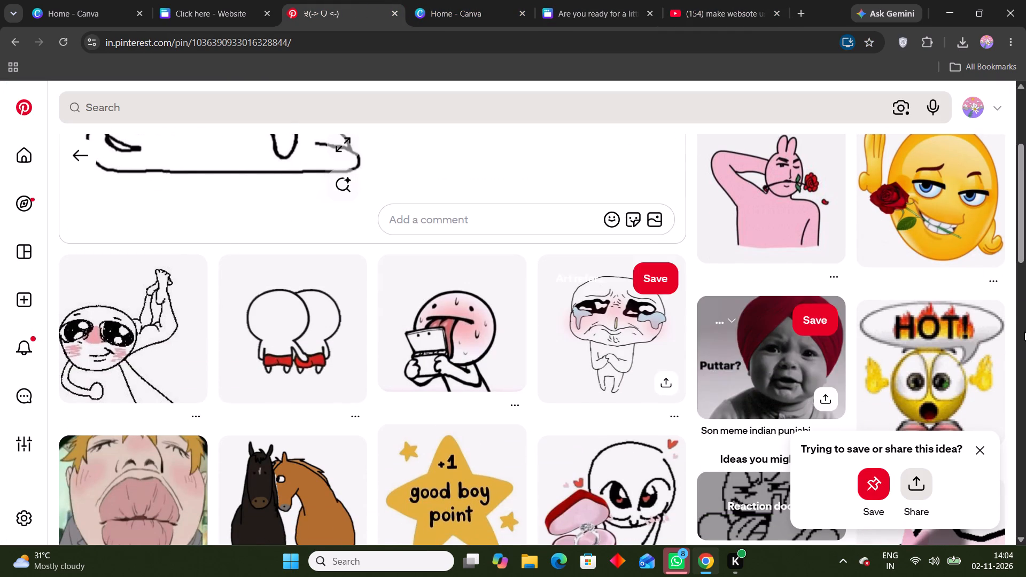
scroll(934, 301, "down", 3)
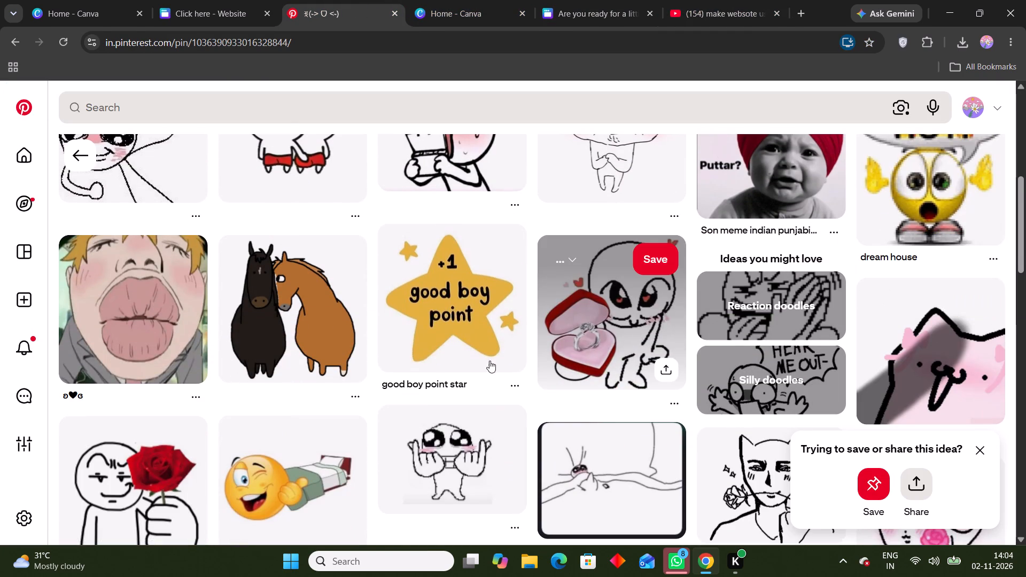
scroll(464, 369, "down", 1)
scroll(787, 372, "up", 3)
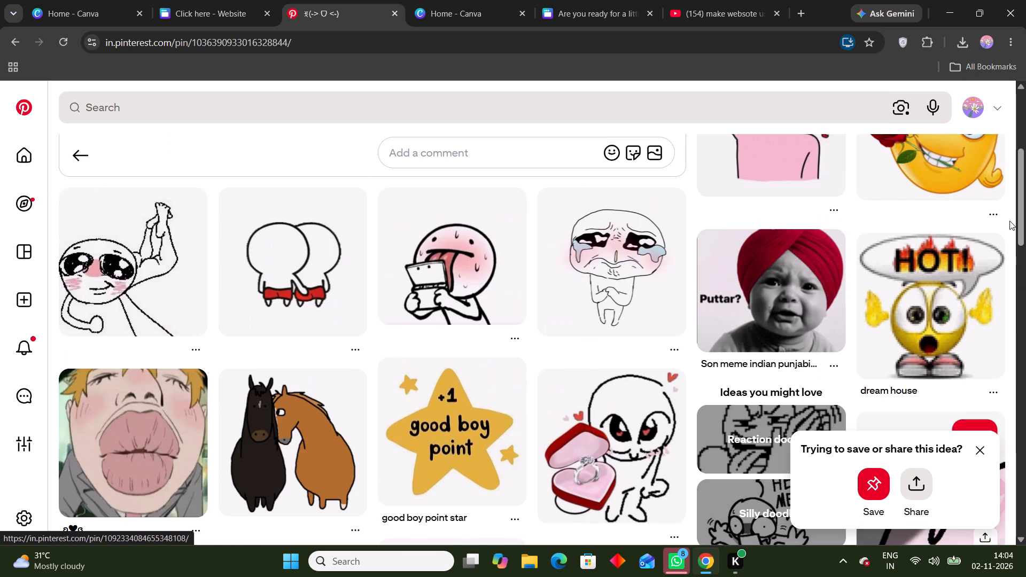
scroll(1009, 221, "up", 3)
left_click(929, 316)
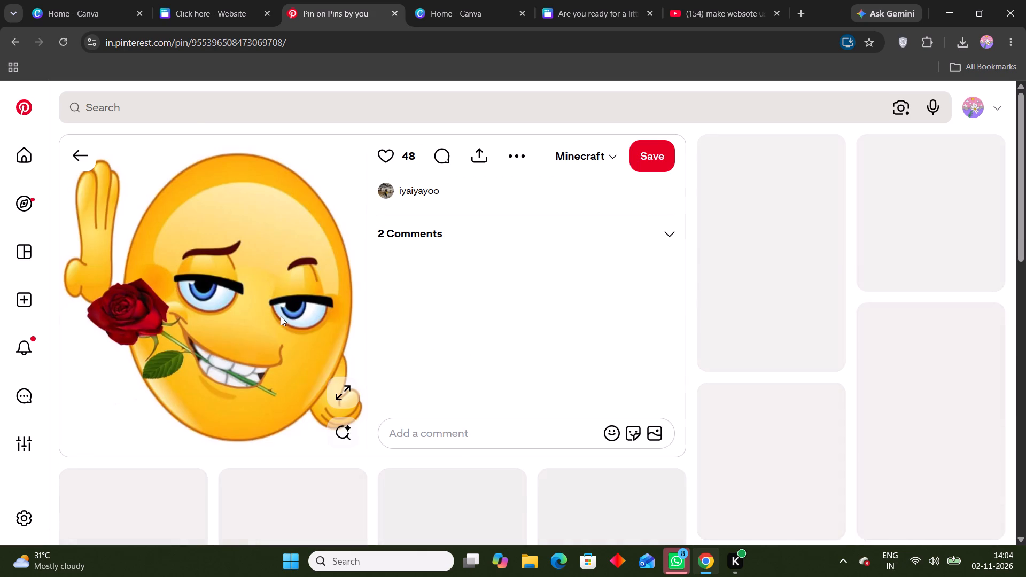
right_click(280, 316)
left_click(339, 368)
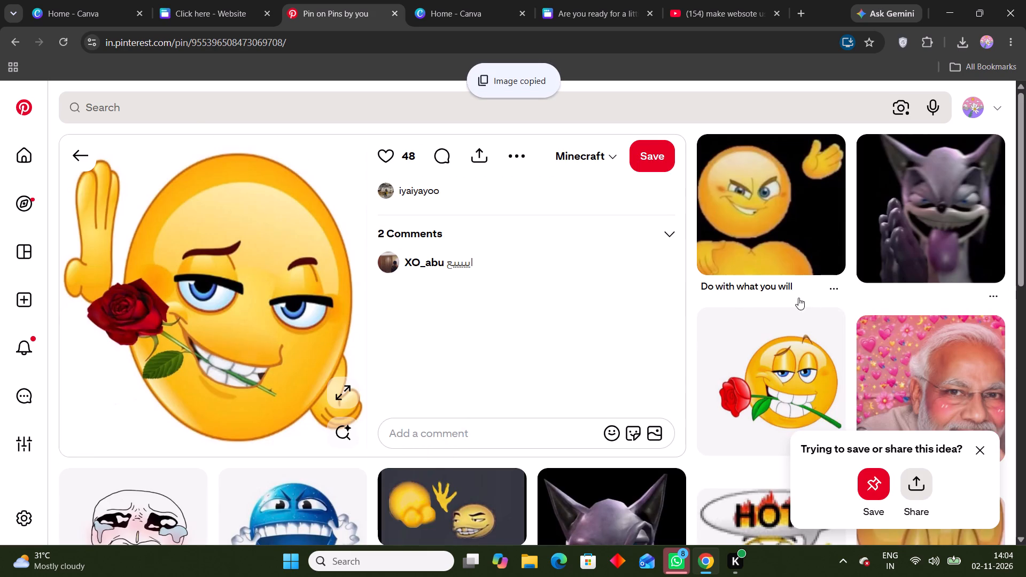
Copy the image of the round yellow smiley biting a red rose from the related pins and return to the website design.
scroll(809, 299, "down", 2)
left_click(811, 286)
right_click(249, 271)
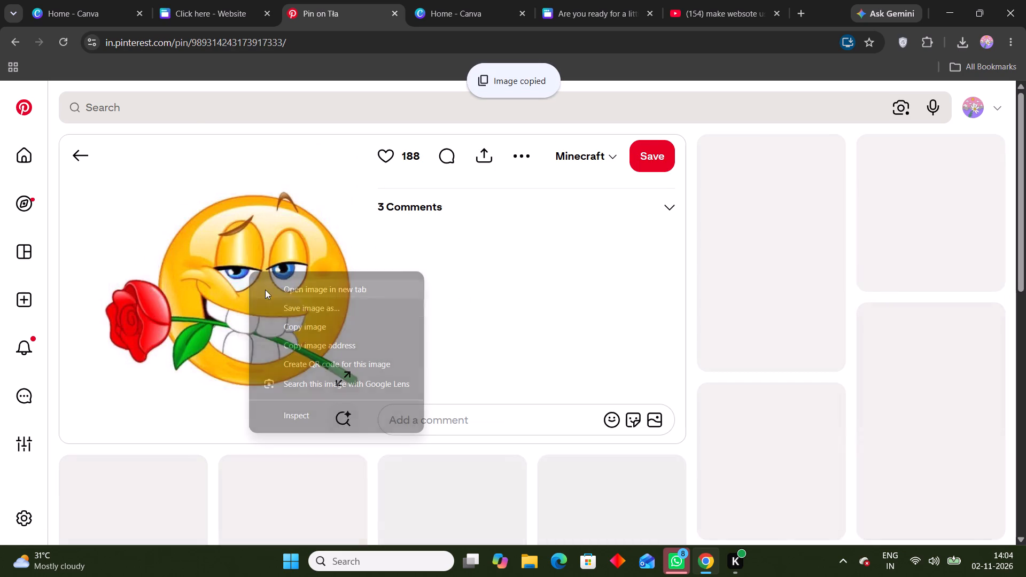
left_click(285, 324)
left_click(566, 0)
left_click(436, 0)
left_click(506, 0)
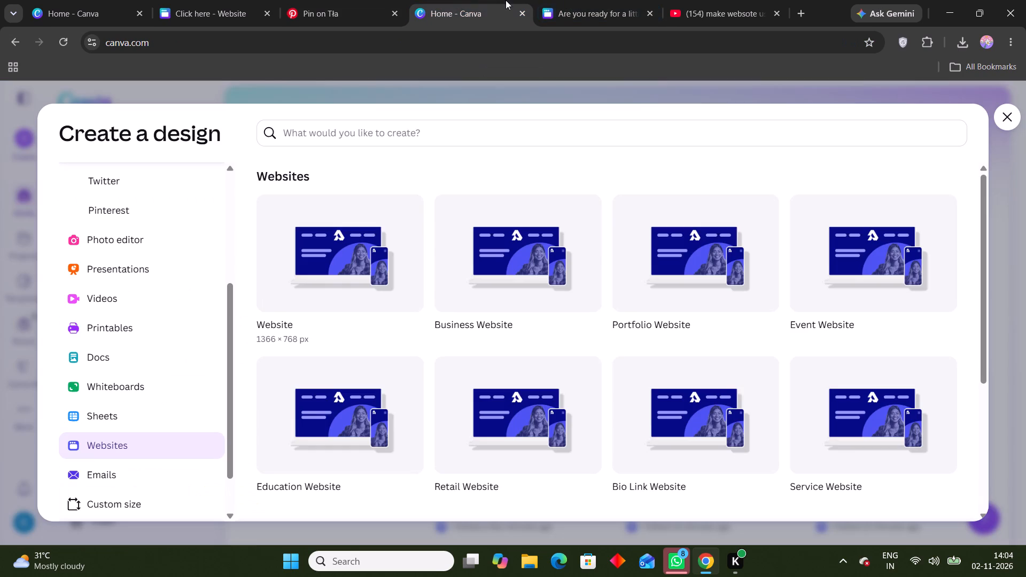
left_click(524, 0)
left_click(532, 0)
left_click(558, 0)
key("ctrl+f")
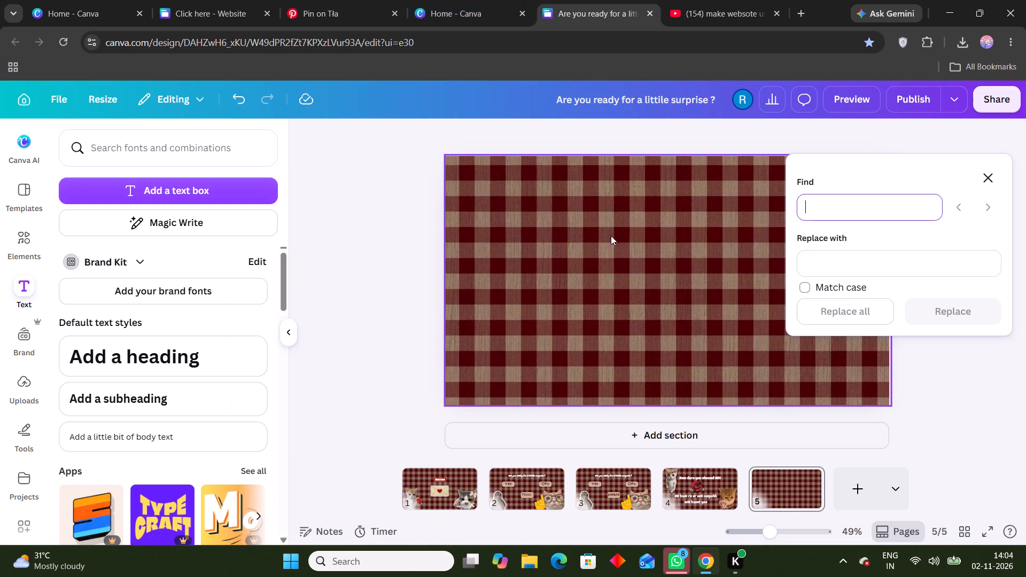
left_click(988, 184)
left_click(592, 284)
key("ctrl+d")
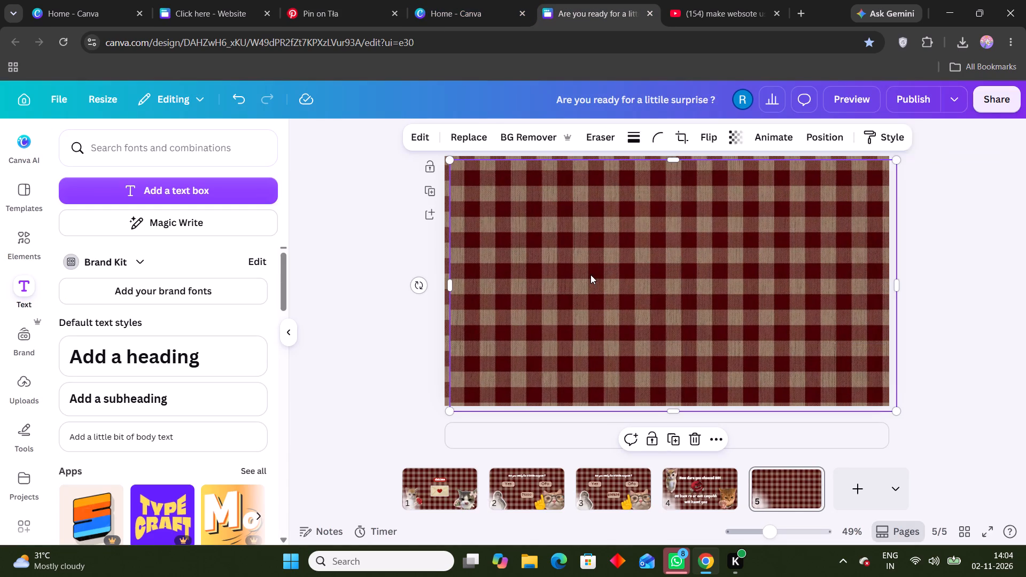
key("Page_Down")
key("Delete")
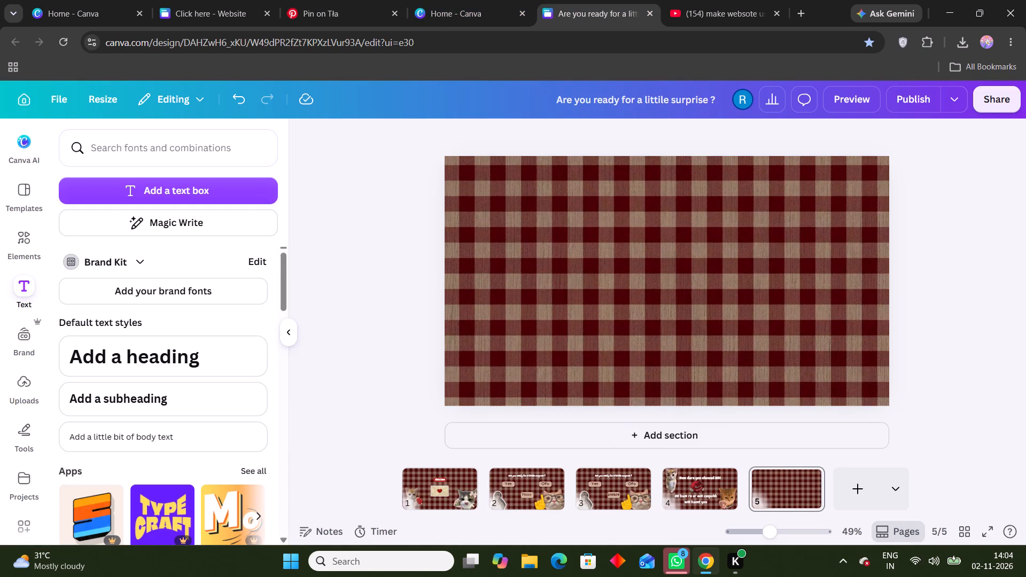
Paste the rose-biting smiley onto page 5 and remove its white background.
key("ctrl+v")
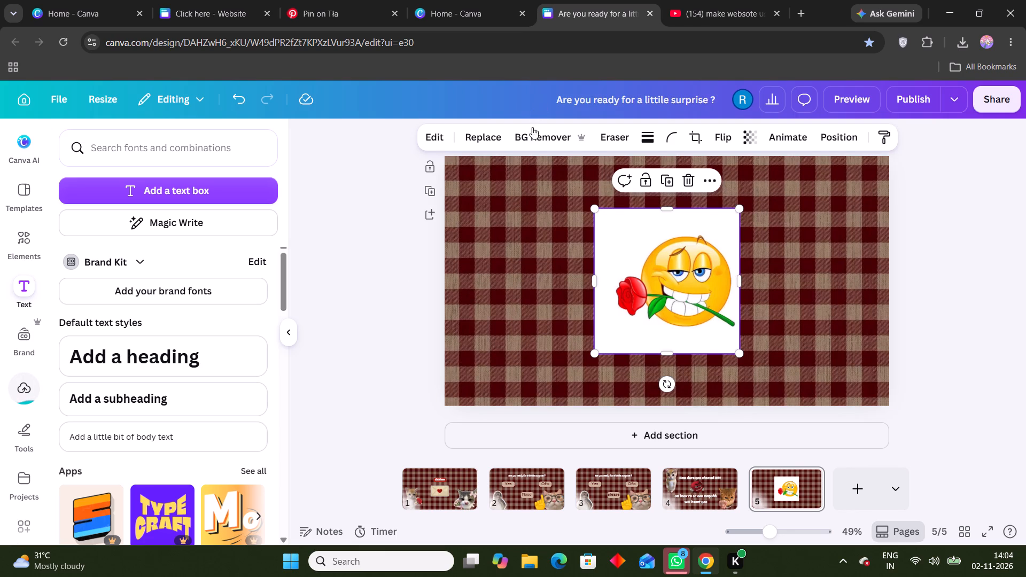
left_click(532, 136)
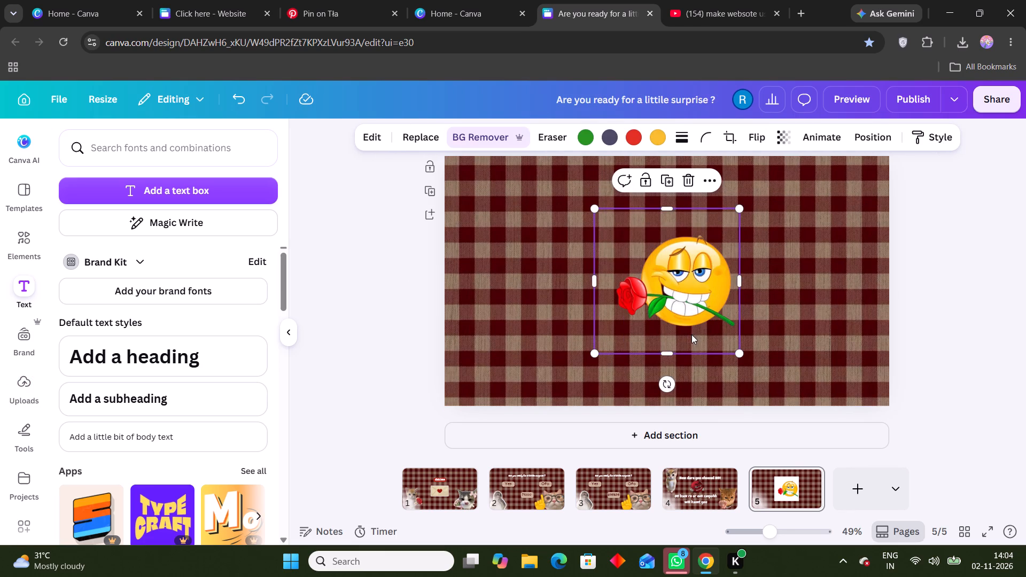
Move the rose-biting smiley to the top centre of page 5.
left_click_drag(691, 334, 659, 271)
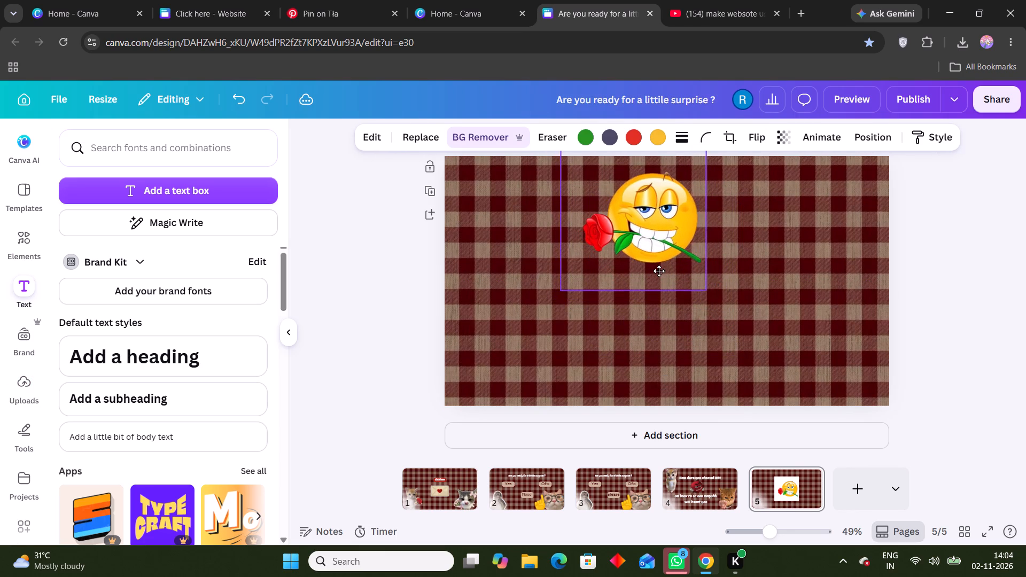
left_click_drag(659, 271, 670, 279)
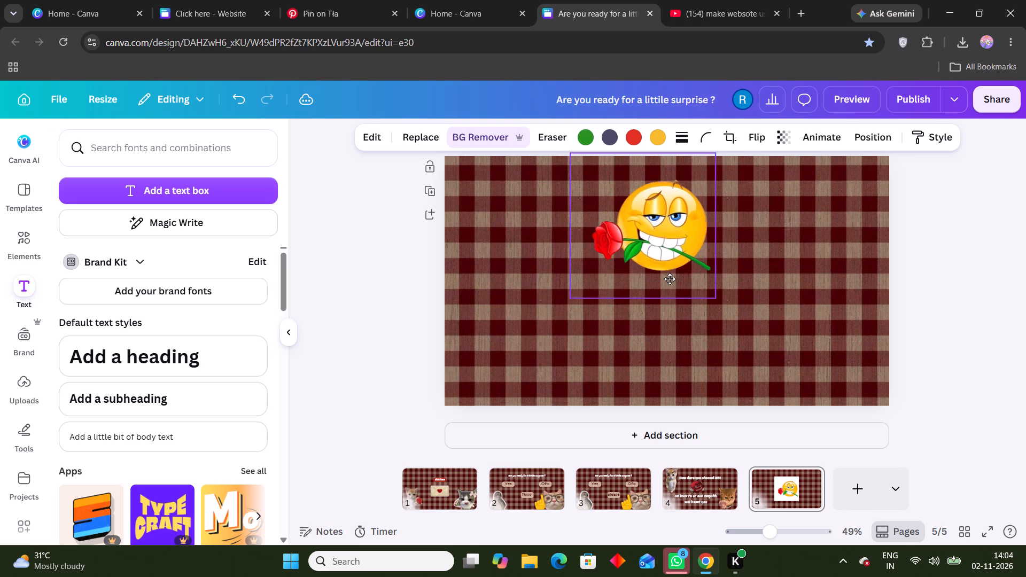
left_click_drag(670, 279, 664, 266)
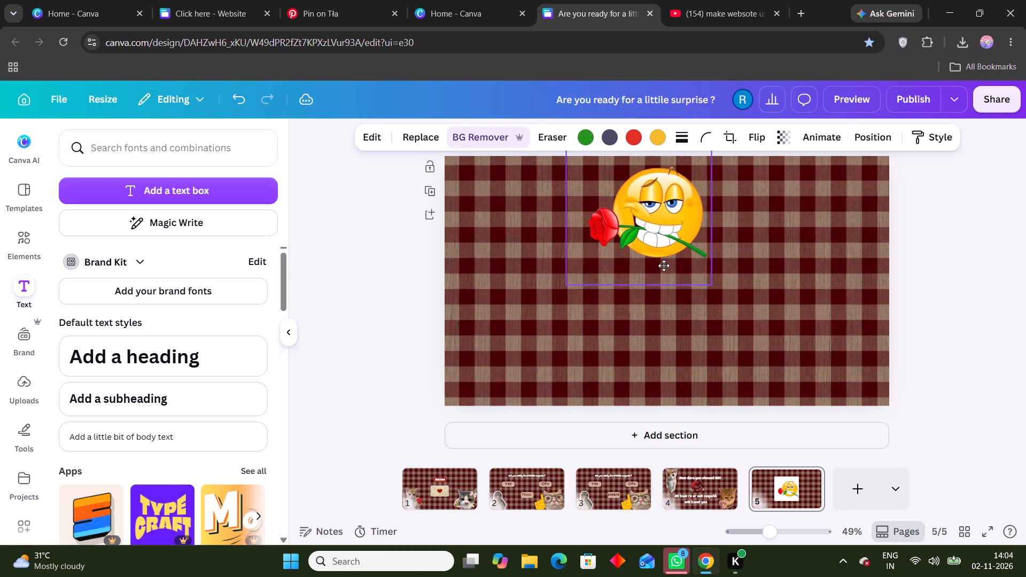
left_click_drag(664, 266, 665, 266)
left_click(406, 269)
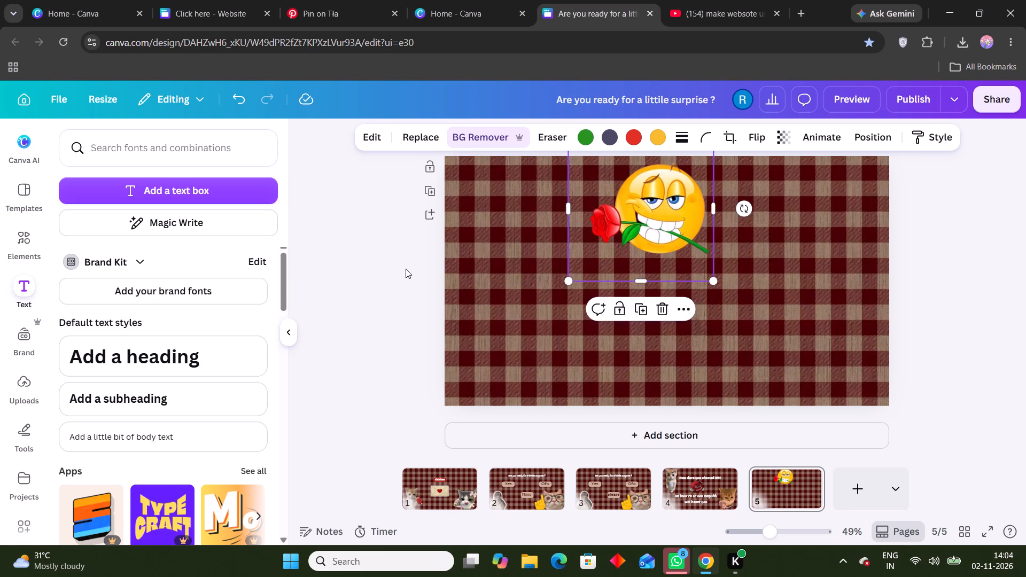
Add the text "Do you know how much i love you ?" below the smiley in Cup Cakes font, size 21.
left_click(127, 175)
left_click(142, 185)
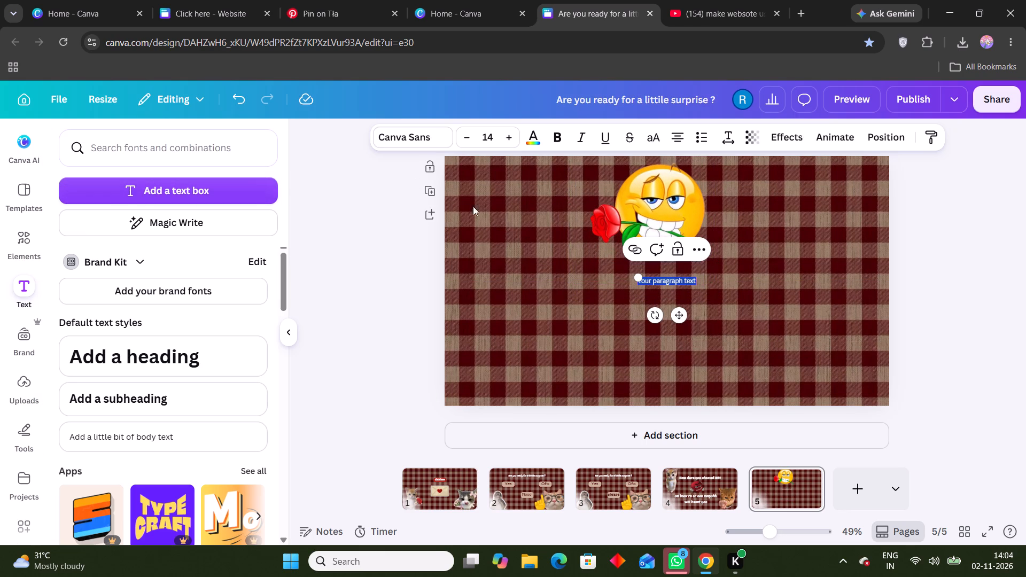
triple_click(512, 136)
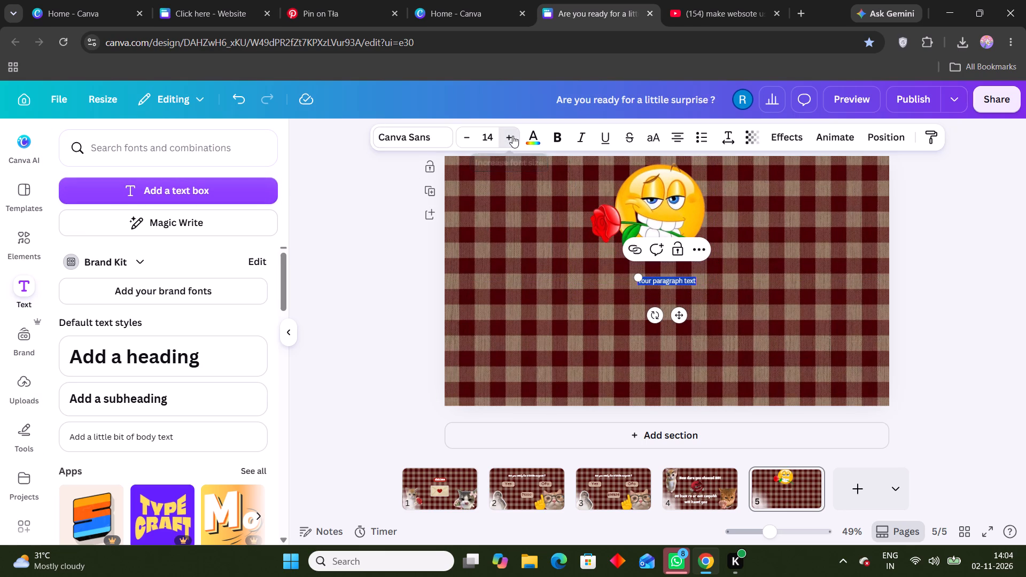
triple_click(512, 136)
left_click(512, 136)
left_click(434, 137)
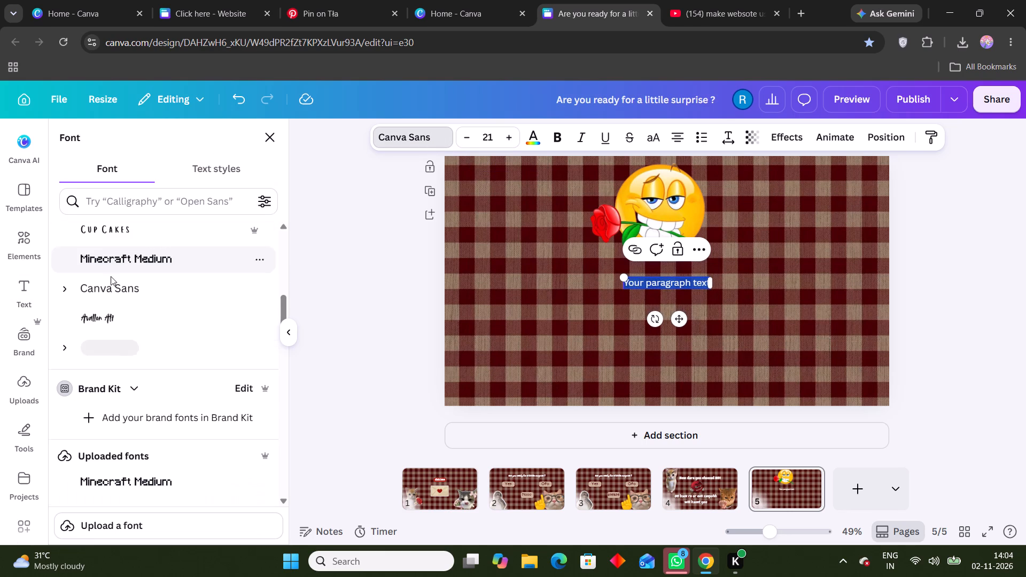
scroll(138, 254, "up", 1)
left_click(135, 291)
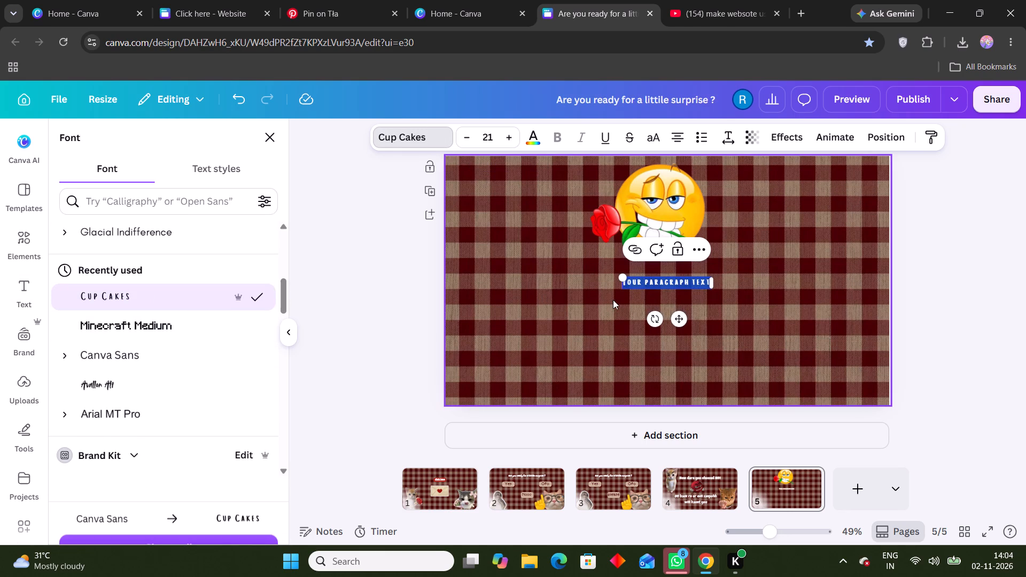
type("Do you know how much i love you ?")
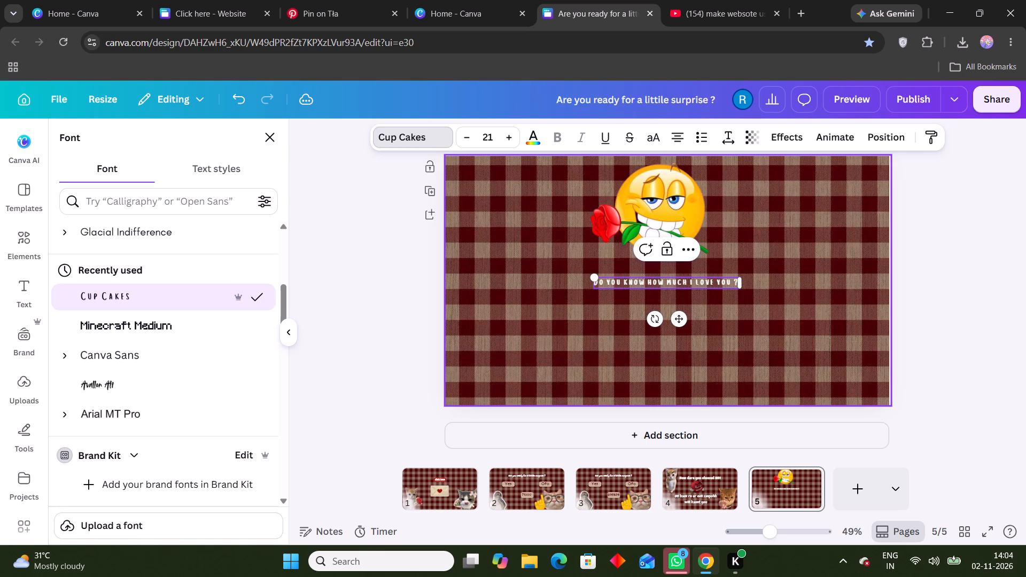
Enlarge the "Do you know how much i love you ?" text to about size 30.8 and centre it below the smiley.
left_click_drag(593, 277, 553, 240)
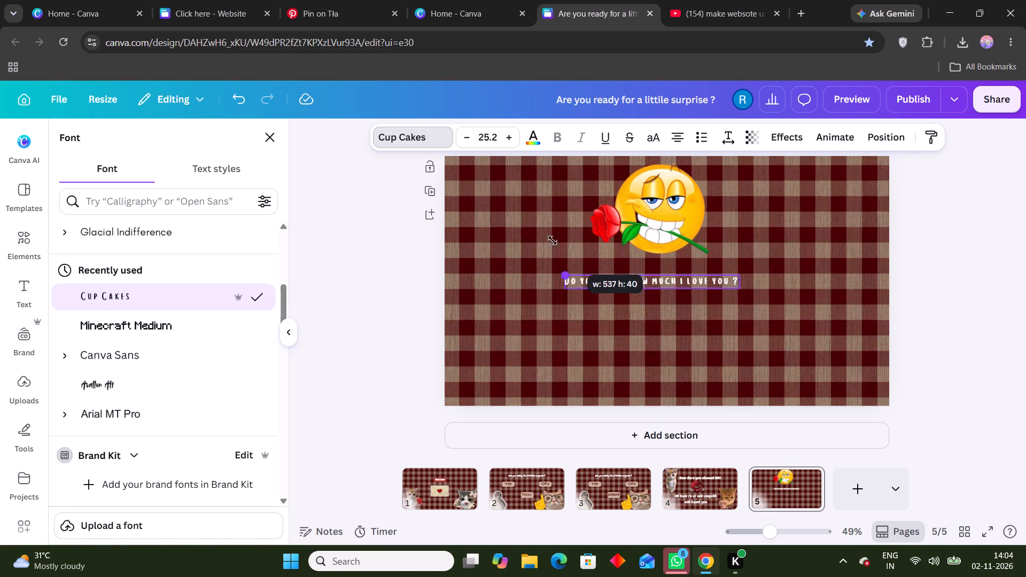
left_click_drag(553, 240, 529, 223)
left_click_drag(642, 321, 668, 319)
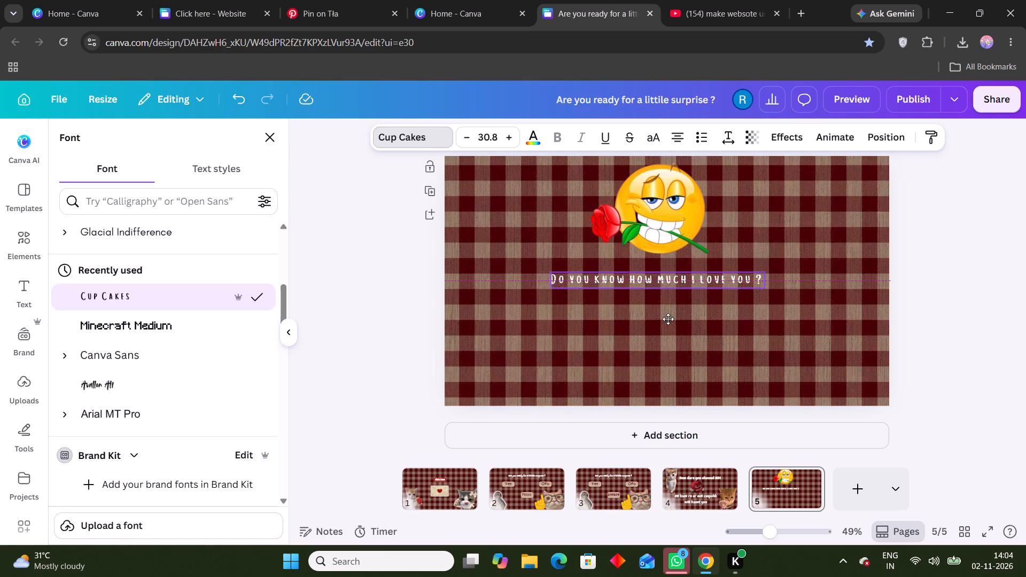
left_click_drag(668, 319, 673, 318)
Change the font of the page 5 question text to Chewy.
triple_click(673, 284)
double_click(673, 282)
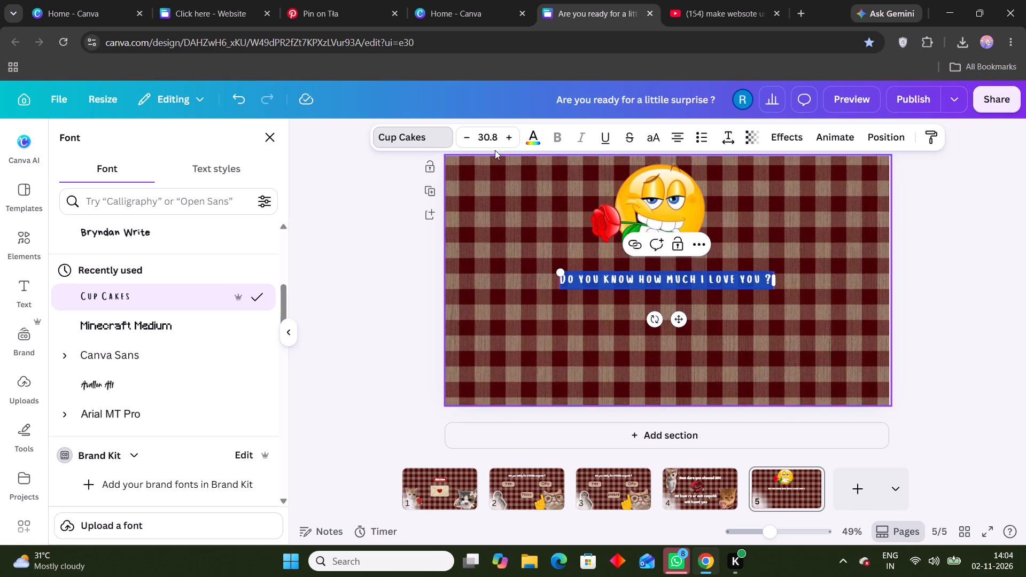
left_click(426, 130)
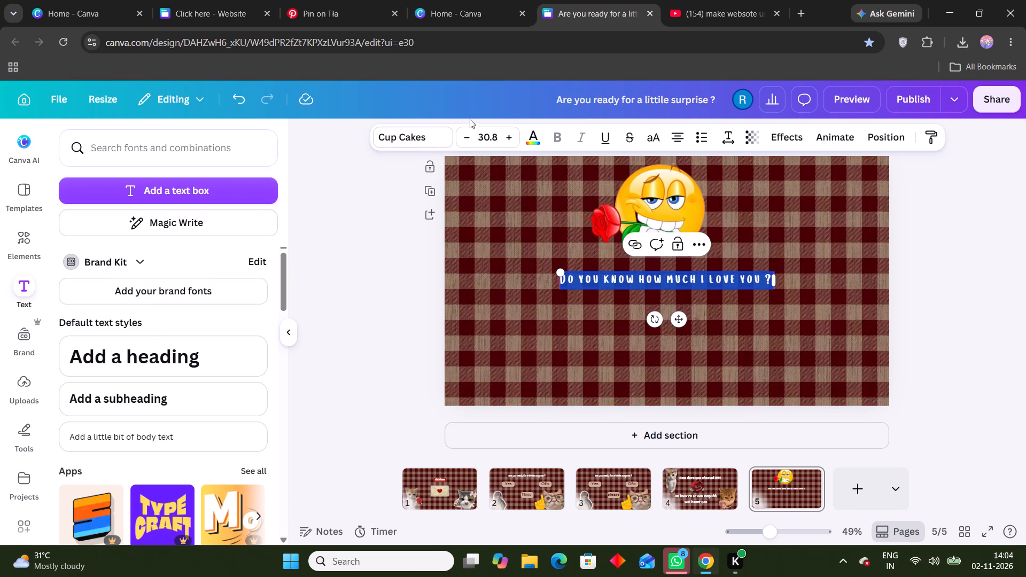
left_click(423, 125)
left_click(421, 139)
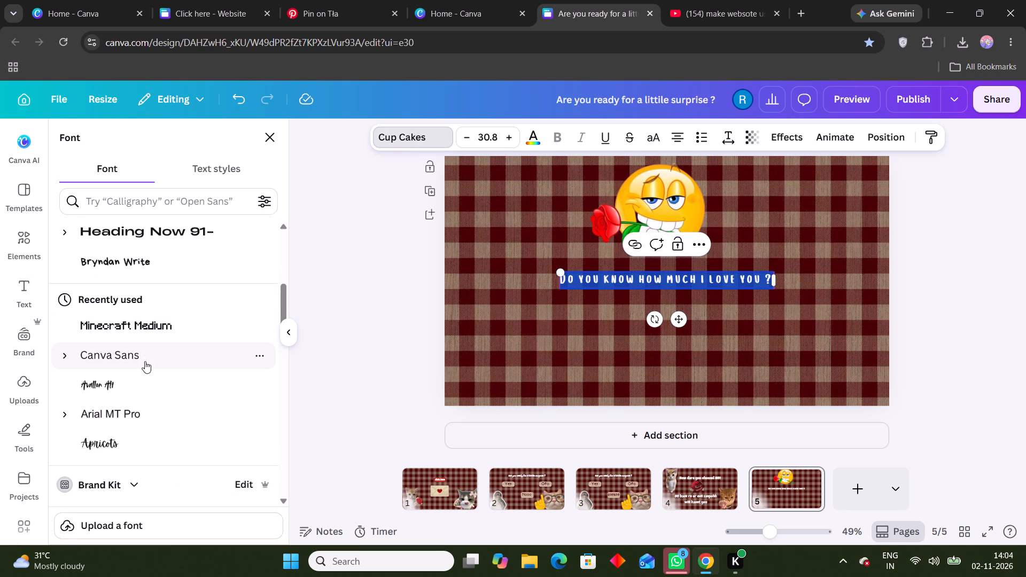
scroll(114, 396, "up", 3)
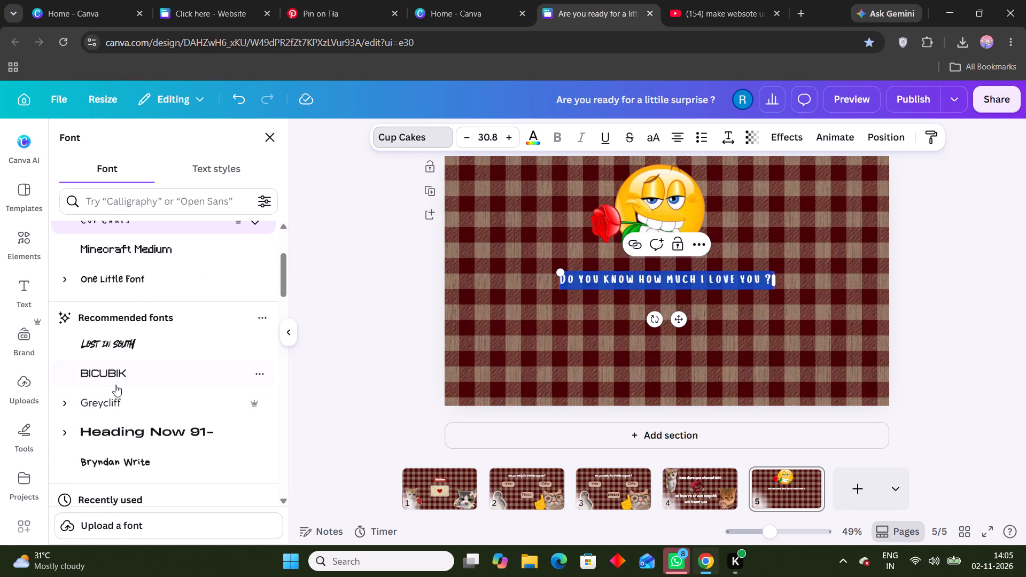
left_click(119, 271)
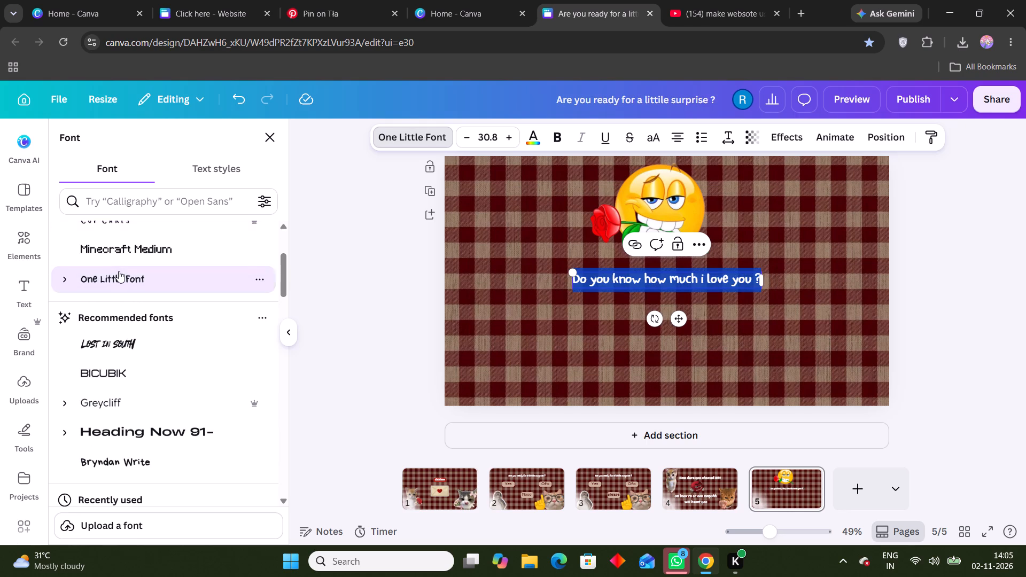
scroll(177, 289, "up", 2)
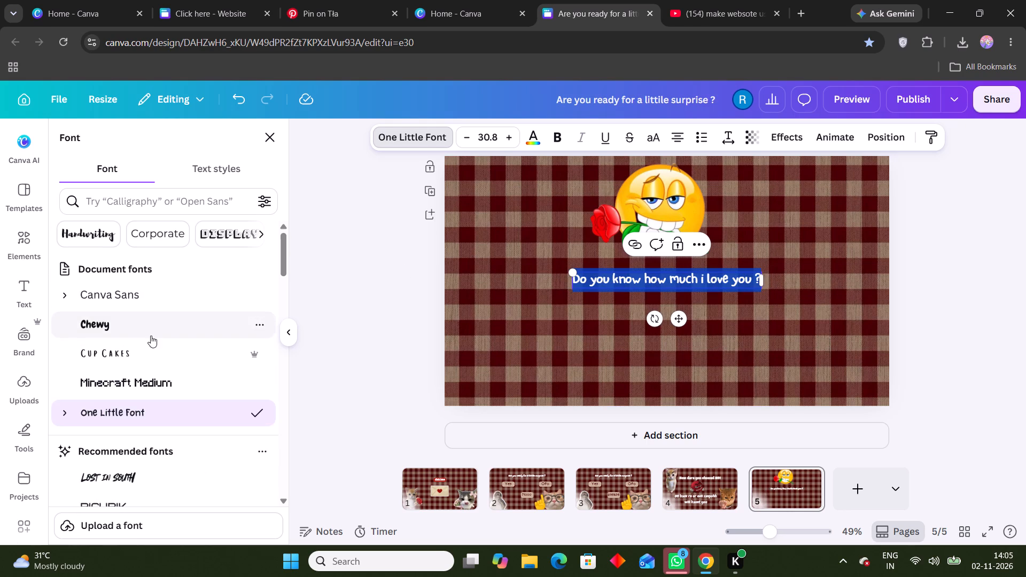
left_click(151, 336)
left_click(310, 295)
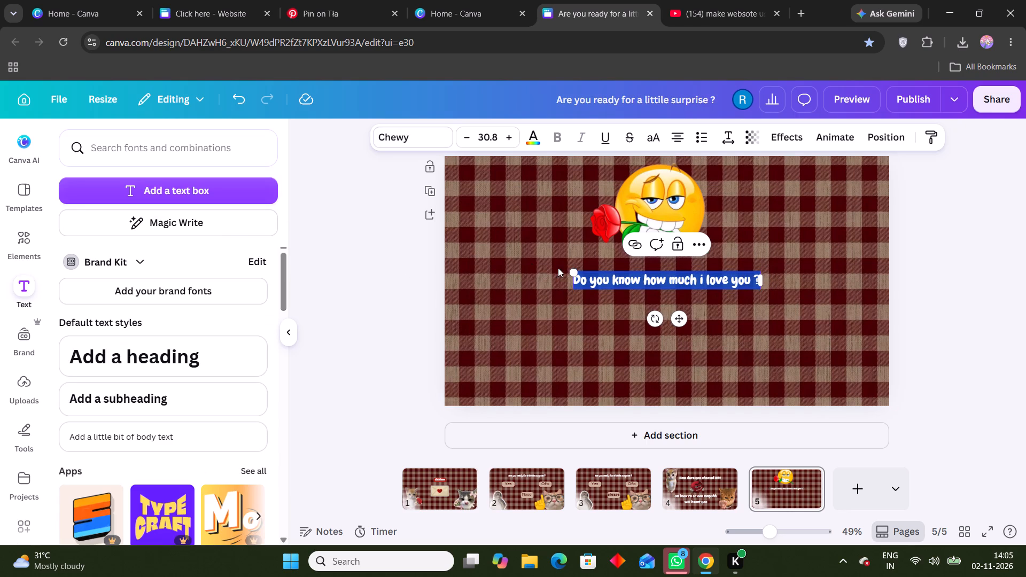
Enlarge the question text to about size 39 and centre it directly beneath the rose-biting smiley.
left_click_drag(575, 276, 527, 246)
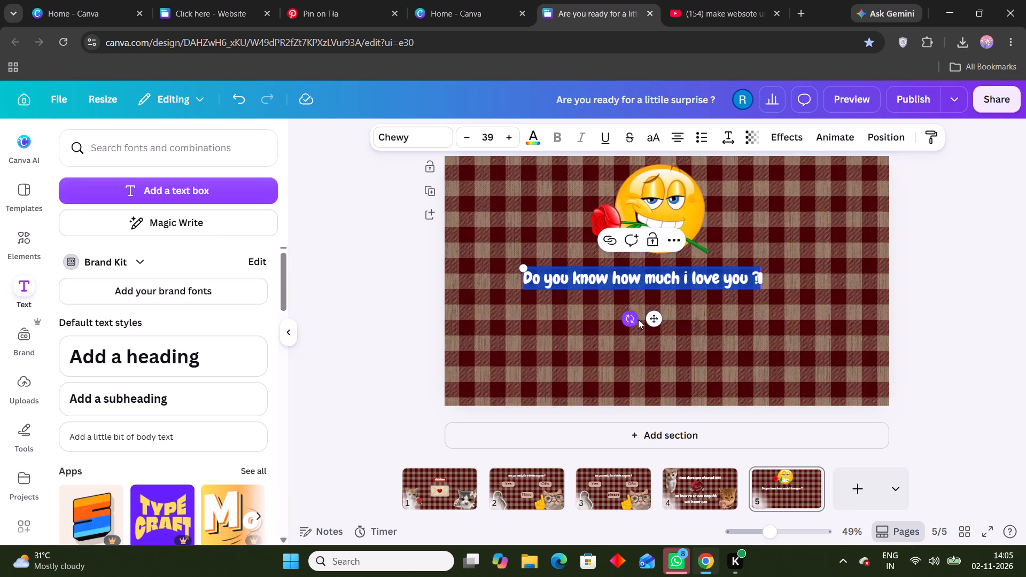
left_click_drag(649, 321, 669, 308)
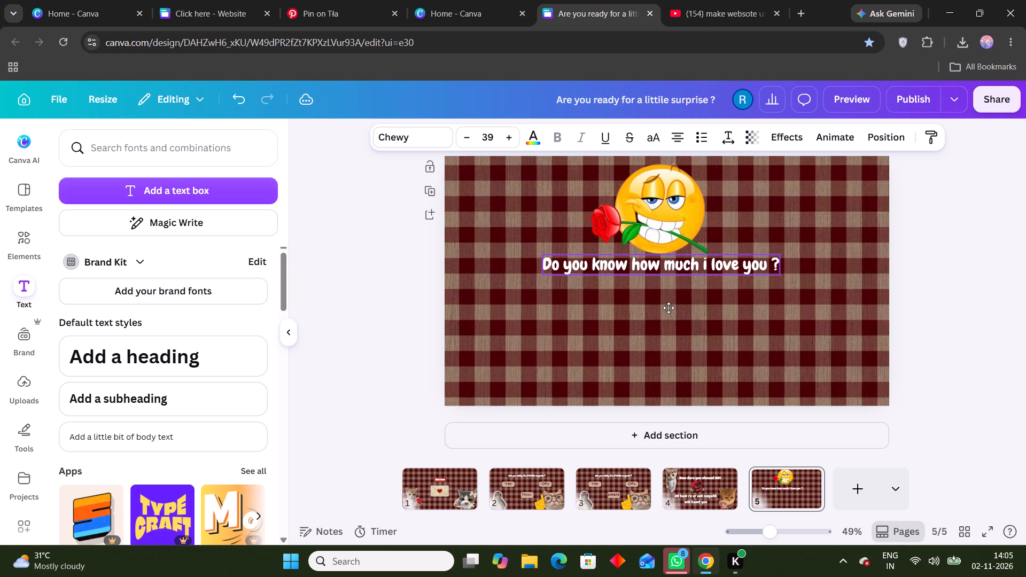
left_click_drag(669, 308, 672, 309)
Switch to YouTube, open the birthday surprise website tutorial and examine how its "Do you know how much I love you" page is laid out.
left_click(504, 0)
left_click(365, 0)
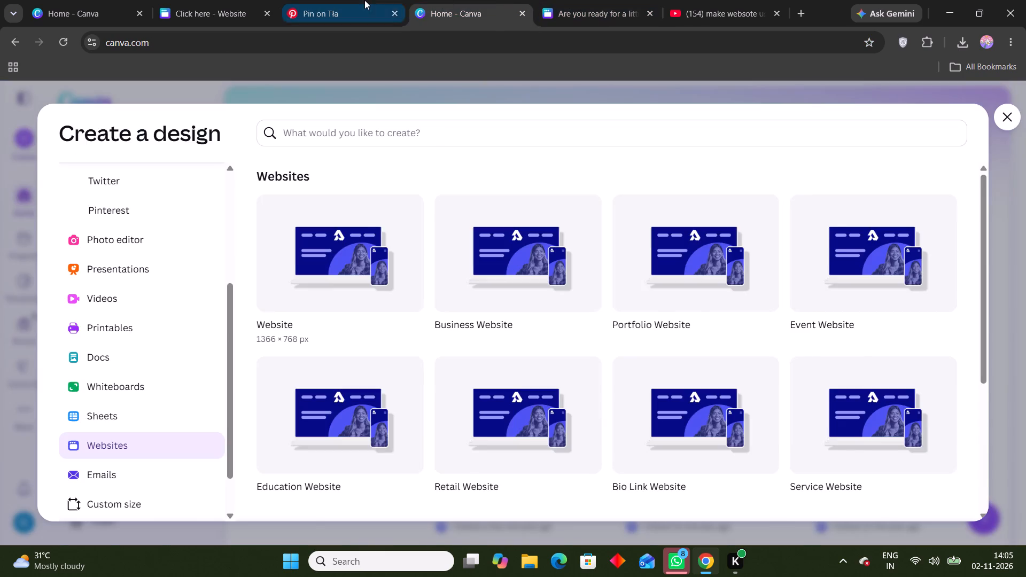
left_click(563, 0)
left_click(706, 0)
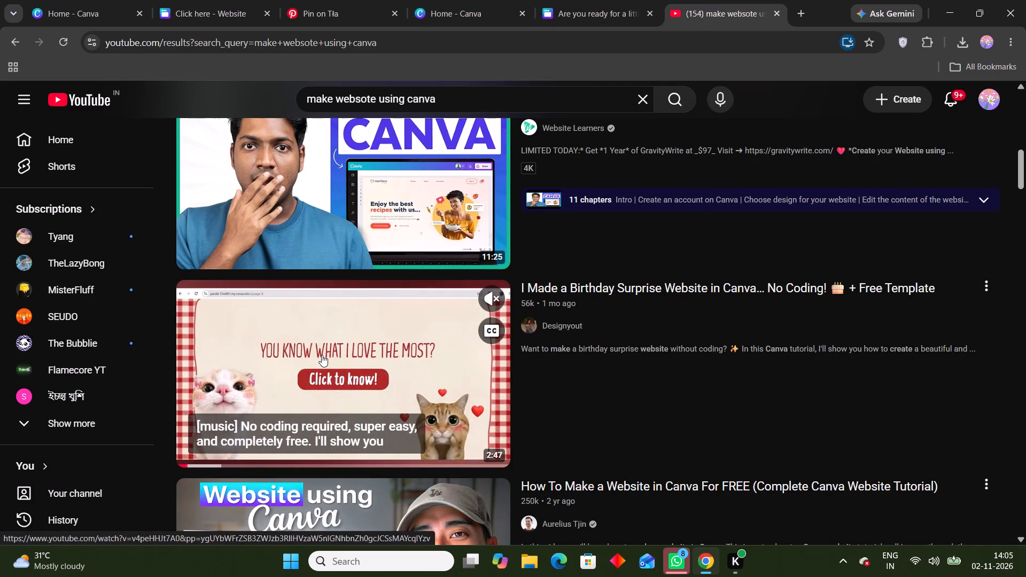
left_click(322, 355)
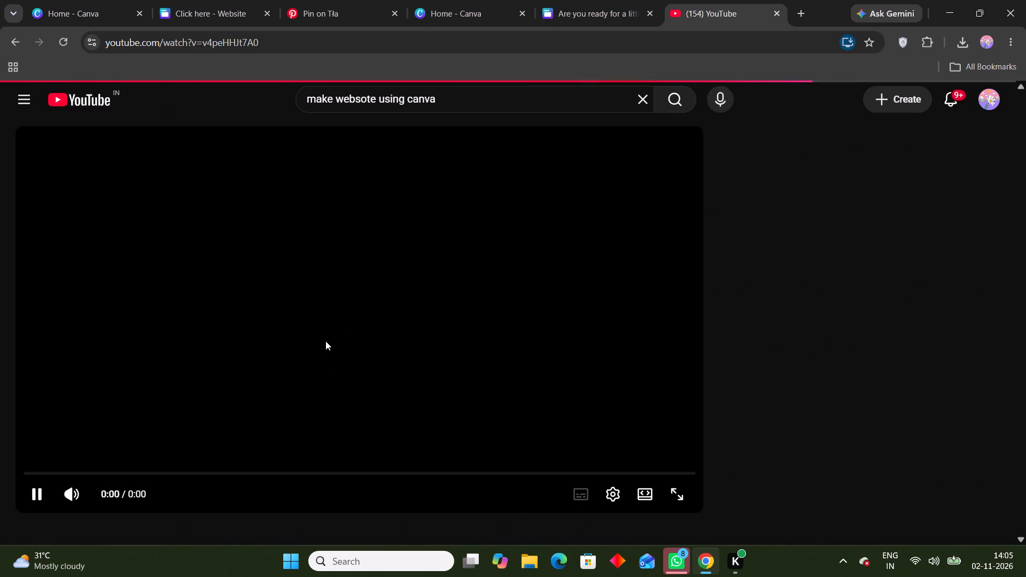
key("space")
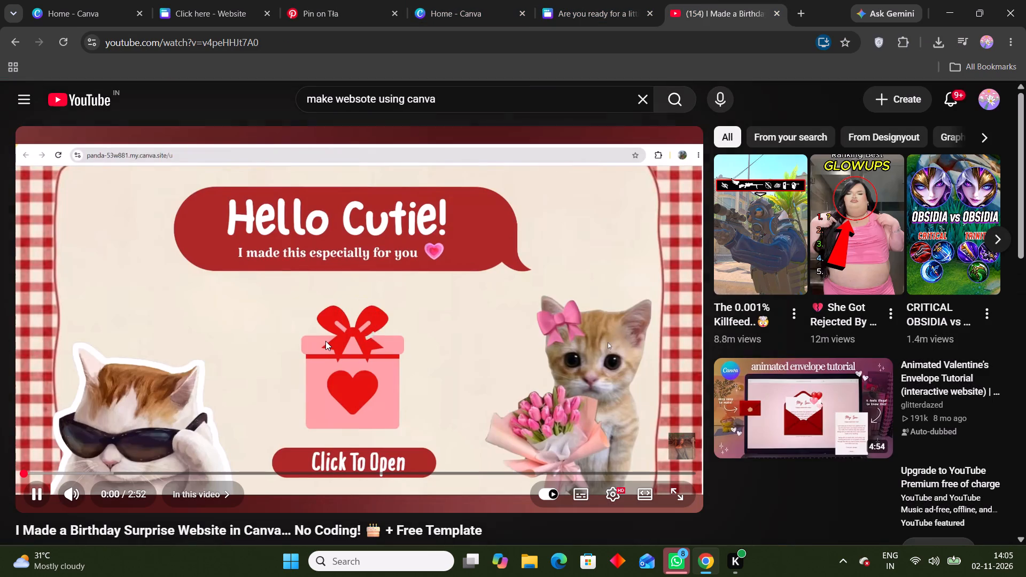
key("space")
key("Right")
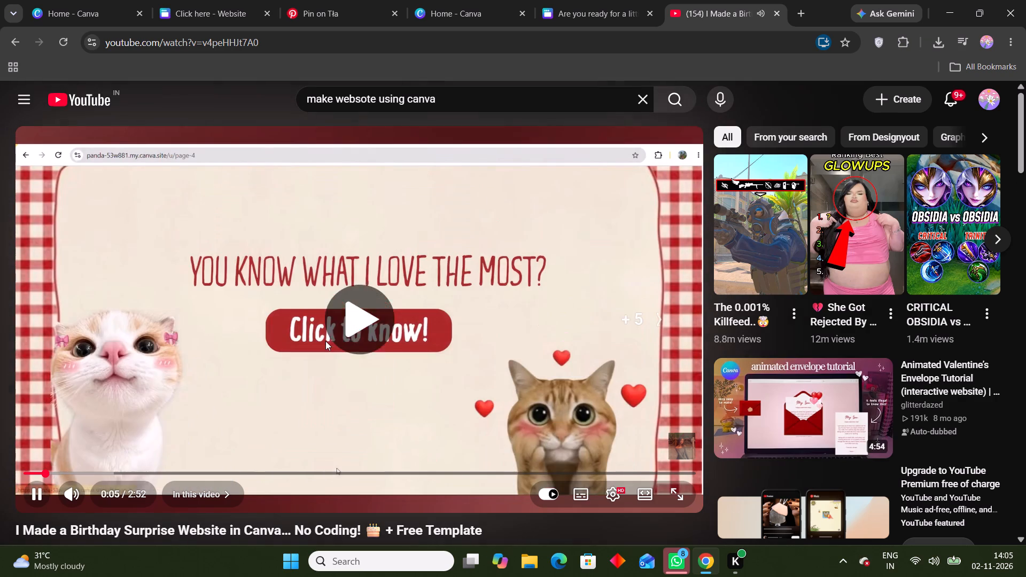
key("Right")
key("space")
key("Left")
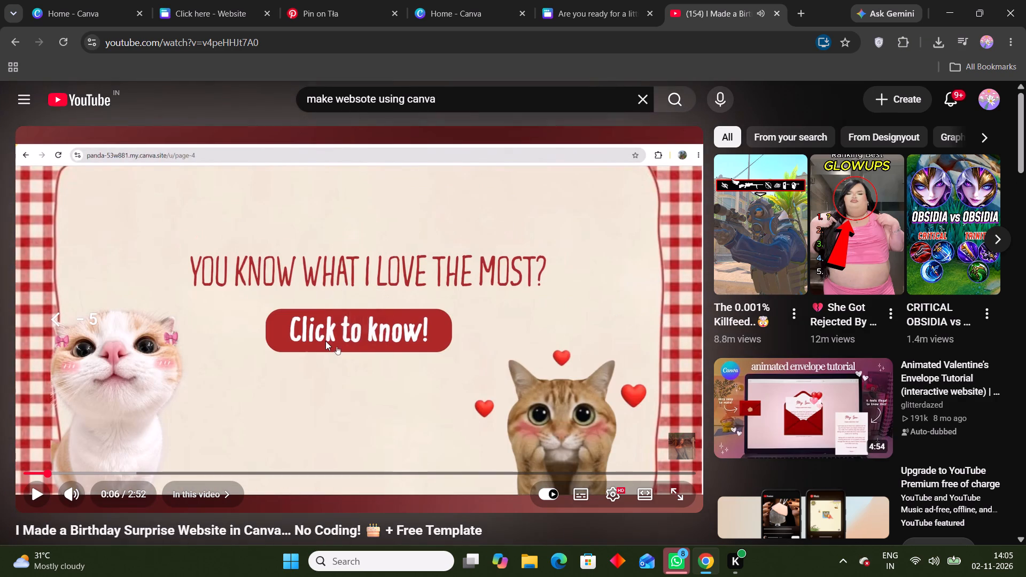
key("Left")
key("space")
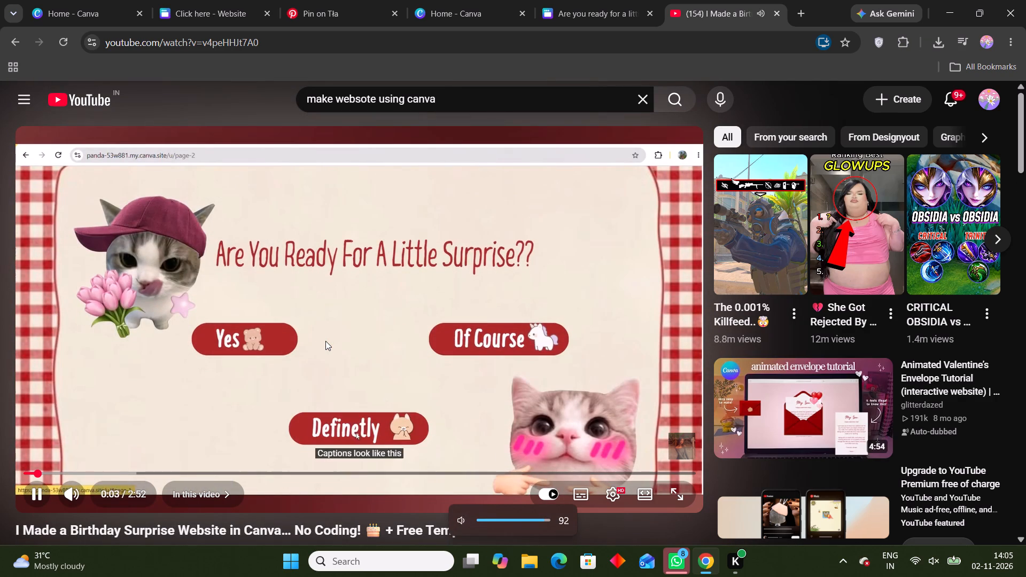
key("space")
key("Left")
key("space")
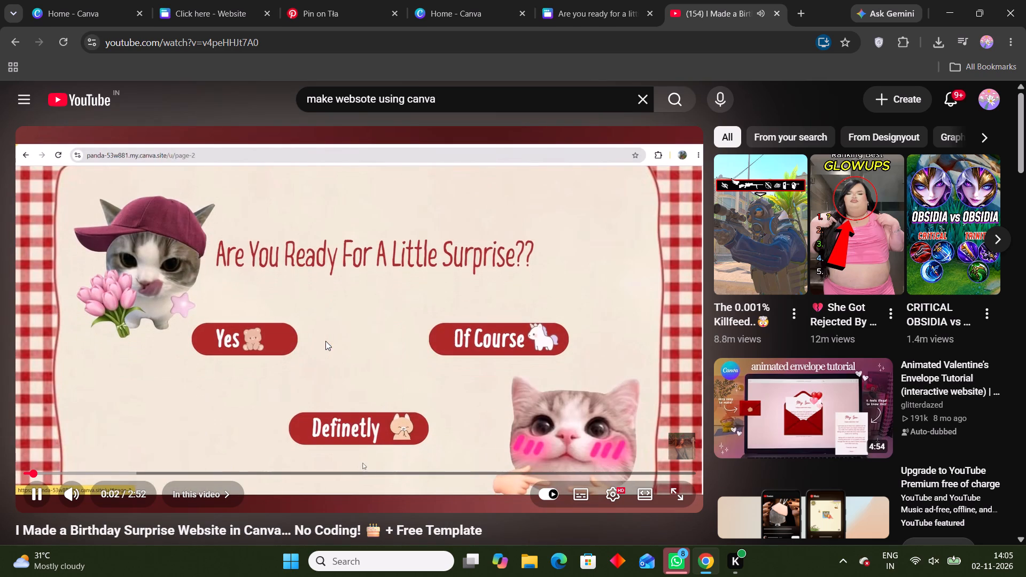
key("space")
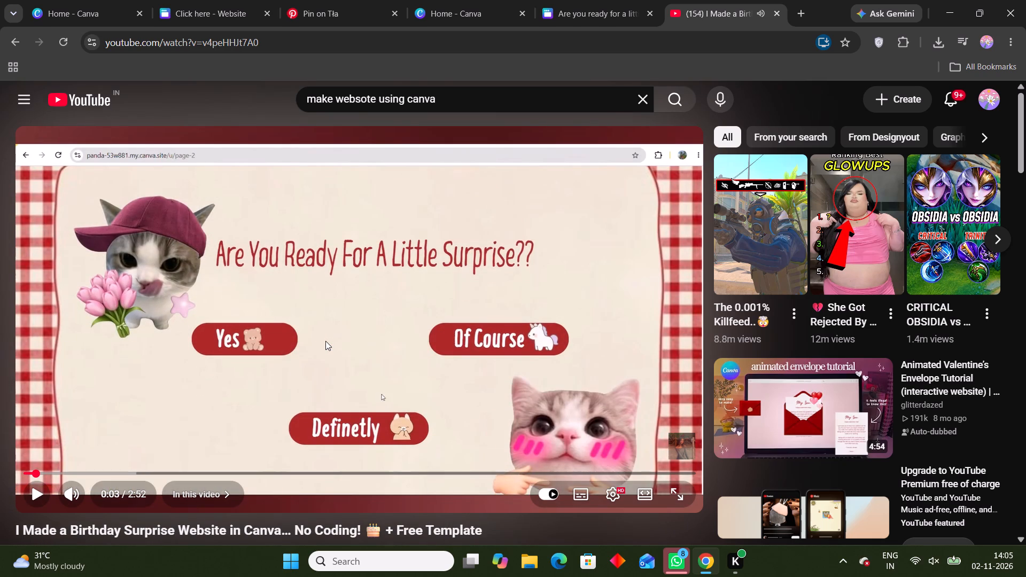
key("space")
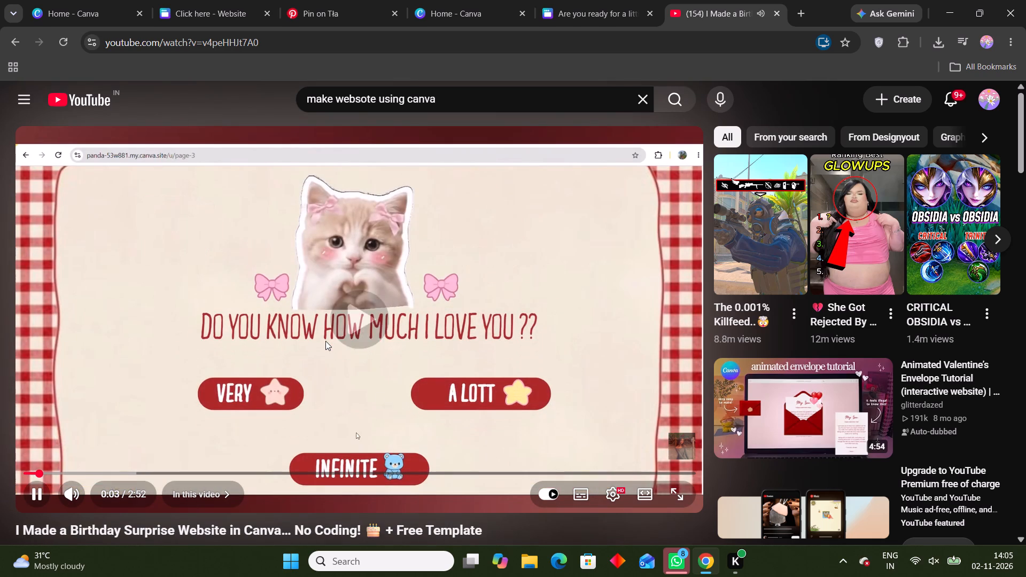
key("space")
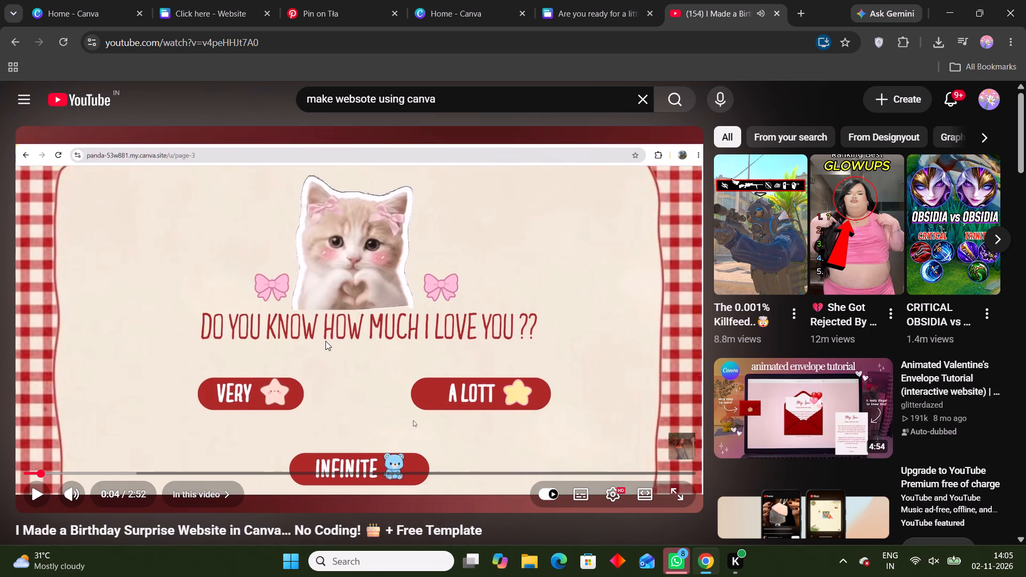
Return to the surprise website design and close the tab with the separate "Click here" website.
left_click(324, 0)
left_click(470, 0)
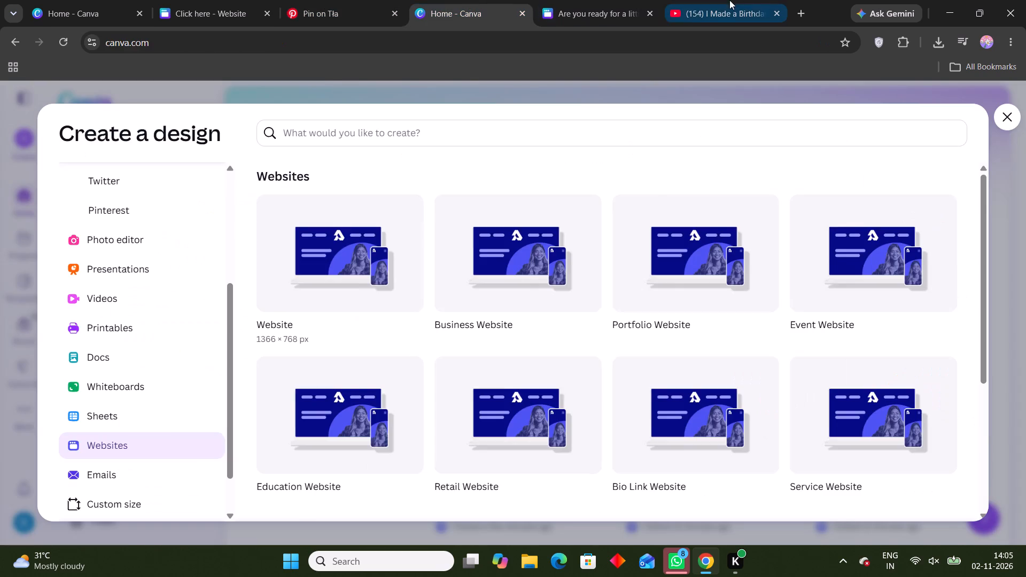
left_click_drag(698, 10, 698, 15)
left_click(304, 0)
left_click(212, 0)
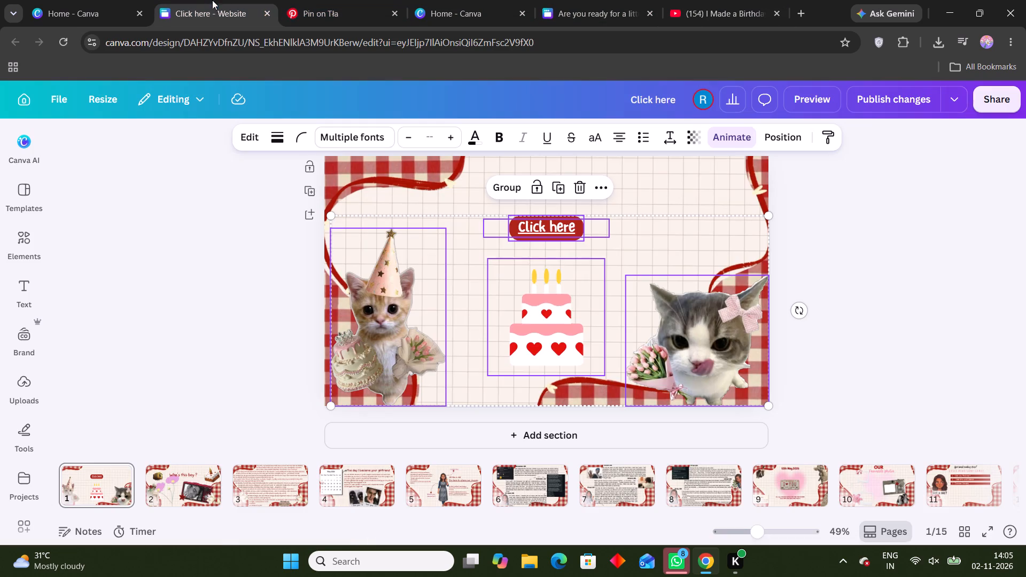
left_click(490, 0)
left_click(547, 0)
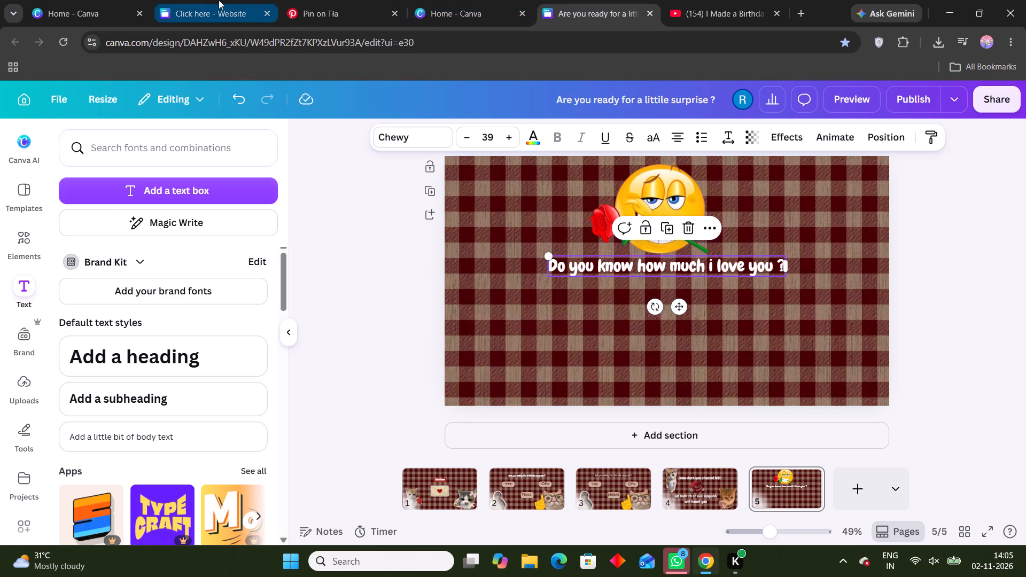
left_click(270, 16)
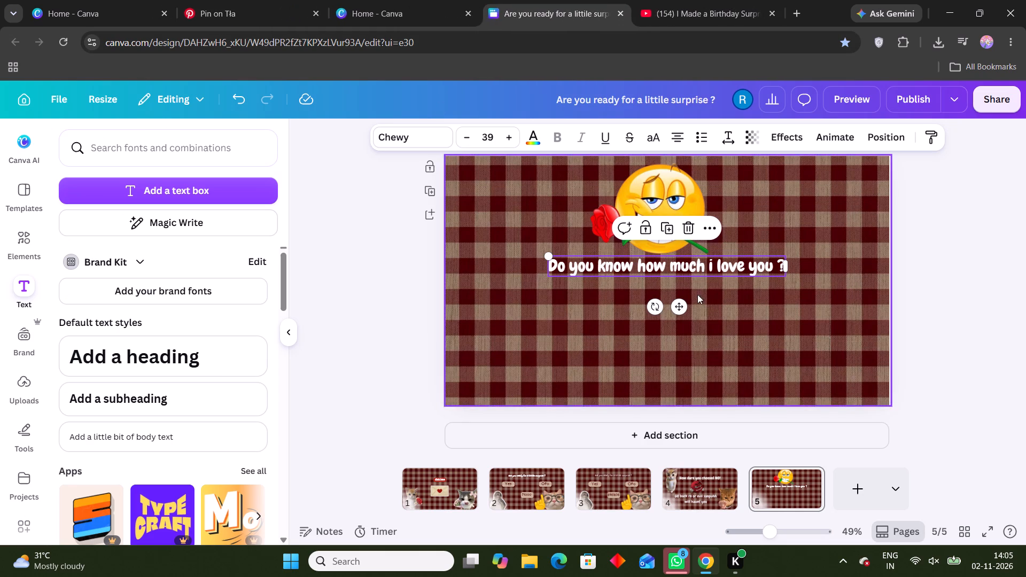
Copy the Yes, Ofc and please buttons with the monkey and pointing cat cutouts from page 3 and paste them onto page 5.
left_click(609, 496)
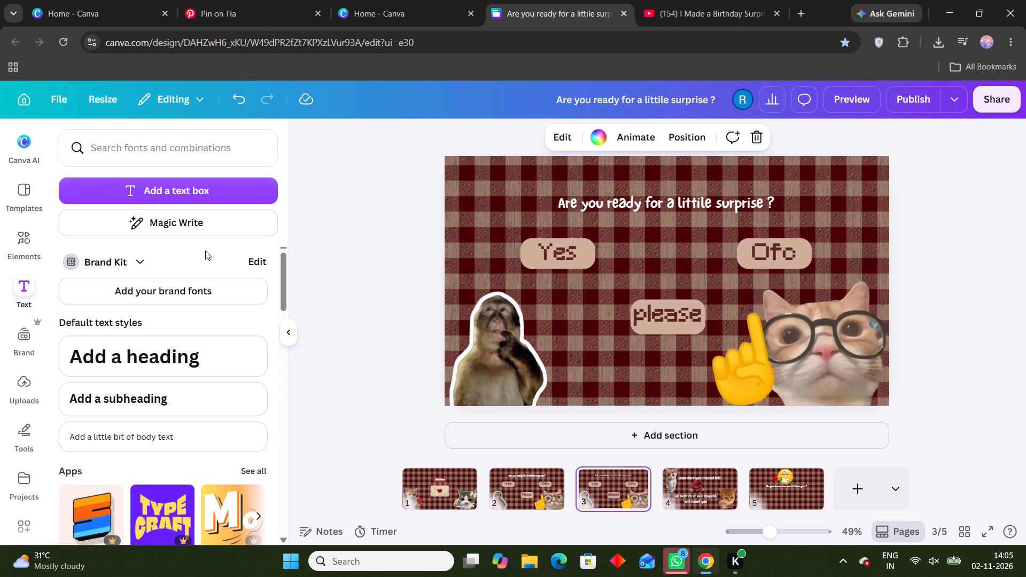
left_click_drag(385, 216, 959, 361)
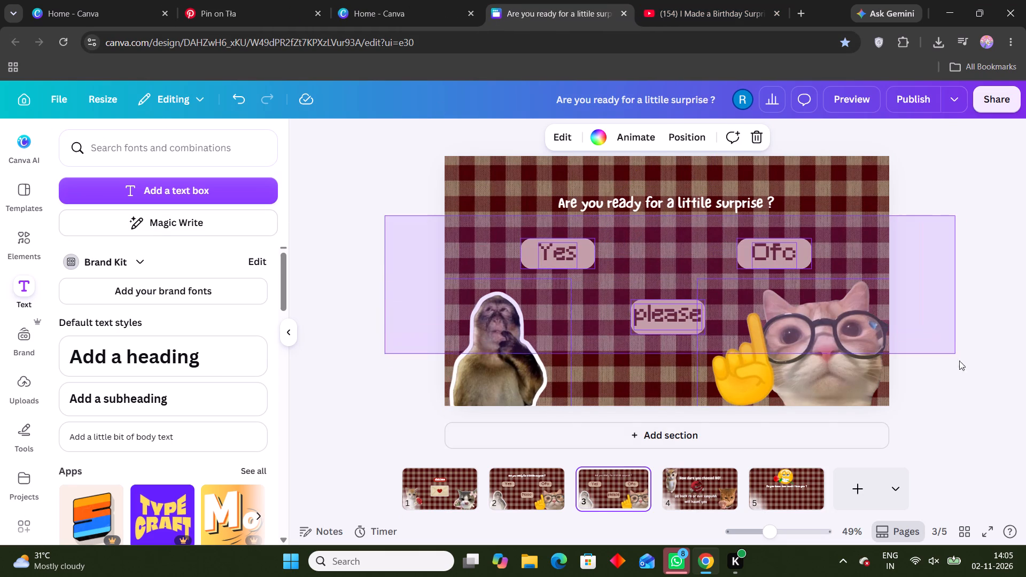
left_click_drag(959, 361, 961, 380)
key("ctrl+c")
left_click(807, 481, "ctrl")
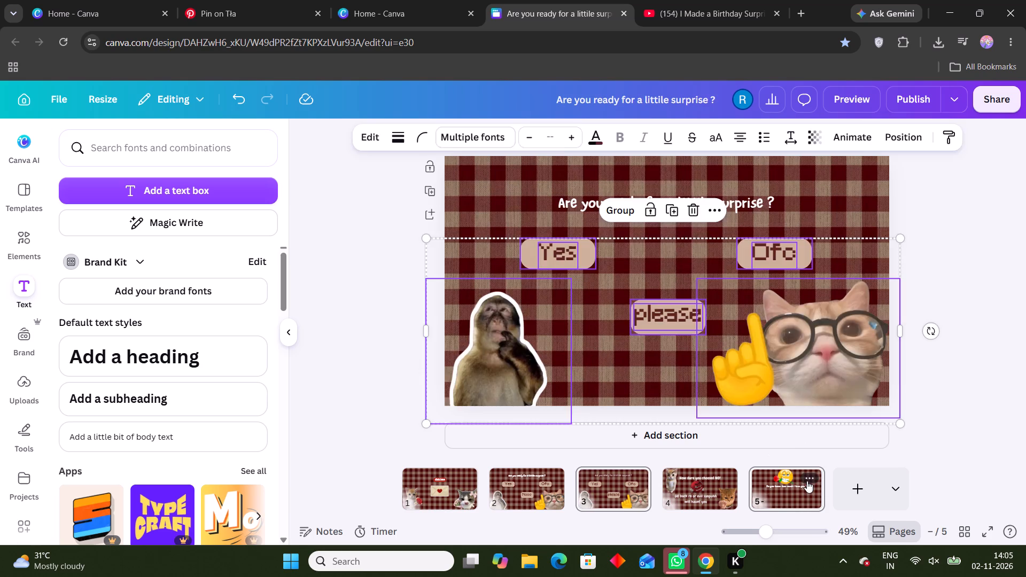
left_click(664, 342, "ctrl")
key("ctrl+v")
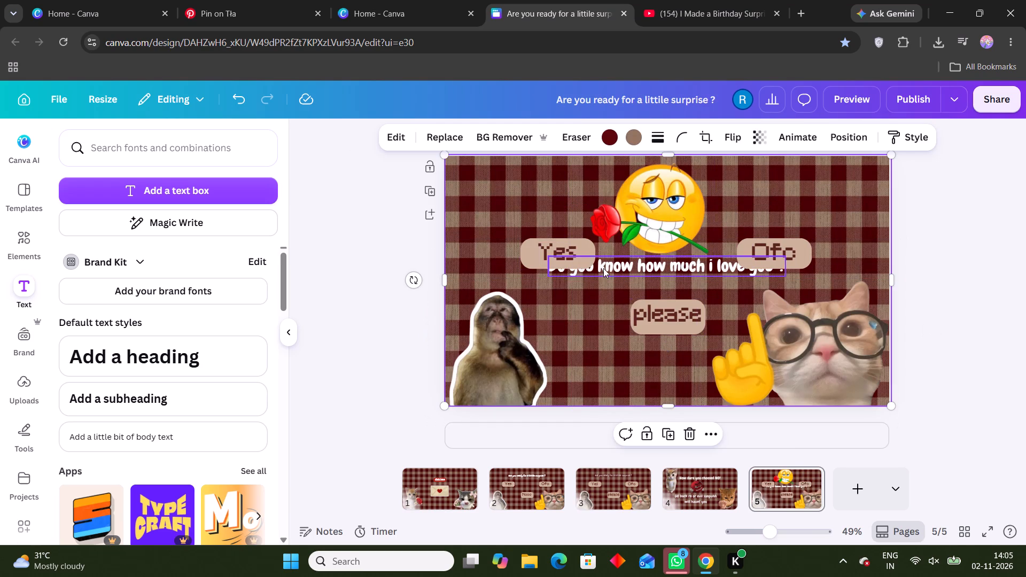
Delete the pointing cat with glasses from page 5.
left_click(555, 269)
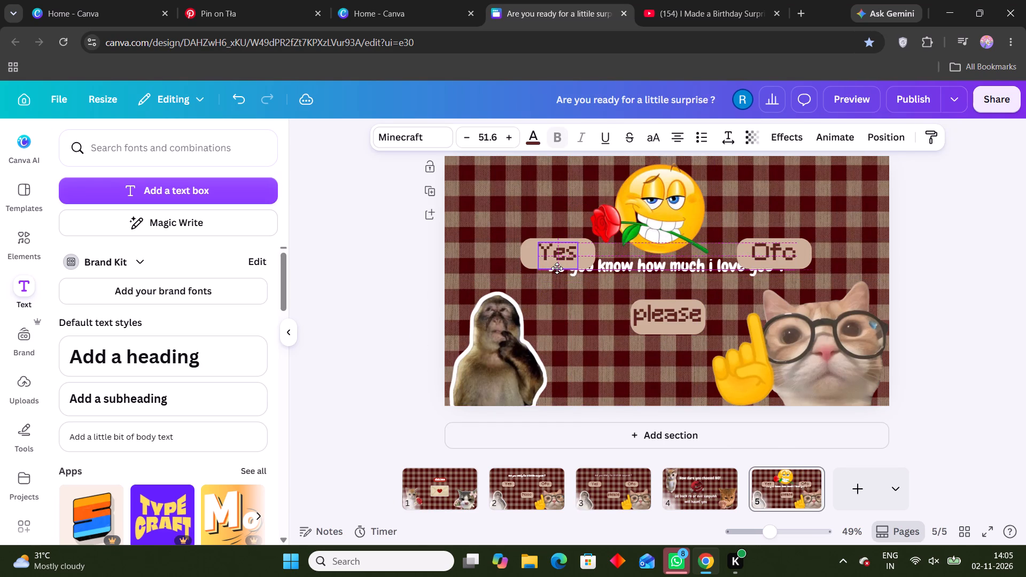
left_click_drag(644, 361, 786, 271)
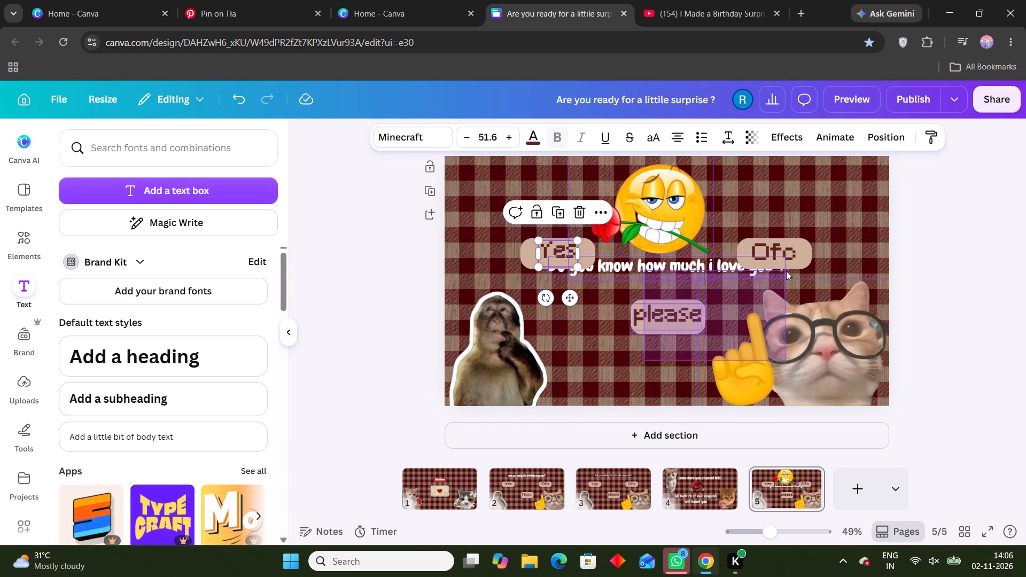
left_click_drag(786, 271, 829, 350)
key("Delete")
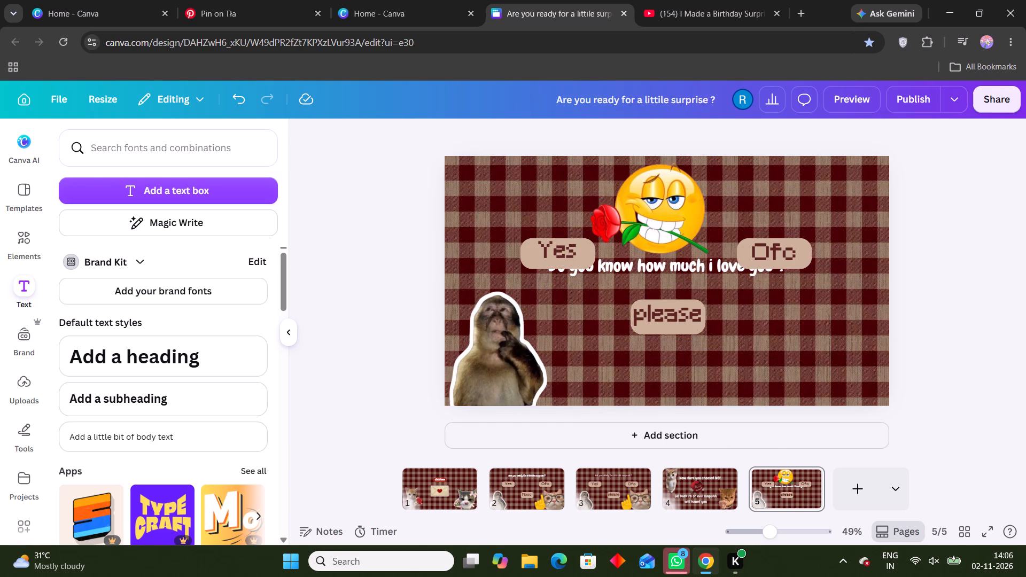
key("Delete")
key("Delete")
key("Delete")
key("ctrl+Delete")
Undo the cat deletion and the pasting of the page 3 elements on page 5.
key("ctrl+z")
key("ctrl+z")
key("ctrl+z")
Open page 3 of the surprise website.
left_click(633, 484)
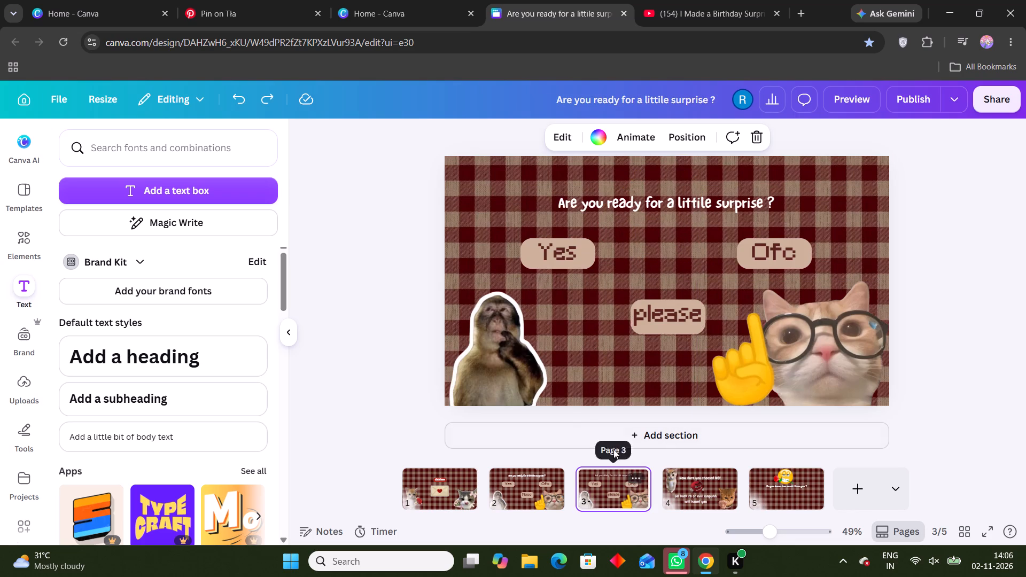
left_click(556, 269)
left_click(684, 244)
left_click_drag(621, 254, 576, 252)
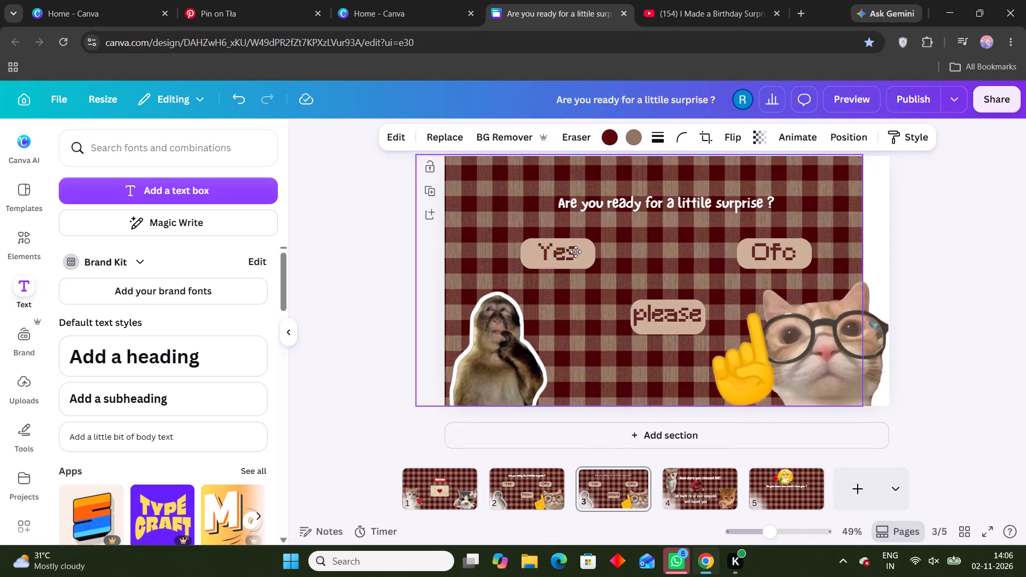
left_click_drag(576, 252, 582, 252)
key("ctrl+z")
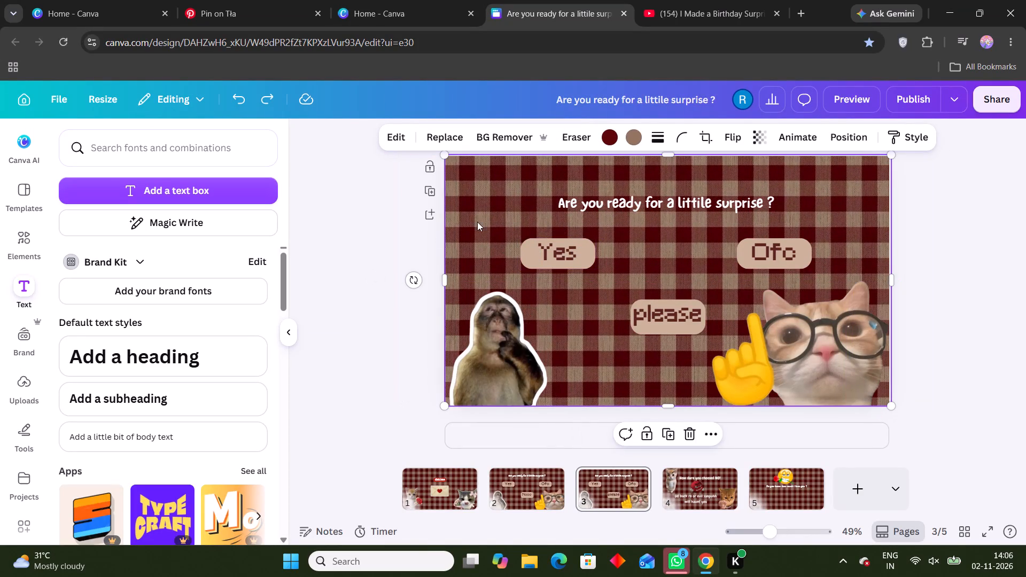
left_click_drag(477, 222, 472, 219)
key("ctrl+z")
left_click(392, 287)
Copy the Yes button with its label from page 3 and place it on page 5 below the start of the love question.
left_click_drag(519, 220, 574, 275)
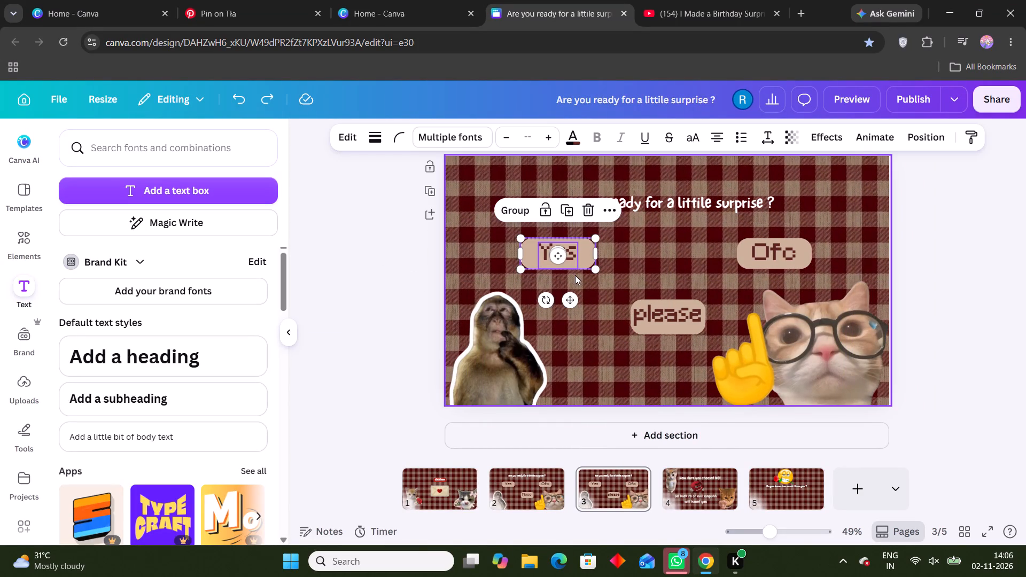
key("ctrl+c")
left_click(769, 501)
key("ctrl+v")
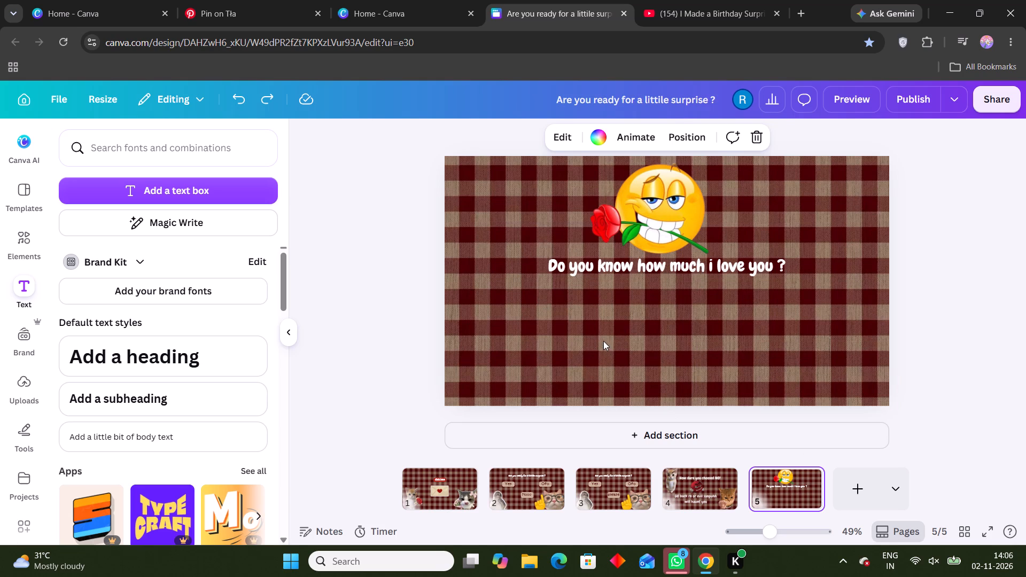
left_click_drag(567, 301, 564, 337)
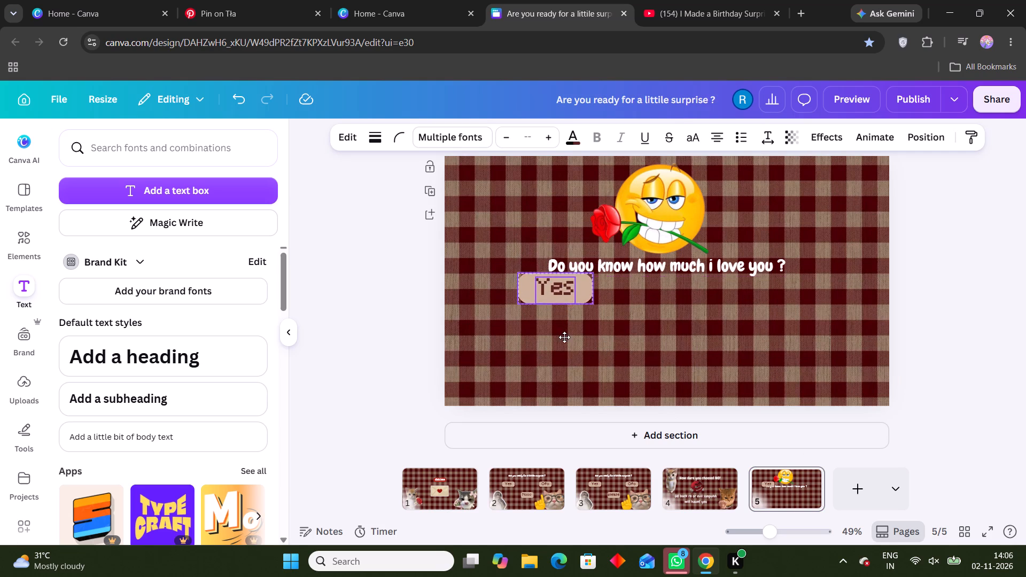
left_click_drag(564, 337, 541, 344)
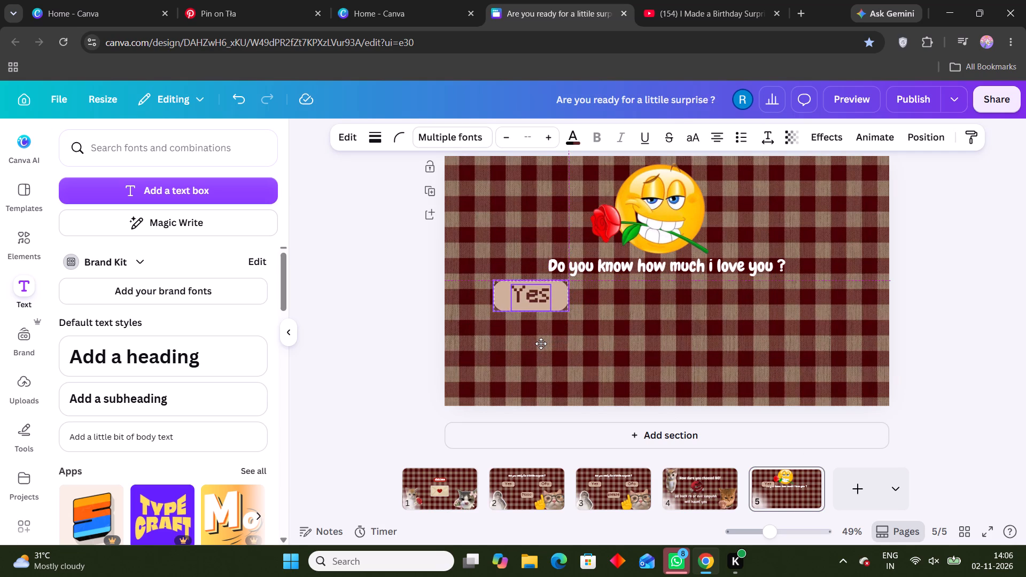
left_click_drag(543, 340, 566, 341)
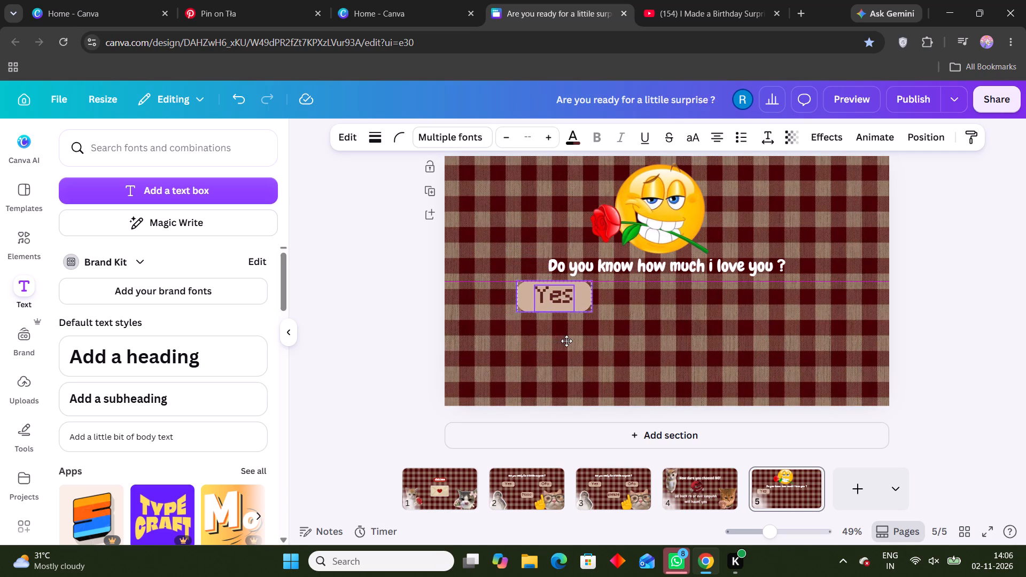
left_click_drag(566, 341, 558, 341)
Duplicate the Yes button twice on page 5, placing one copy level with it below the question's end and one centred lower between them.
key("ctrl+d")
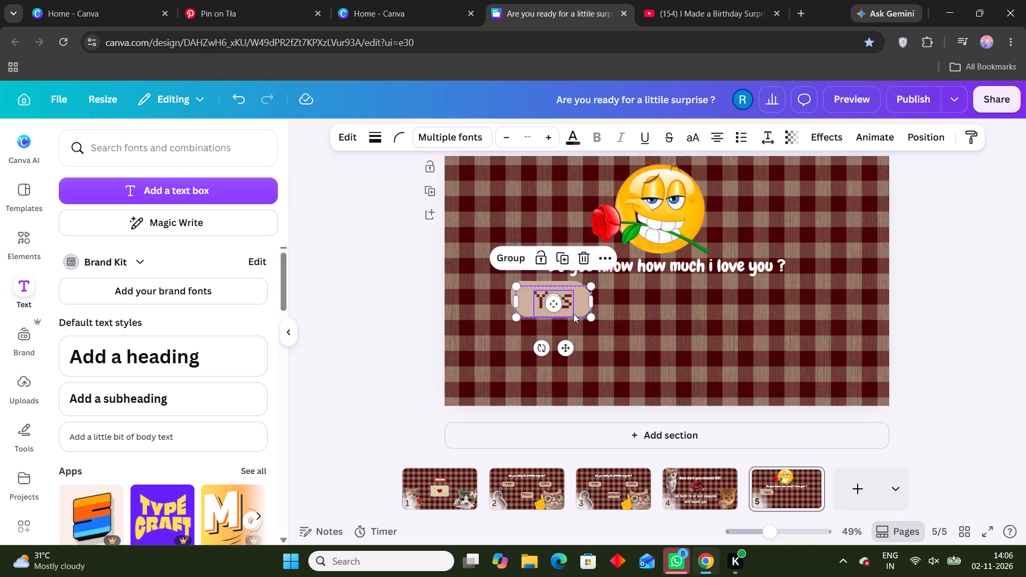
left_click_drag(564, 349, 770, 344)
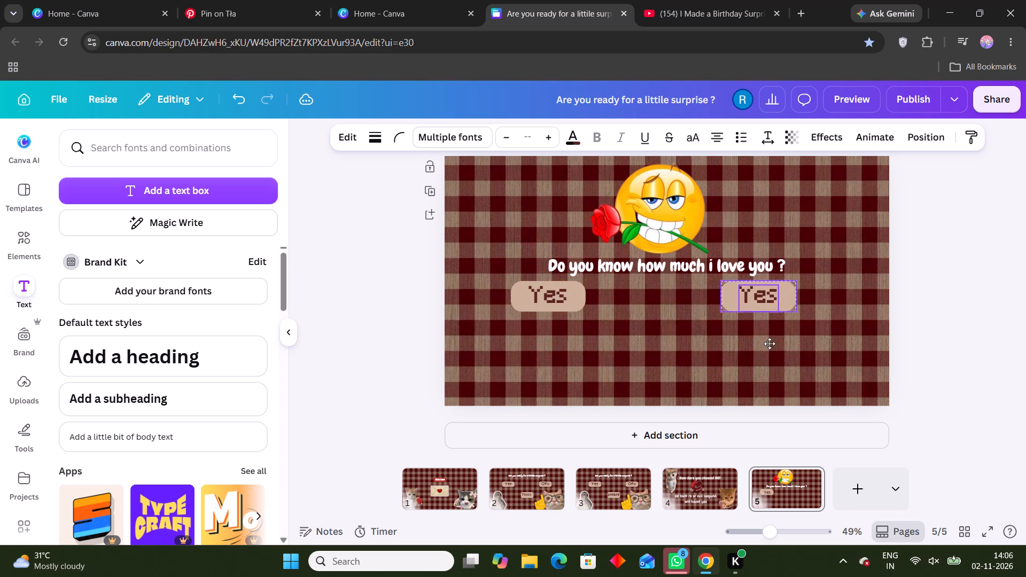
left_click_drag(770, 344, 796, 343)
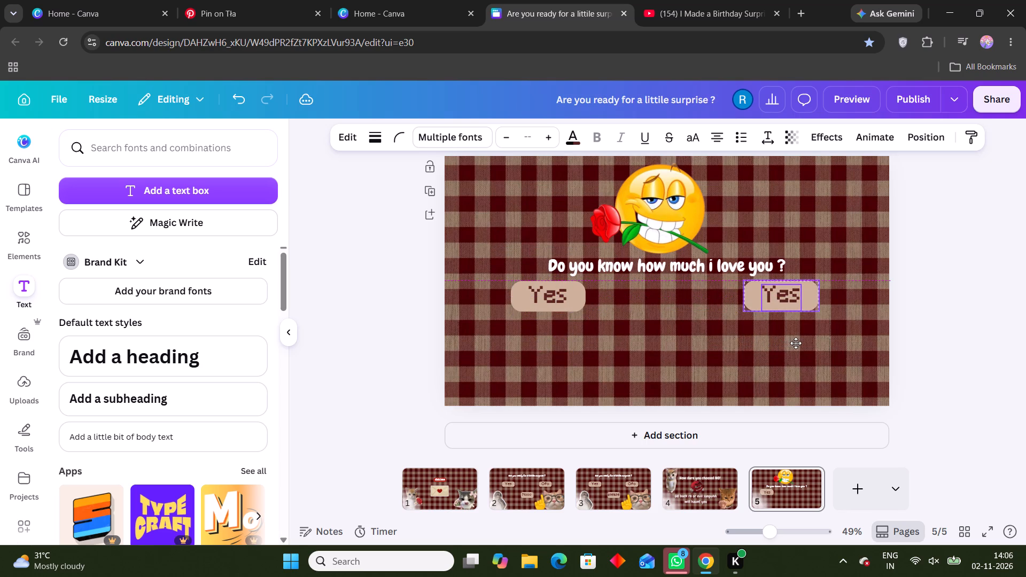
left_click_drag(796, 343, 796, 343)
key("ctrl+d")
left_click_drag(801, 350, 676, 377)
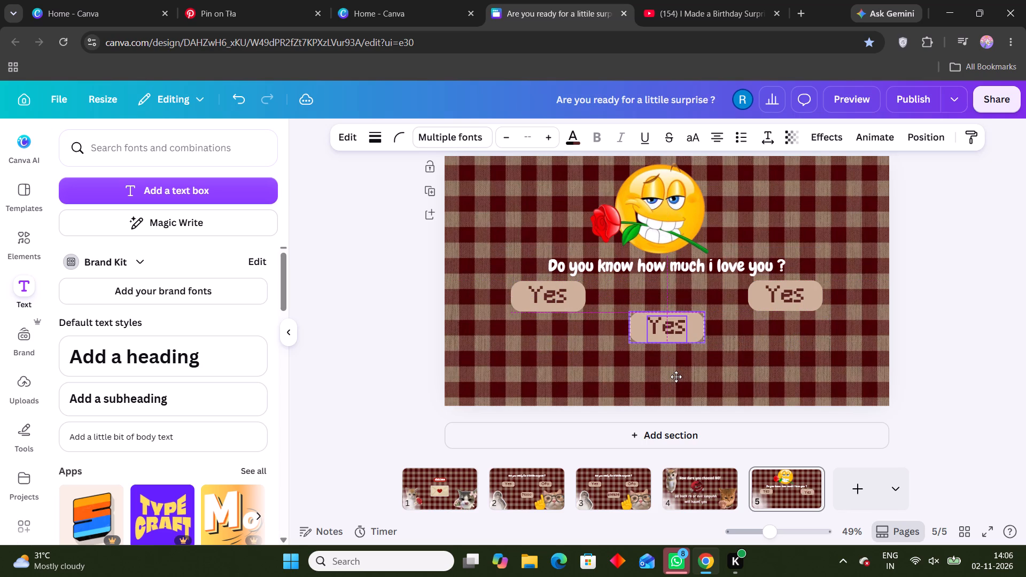
left_click_drag(676, 377, 674, 373)
Change the label of the left Yes button on page 5 to "a lottt".
triple_click(554, 297)
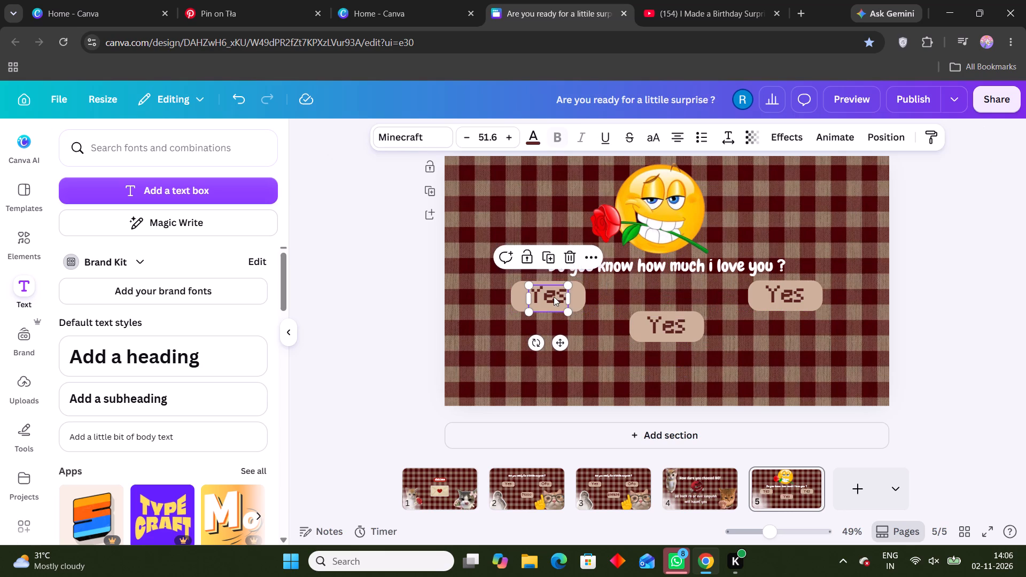
type("a L")
key("BackSpace")
type("loooot")
key("BackSpace")
key("BackSpace")
key("BackSpace")
key("BackSpace")
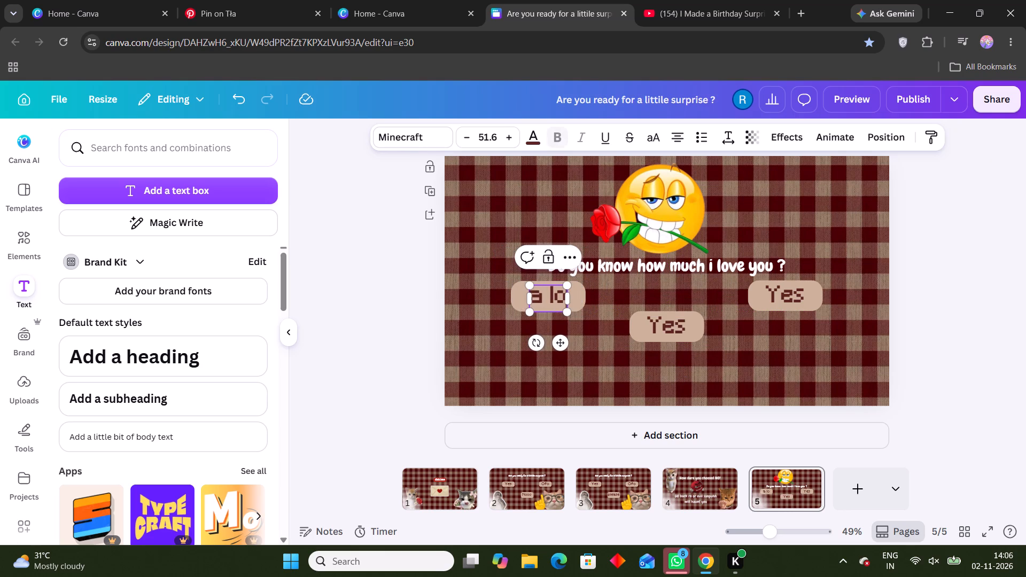
type("ttt")
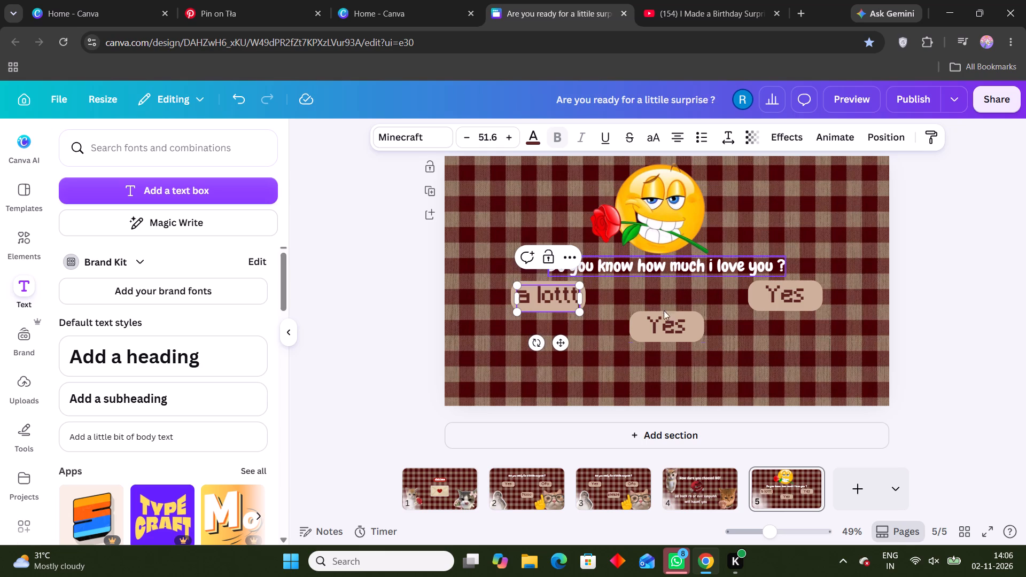
Change the label of the lower middle Yes button on page 5 to "infinte".
left_click(669, 336)
double_click(672, 333)
type("infinye")
key("space")
key("BackSpace")
key("BackSpace")
key("BackSpace")
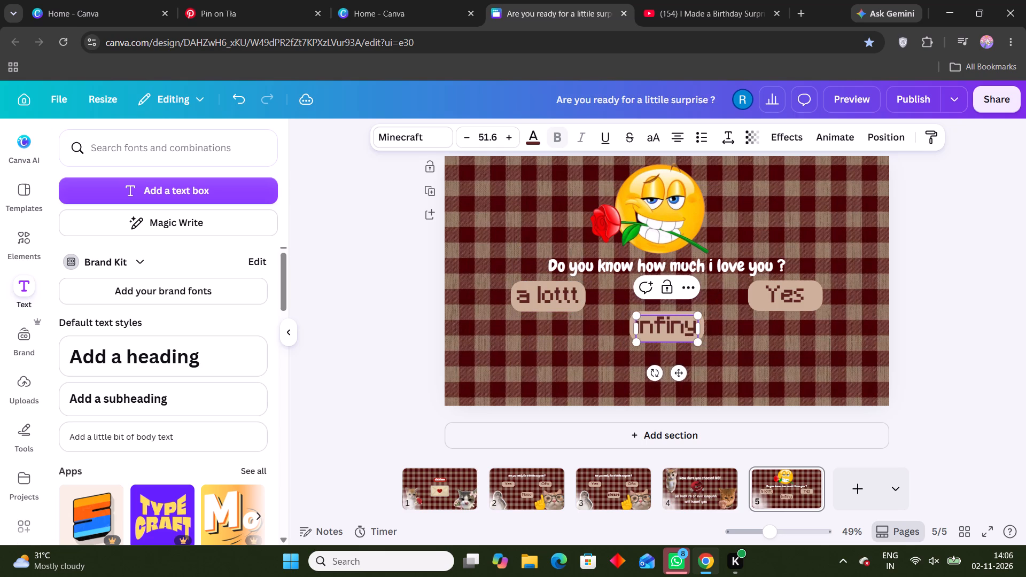
type("te")
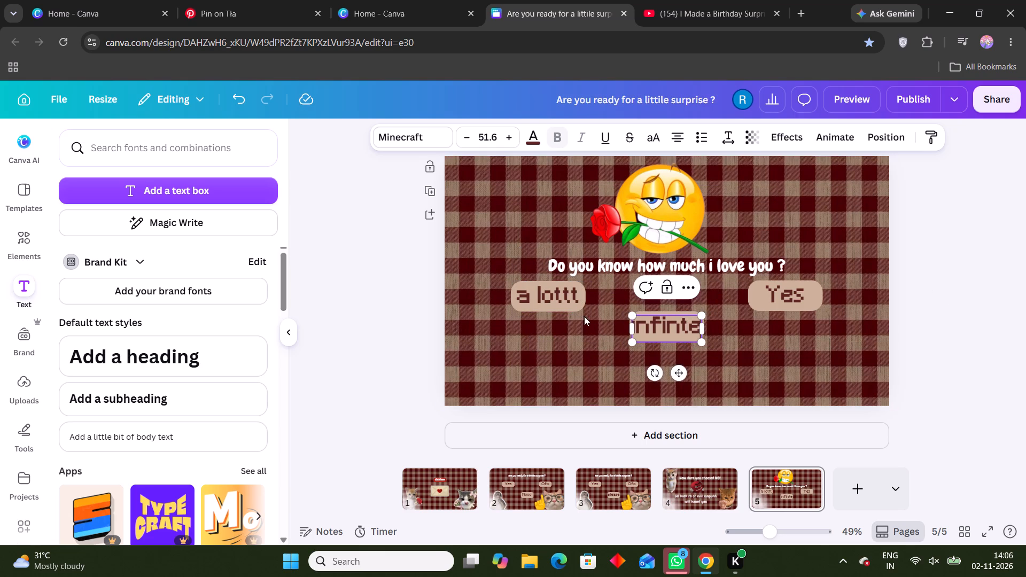
left_click(613, 348)
Widen the background shape of the "infinte" button on both sides and set the label back on it.
left_click(672, 331)
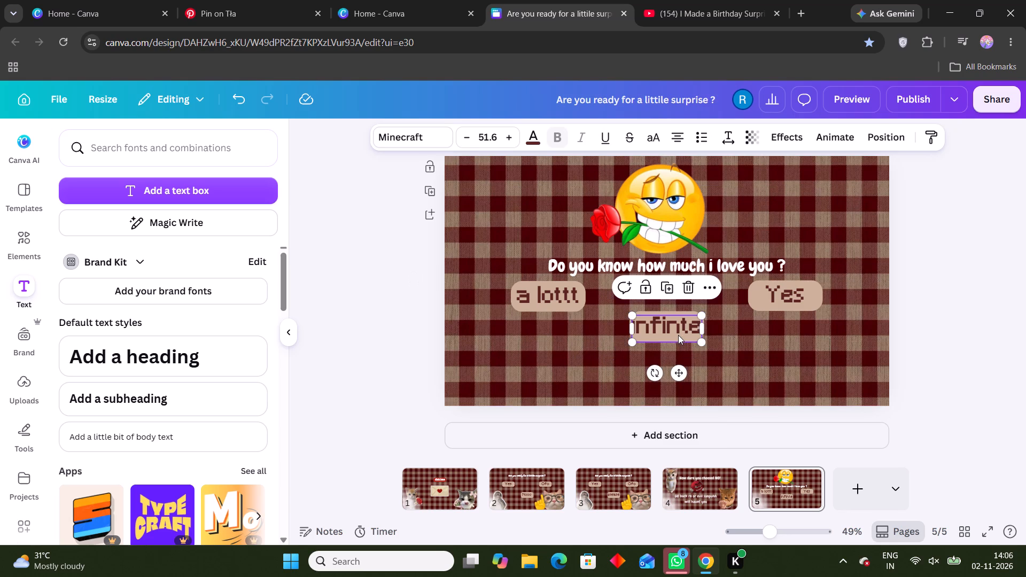
left_click_drag(678, 333, 678, 351)
left_click(679, 325)
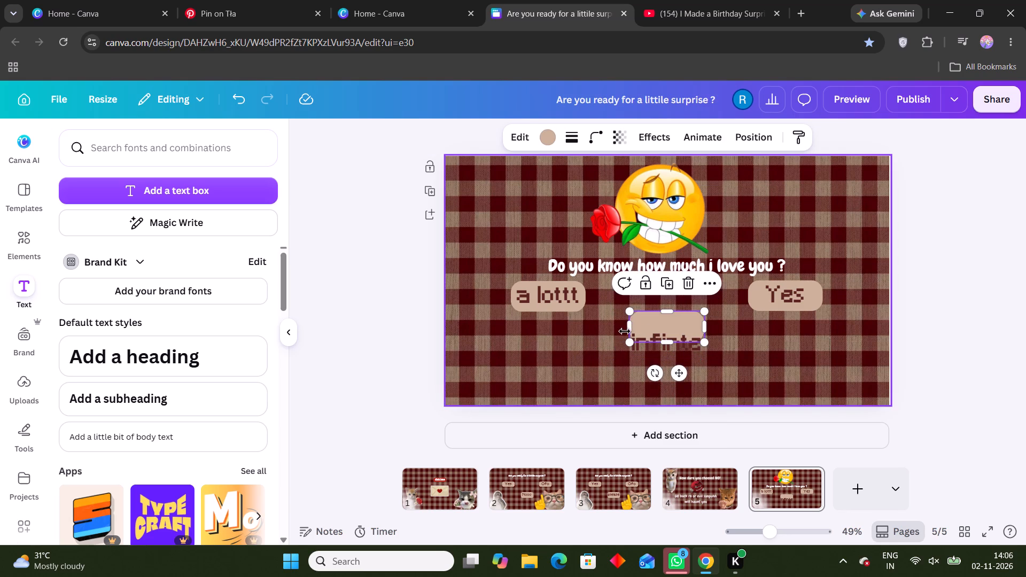
left_click_drag(631, 325, 623, 325)
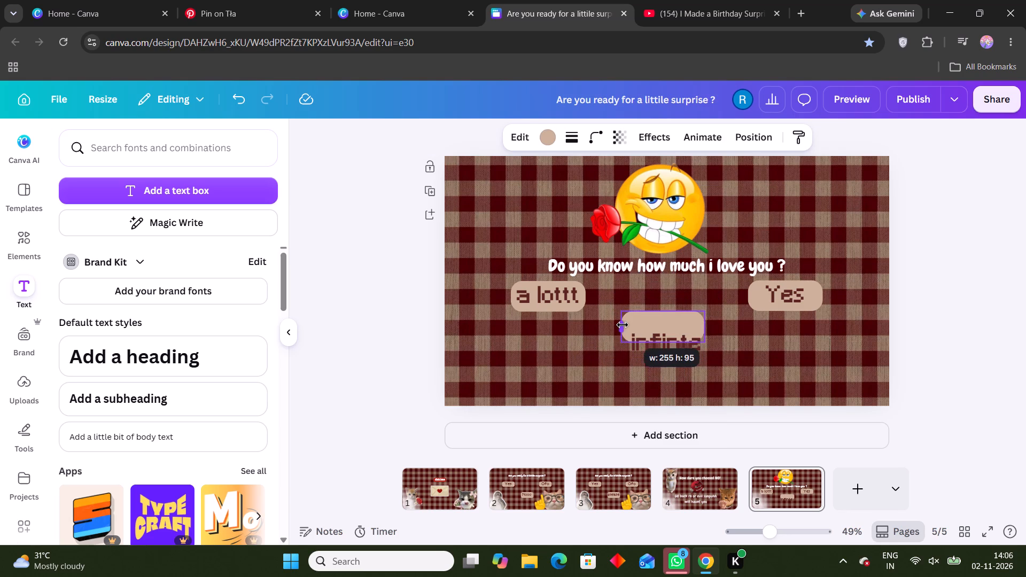
left_click_drag(623, 325, 622, 325)
left_click_drag(705, 328, 713, 328)
left_click_drag(677, 352, 676, 335)
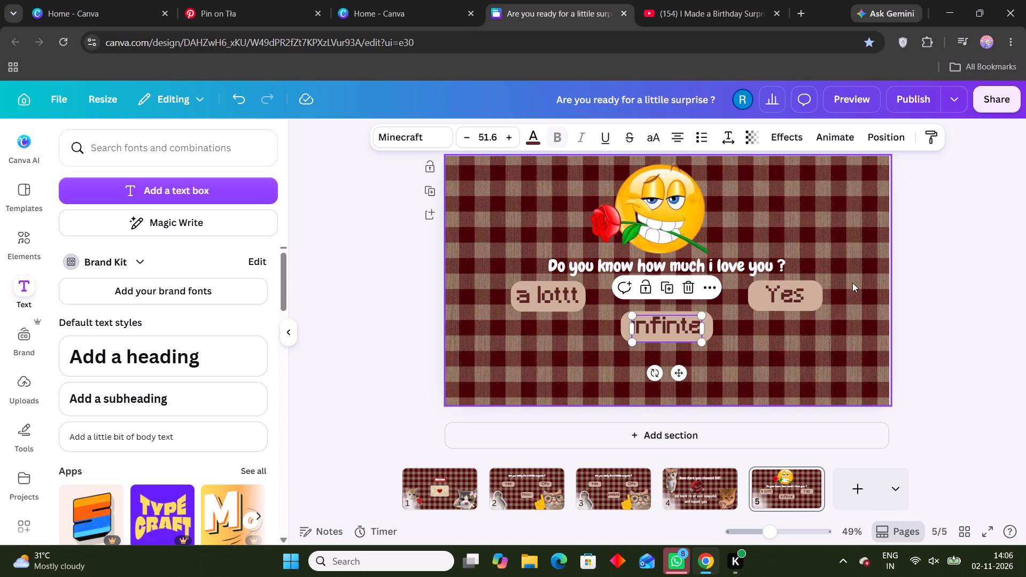
Change the label of the right Yes button on page 5 to "very".
left_click(803, 289)
double_click(797, 290)
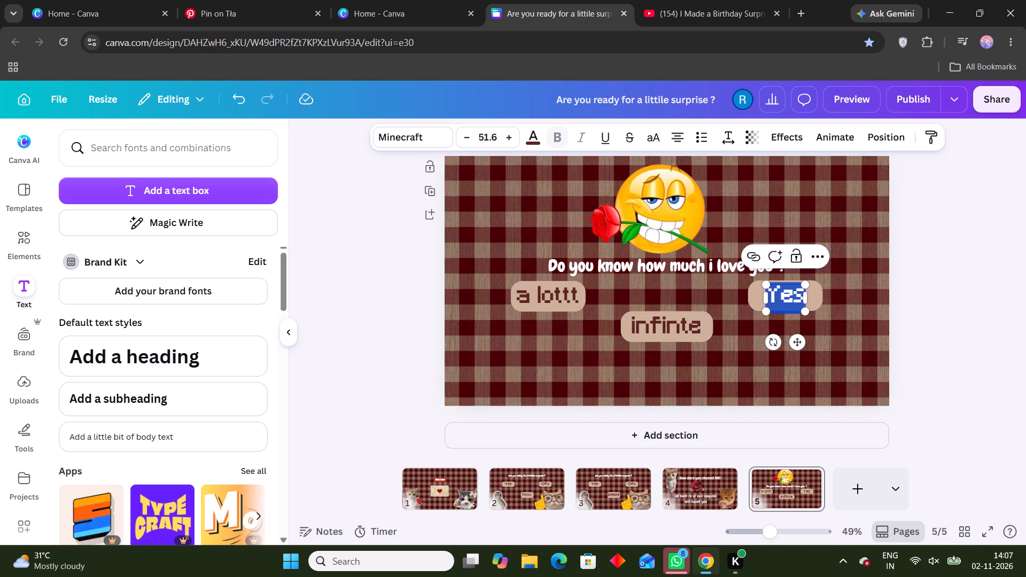
type("very")
left_click(994, 250)
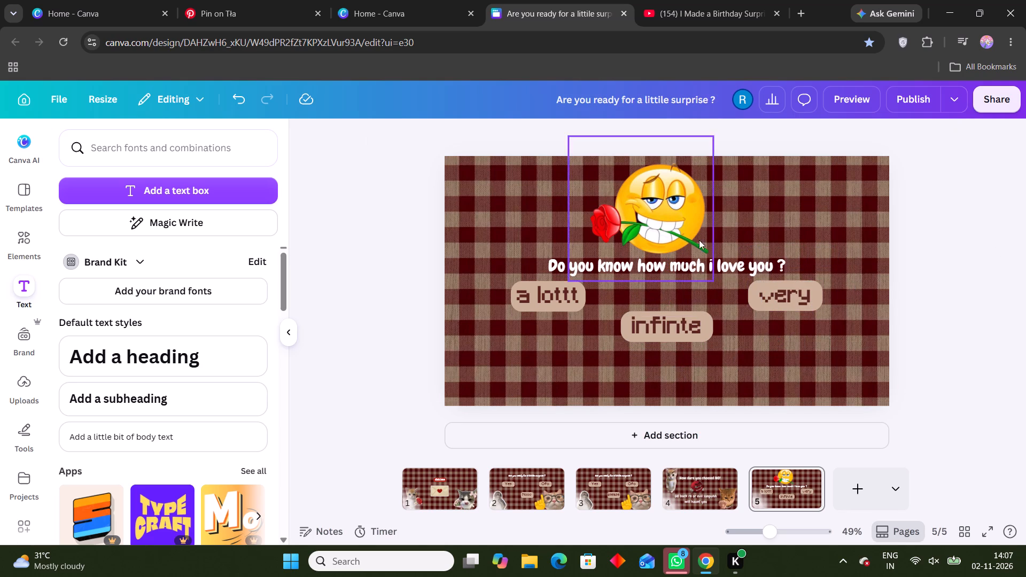
Switch to Pinterest and browse the rose emoji's related pins and the "loving cat png" results for another cutout.
left_click(677, 40)
left_click(685, 3)
left_click(447, 0)
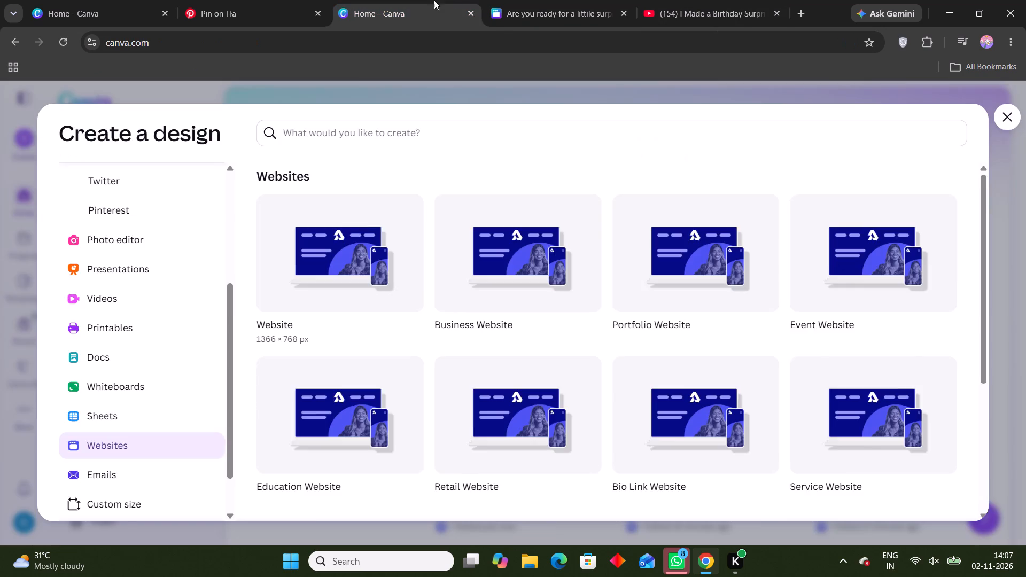
left_click(303, 2)
scroll(765, 375, "down", 1)
scroll(811, 320, "down", 2)
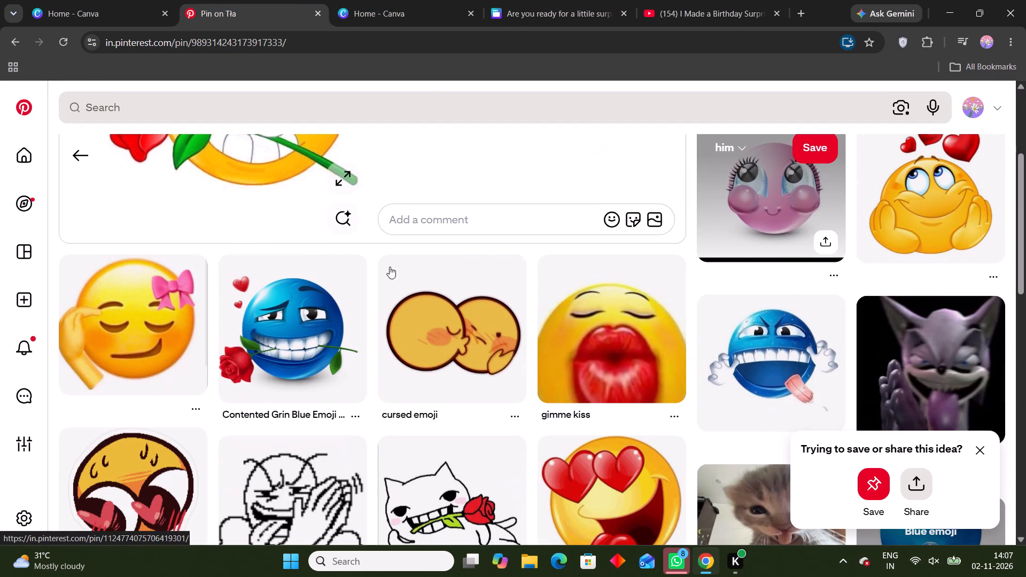
scroll(287, 311, "down", 2)
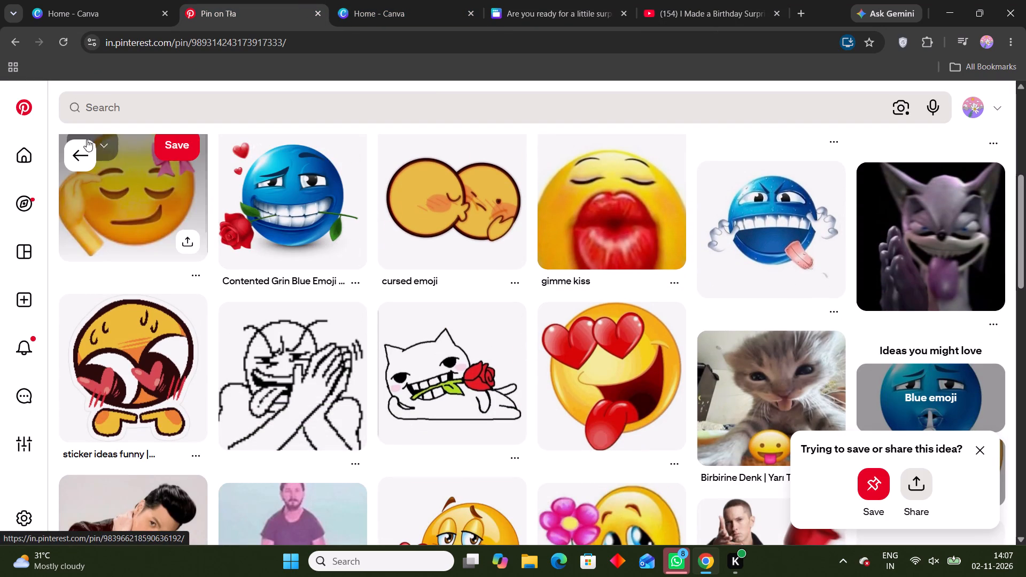
left_click(75, 166)
left_click(75, 166)
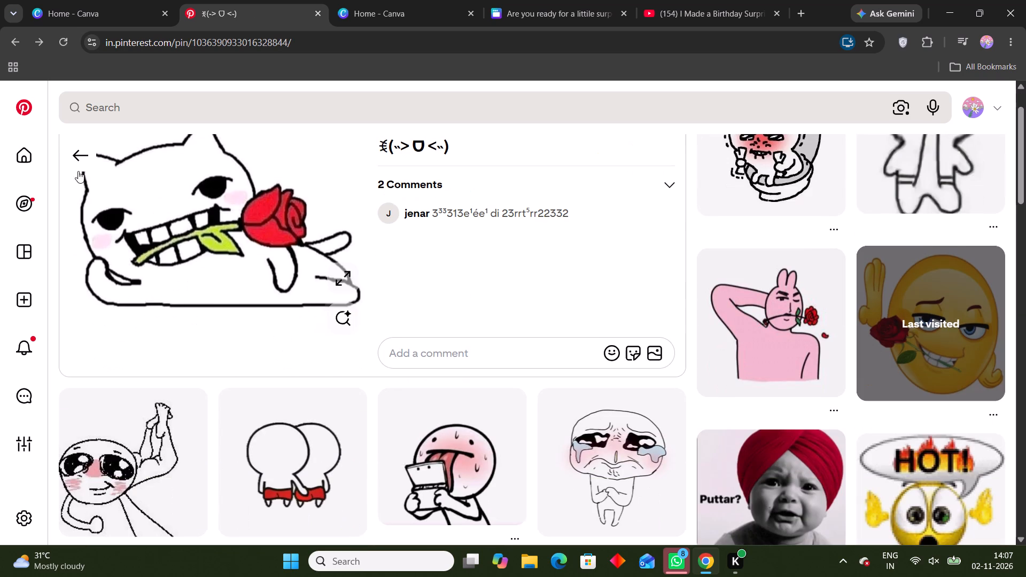
left_click(73, 143)
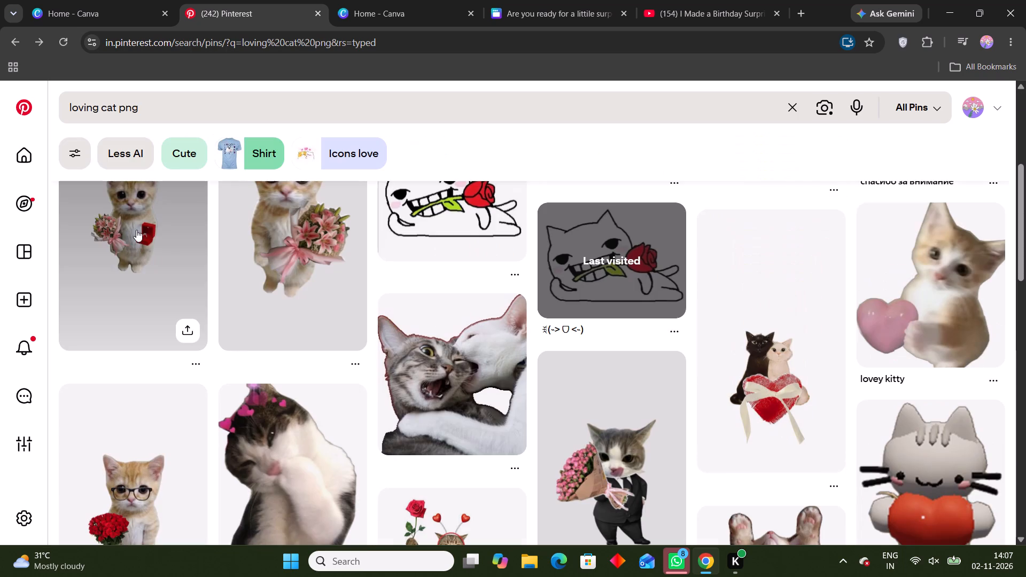
scroll(253, 305, "down", 2)
scroll(335, 353, "down", 2)
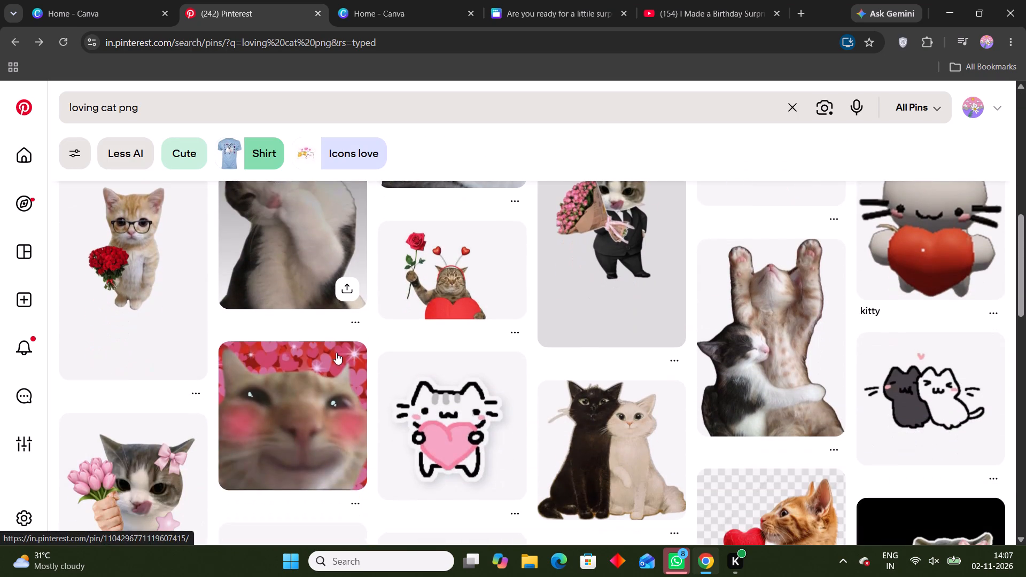
scroll(341, 349, "down", 2)
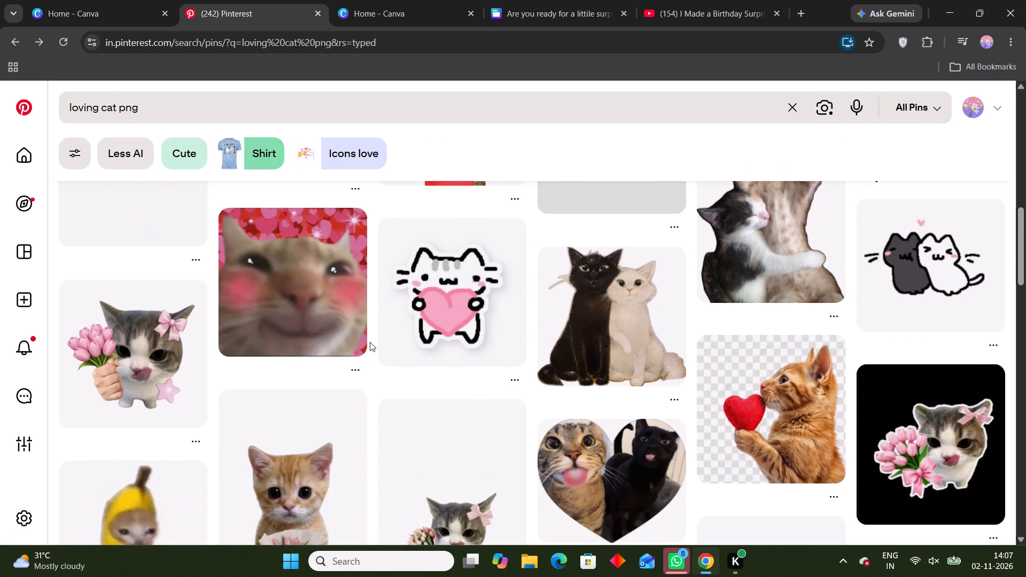
scroll(147, 380, "down", 3)
Open the "Banana cat holding heart" pin and look through its related pins for a cutout.
left_click(149, 317)
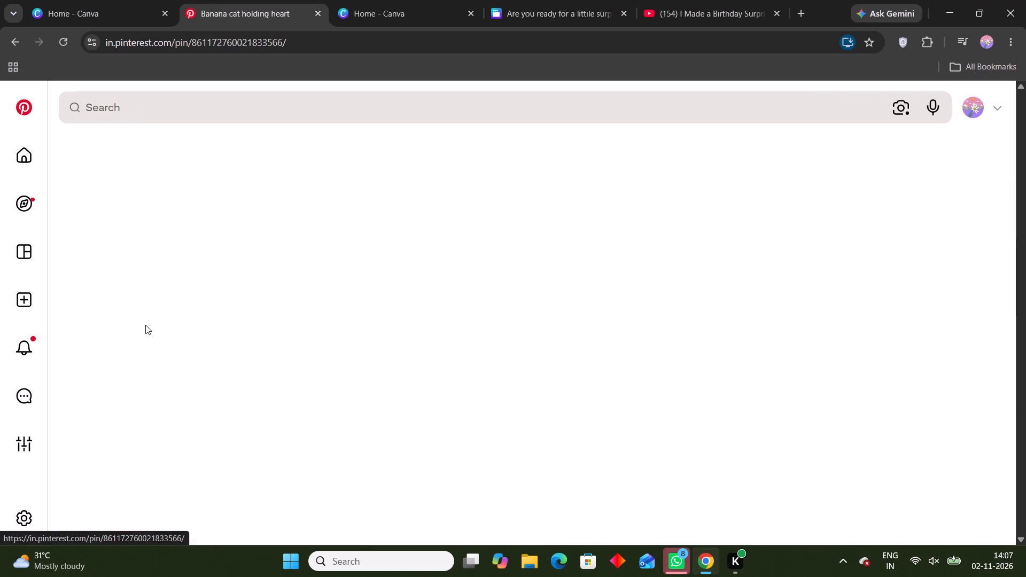
scroll(252, 280, "down", 2)
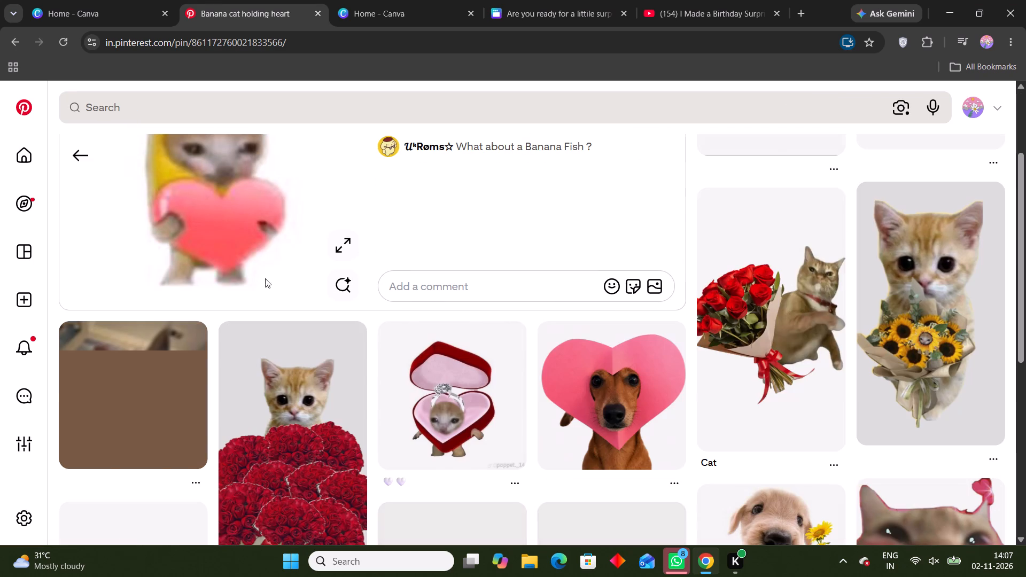
scroll(920, 361, "up", 3)
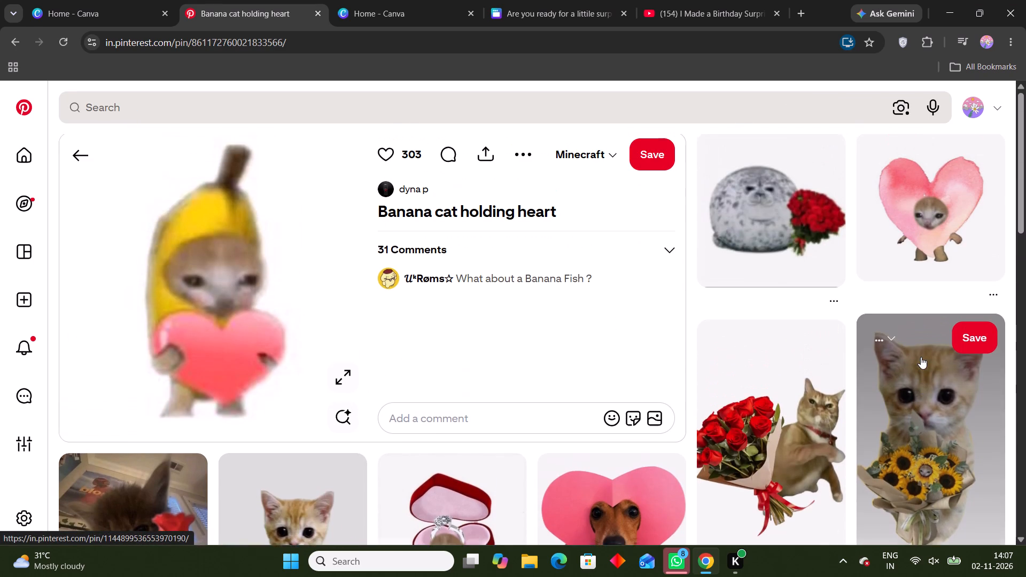
scroll(921, 349, "down", 2)
scroll(501, 393, "down", 1)
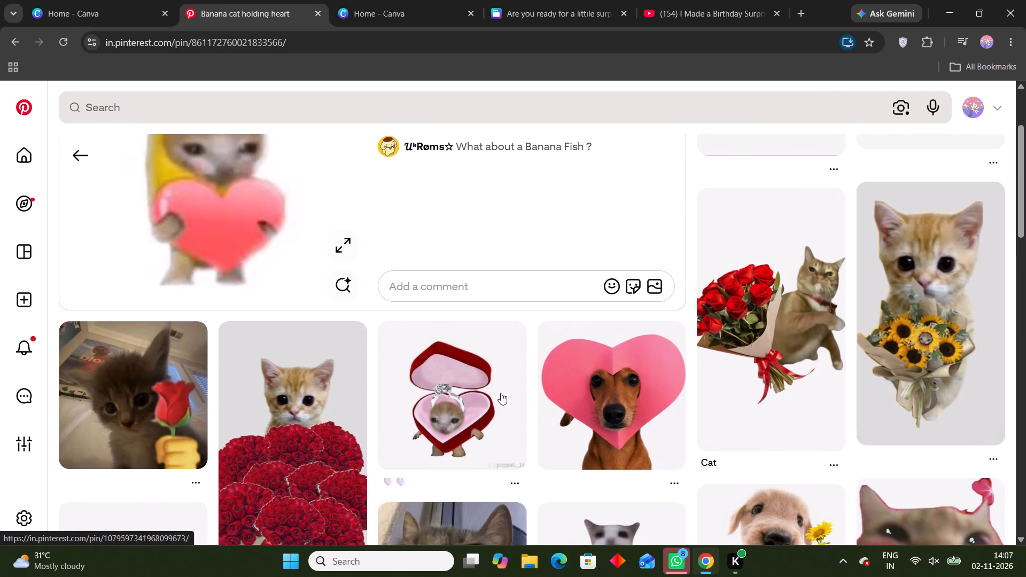
scroll(505, 381, "down", 3)
left_click_drag(841, 426, 796, 441)
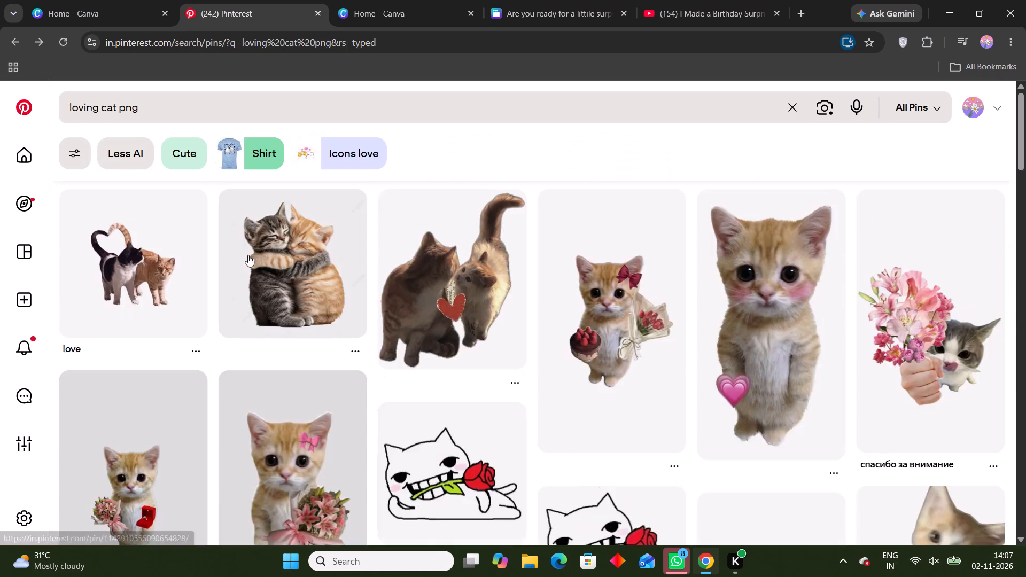
Browse the "loving cat png" results for a cat image that suits the love question page.
scroll(192, 283, "down", 2)
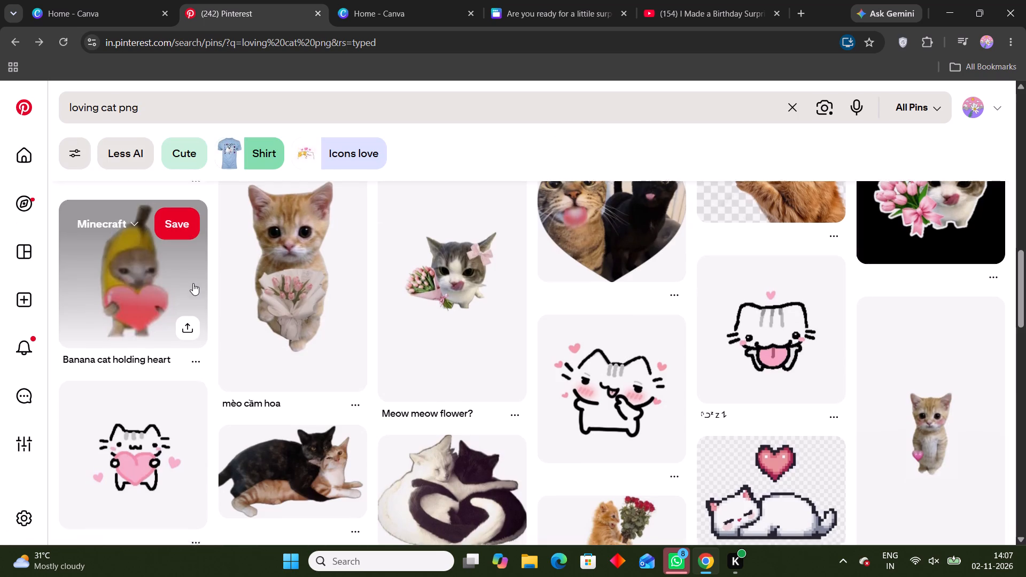
scroll(193, 283, "down", 3)
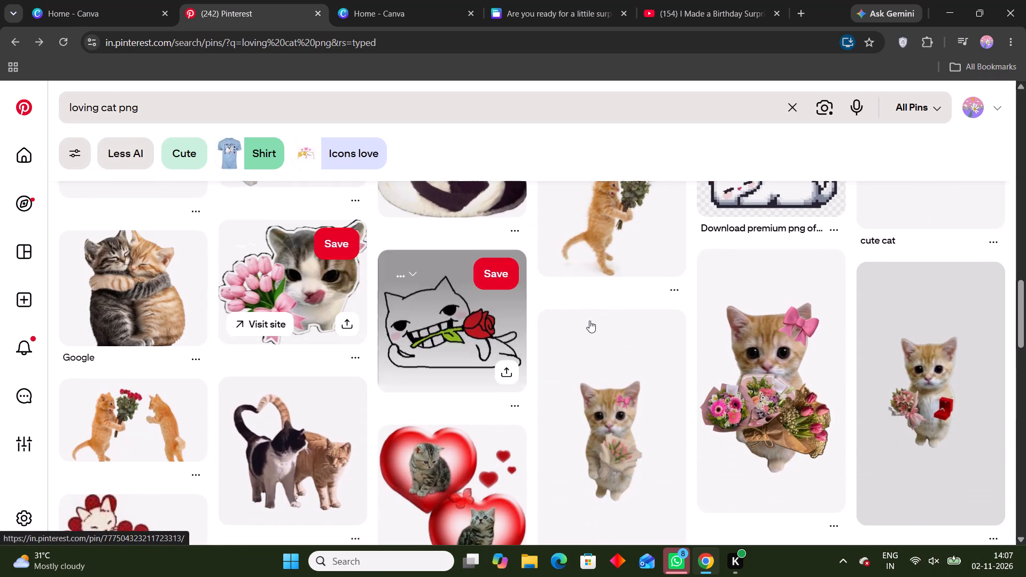
scroll(594, 321, "down", 1)
scroll(650, 344, "down", 3)
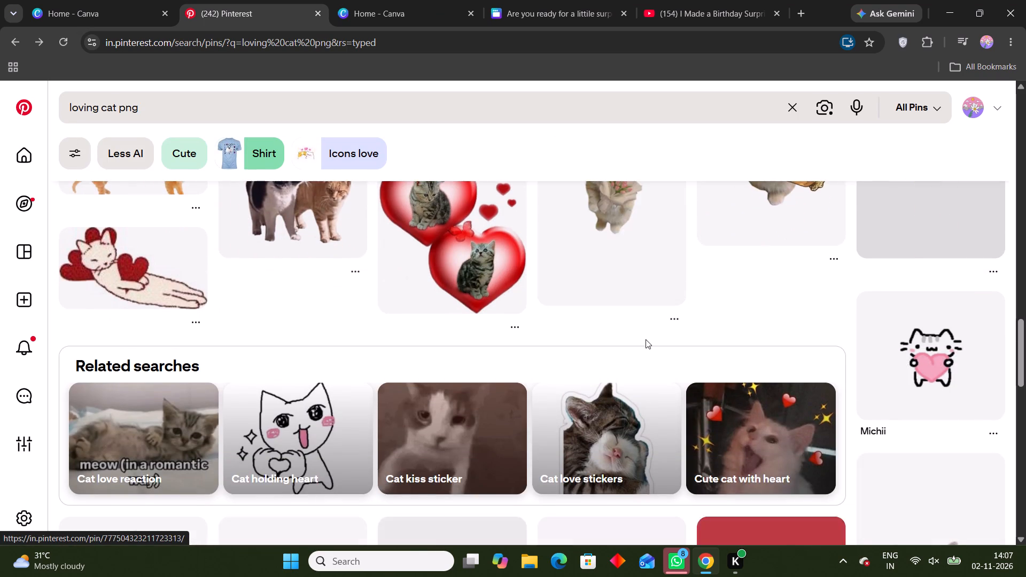
scroll(646, 339, "down", 5)
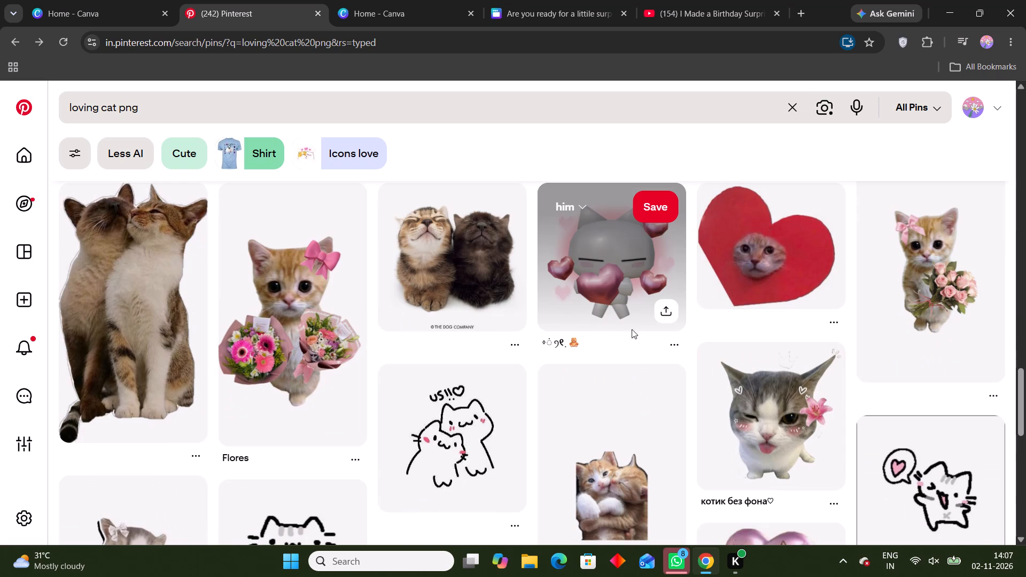
scroll(604, 282, "down", 3)
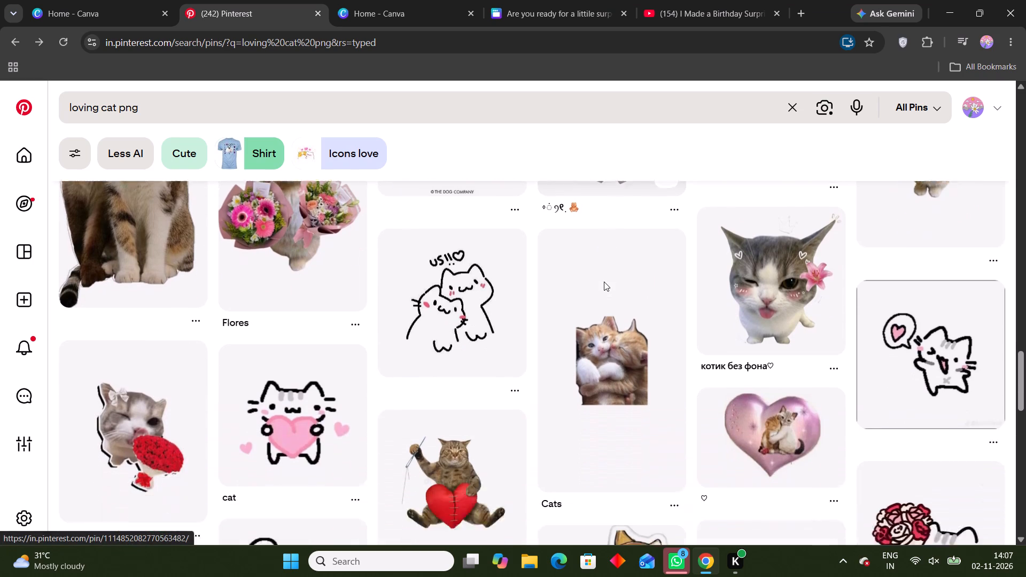
scroll(193, 260, "down", 3)
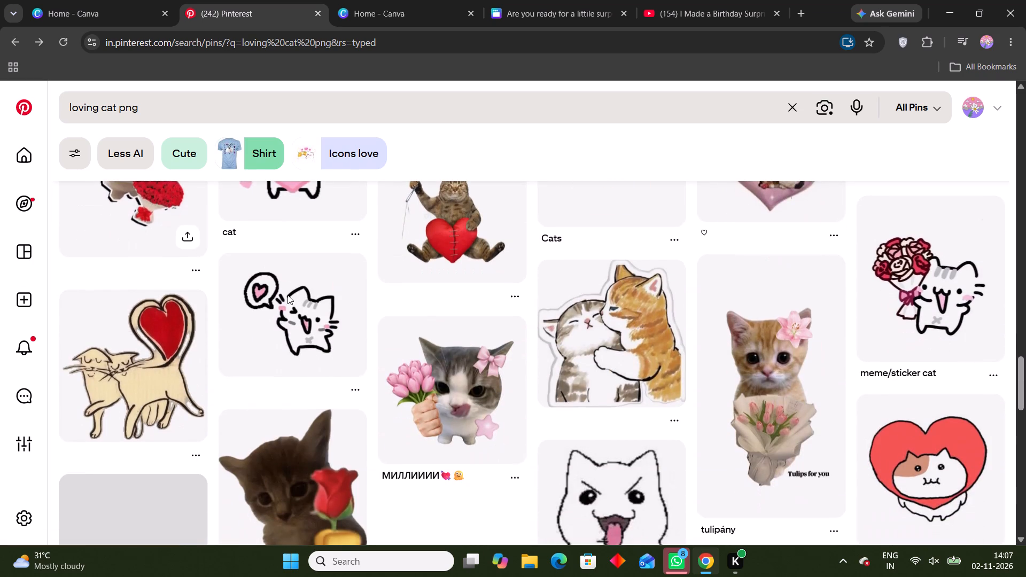
scroll(632, 316, "down", 1)
scroll(672, 301, "down", 2)
scroll(672, 301, "up", 1)
scroll(672, 301, "down", 1)
scroll(591, 329, "down", 3)
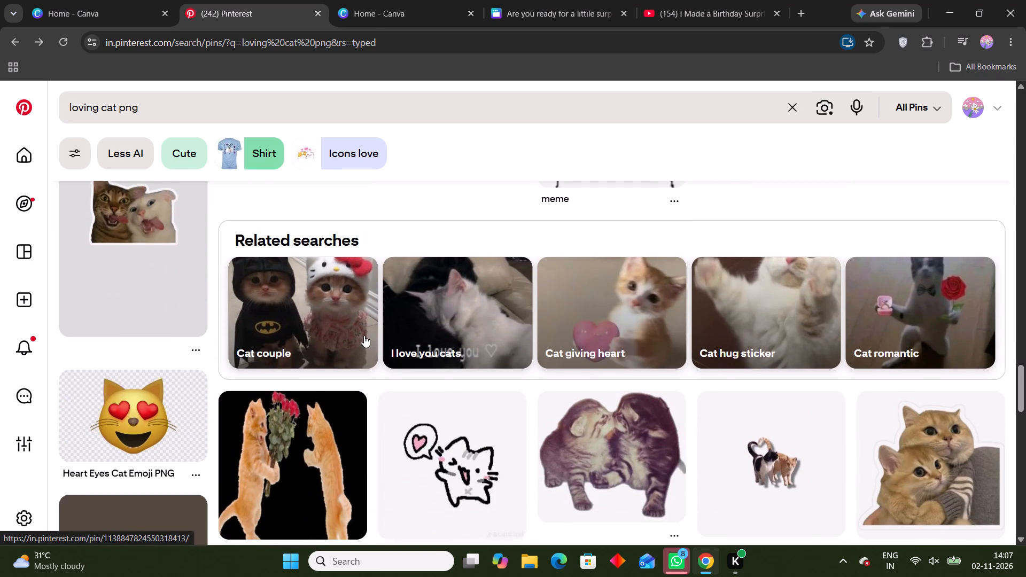
scroll(364, 336, "down", 4)
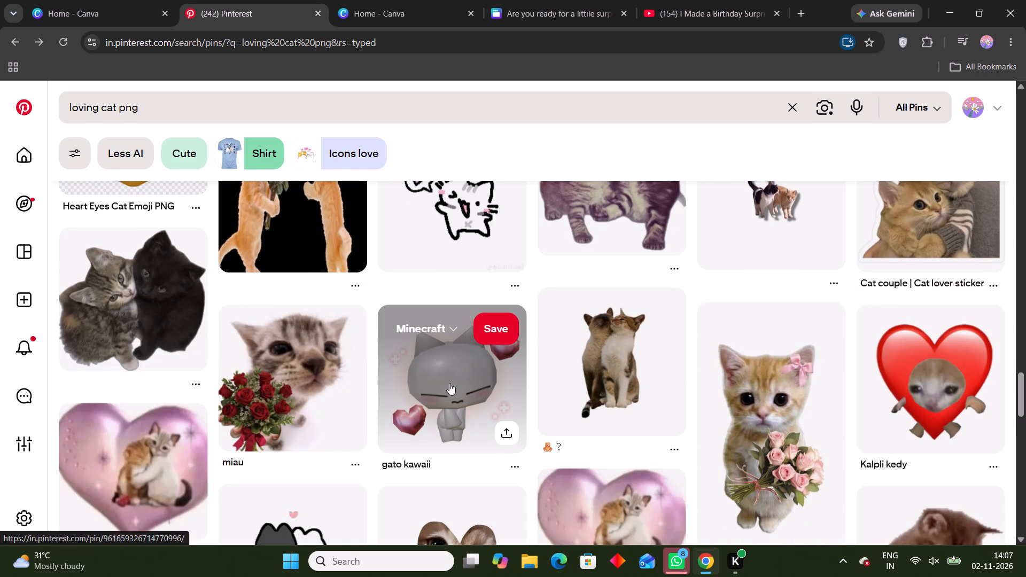
Copy the image of the "gato kawaii" pin, switch to the Canva design and paste it onto page 5.
left_click(449, 383)
right_click(247, 322)
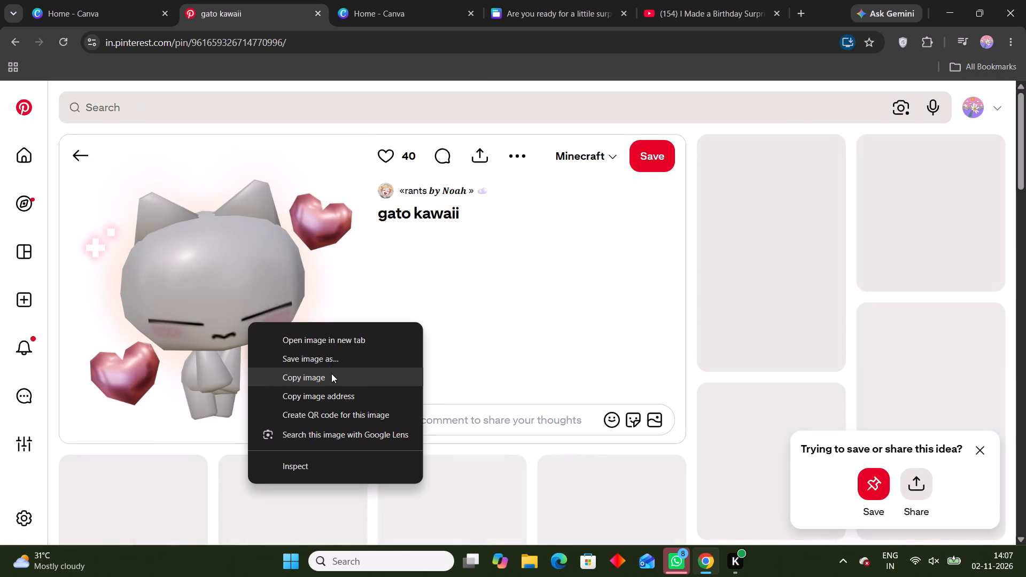
left_click(331, 373)
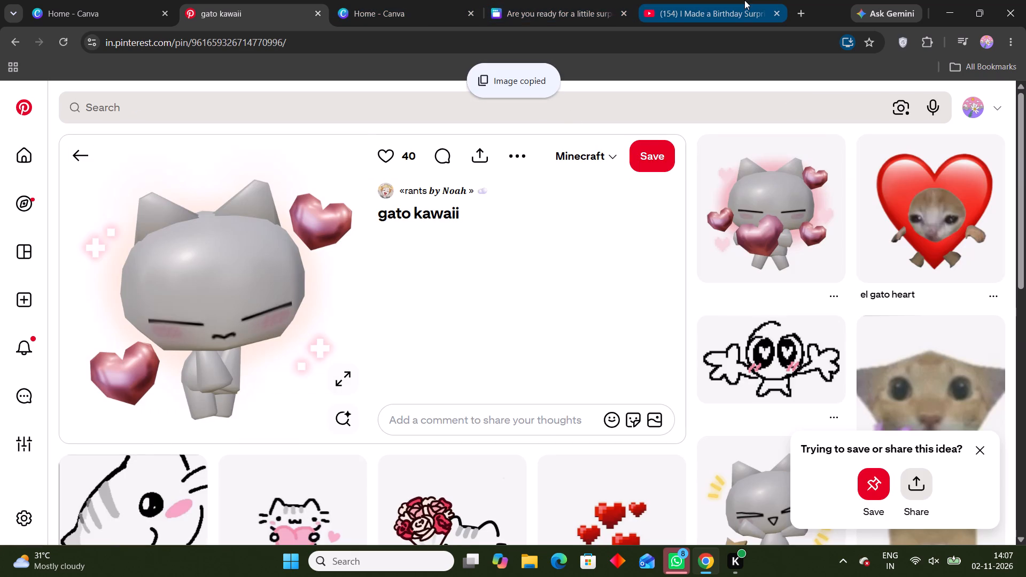
left_click(744, 0)
left_click(592, 0)
left_click(666, 0)
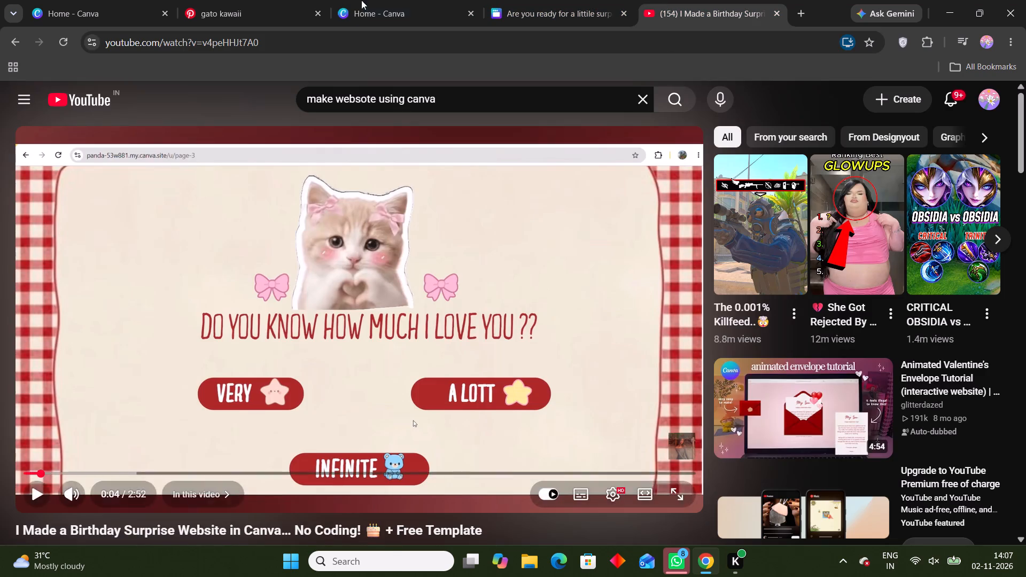
left_click(349, 0)
left_click(550, 0)
key("ctrl+v")
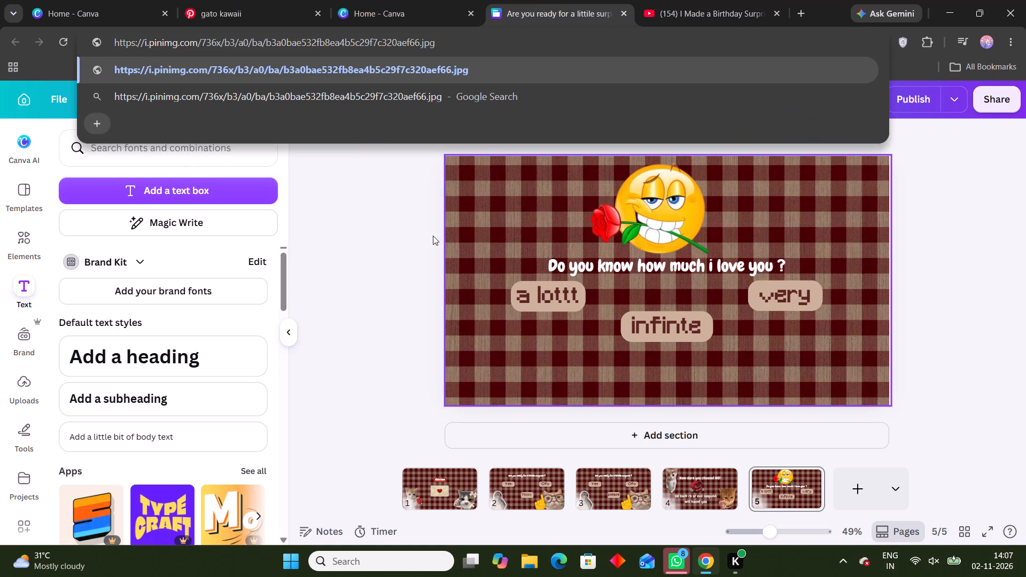
left_click(433, 236)
key("ctrl+v")
left_click(549, 356)
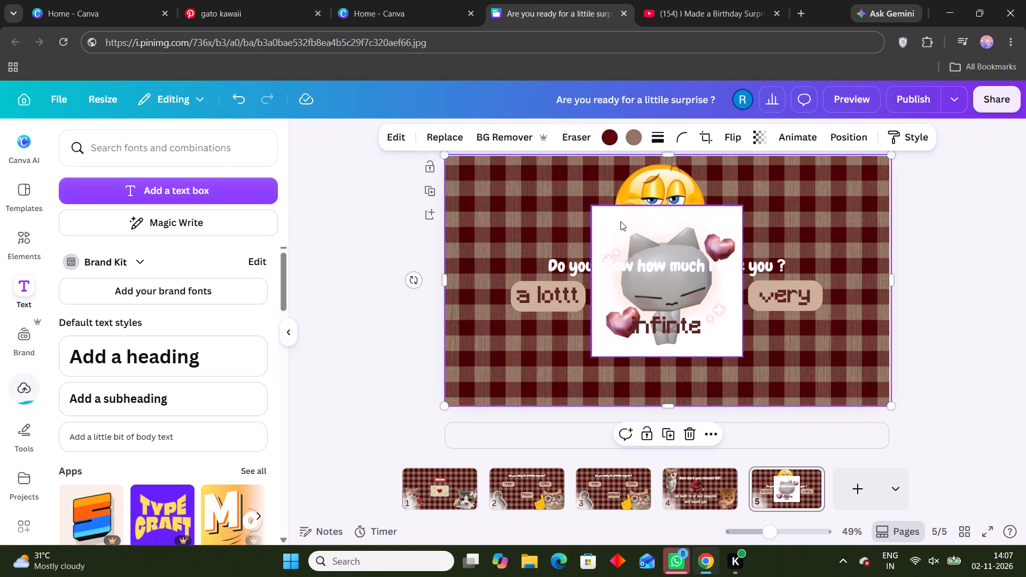
Remove the background of the pasted grey cat image.
left_click(620, 221)
left_click(530, 141)
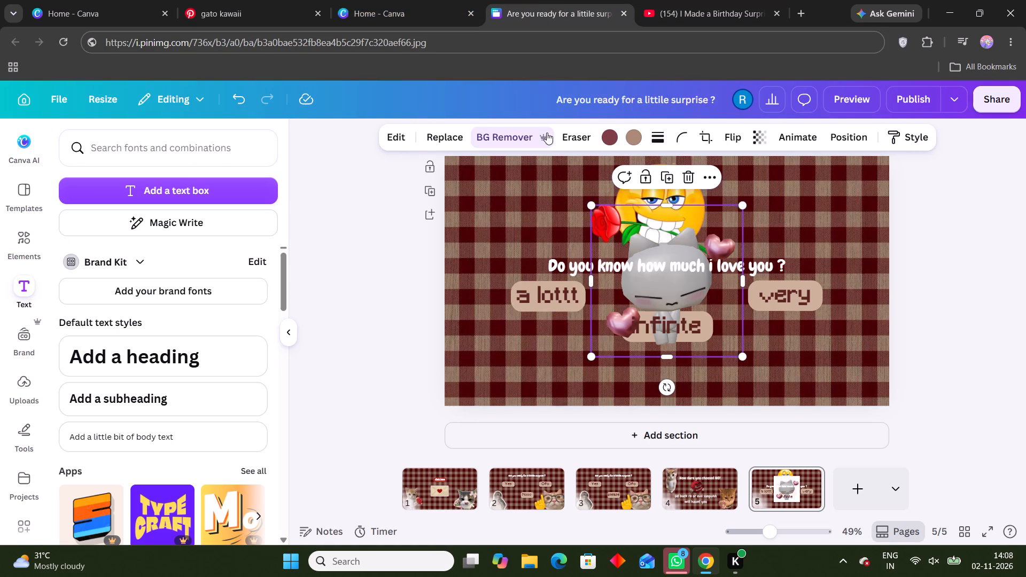
Shrink the grey cat cutout and place it in the lower left corner of page 5.
left_click_drag(724, 335, 564, 400)
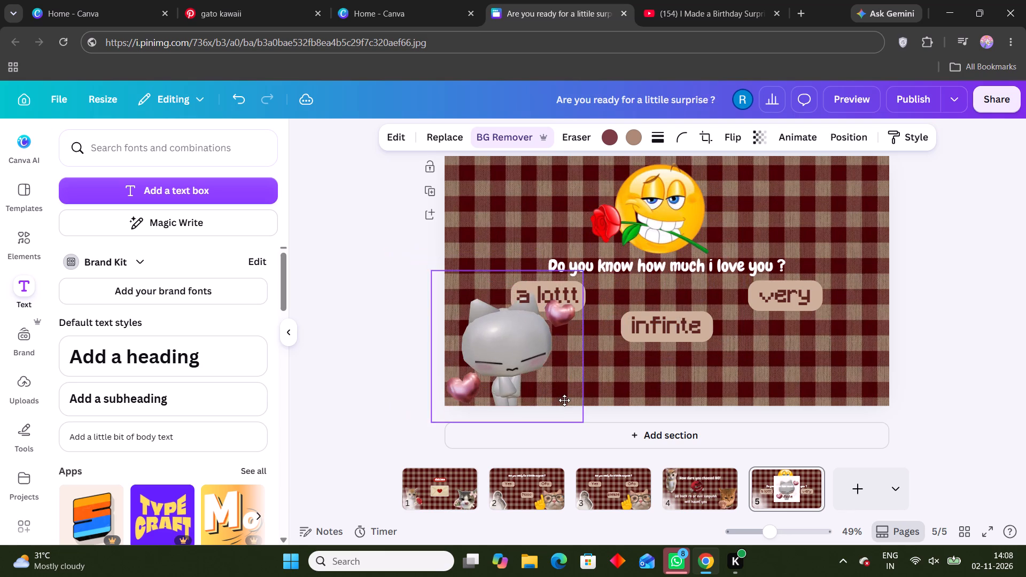
left_click_drag(564, 400, 572, 392)
left_click_drag(593, 420, 550, 371)
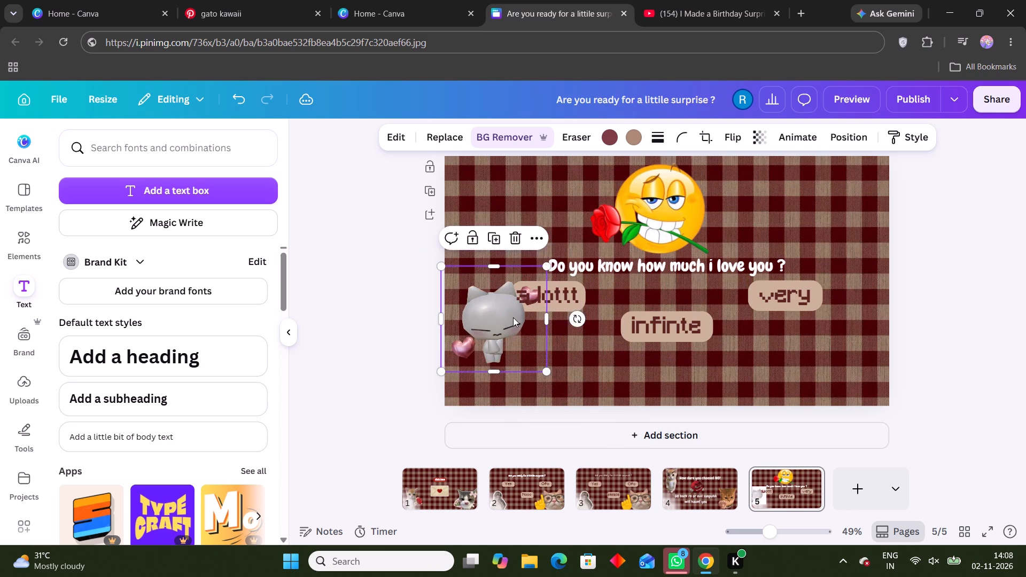
left_click_drag(513, 316, 511, 351)
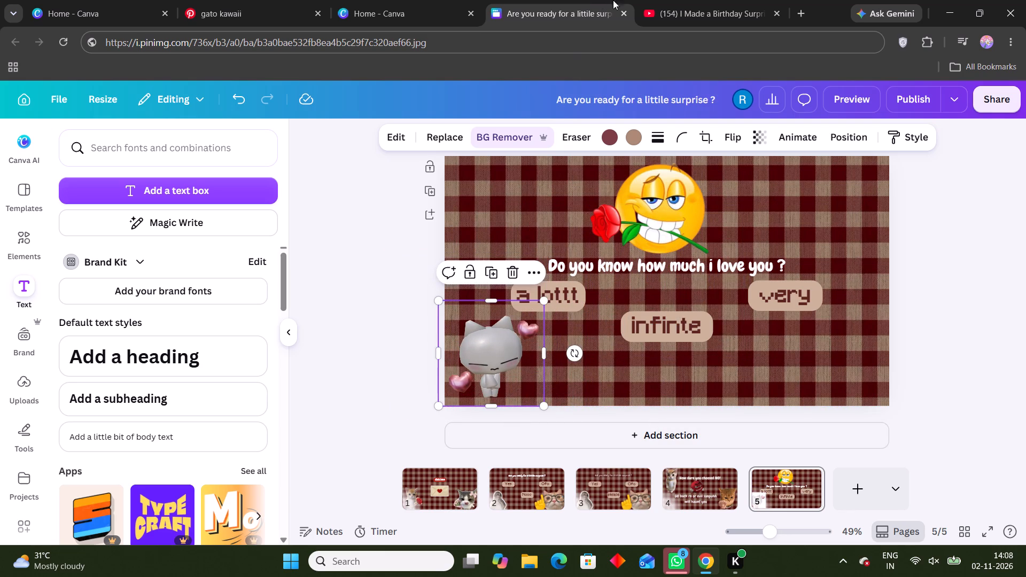
Check the layout of the love question page in the YouTube reference video and return to the design.
left_click(680, 1)
left_click(534, 0)
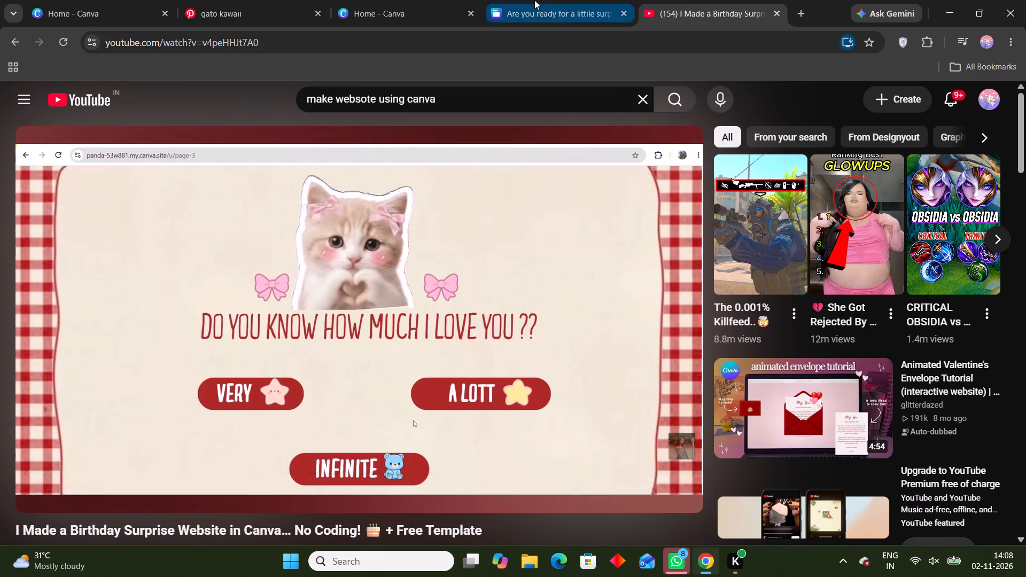
left_click(724, 0)
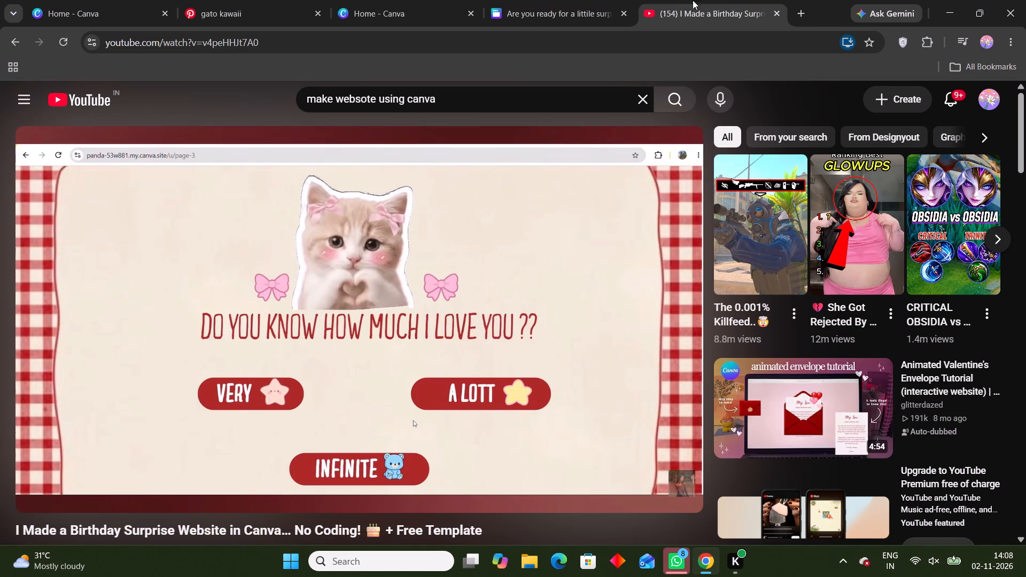
left_click(596, 0)
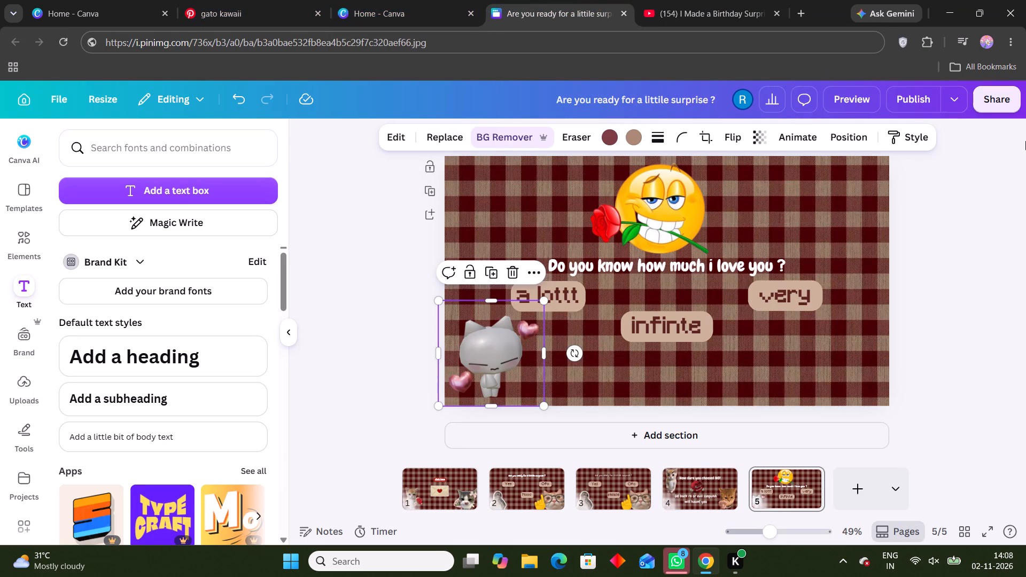
Preview the website in desktop view beside the design.
left_click(836, 85)
left_click(845, 92)
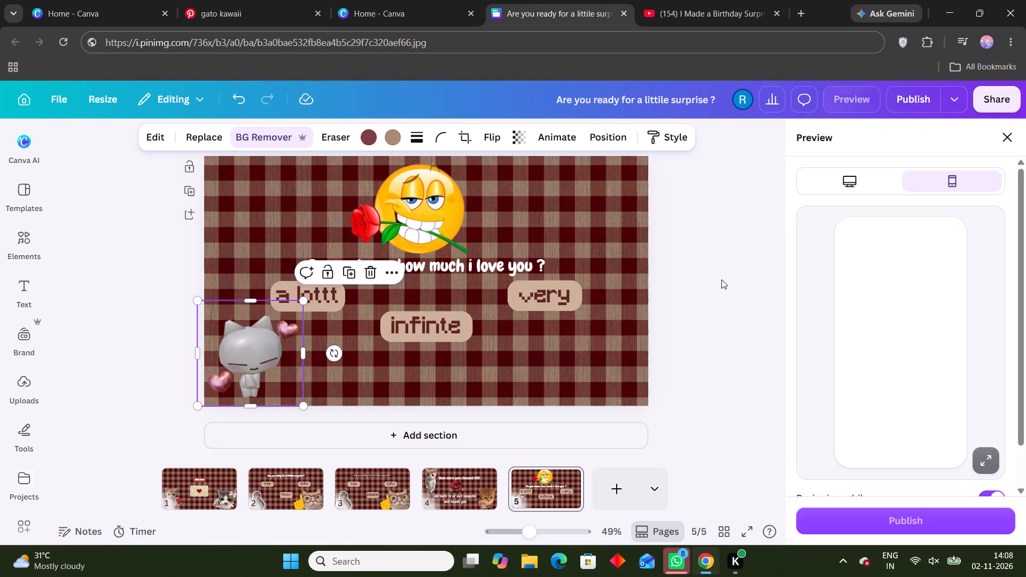
left_click(841, 181)
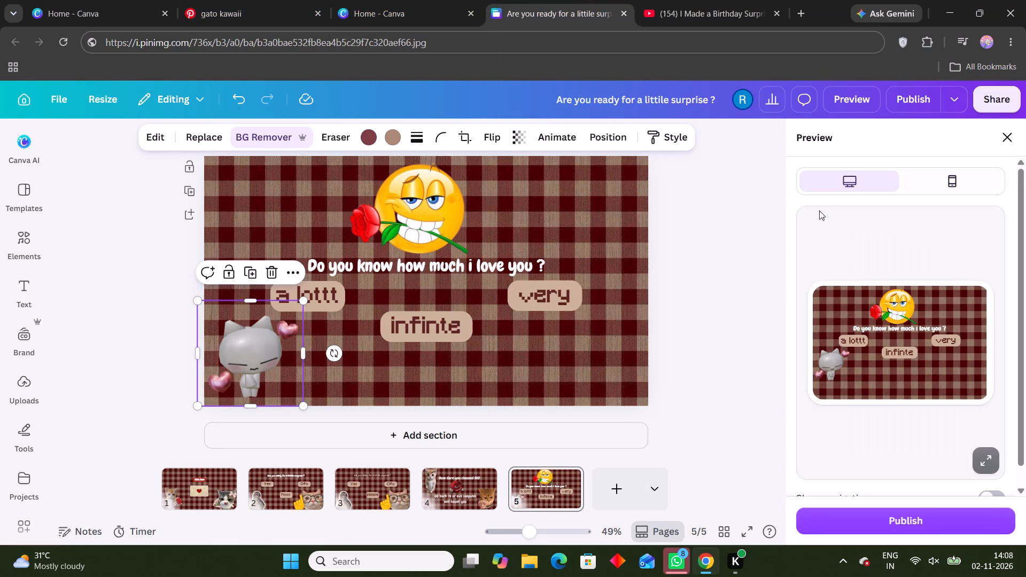
Move the "infinte" button with its label straight down to the bottom edge of page 5.
left_click_drag(487, 354, 416, 315)
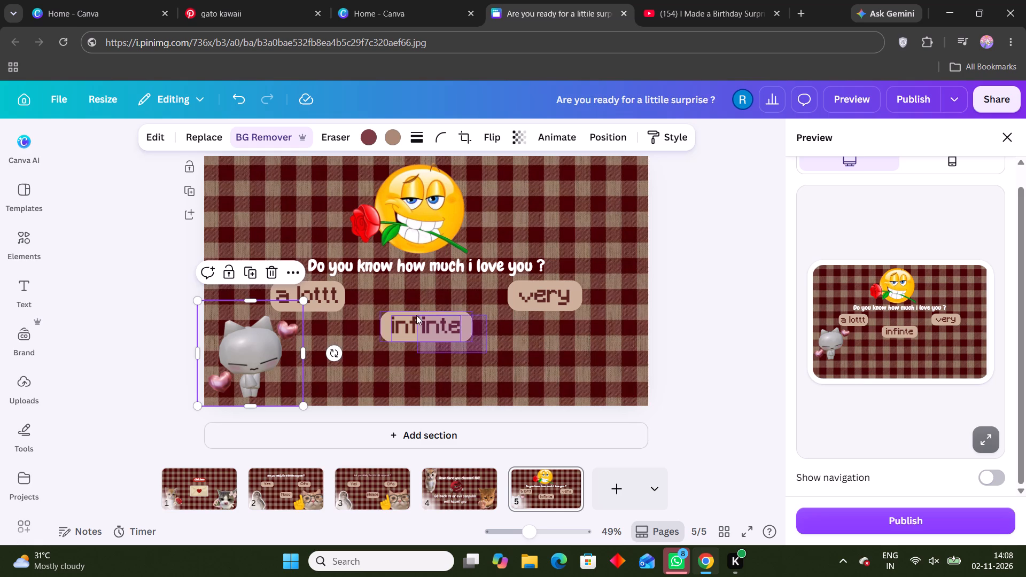
left_click_drag(416, 315, 415, 315)
left_click_drag(436, 336, 437, 347)
left_click_drag(441, 363, 441, 384)
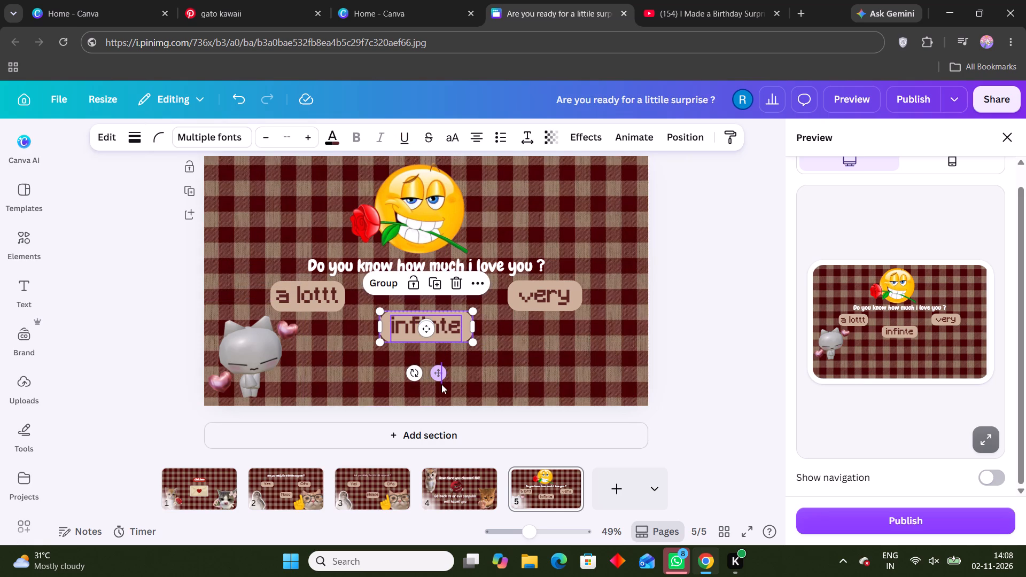
left_click_drag(441, 384, 441, 388)
left_click_drag(488, 347, 401, 304)
left_click_drag(437, 373, 437, 377)
left_click_drag(437, 377, 437, 394)
left_click_drag(438, 395, 438, 403)
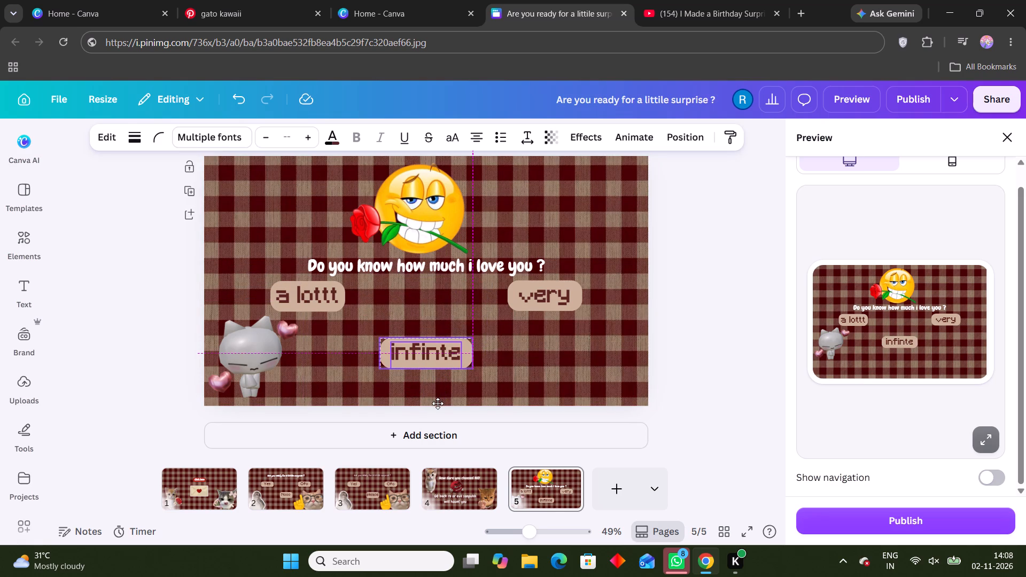
left_click_drag(438, 403, 435, 435)
Move the "Do you know how much i love you ?" text down to the level of the two upper buttons.
left_click_drag(465, 271, 462, 293)
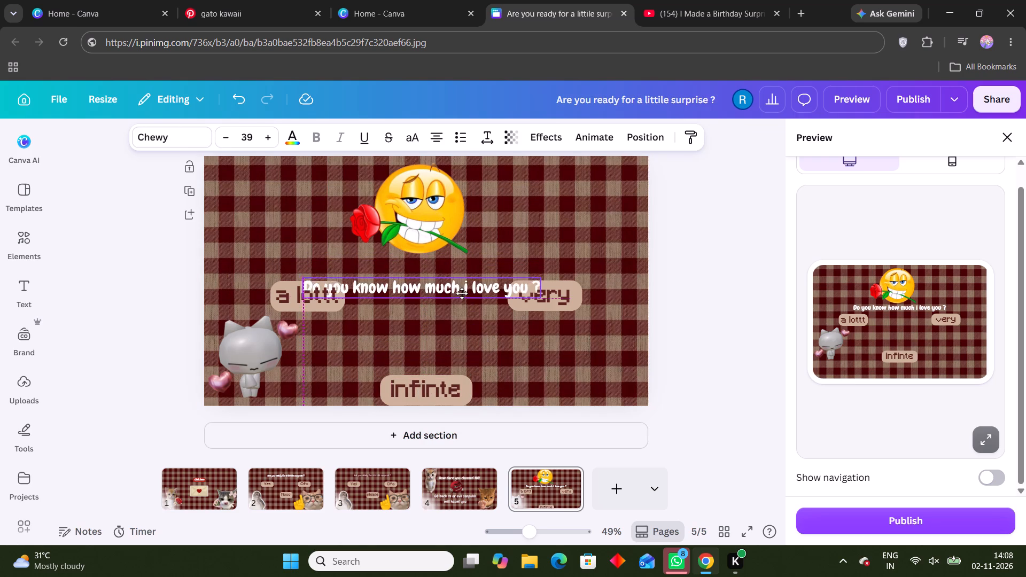
left_click_drag(462, 293, 469, 300)
Move the "very" button with its label down below the question text.
left_click_drag(586, 316, 564, 294)
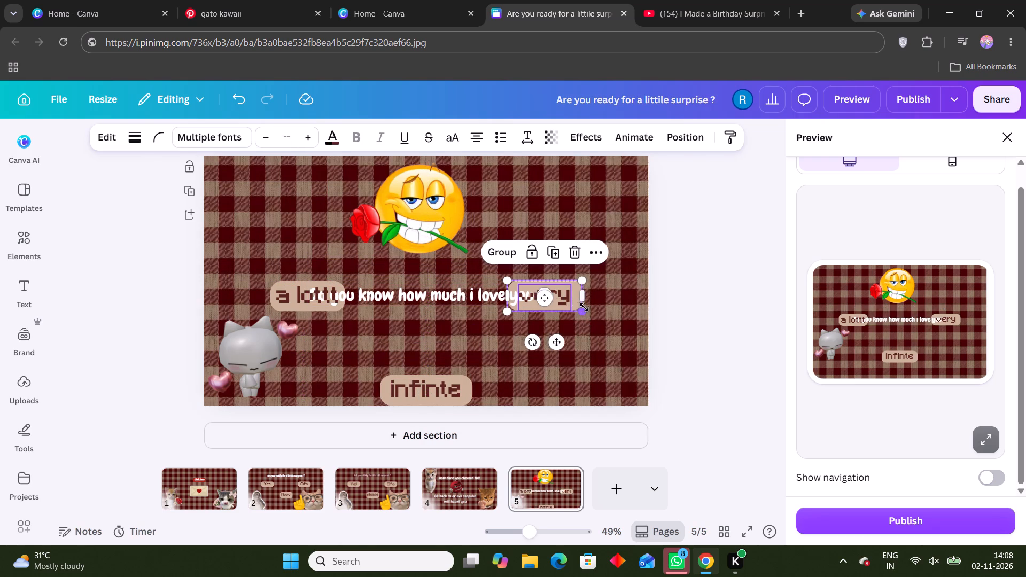
left_click_drag(572, 305, 572, 345)
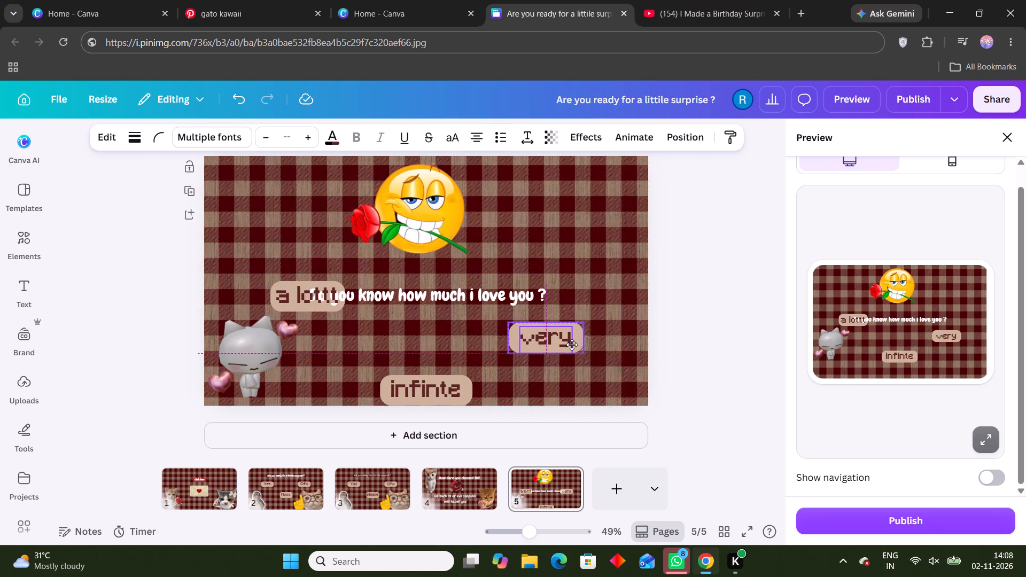
left_click_drag(572, 345, 572, 345)
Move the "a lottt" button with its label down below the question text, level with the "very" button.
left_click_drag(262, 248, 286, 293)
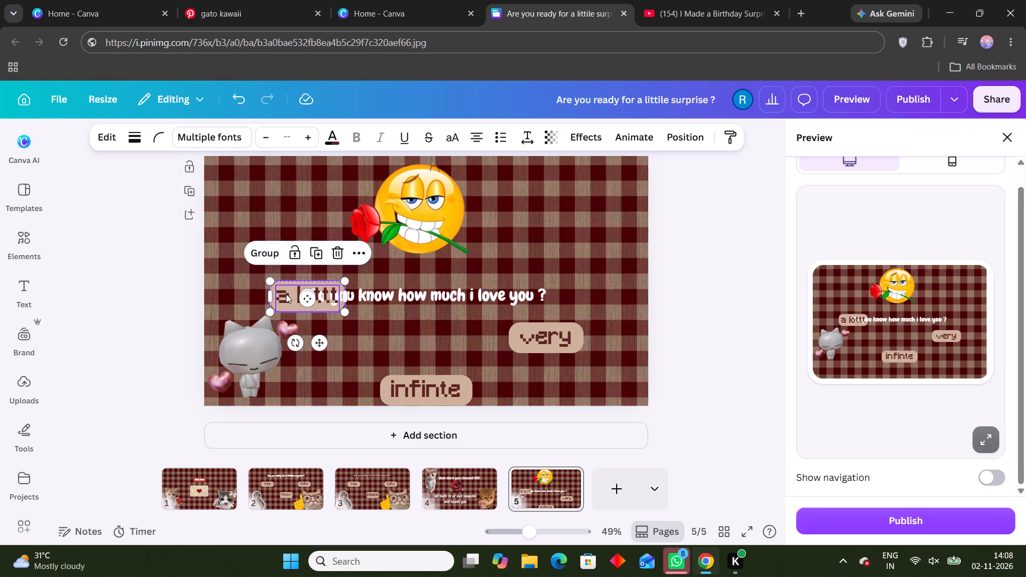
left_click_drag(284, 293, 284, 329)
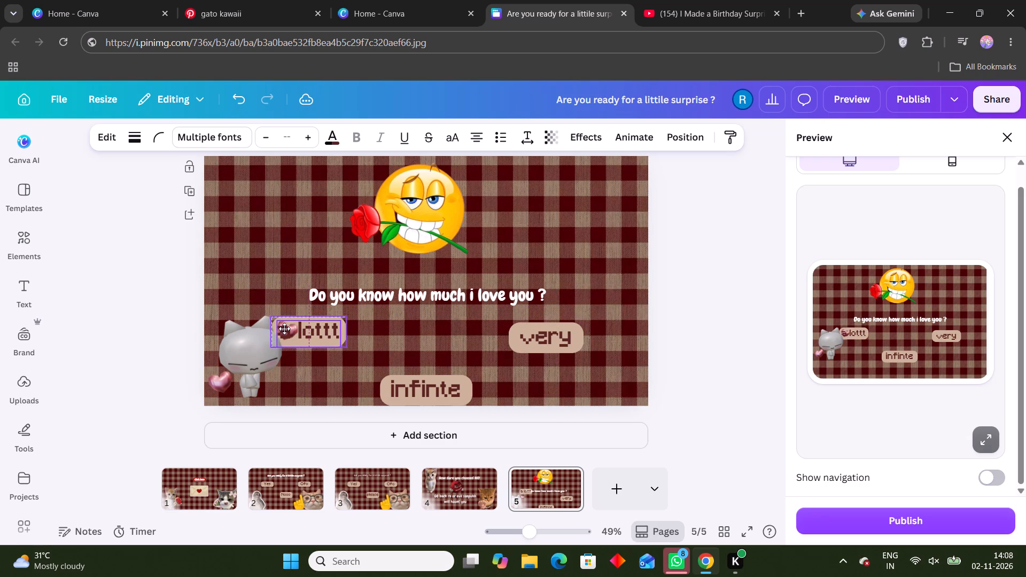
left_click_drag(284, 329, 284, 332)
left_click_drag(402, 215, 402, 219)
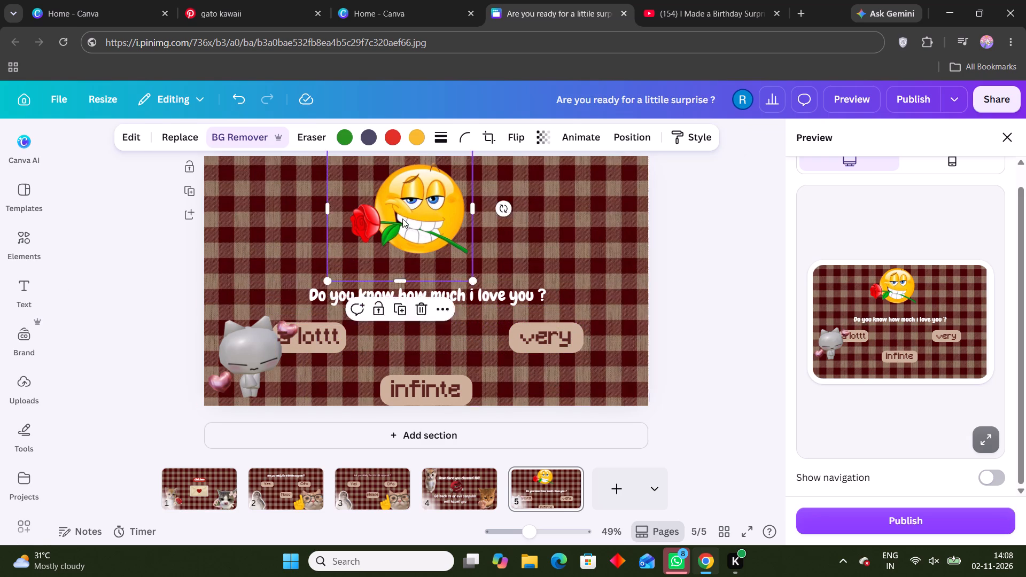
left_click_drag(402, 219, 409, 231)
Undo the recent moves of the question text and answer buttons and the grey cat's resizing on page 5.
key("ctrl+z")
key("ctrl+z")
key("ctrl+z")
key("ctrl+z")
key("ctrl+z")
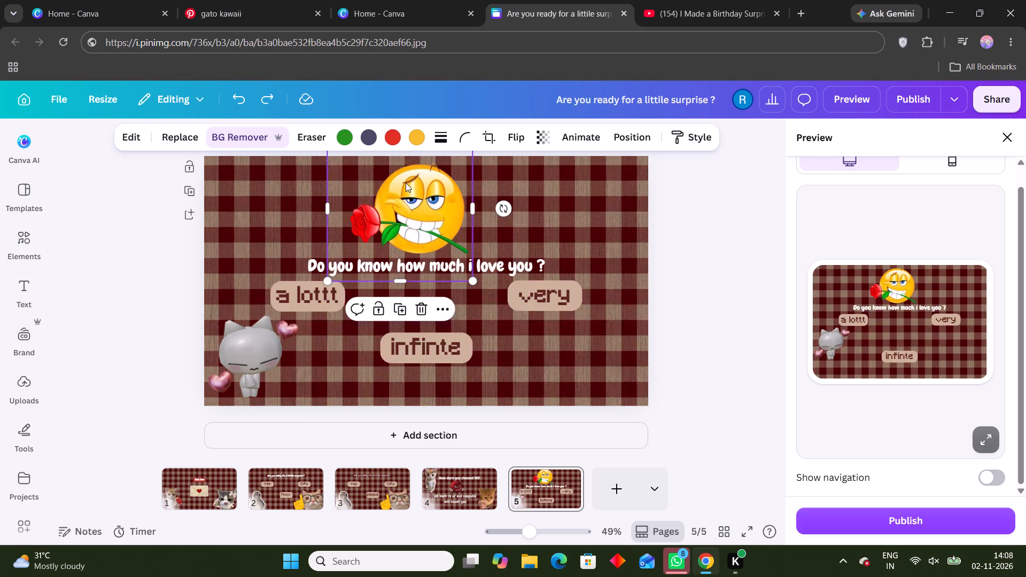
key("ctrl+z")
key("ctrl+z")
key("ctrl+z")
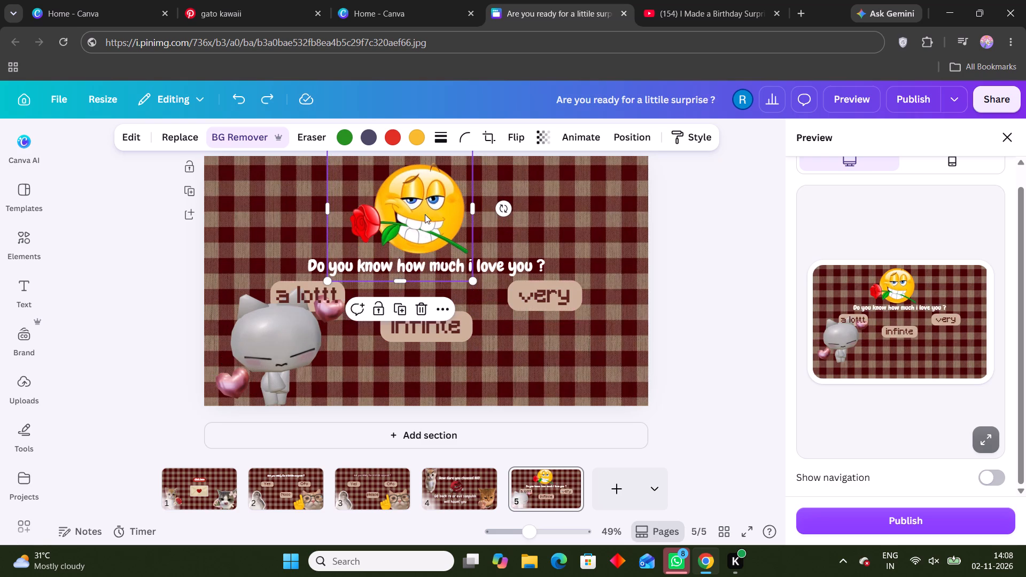
Shrink the grey cat with hearts and place it in the bottom-left corner of page 5.
left_click(278, 341)
left_click_drag(355, 418, 310, 387)
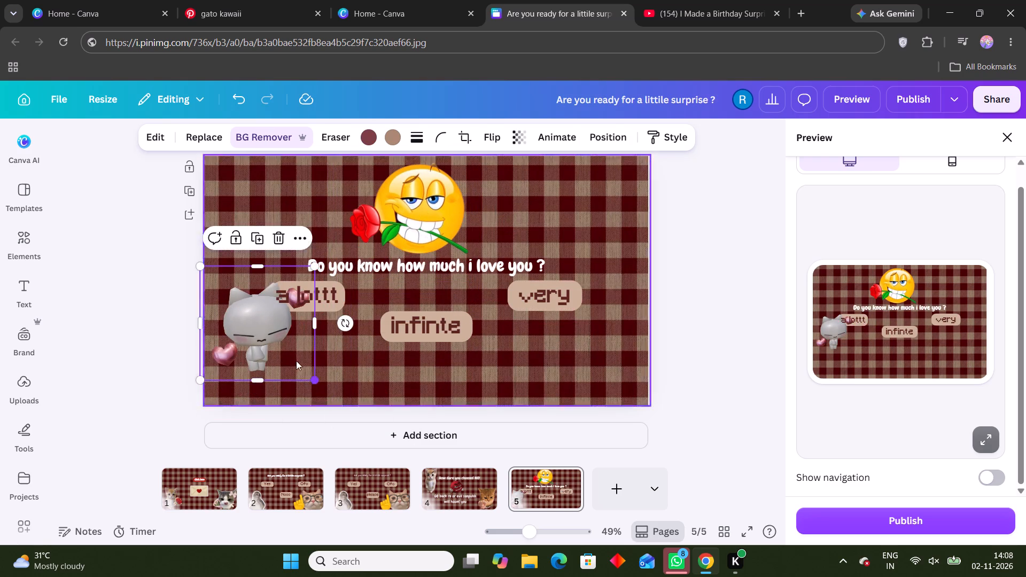
left_click_drag(292, 353, 293, 387)
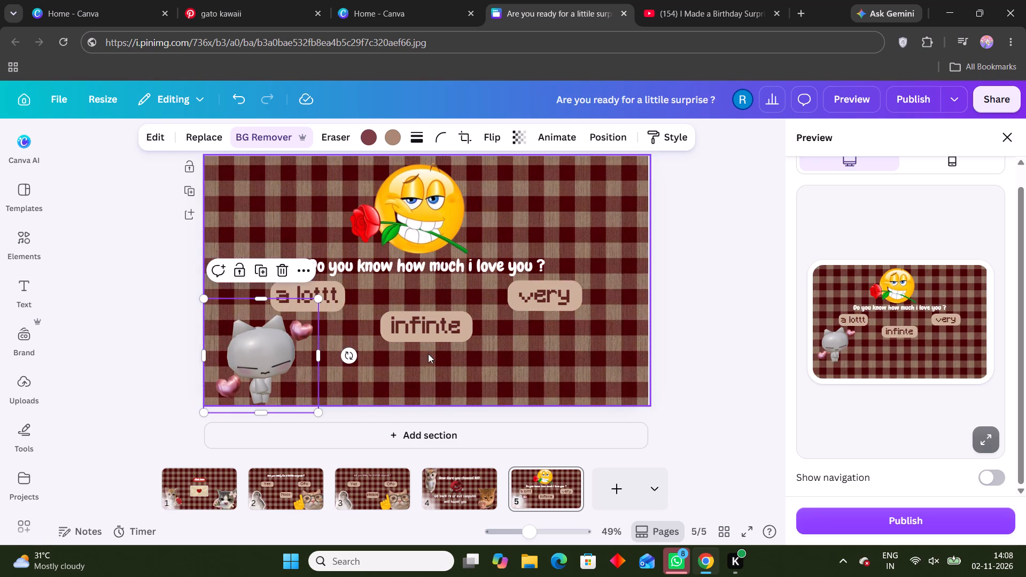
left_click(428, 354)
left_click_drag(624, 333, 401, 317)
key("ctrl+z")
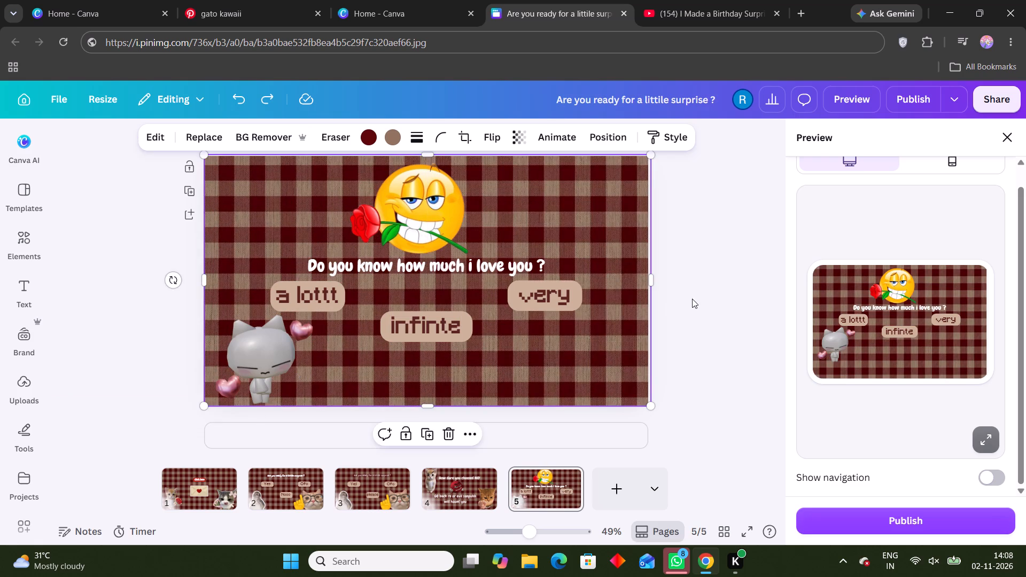
Move the "a lottt", "very" and "infinte" buttons with their labels together slightly down, away from the question text.
left_click(692, 298)
left_click_drag(580, 334, 335, 294)
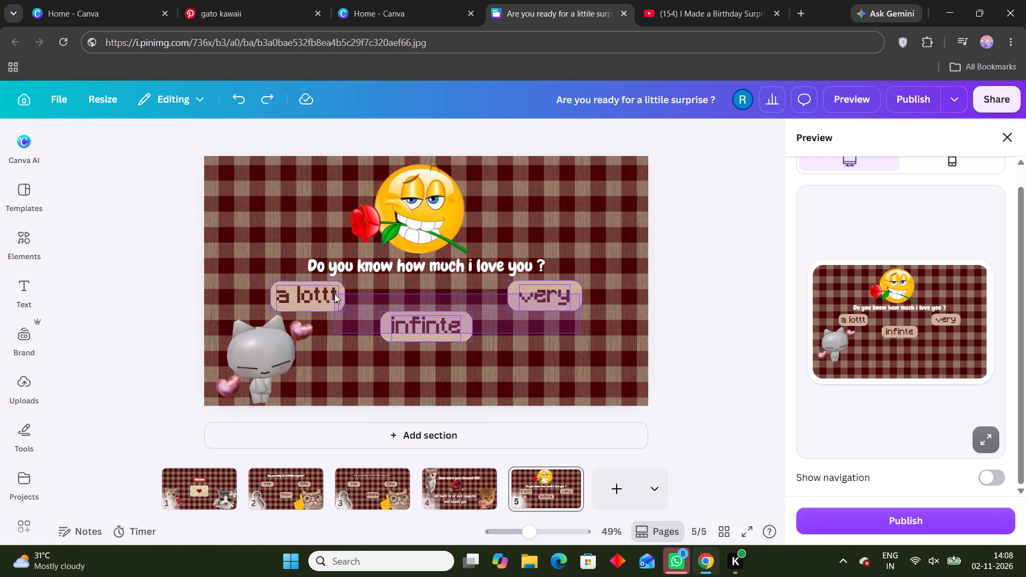
left_click_drag(335, 294, 335, 293)
left_click_drag(438, 324, 438, 342)
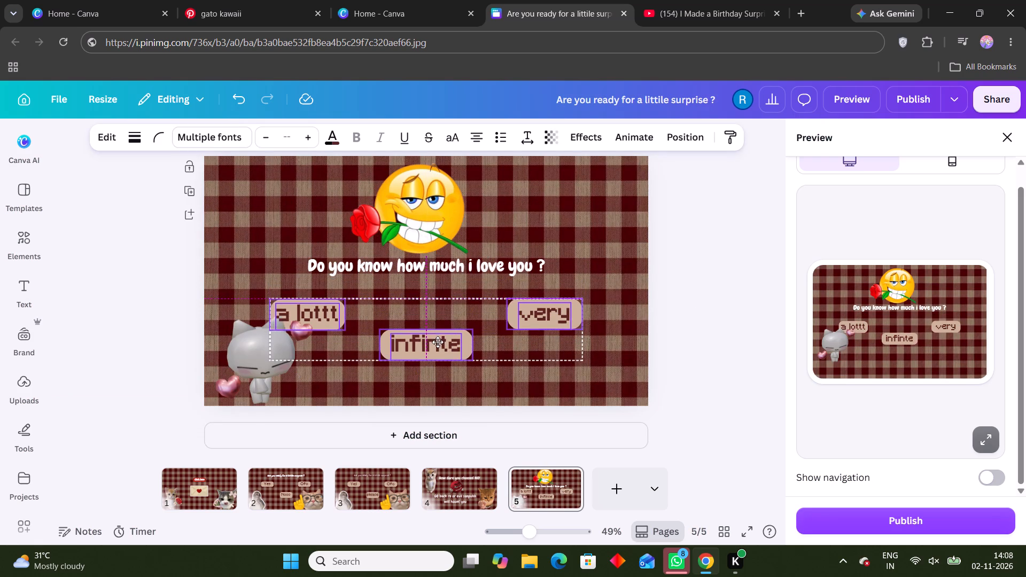
left_click_drag(438, 342, 438, 330)
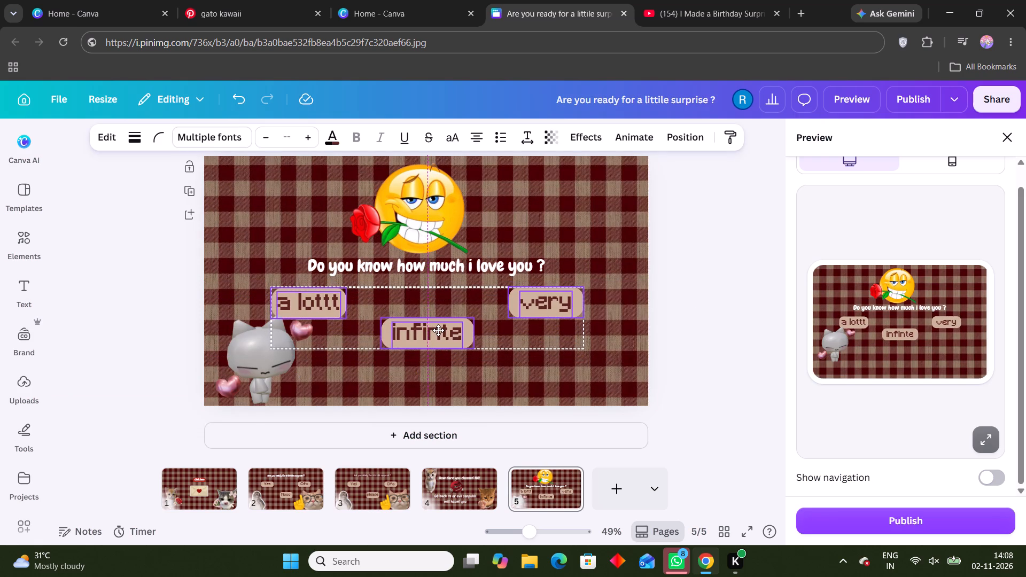
left_click_drag(438, 330, 438, 331)
Move the grey cat along the bottom edge of page 5 to just beneath the "a lottt" button.
left_click_drag(266, 352, 252, 352)
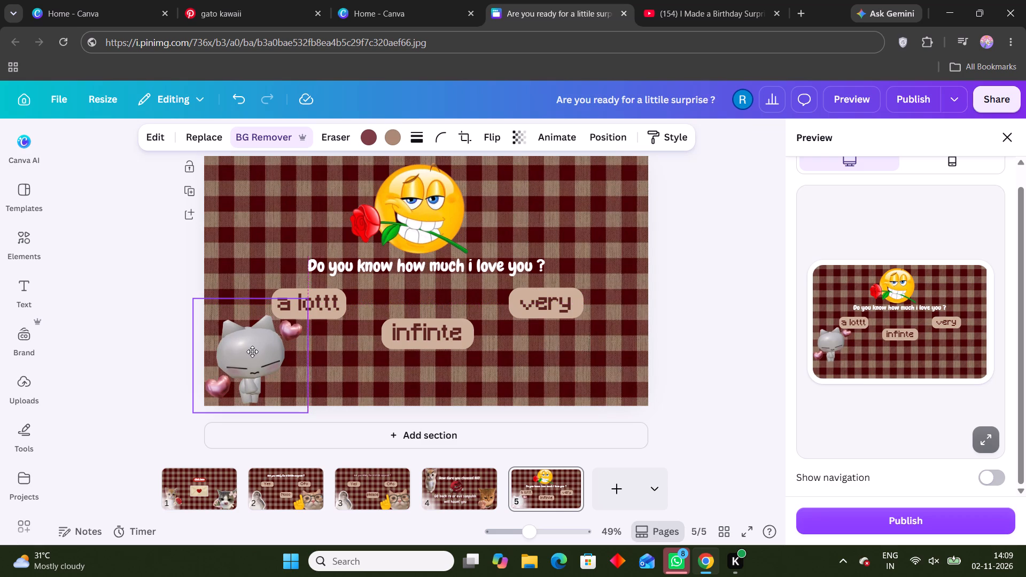
left_click_drag(252, 352, 254, 352)
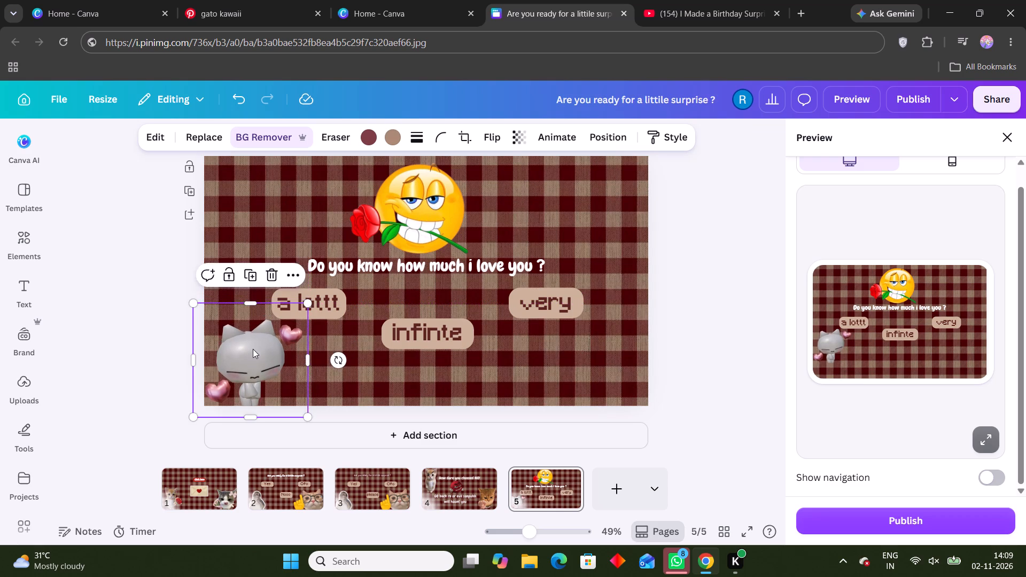
left_click(168, 312)
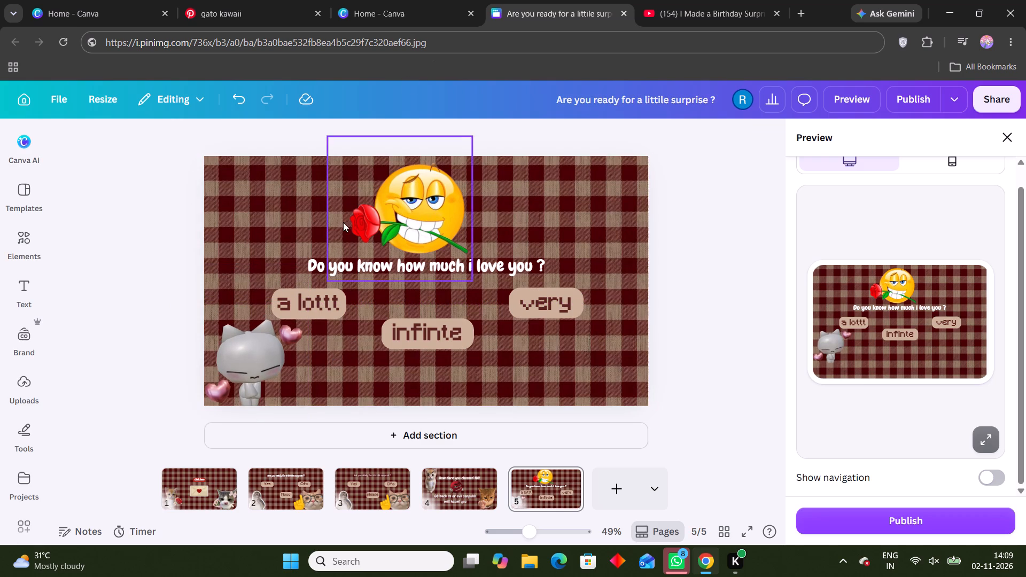
left_click_drag(254, 364, 328, 366)
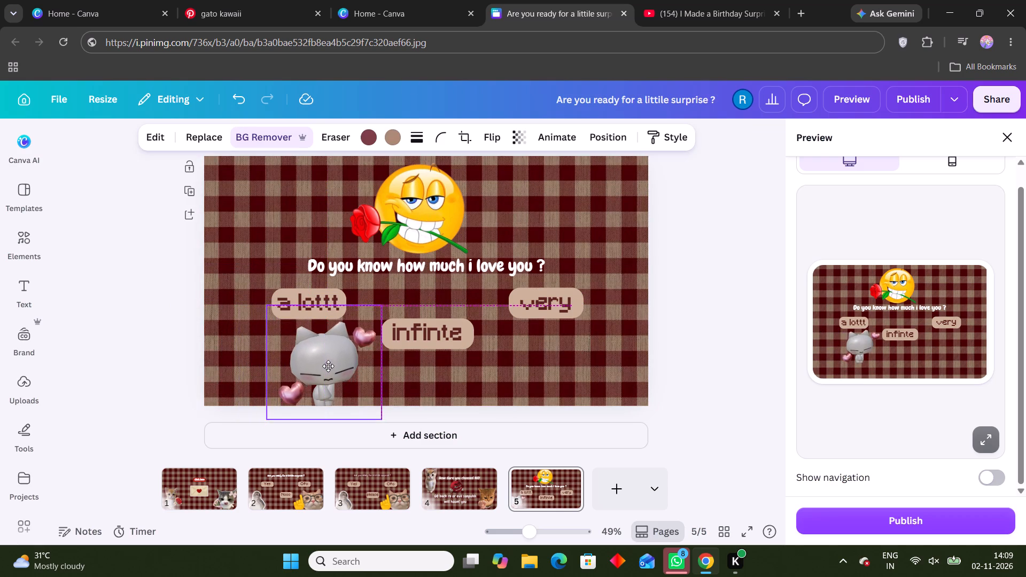
left_click_drag(328, 366, 329, 364)
left_click(723, 254)
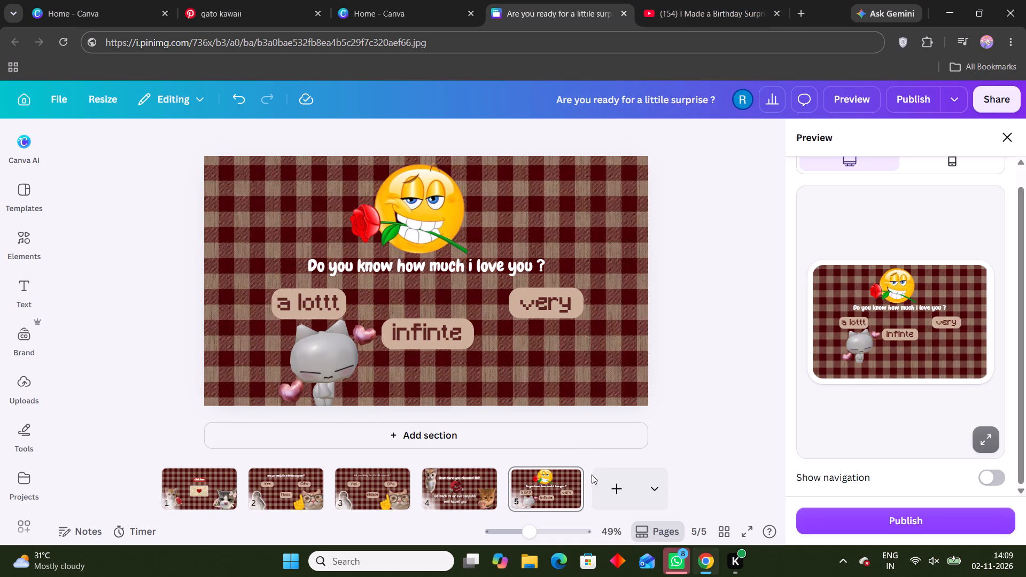
Preview page 5 in mobile view to check its layout, and close the preview.
key("ctrl+d")
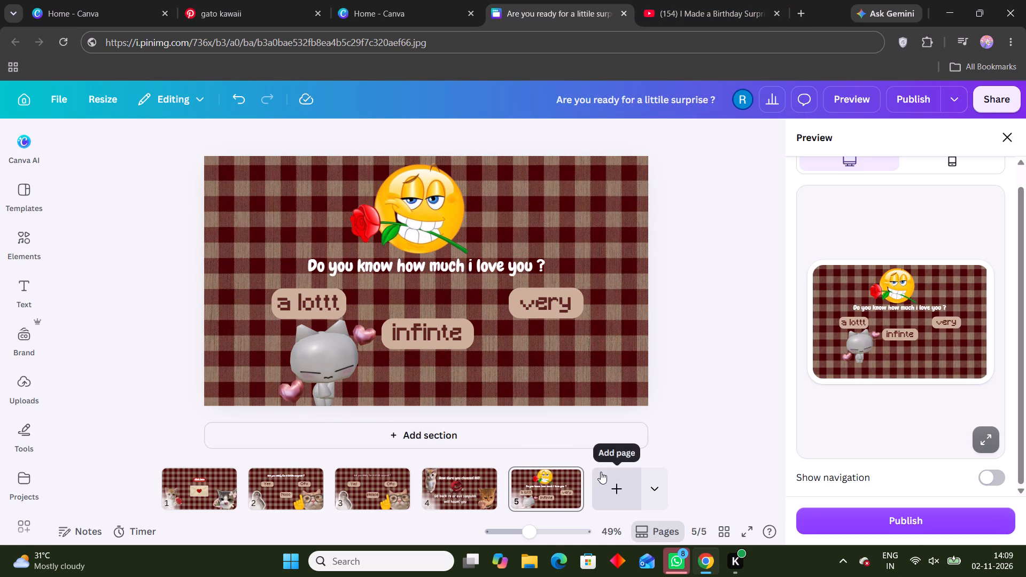
left_click(980, 162)
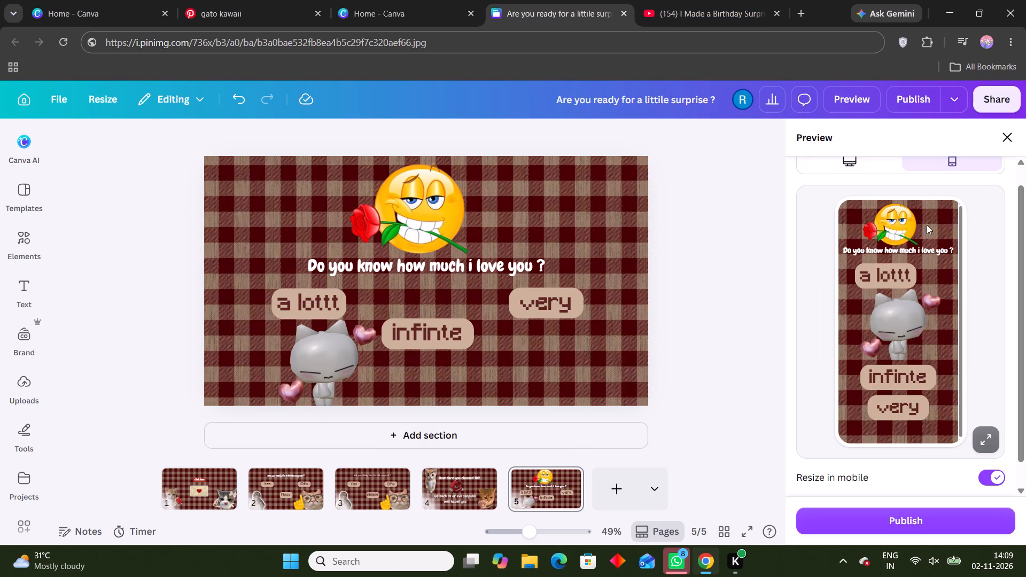
scroll(872, 292, "down", 2)
scroll(879, 299, "up", 3)
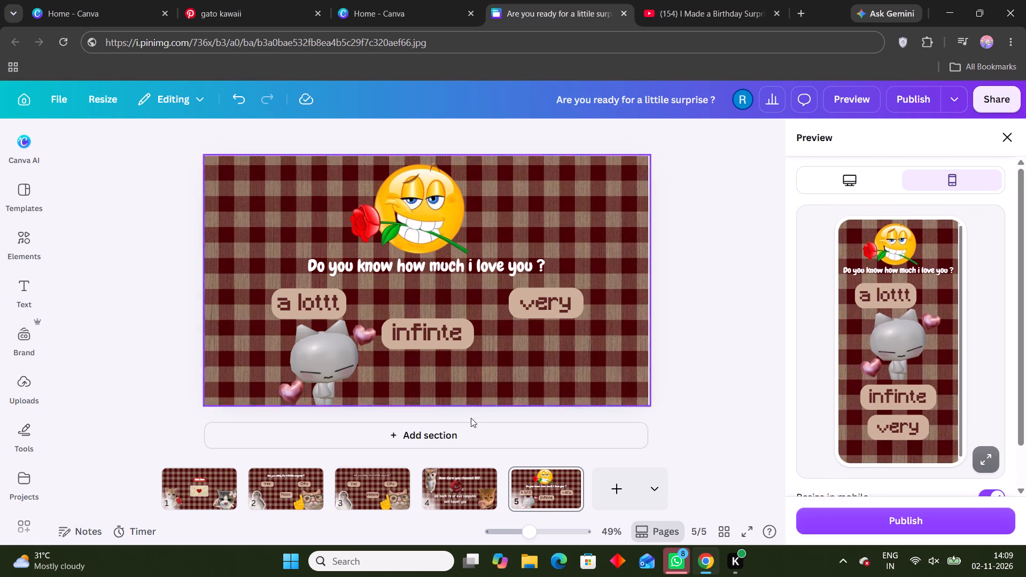
scroll(503, 488, "down", 2)
scroll(440, 489, "up", 2)
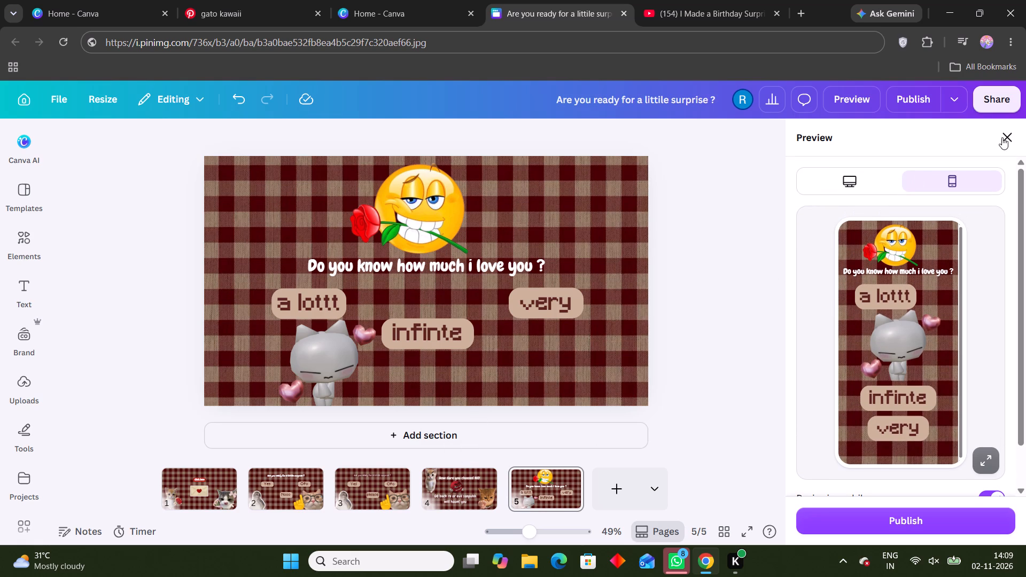
left_click(1005, 137)
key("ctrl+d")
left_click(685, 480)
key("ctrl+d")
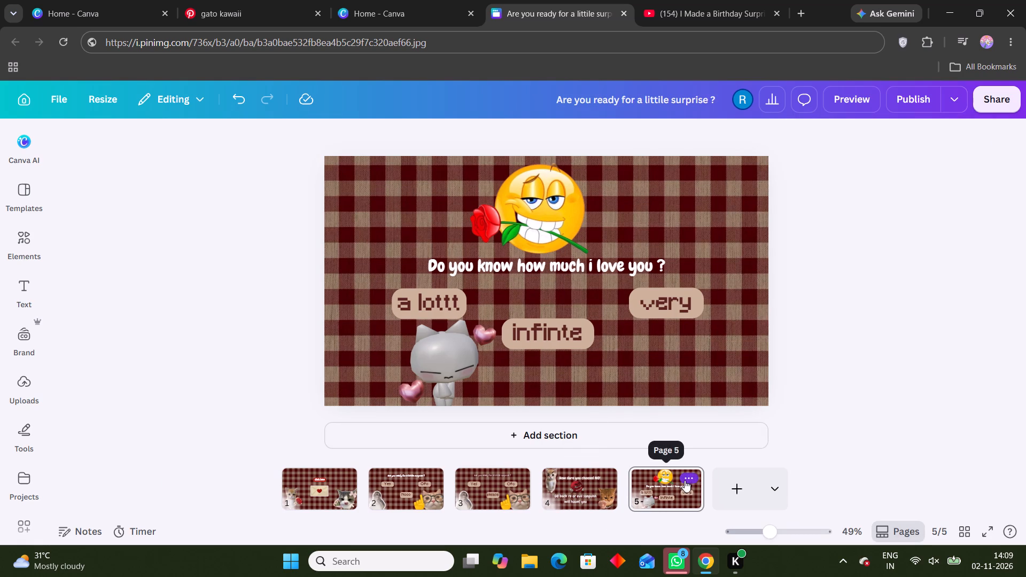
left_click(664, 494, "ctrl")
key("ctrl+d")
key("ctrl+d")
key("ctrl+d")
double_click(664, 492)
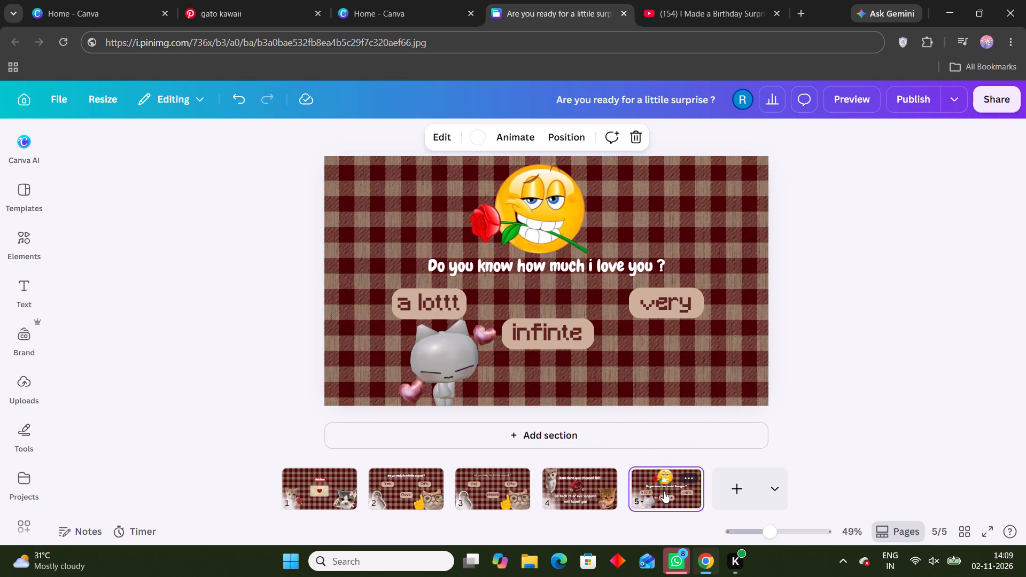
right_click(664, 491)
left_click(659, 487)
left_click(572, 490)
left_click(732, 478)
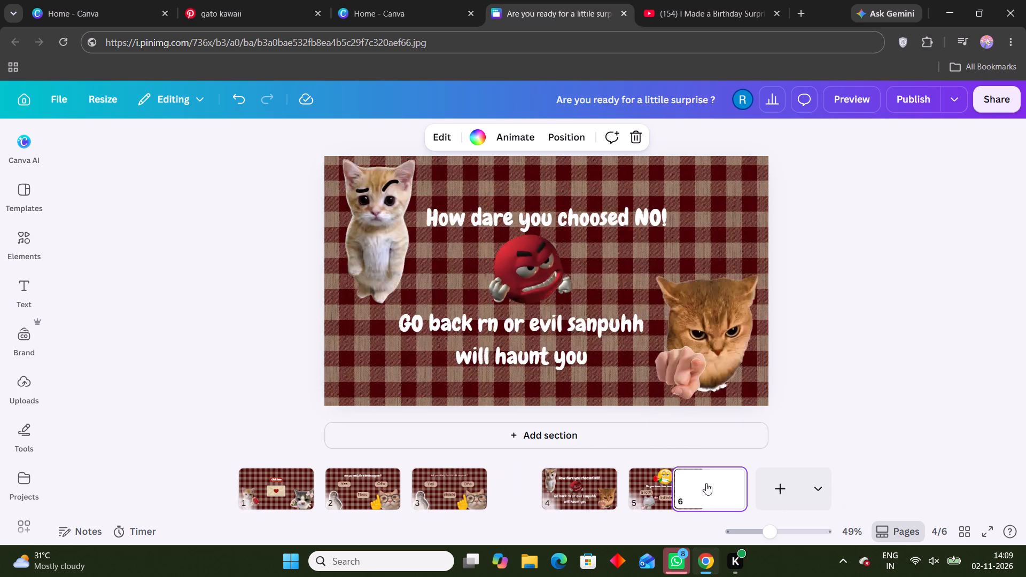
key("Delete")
Duplicate page 5 and delete the copy's emoji, question, answer buttons and cat, keeping only the gingham background.
left_click(685, 498)
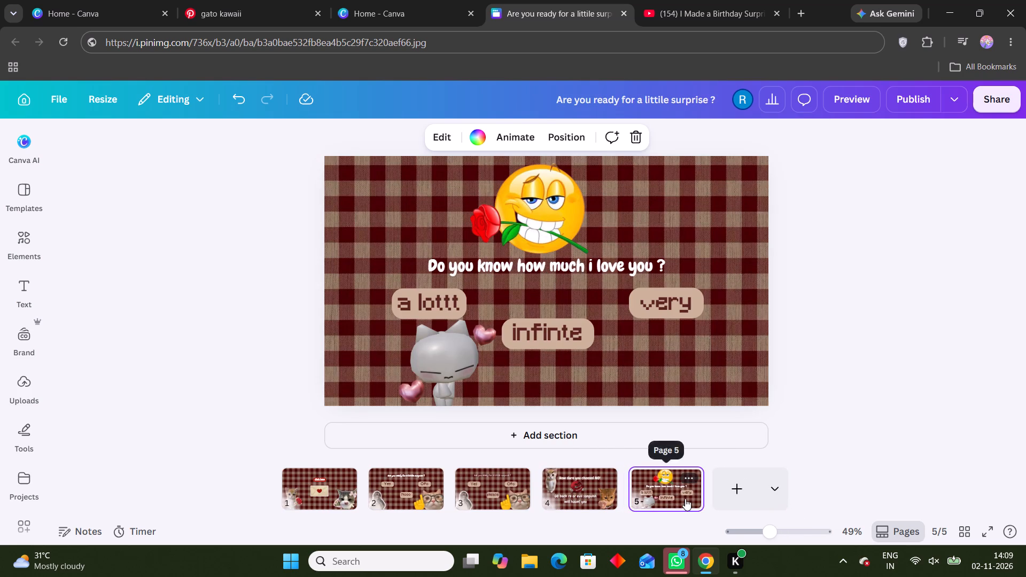
key("ctrl+d")
left_click_drag(796, 381, 320, 279)
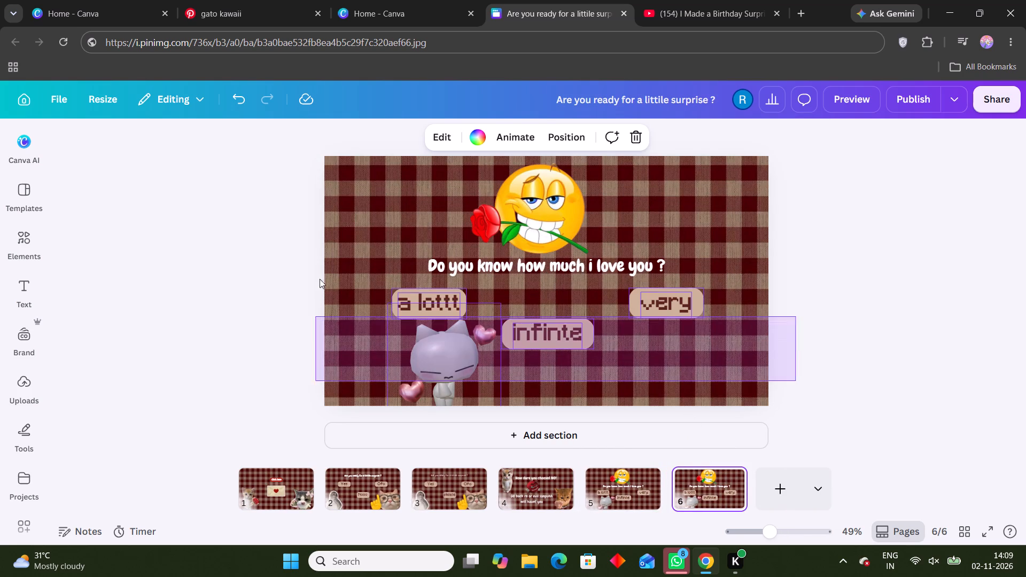
left_click_drag(320, 279, 343, 208)
key("Delete")
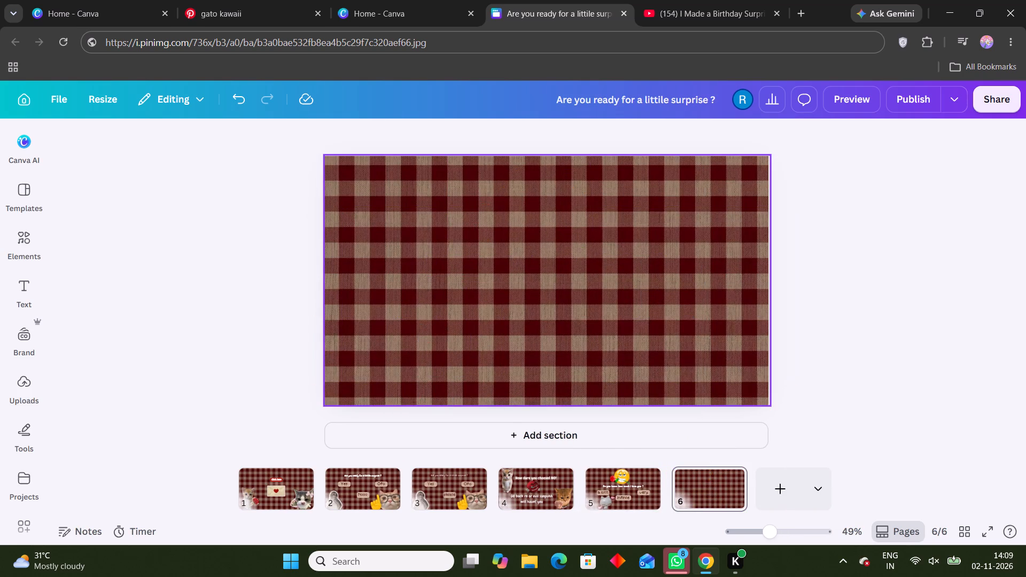
Play the YouTube birthday website tutorial to check the page that follows the love question, and return to the Canva design.
left_click(361, 0)
left_click_drag(178, 0, 186, 0)
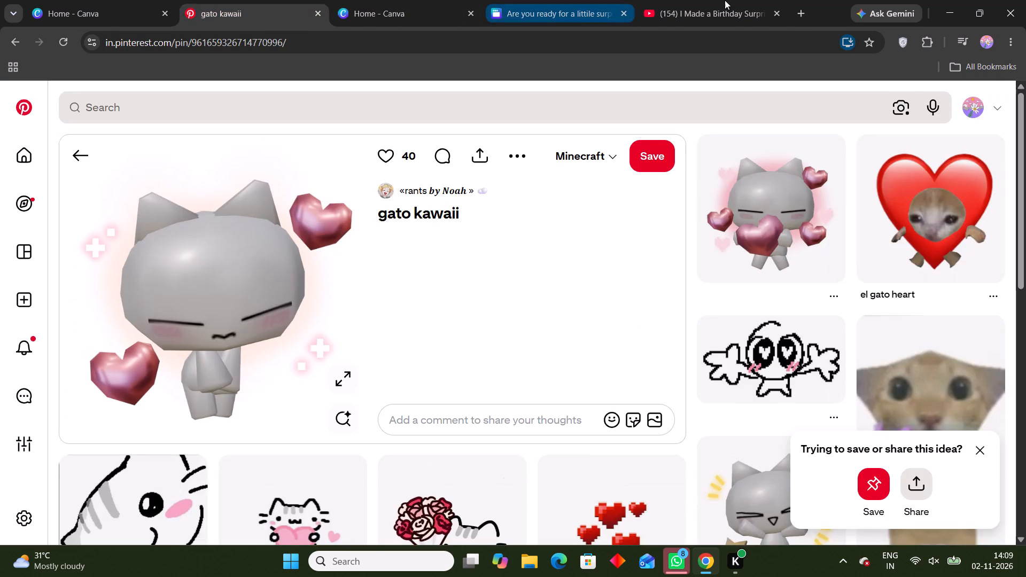
left_click(725, 0)
left_click(466, 257)
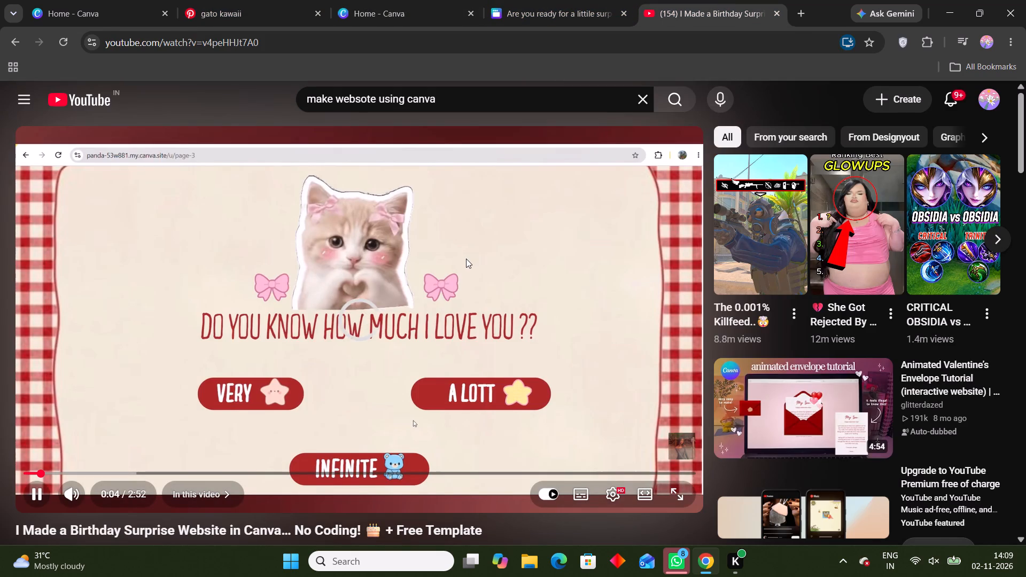
left_click(466, 261)
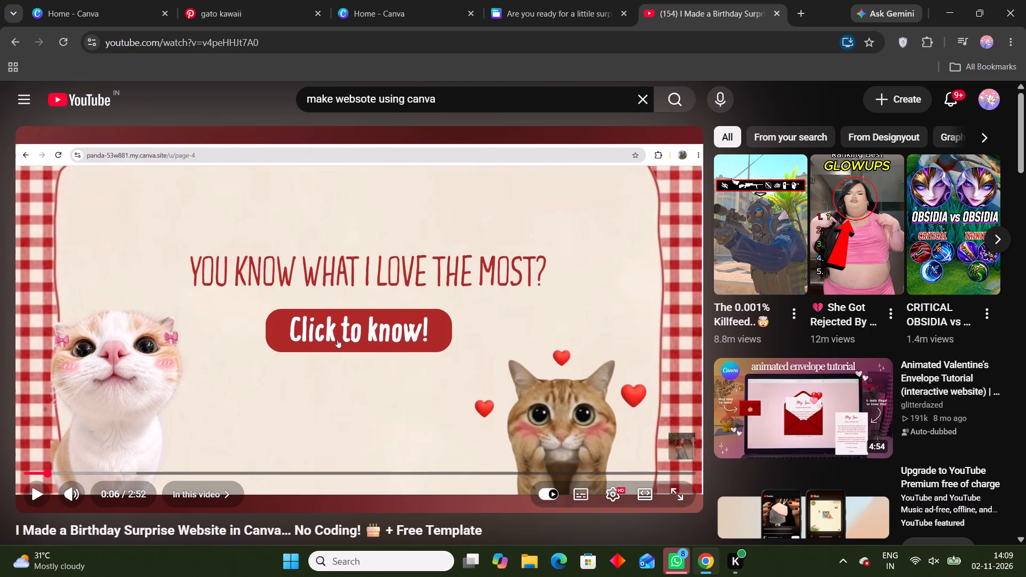
left_click(446, 24)
left_click(520, 0)
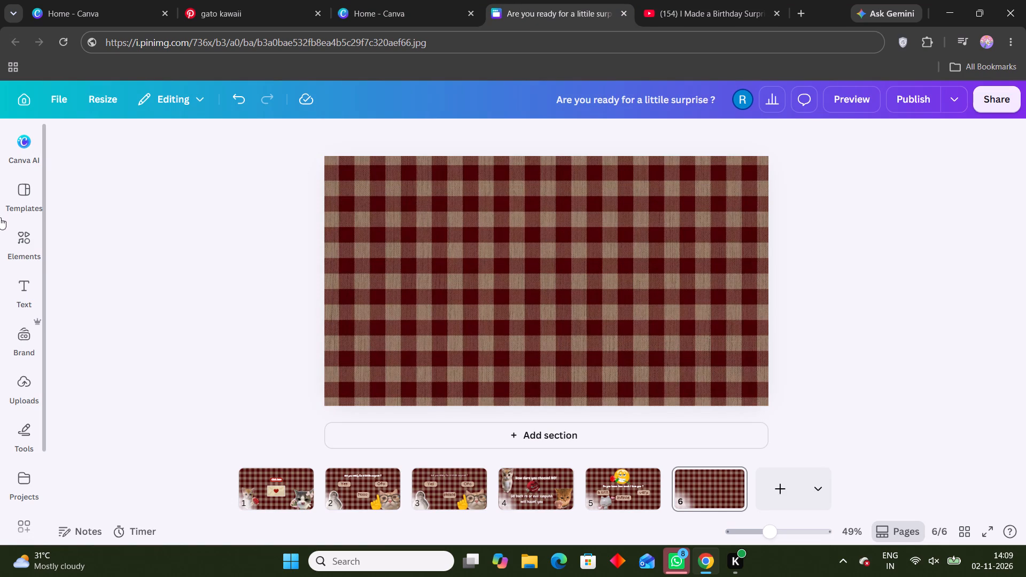
Add a text box to page 6 and set its font to Cup Cakes.
left_click(24, 290)
left_click(228, 204)
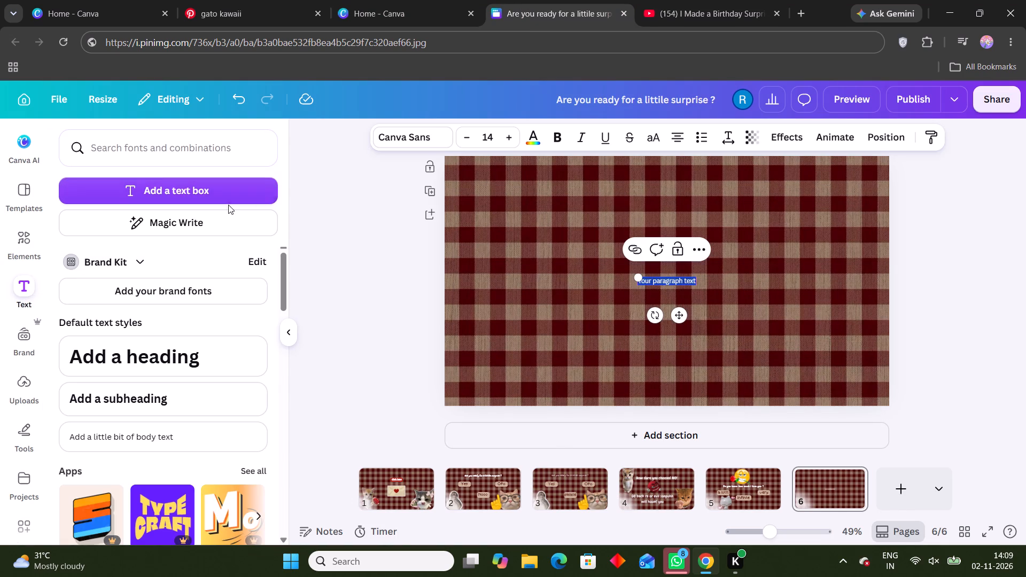
left_click(419, 140)
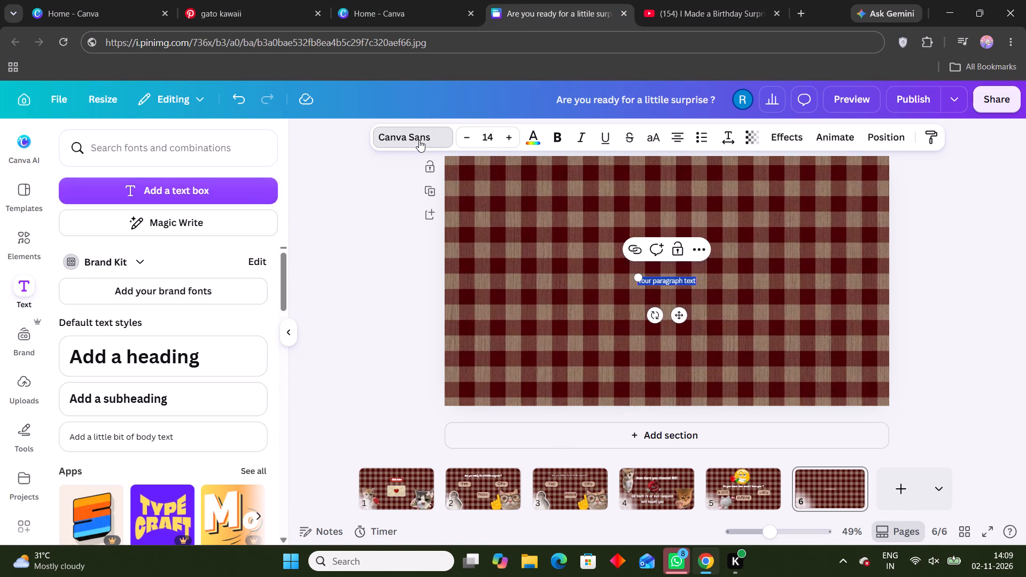
scroll(134, 391, "down", 3)
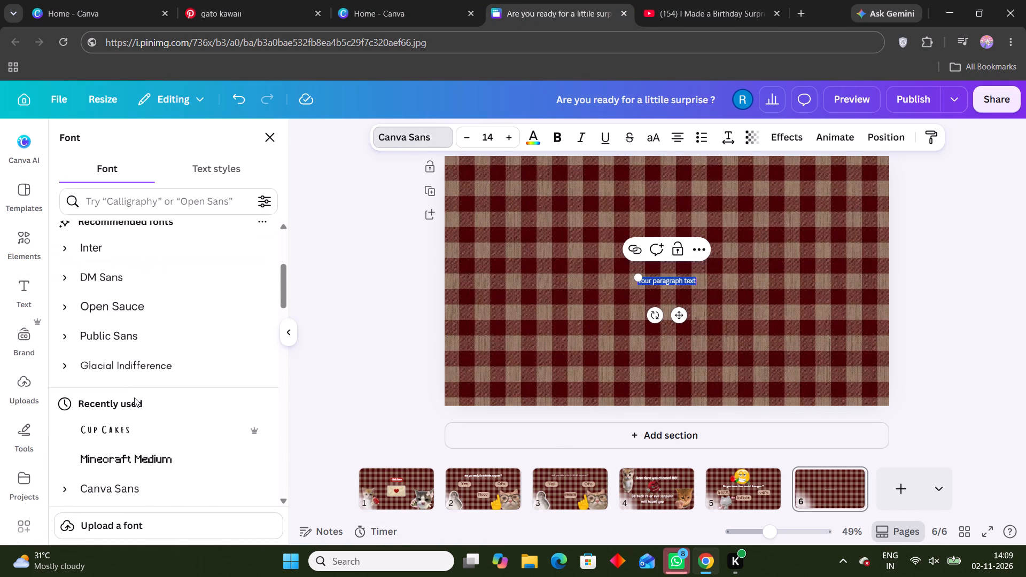
scroll(134, 403, "down", 1)
left_click(146, 363)
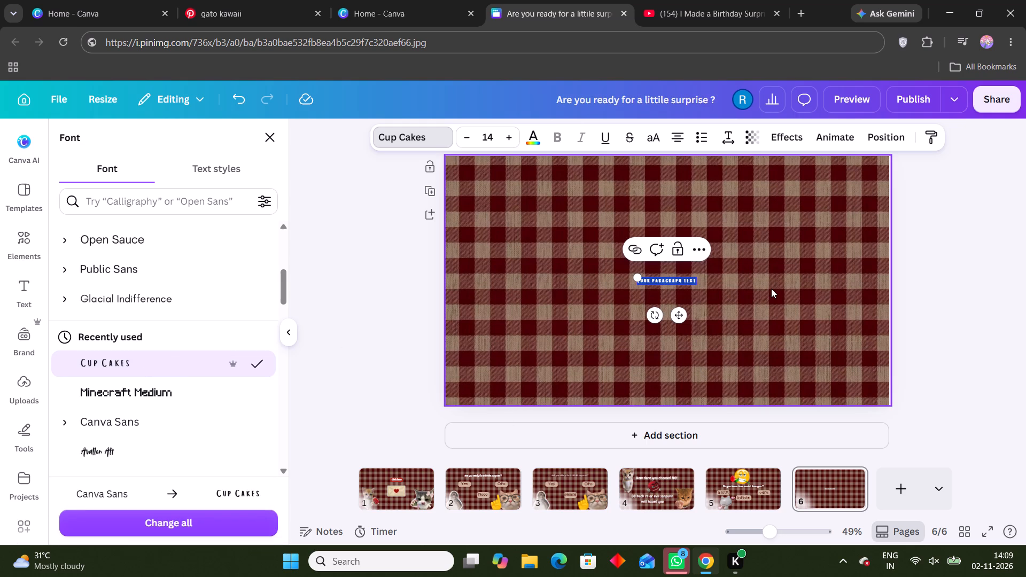
Enter "You know what i love the most?" as the text on page 6.
type("You know what i loe")
key("space")
key("BackSpace")
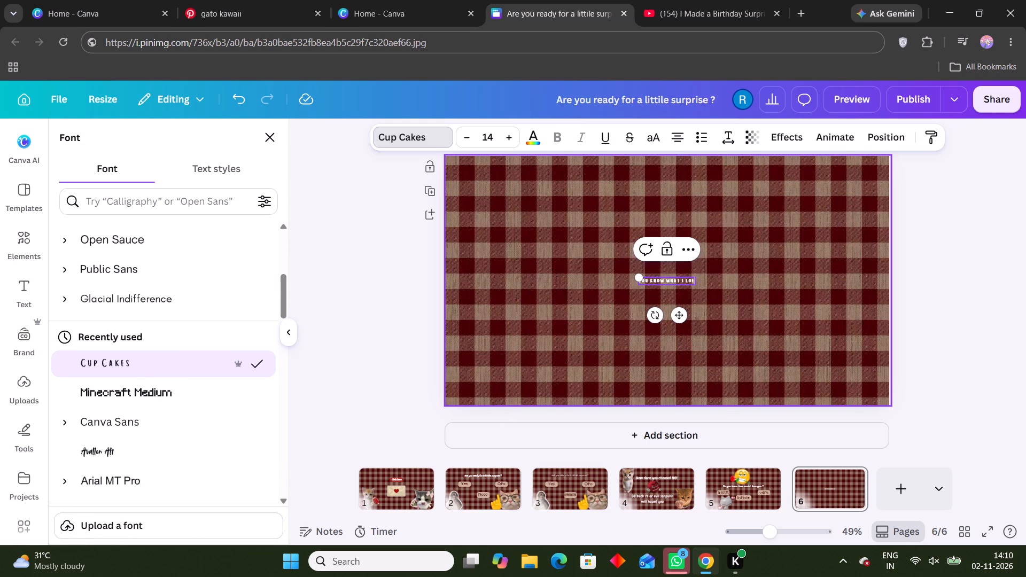
type("e the")
key("BackSpace")
key("BackSpace")
key("BackSpace")
key("BackSpace")
key("BackSpace")
key("BackSpace")
type("ve the")
key("space")
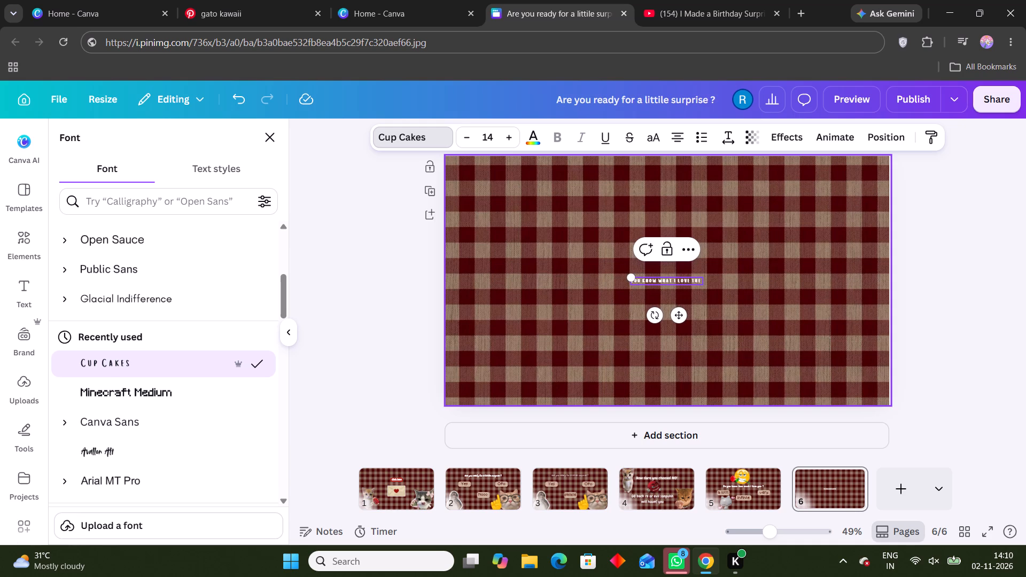
type("most")
key("shift+question")
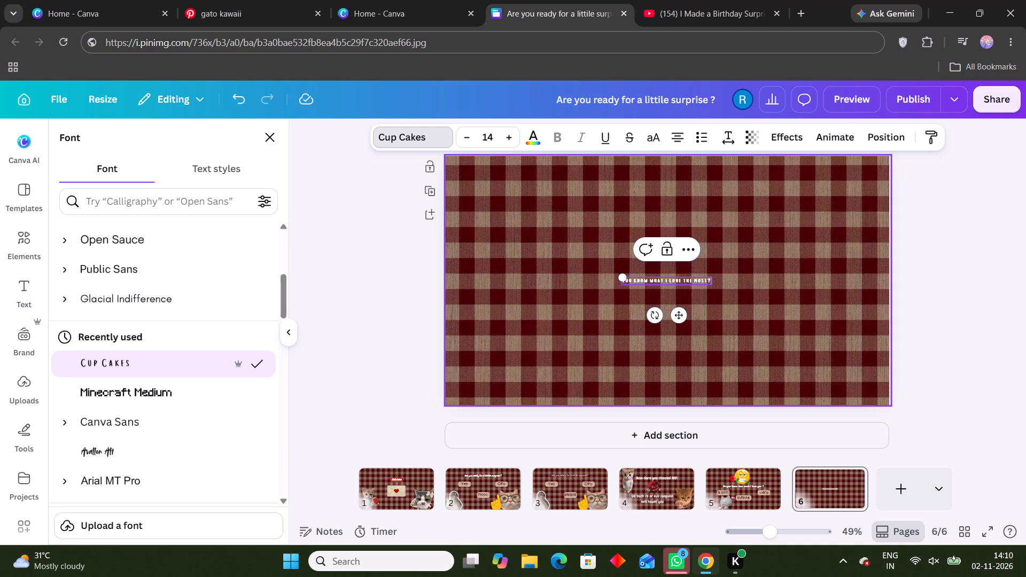
Enlarge the page 6 question to font size 55.9, keeping it on a single line.
left_click_drag(625, 278, 447, 171)
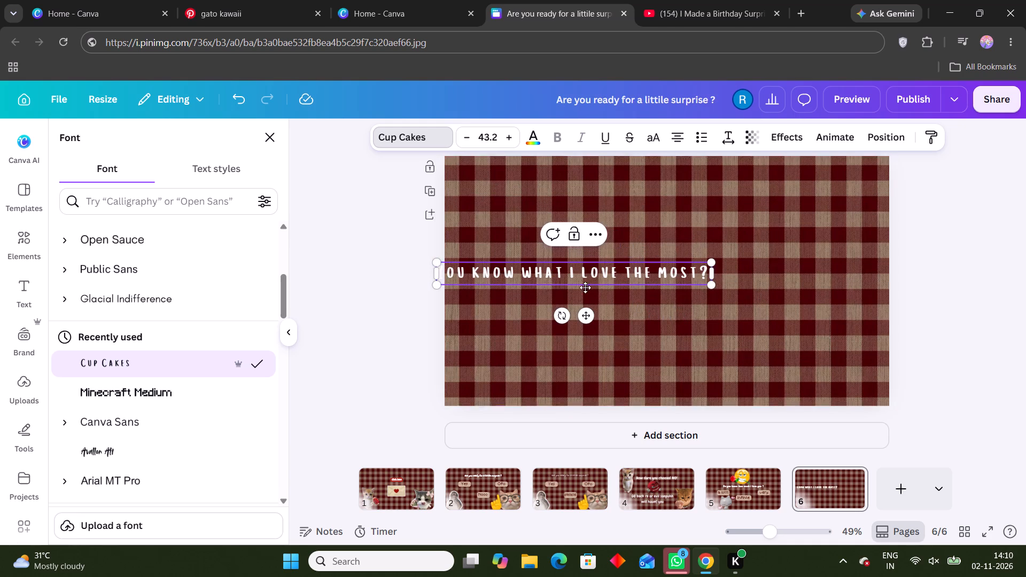
left_click(591, 328)
left_click_drag(590, 317, 672, 307)
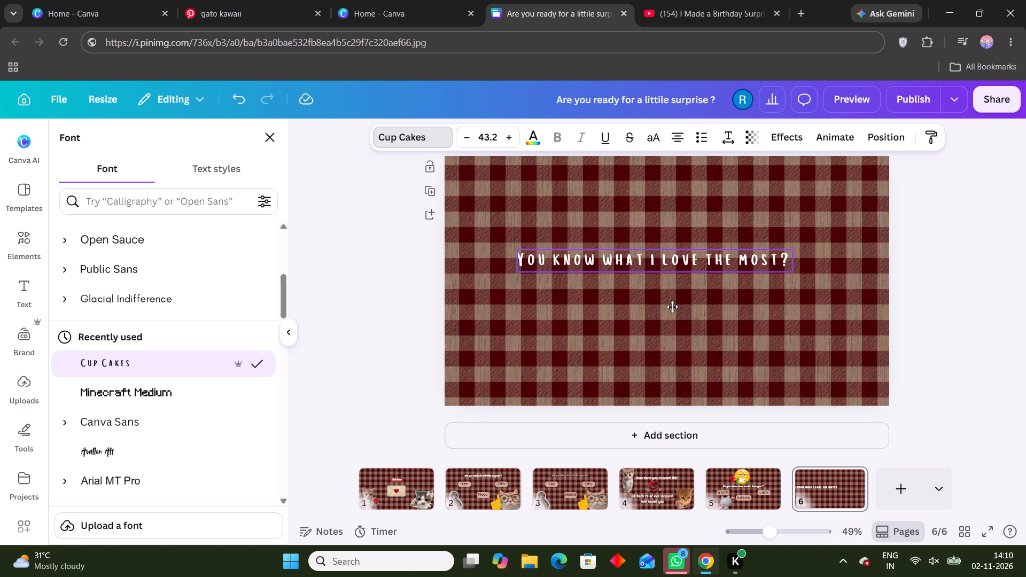
left_click_drag(672, 307, 672, 307)
left_click_drag(516, 273, 499, 322)
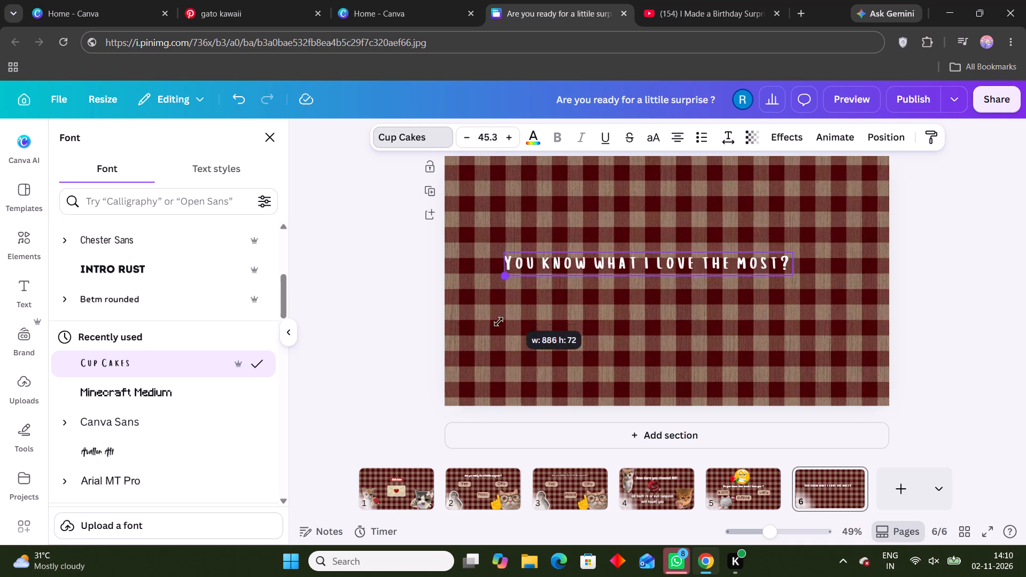
left_click_drag(499, 322, 467, 363)
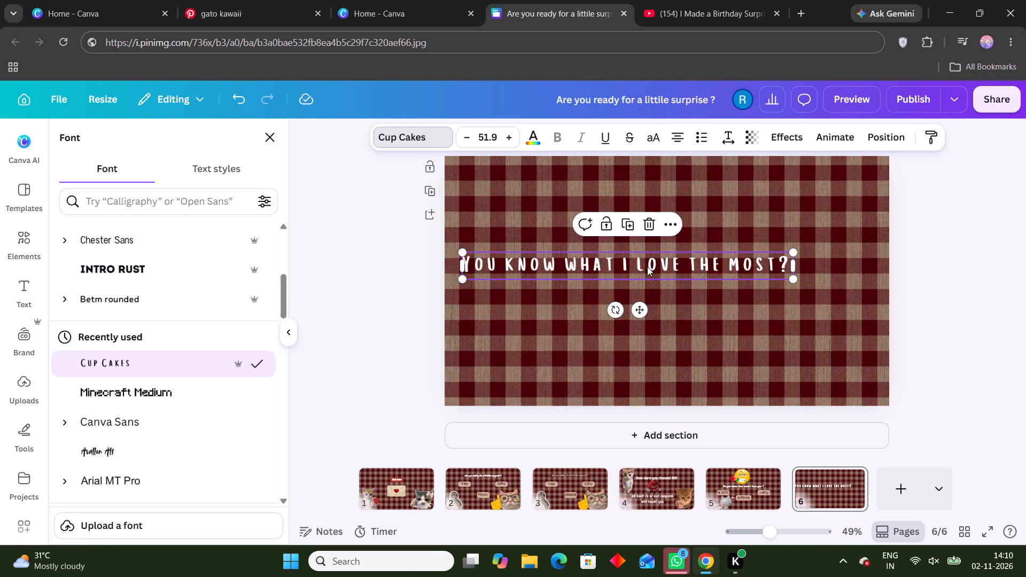
double_click(647, 267)
triple_click(647, 267)
left_click(650, 267)
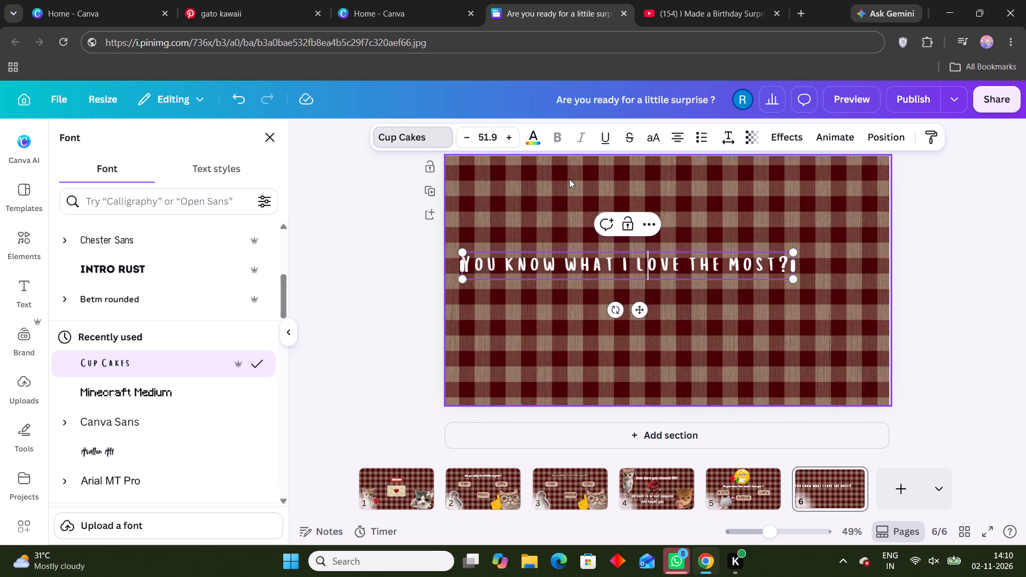
triple_click(593, 267)
triple_click(511, 137)
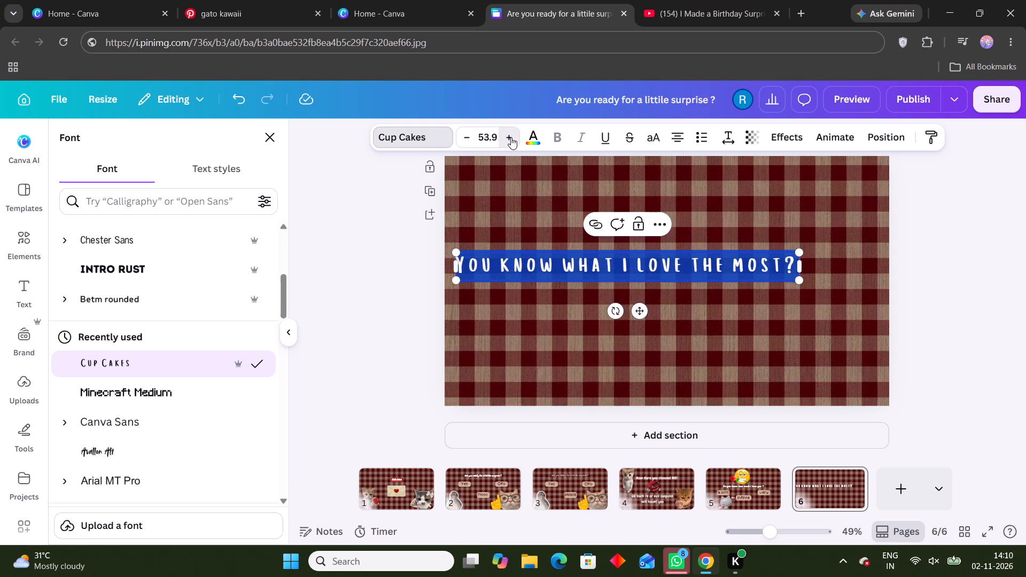
triple_click(511, 137)
left_click(511, 137)
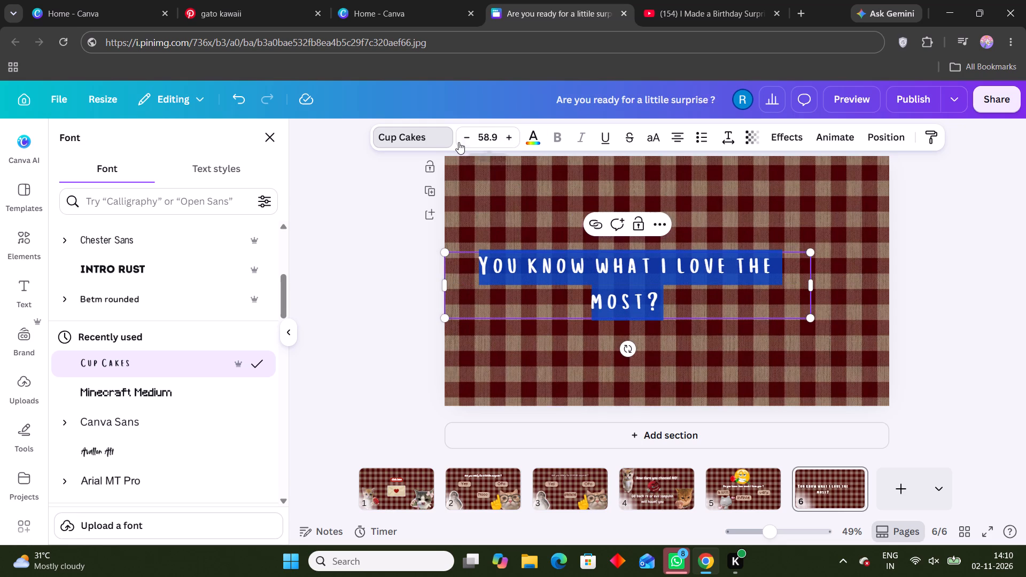
left_click(458, 142)
double_click(458, 142)
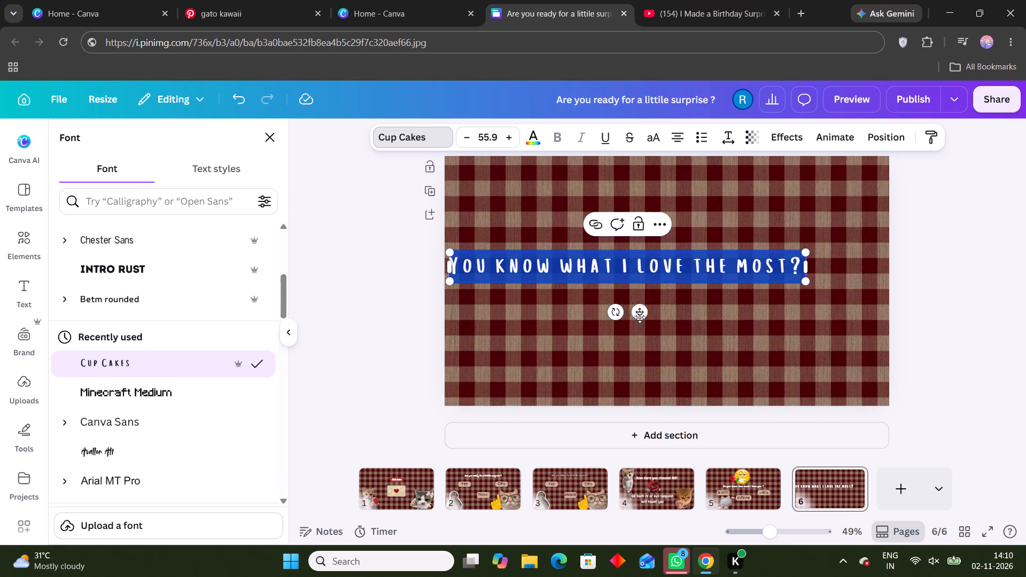
Centre the question horizontally in the upper part of page 6, checking its placement against the YouTube tutorial.
left_click_drag(640, 316, 677, 281)
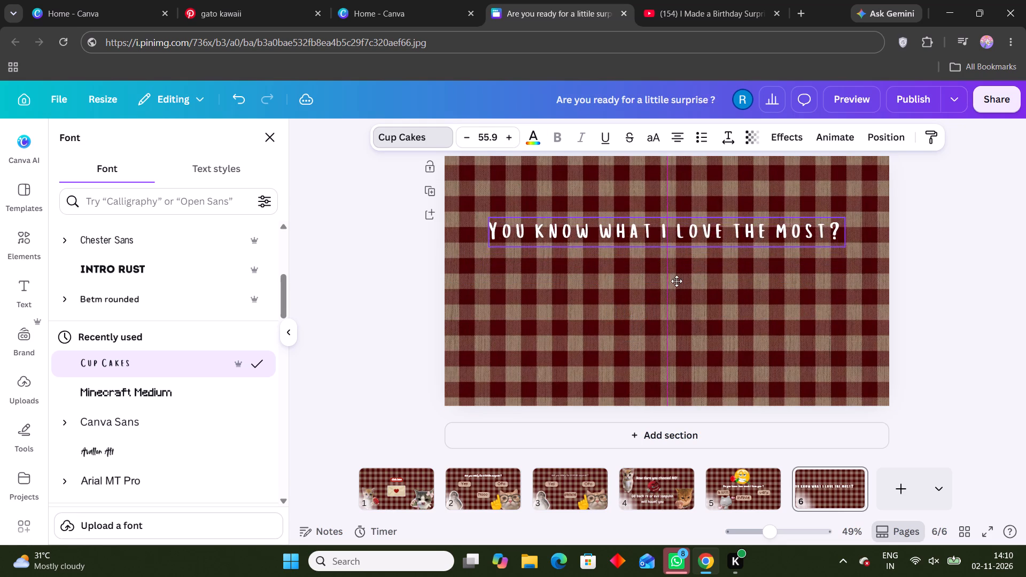
left_click_drag(677, 281, 679, 313)
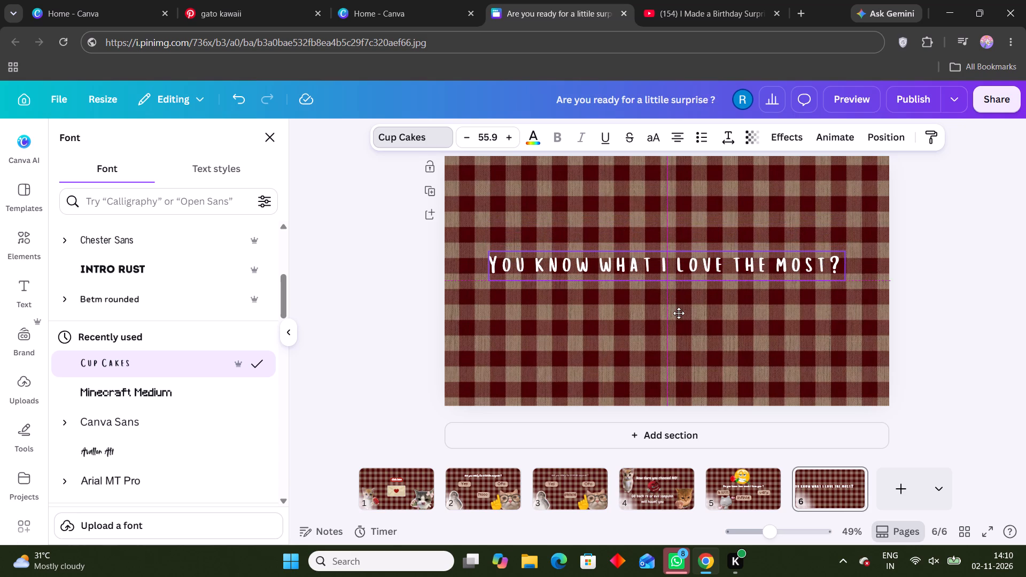
left_click_drag(679, 313, 679, 316)
left_click(668, 0)
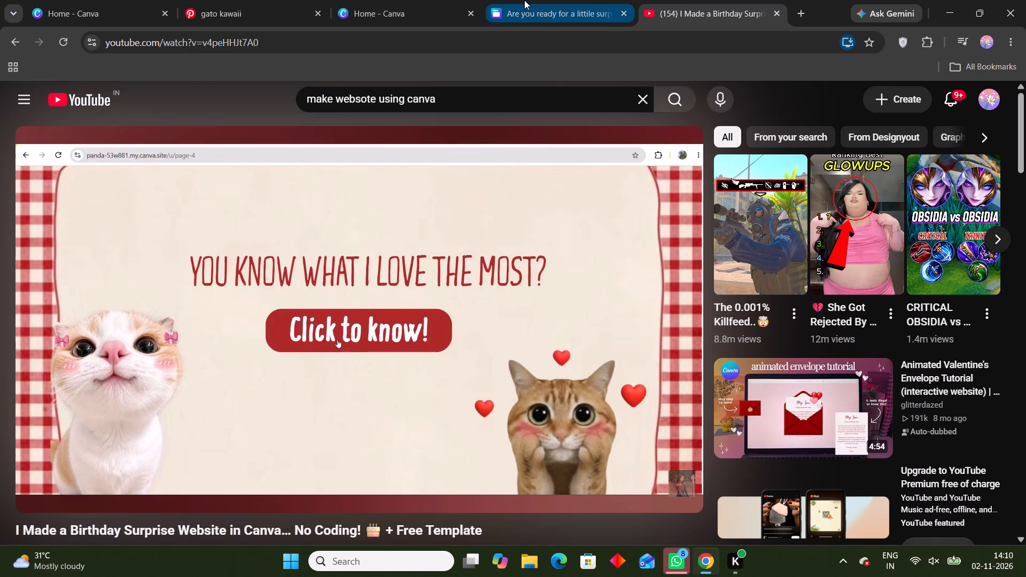
left_click(384, 0)
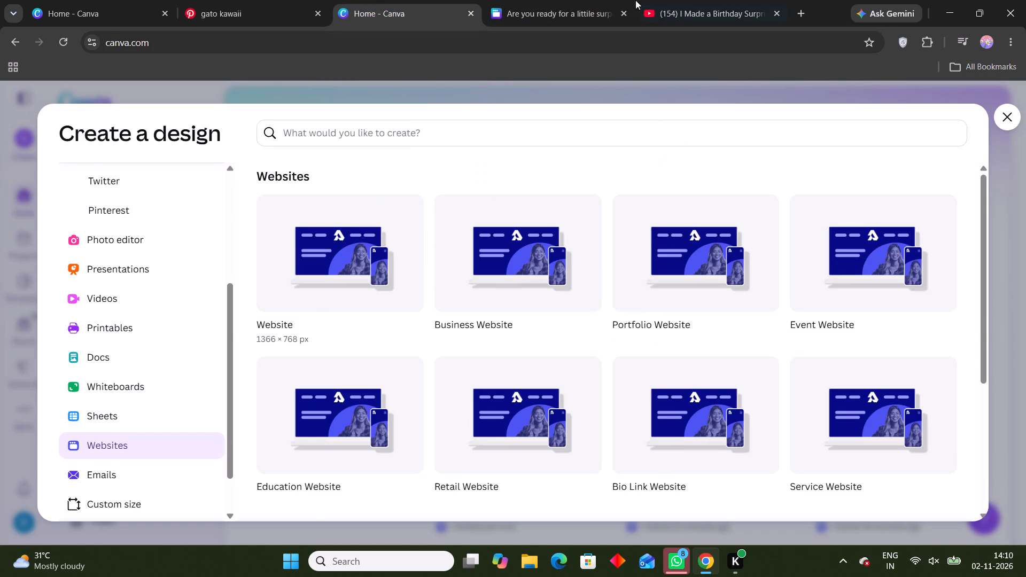
left_click(609, 0)
left_click_drag(675, 310, 677, 285)
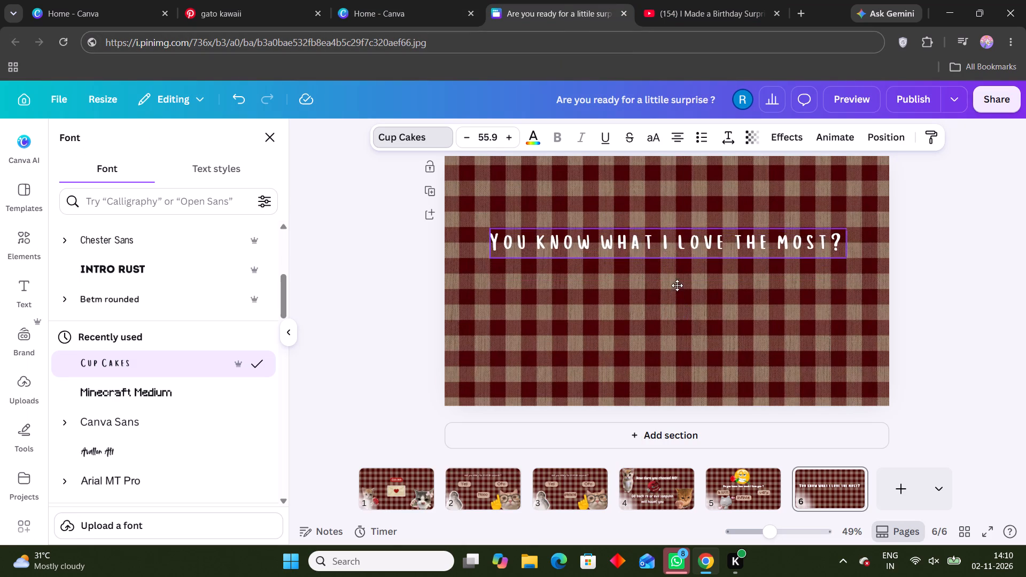
left_click_drag(677, 285, 678, 277)
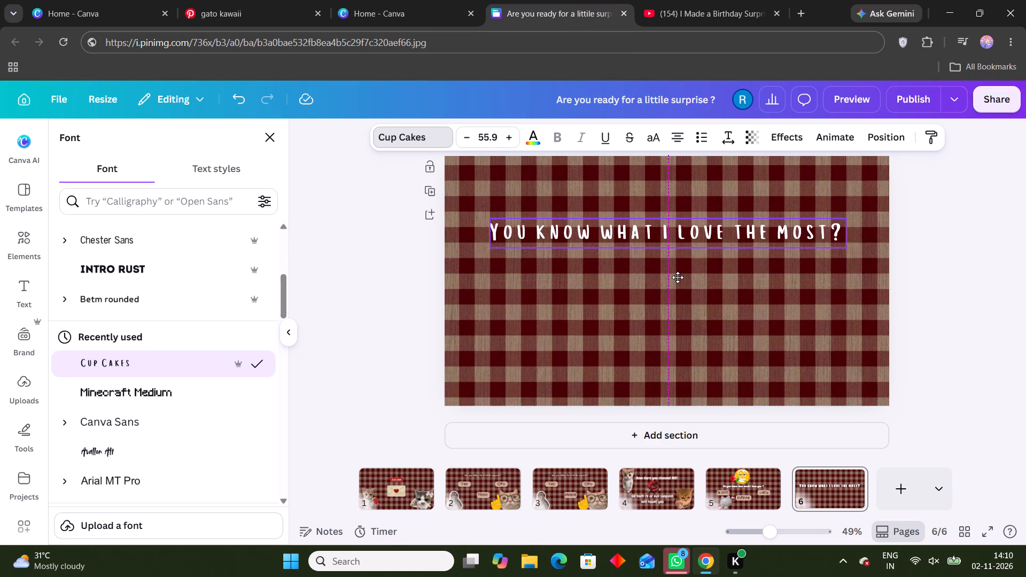
left_click_drag(678, 277, 678, 280)
Copy the "el gato heart" image from Pinterest and paste it onto page 6 of the Canva design.
left_click(348, 0)
left_click(289, 0)
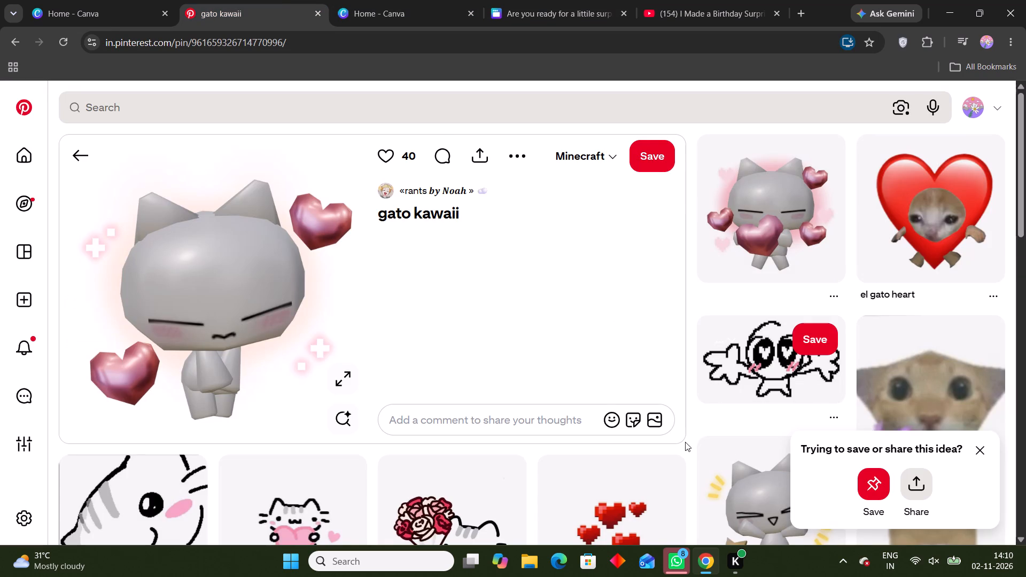
left_click(932, 258)
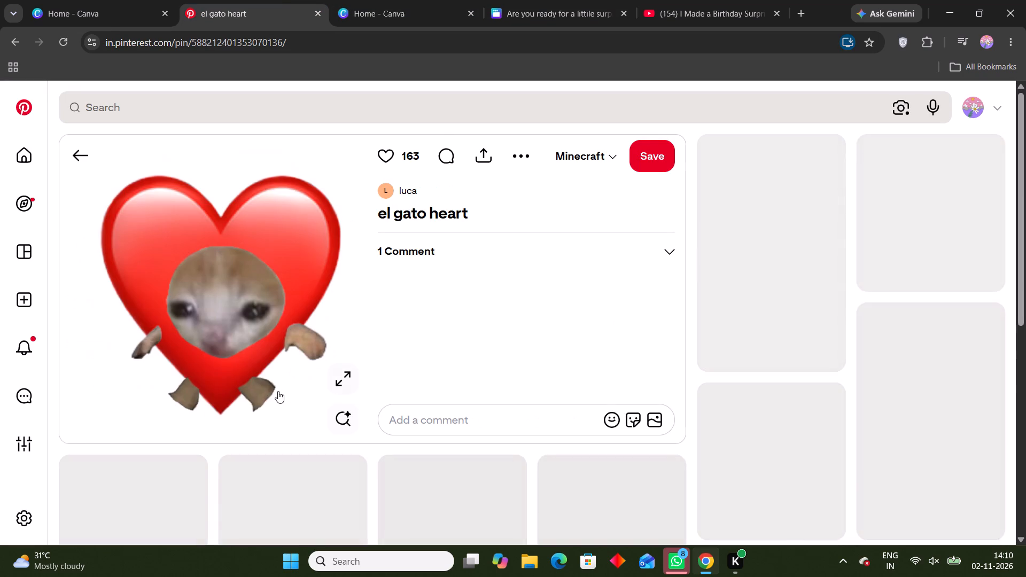
right_click(234, 306)
left_click(281, 360)
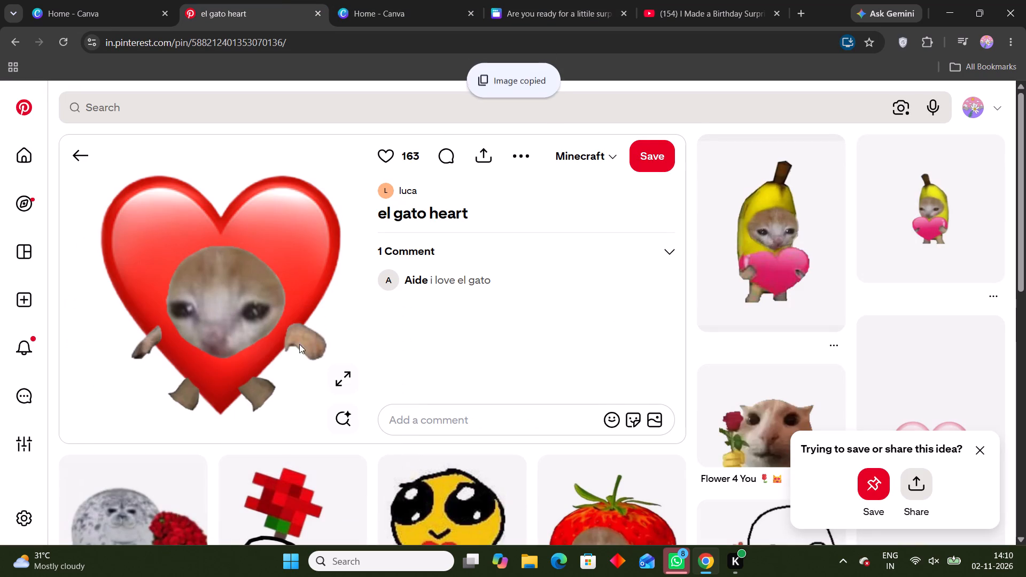
scroll(290, 345, "down", 3)
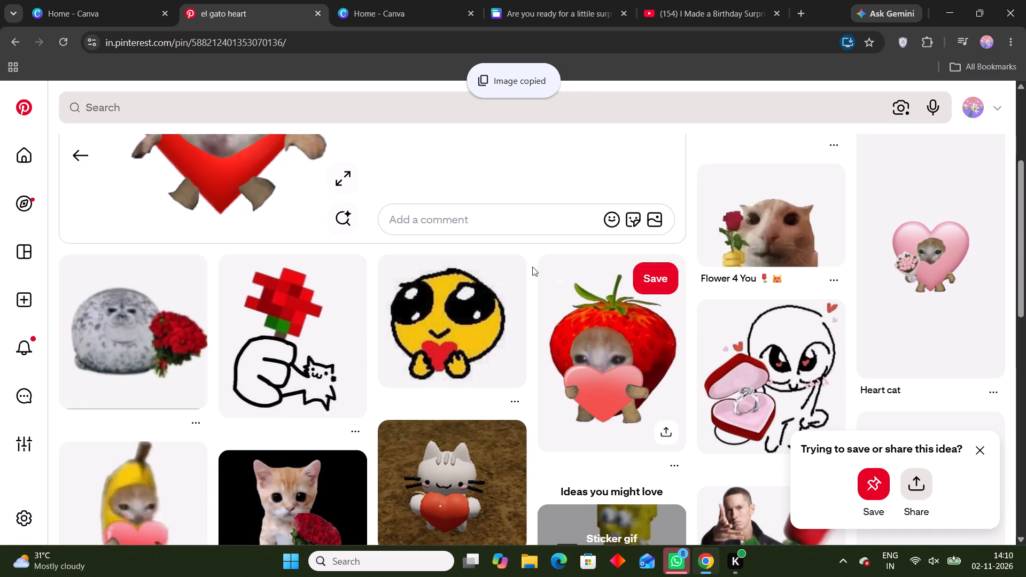
left_click(758, 0)
left_click(600, 0)
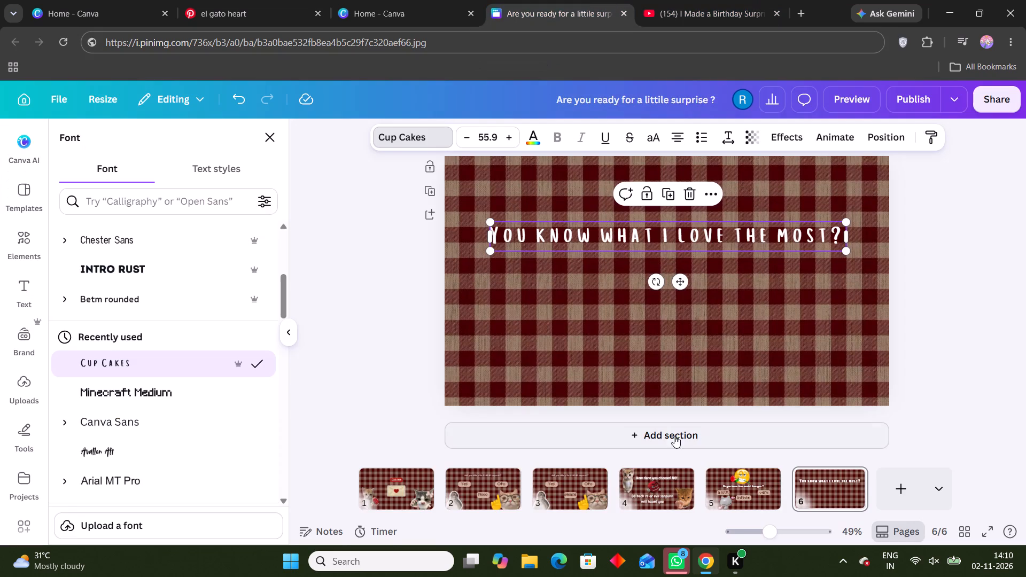
left_click(530, 318, "ctrl")
key("ctrl+v")
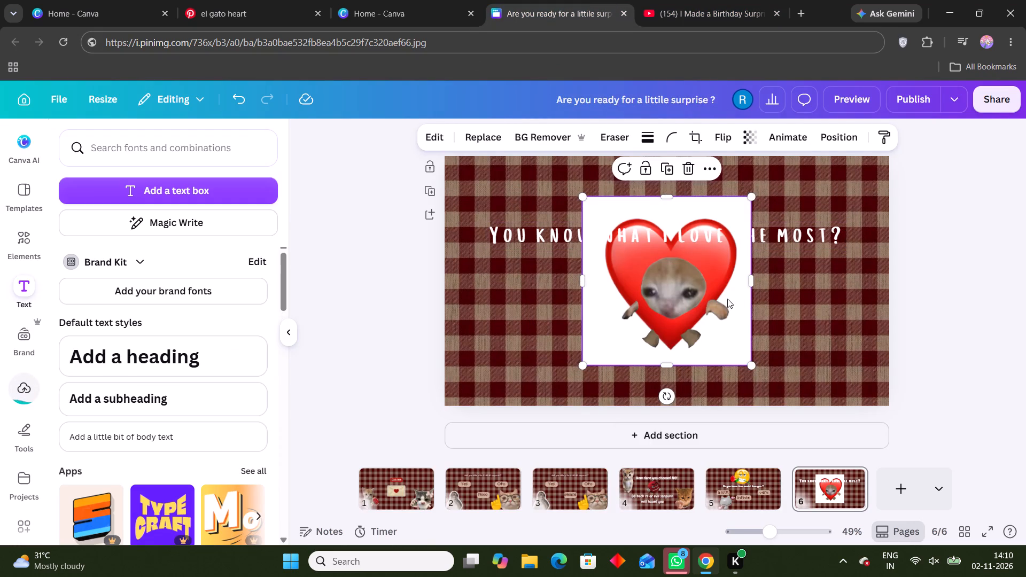
Remove the heart cat image's background, shrink it slightly and place it in the page's lower-right corner.
left_click(551, 133)
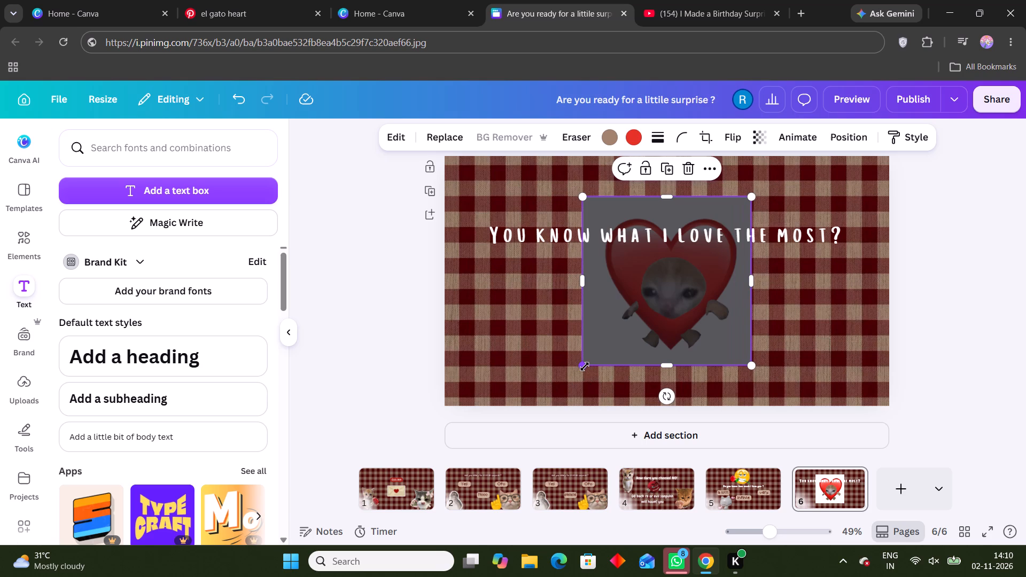
left_click_drag(584, 367, 609, 345)
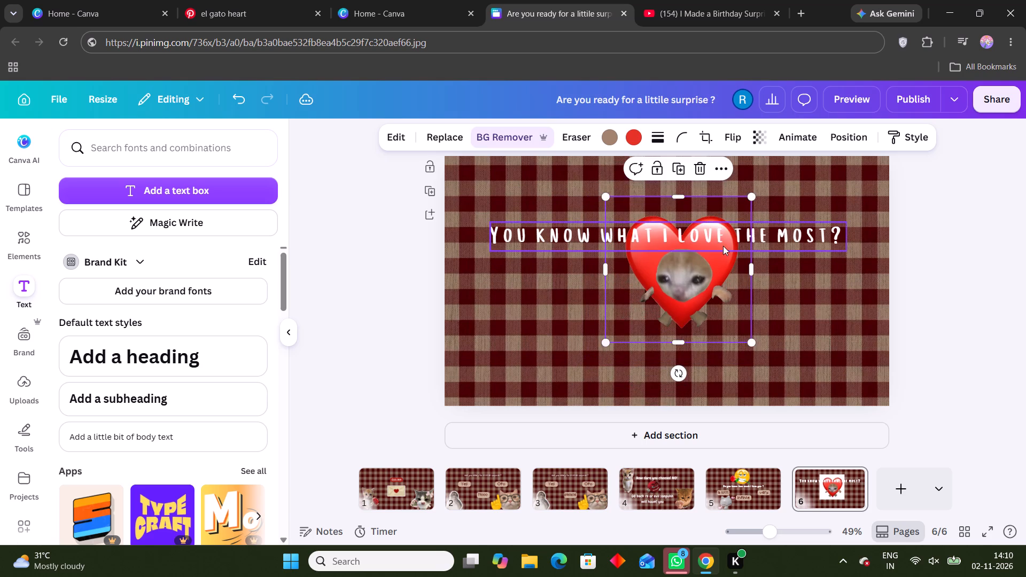
left_click_drag(698, 297, 838, 370)
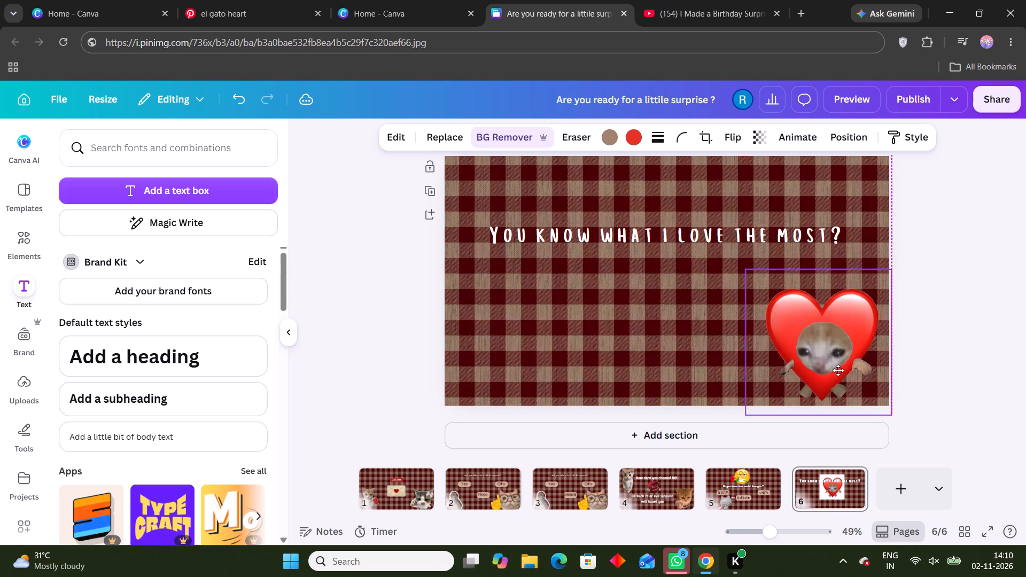
left_click_drag(838, 370, 838, 371)
Switch to Pinterest and search for "shy cat png".
left_click(696, 0)
left_click(238, 0)
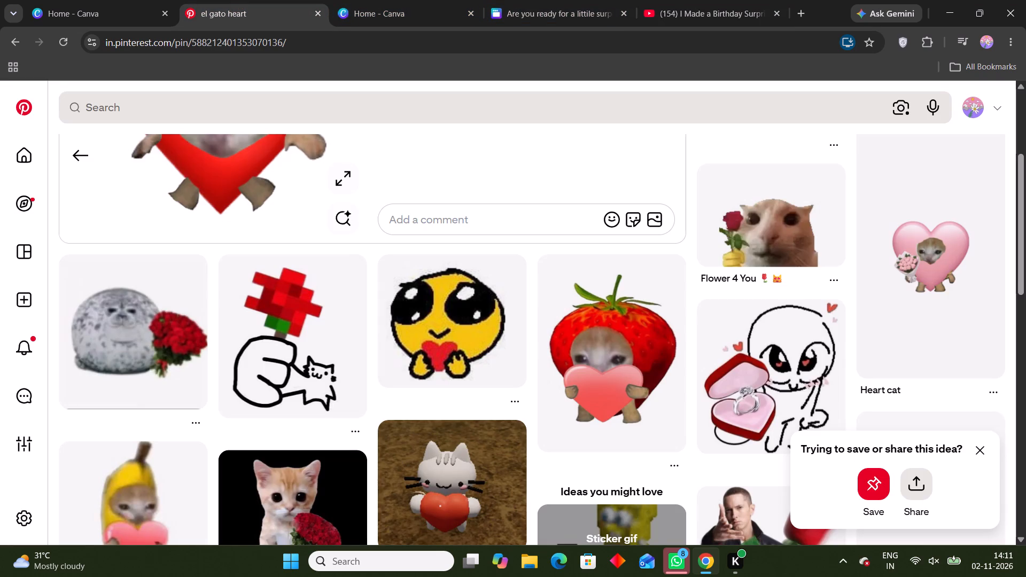
left_click(274, 92)
left_click(276, 98)
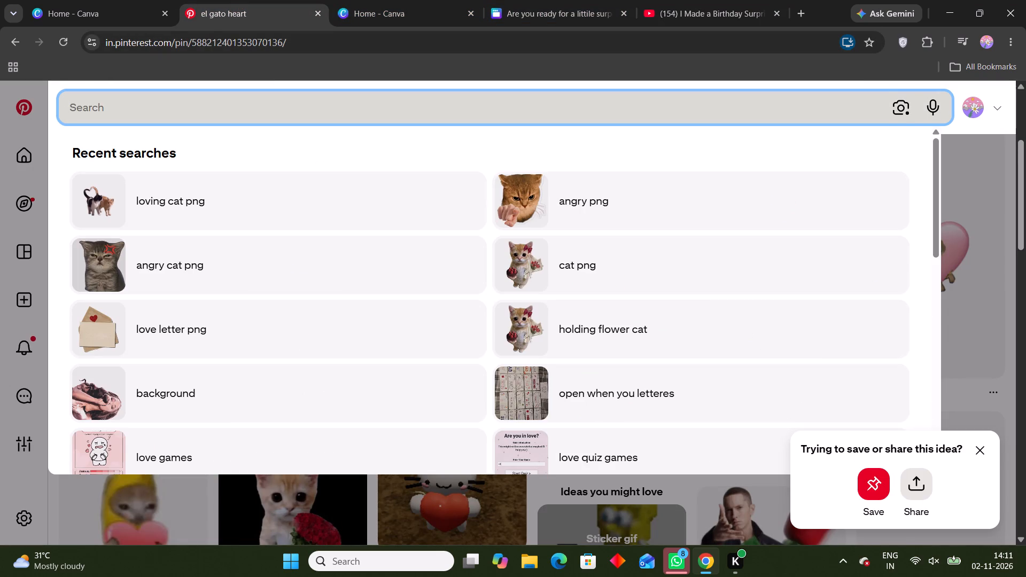
type("shy cat png")
key("Return")
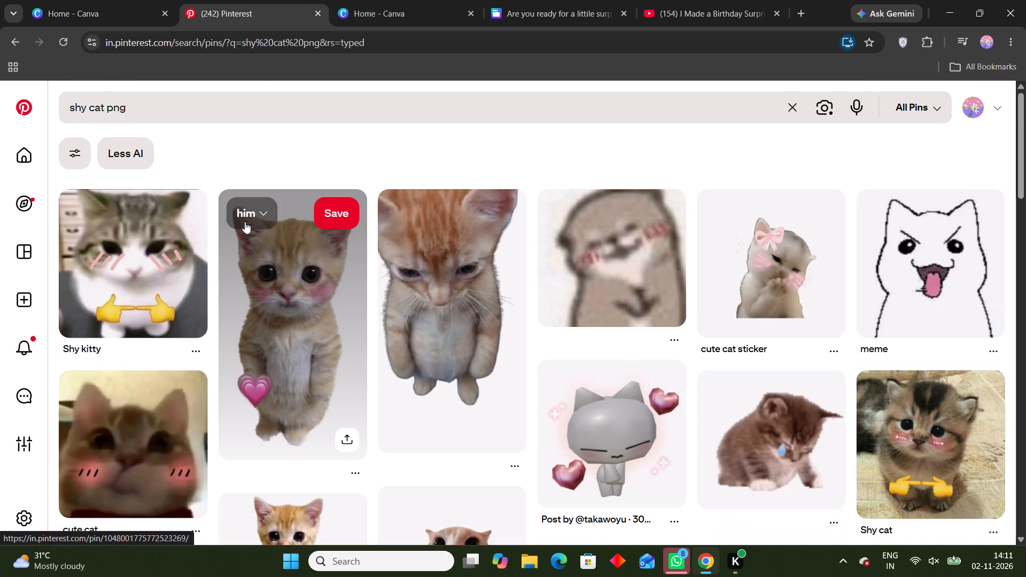
Open the cute cat sticker, copy the related larger image of the pink-bow cat covering its mouth, and paste it onto page 6 in Canva.
left_click(782, 287)
right_click(232, 286)
left_click(281, 344)
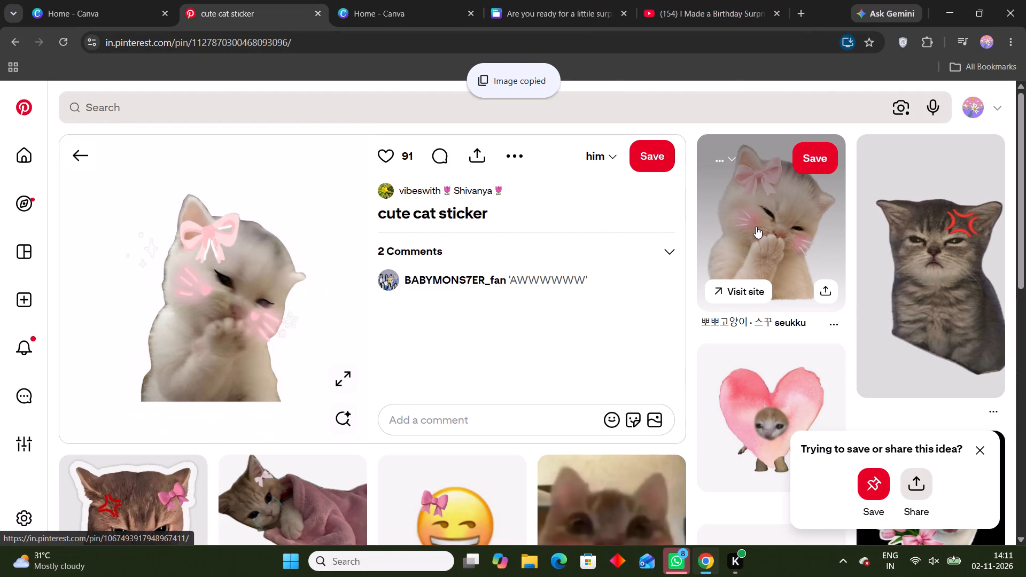
left_click(756, 227)
right_click(191, 288)
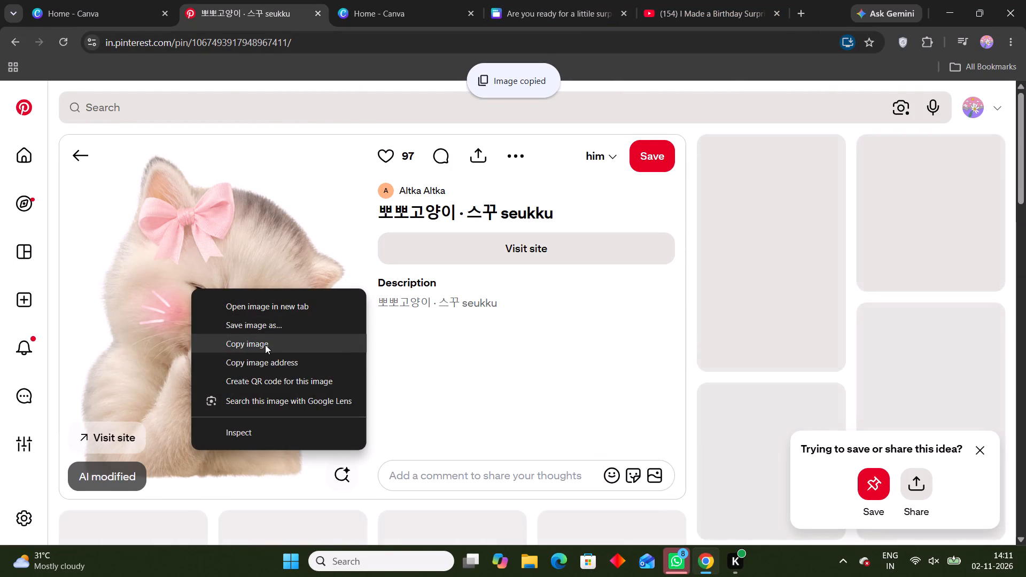
left_click(265, 345)
left_click(598, 0)
key("ctrl+v")
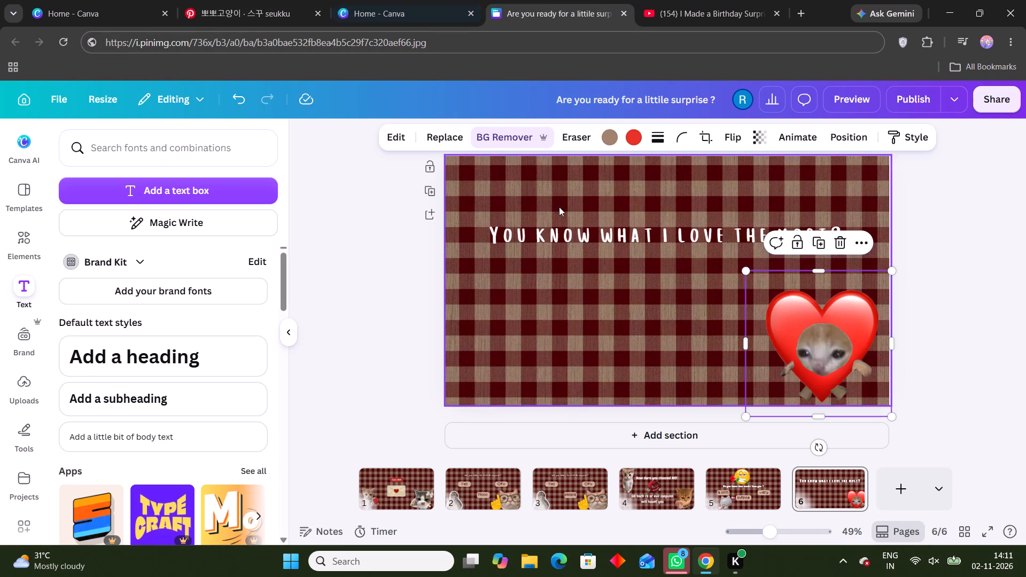
Remove the background of the pink-bow cat image and place the cat in page 6's lower-left corner.
left_click(572, 143)
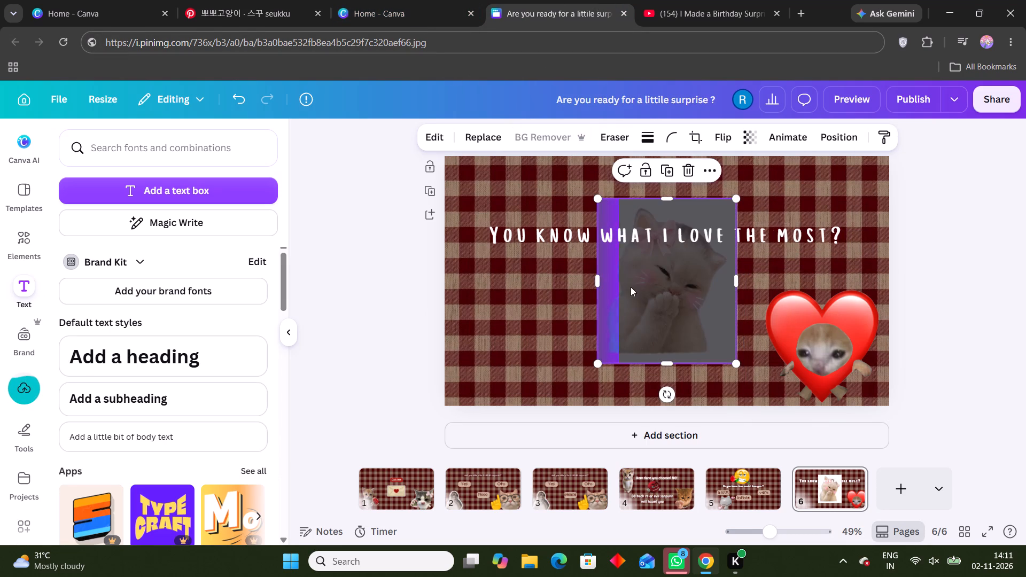
left_click_drag(661, 323, 624, 358)
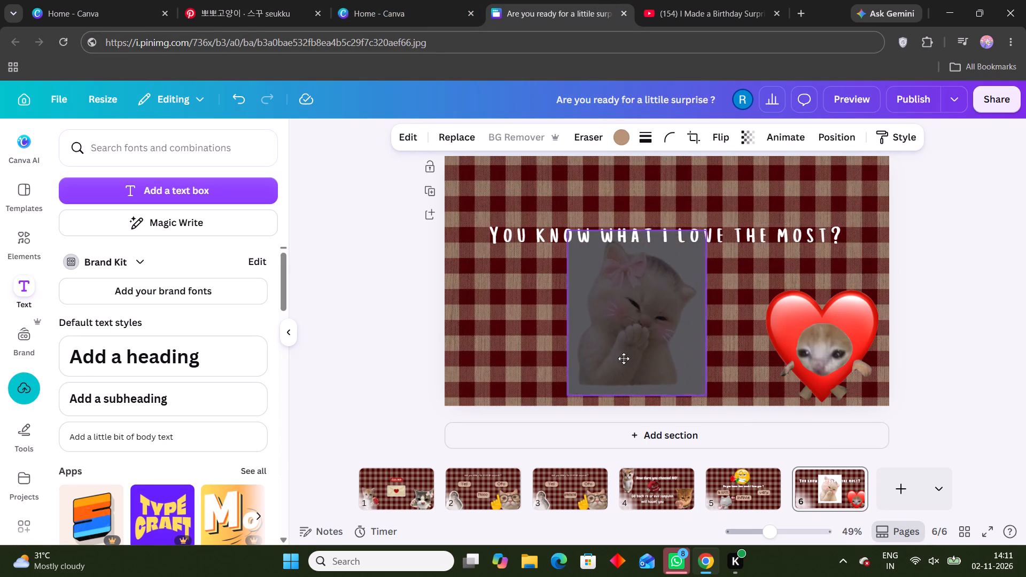
left_click_drag(624, 358, 523, 373)
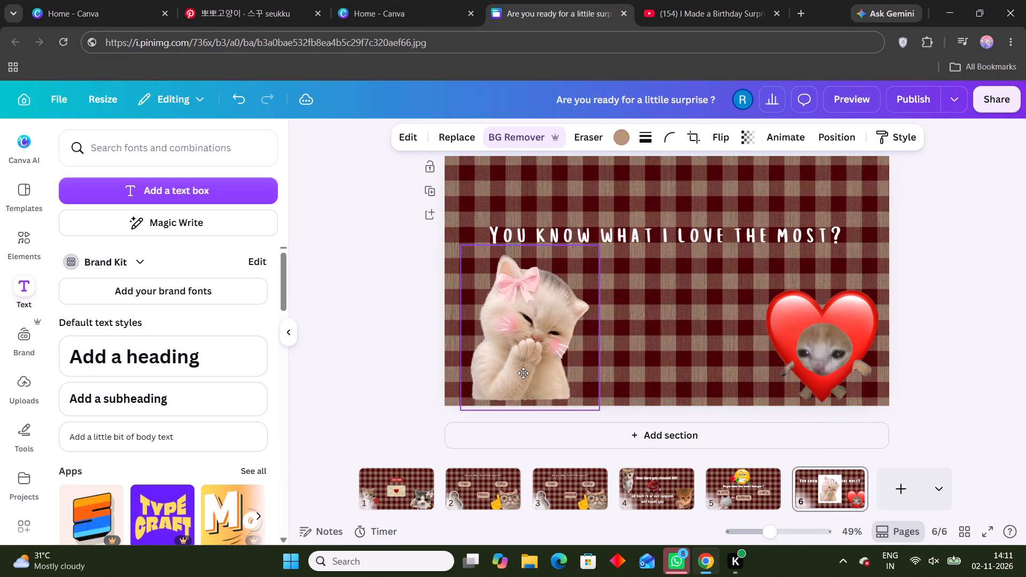
left_click_drag(523, 373, 514, 380)
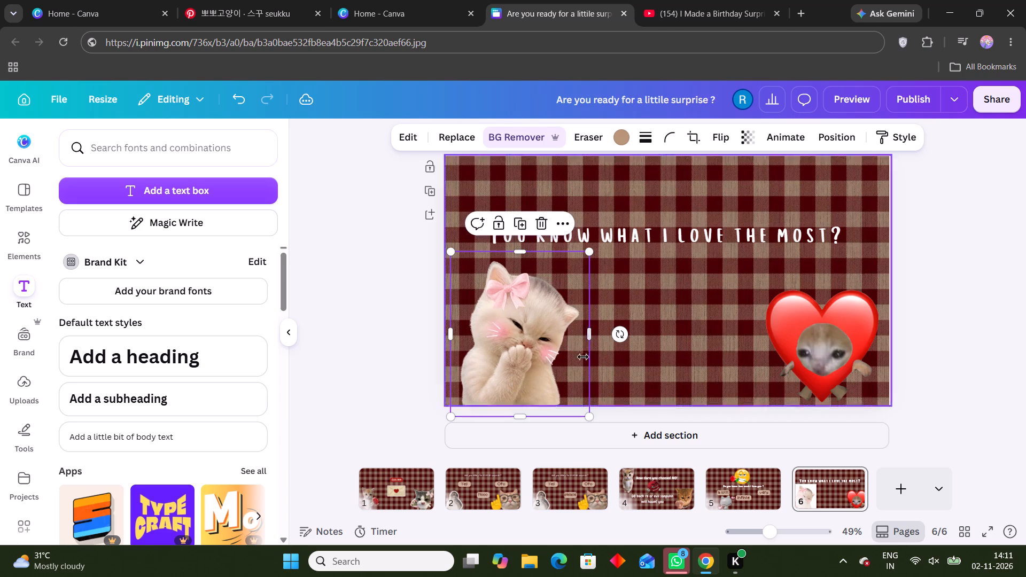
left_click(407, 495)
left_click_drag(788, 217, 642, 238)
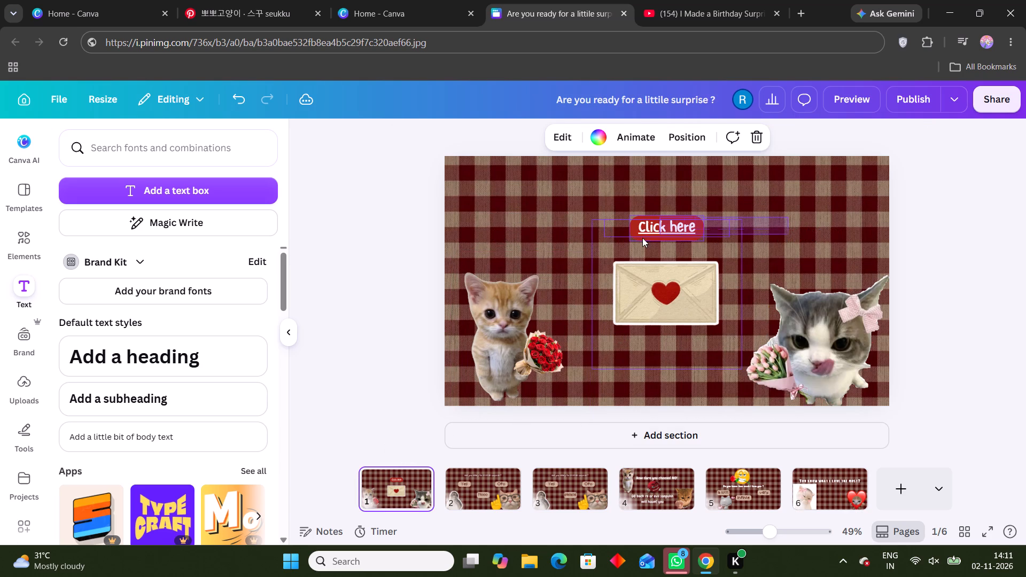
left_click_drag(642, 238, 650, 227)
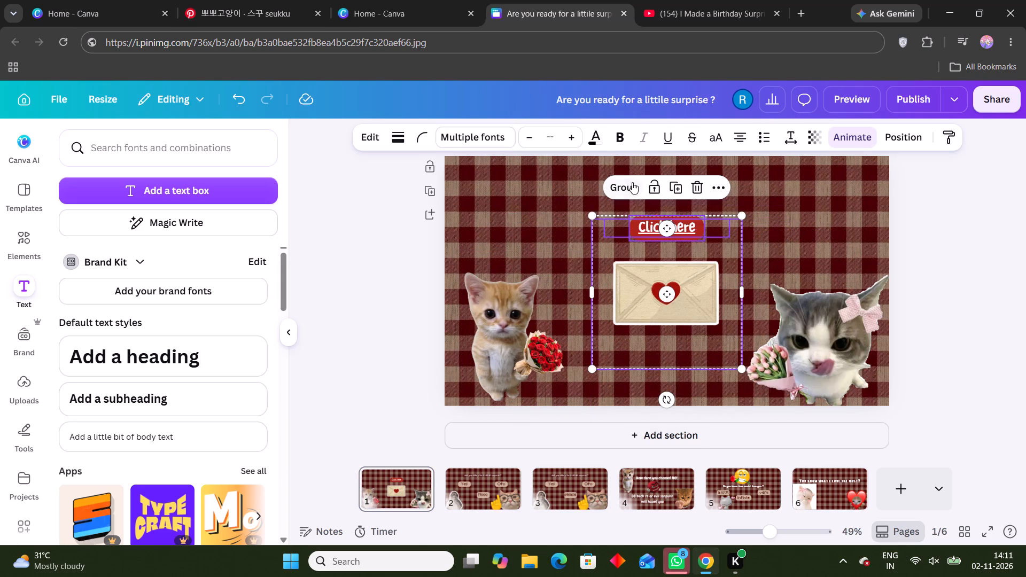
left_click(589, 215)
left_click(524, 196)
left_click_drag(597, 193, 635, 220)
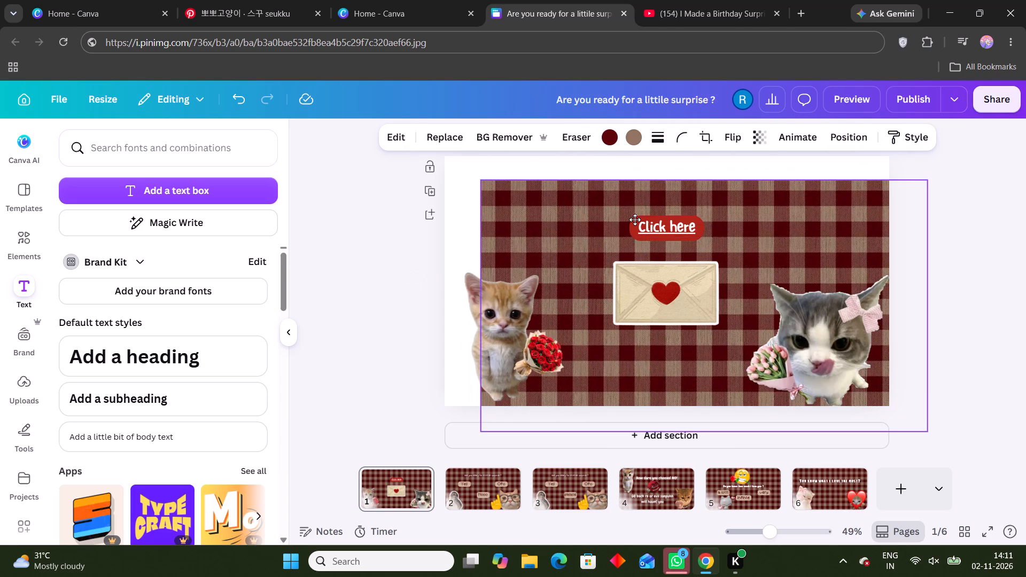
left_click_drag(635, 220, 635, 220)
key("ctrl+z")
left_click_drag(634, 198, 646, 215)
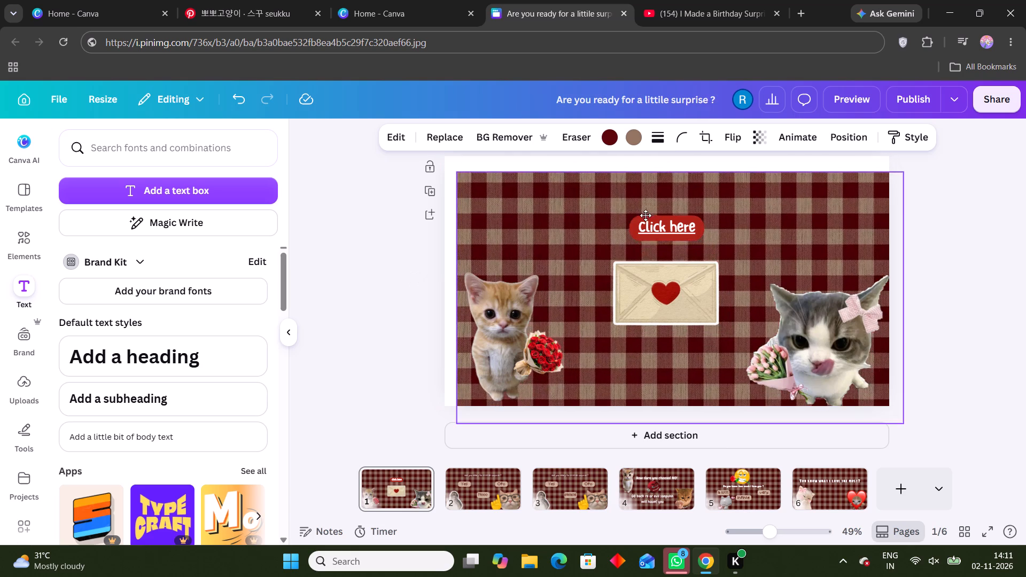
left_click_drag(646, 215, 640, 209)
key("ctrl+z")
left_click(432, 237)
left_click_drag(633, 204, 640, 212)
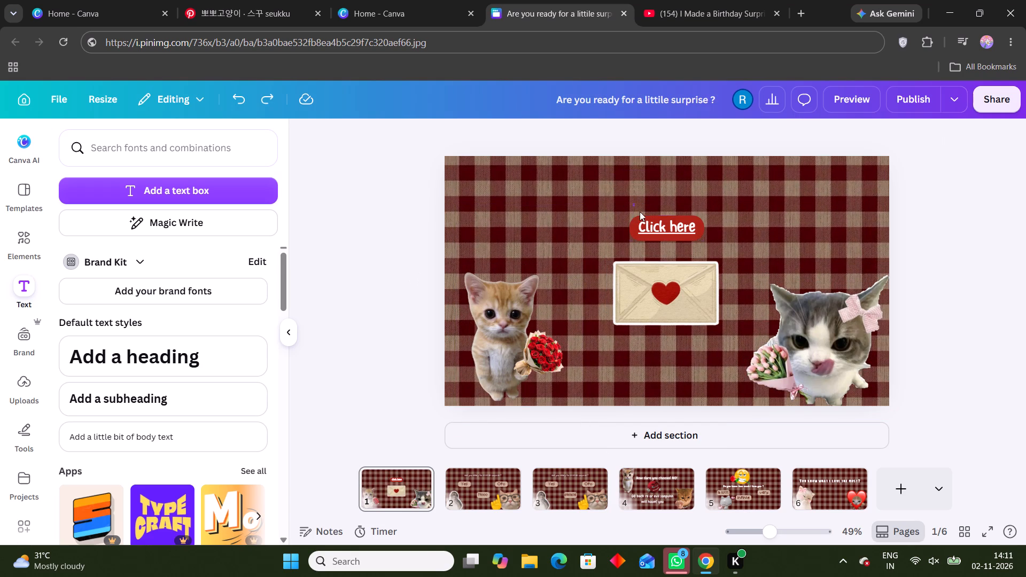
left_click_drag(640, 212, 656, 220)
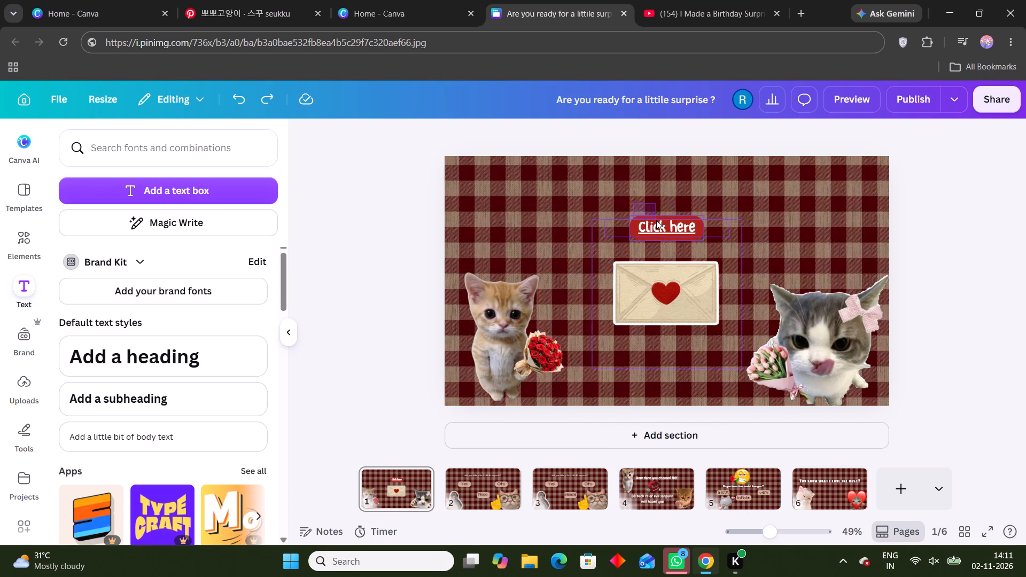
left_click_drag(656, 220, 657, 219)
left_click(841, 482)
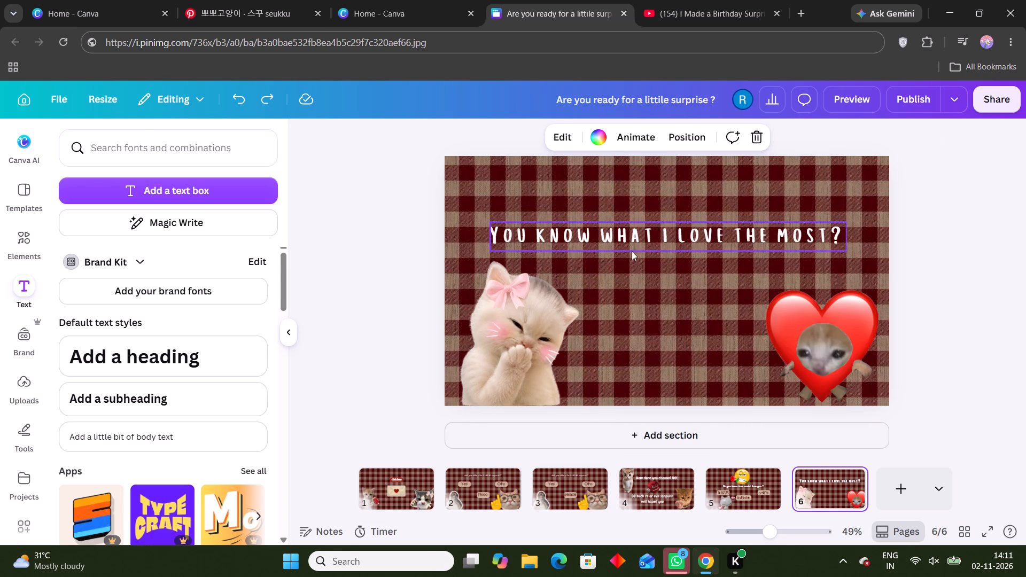
Add a rounded square shape to page 6 and fill it with the tan already used in the design.
left_click(35, 240)
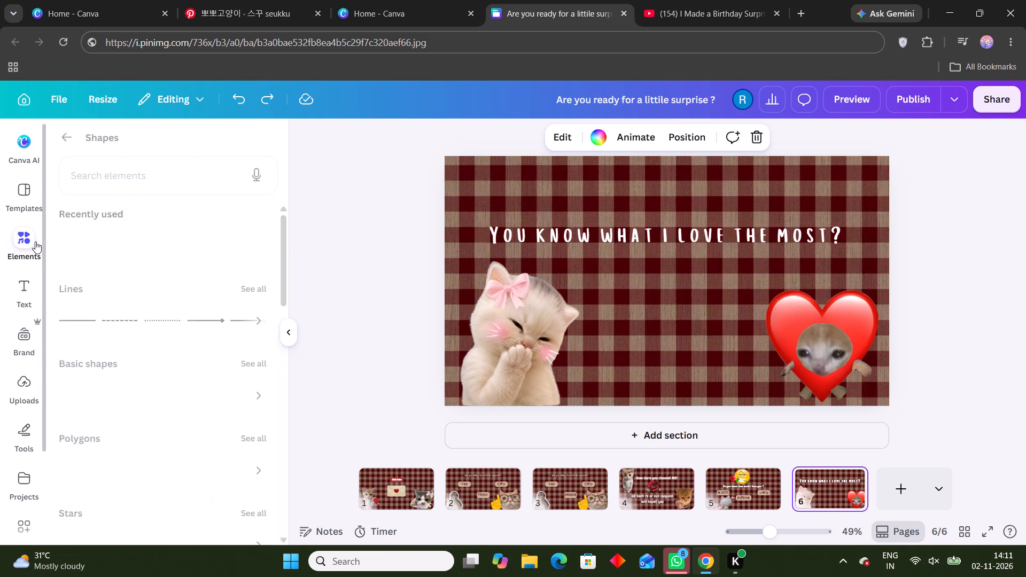
left_click(107, 172)
left_click(76, 270)
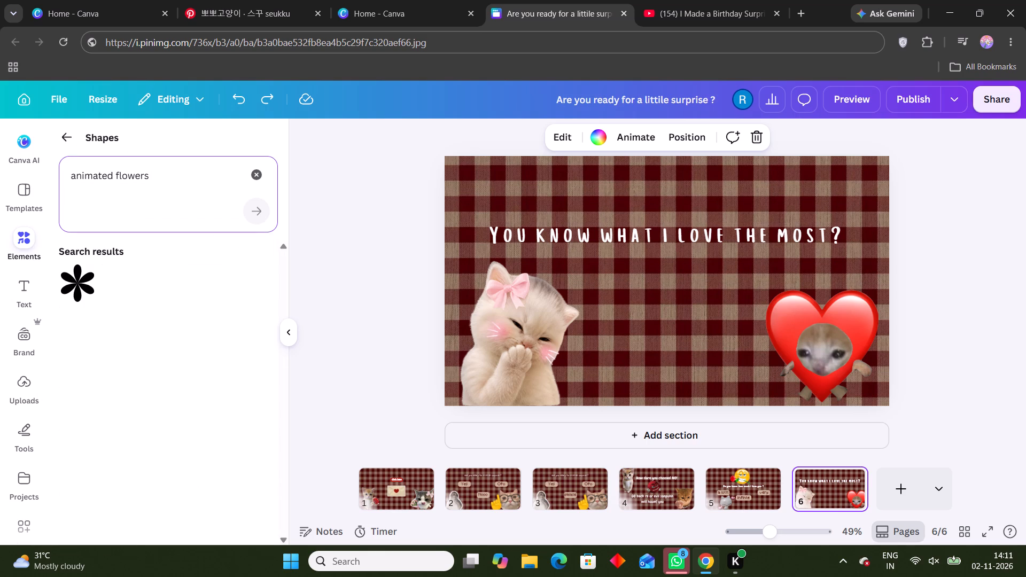
left_click(255, 176)
scroll(133, 438, "up", 1)
left_click(132, 438)
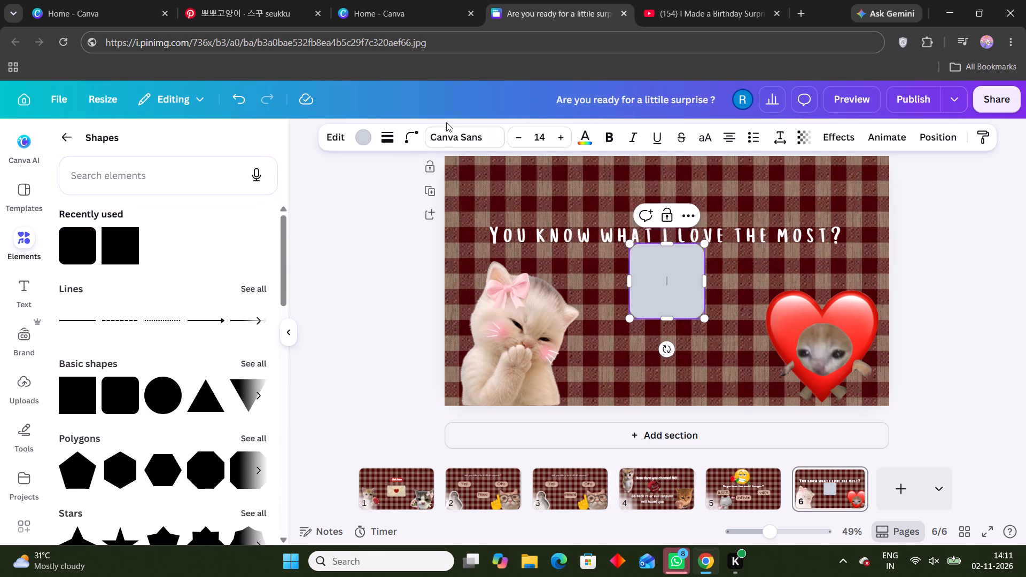
left_click(366, 137)
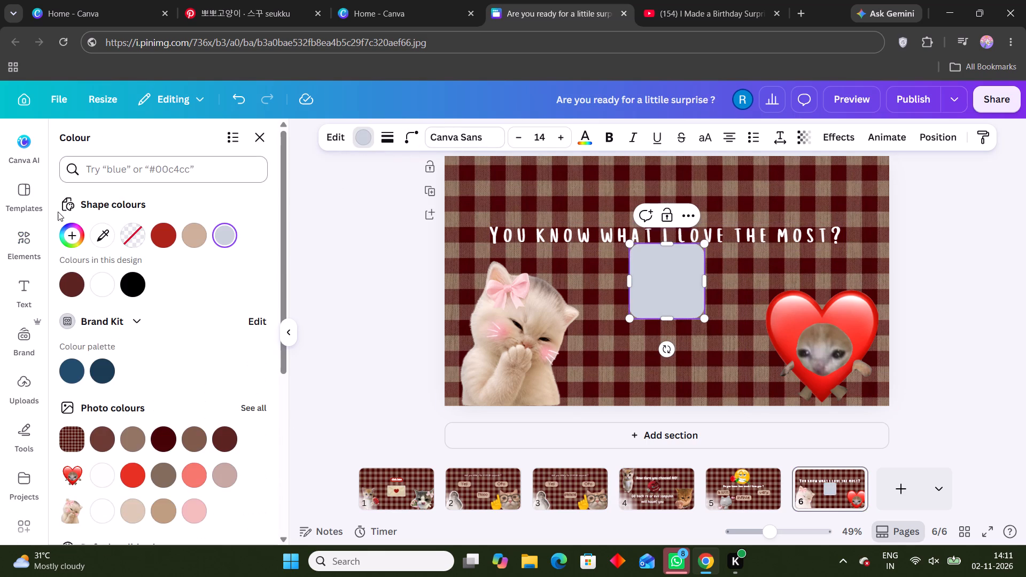
left_click(196, 242)
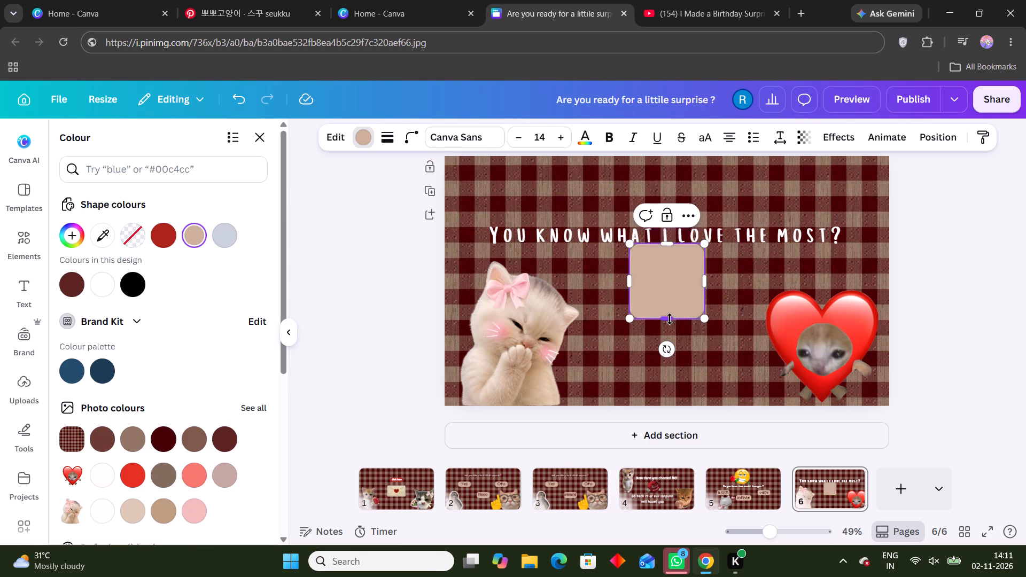
Reshape the rounded square into a wide button about 115 high and centre it below the question text.
left_click_drag(669, 317, 670, 280)
left_click_drag(674, 269, 674, 287)
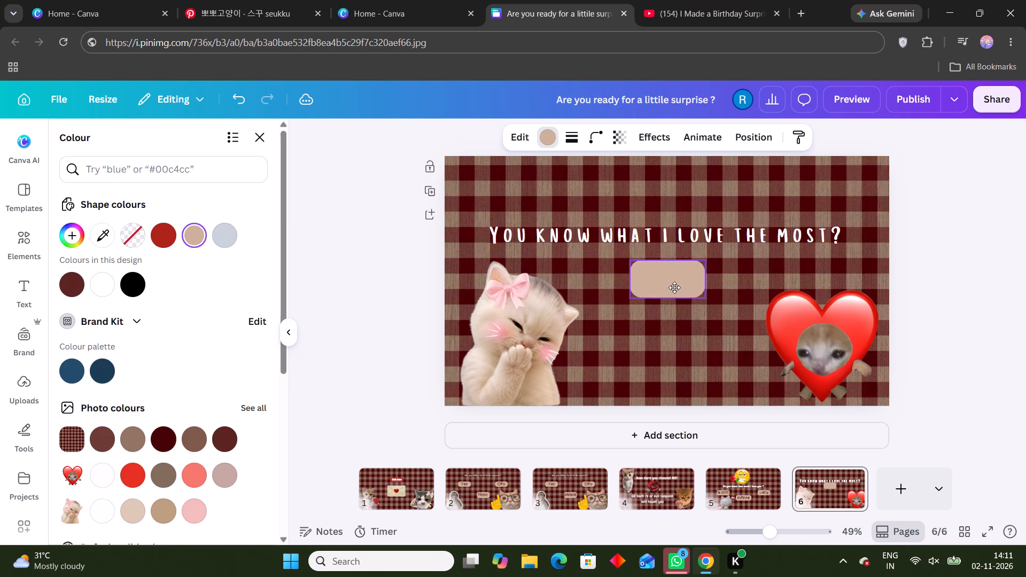
left_click_drag(674, 287, 674, 296)
left_click_drag(629, 292, 604, 292)
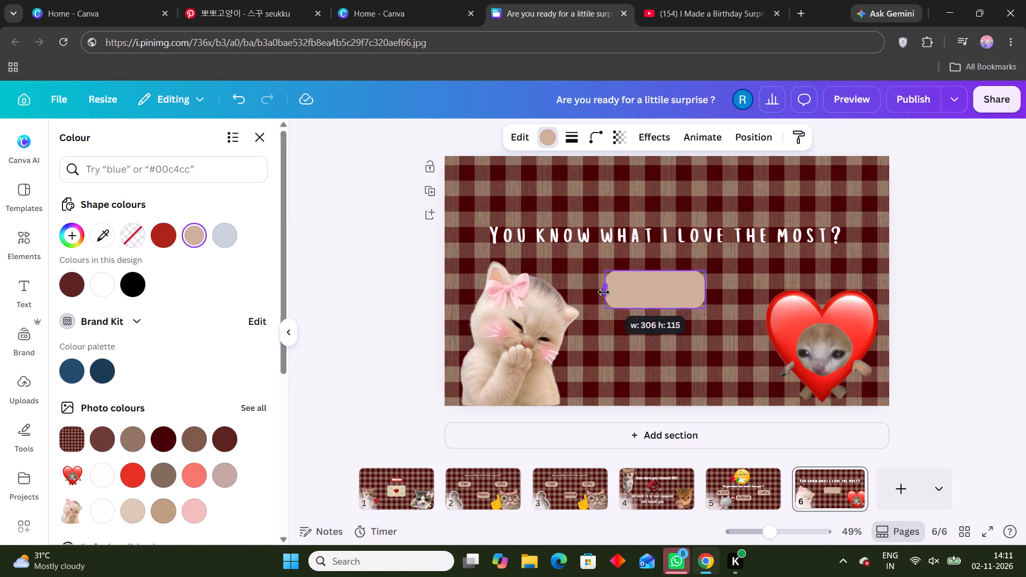
left_click_drag(604, 292, 603, 293)
left_click_drag(708, 290, 739, 290)
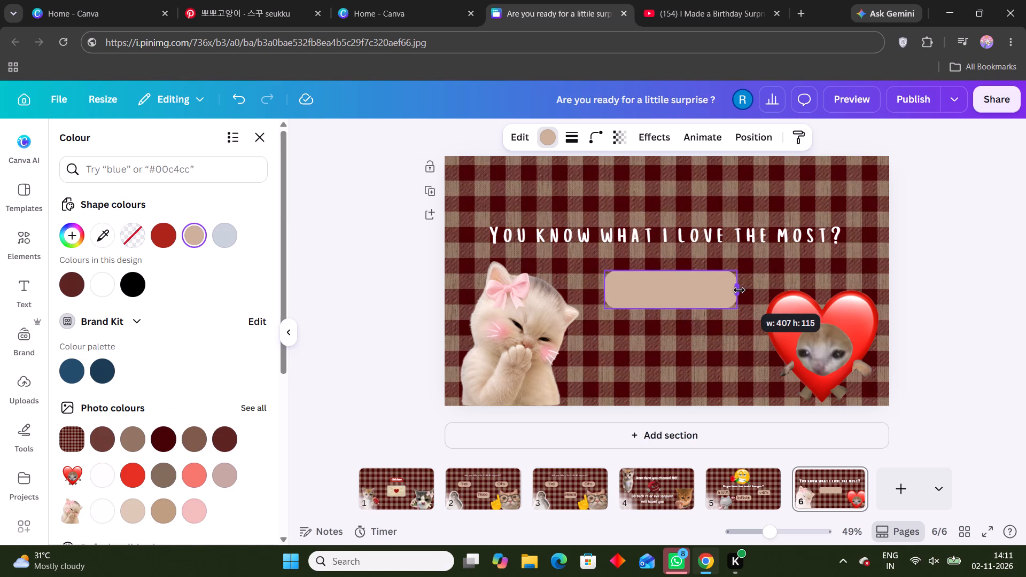
left_click_drag(739, 290, 750, 291)
left_click_drag(683, 333, 671, 333)
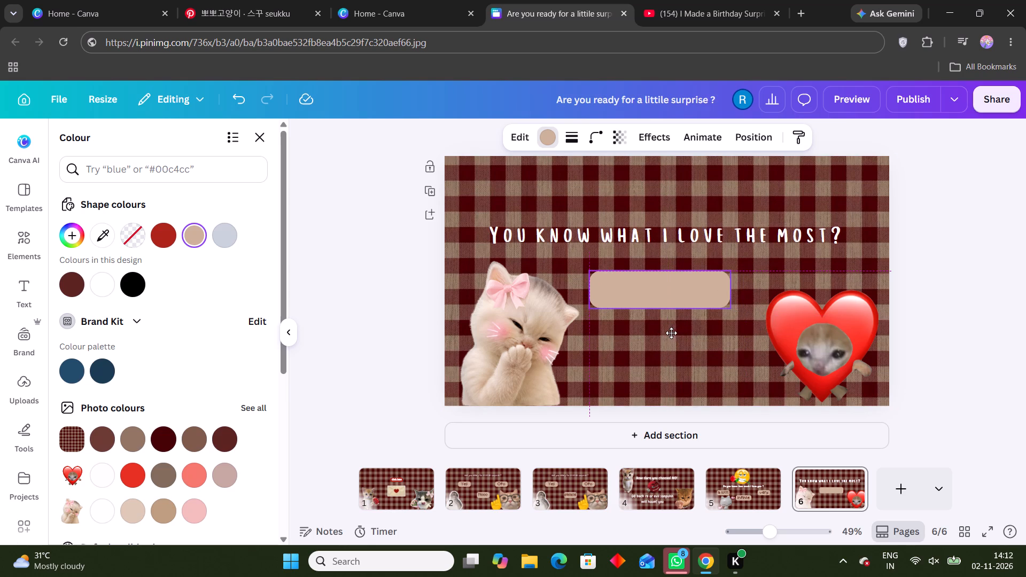
left_click_drag(671, 333, 673, 333)
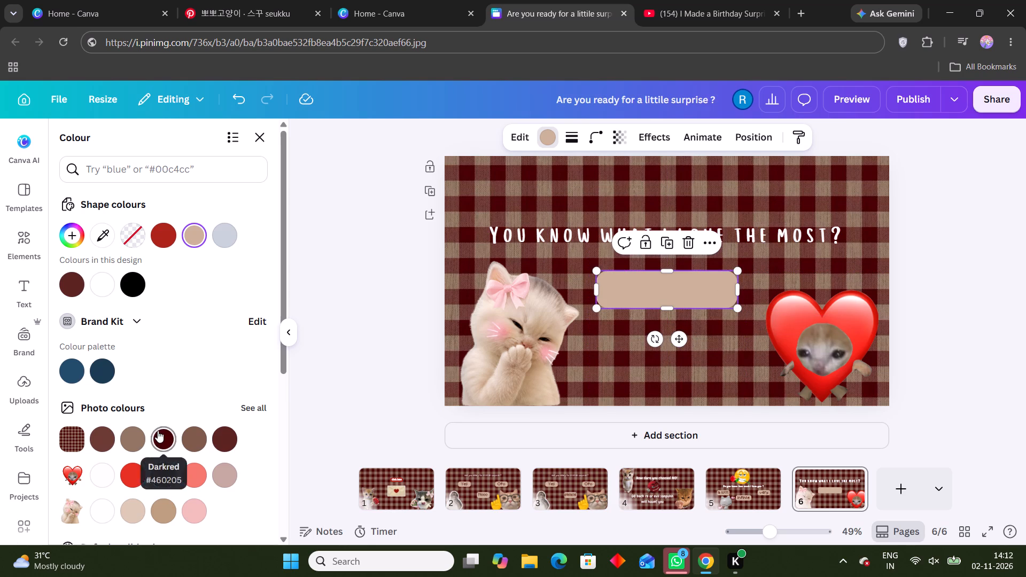
Recolour the button shape with the light beige from the bow cat's photo colours.
scroll(191, 480, "down", 1)
left_click(538, 140)
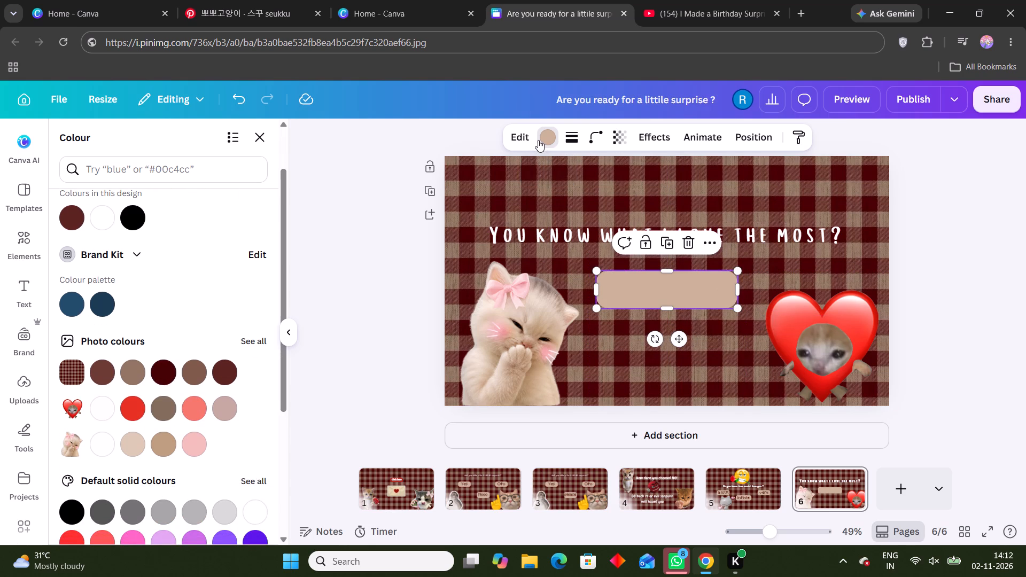
left_click(553, 137)
scroll(15, 474, "down", 2)
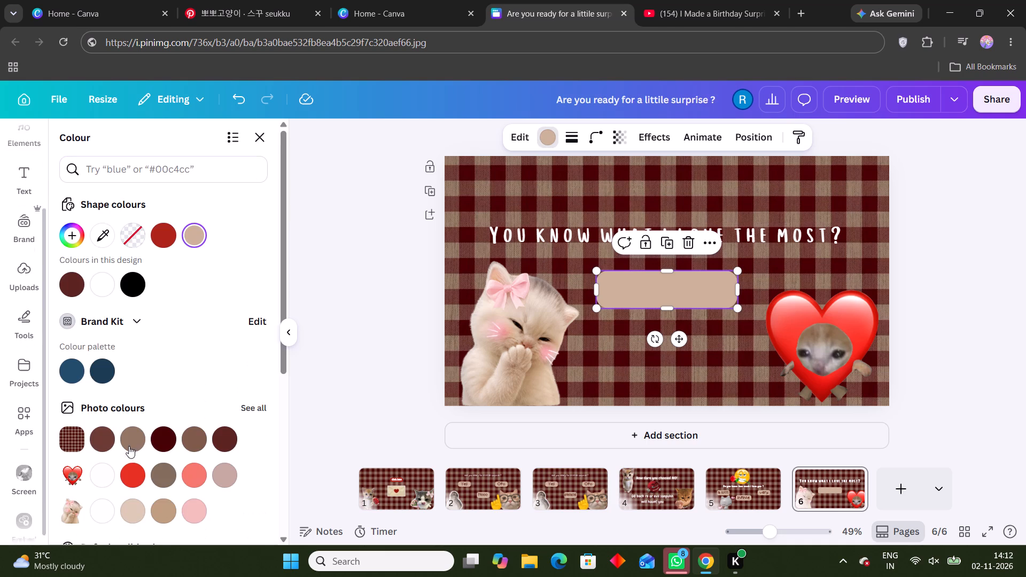
left_click(130, 506)
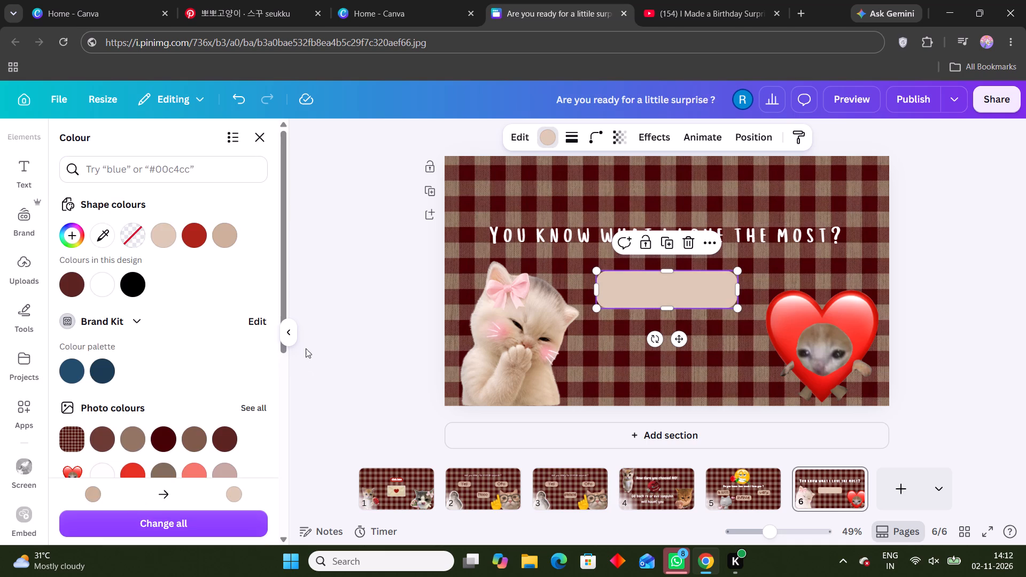
left_click(391, 315)
left_click(355, 201)
Add a text box to page 6 and set its font to the uploaded Minecraft Medium.
left_click(27, 222)
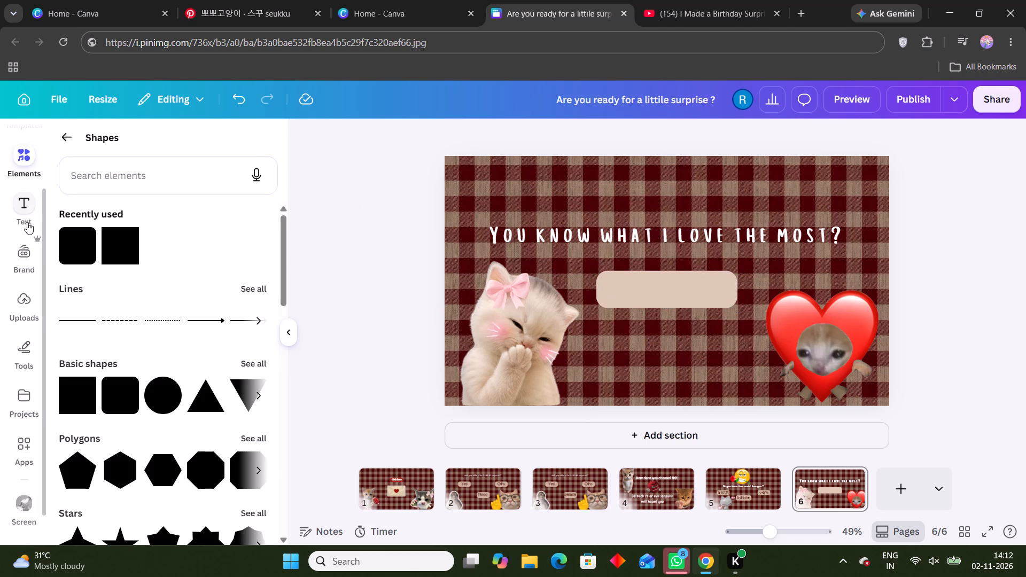
left_click(150, 205)
left_click(152, 198)
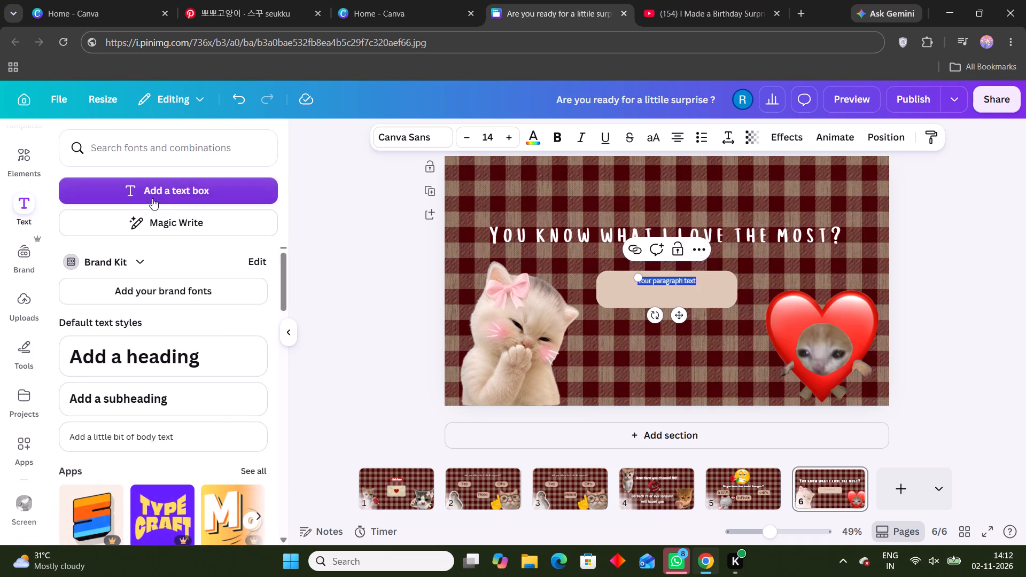
left_click(393, 129)
scroll(133, 438, "down", 3)
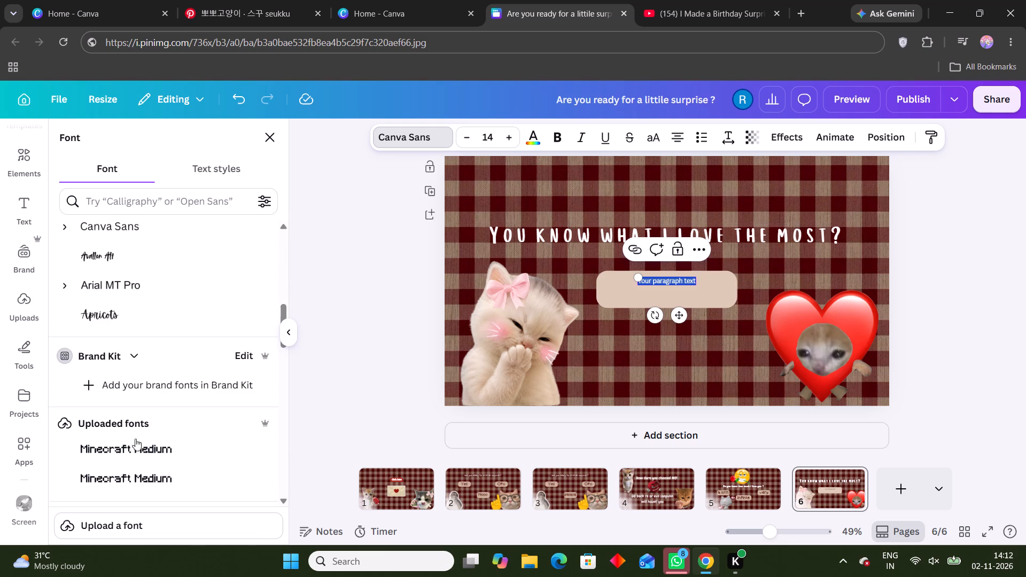
left_click(145, 456)
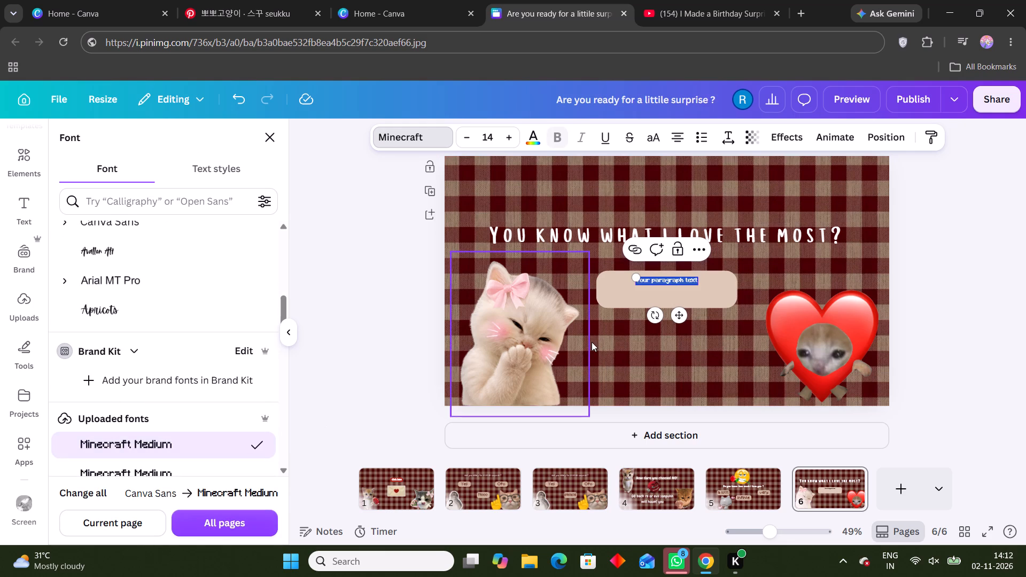
Enter "Click to know" as the new text box's wording.
key("c")
key("BackSpace")
type("Cl")
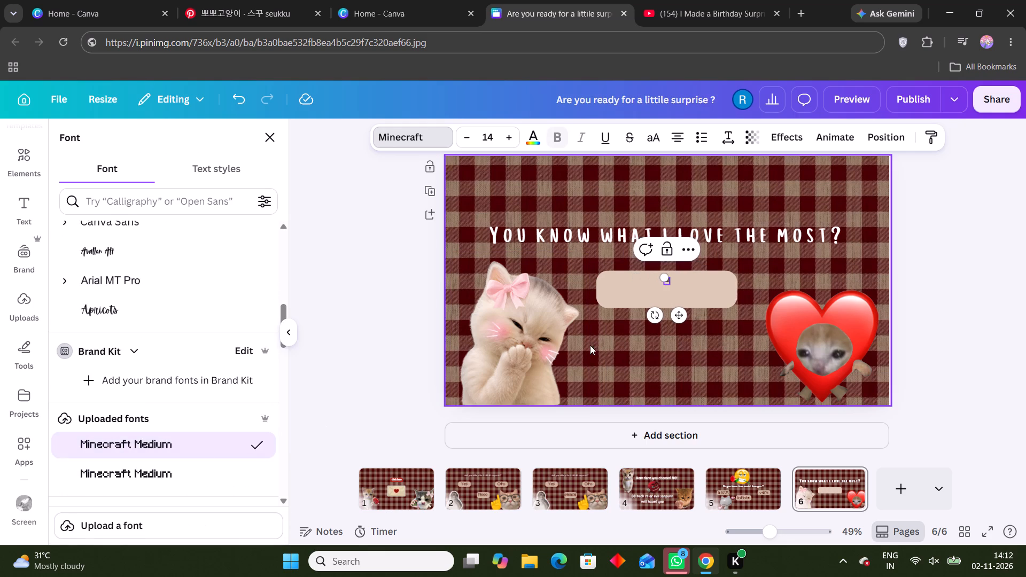
type("ick to knoe")
key("space")
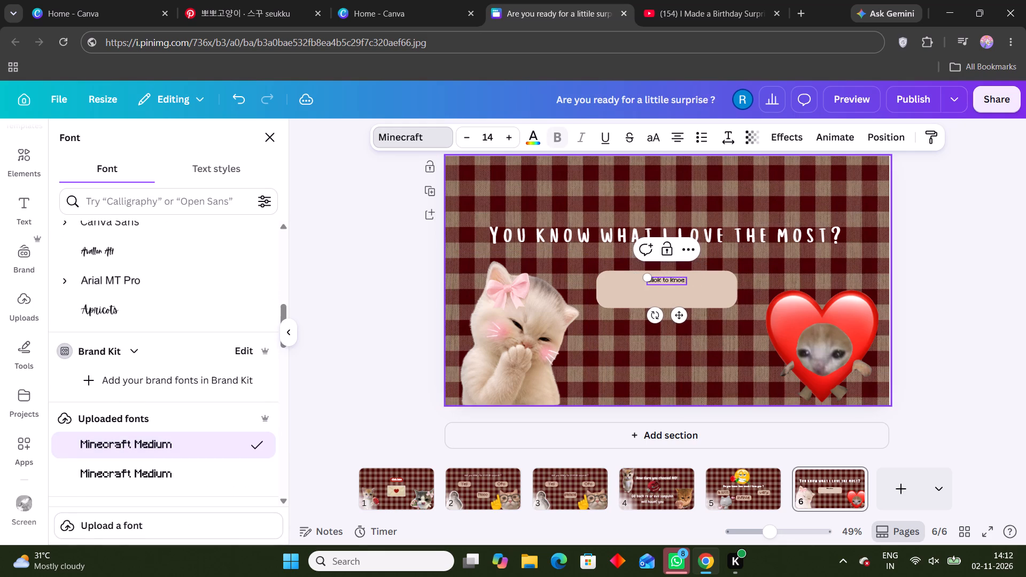
key("equal")
key("BackSpace")
key("BackSpace")
key("BackSpace")
key("w")
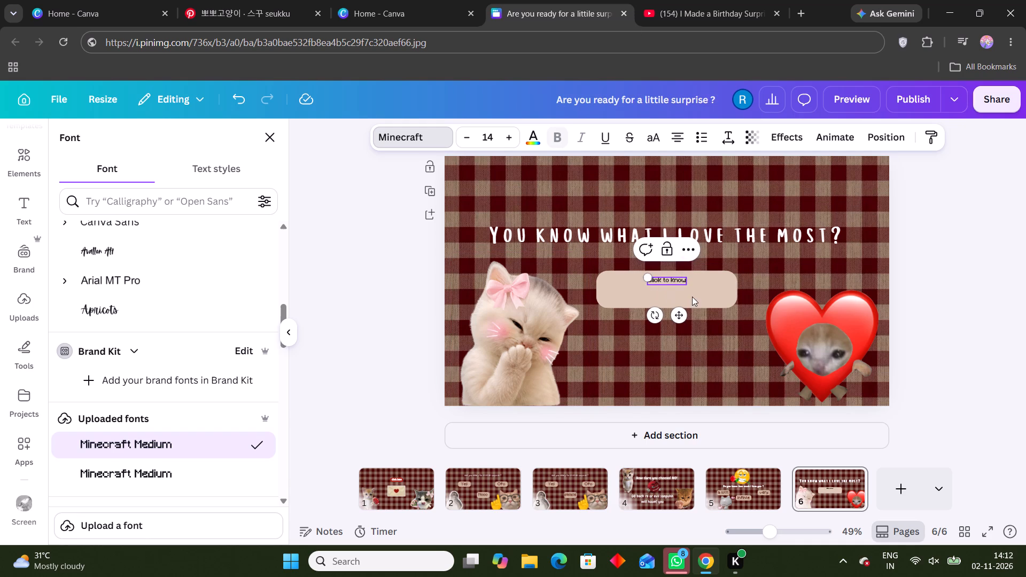
Enlarge the "Click to know" text to size 29.1, widen its box to about 402 and centre it on the beige button.
left_click(688, 284)
left_click(685, 283)
left_click(681, 325)
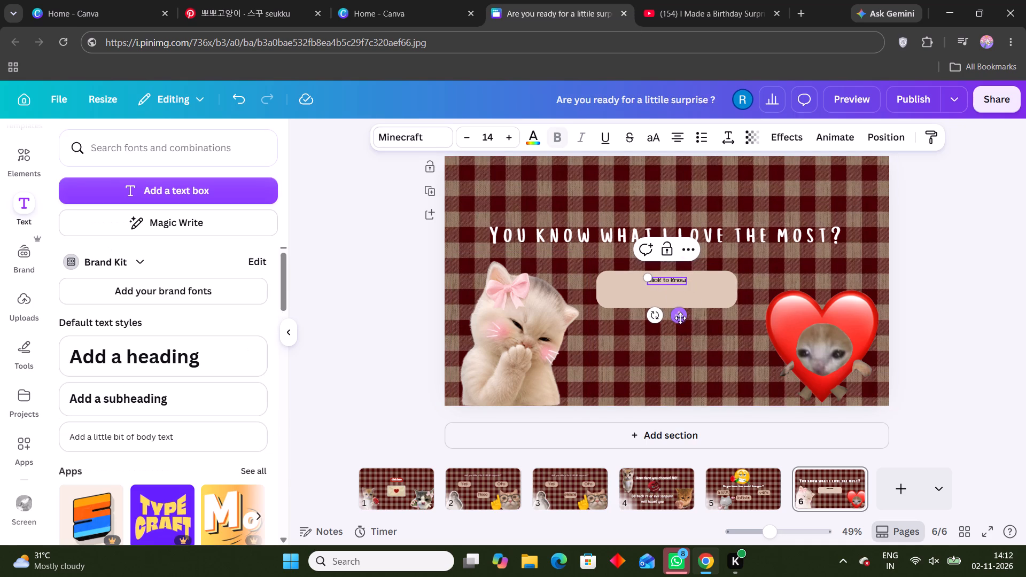
left_click_drag(679, 314, 680, 321)
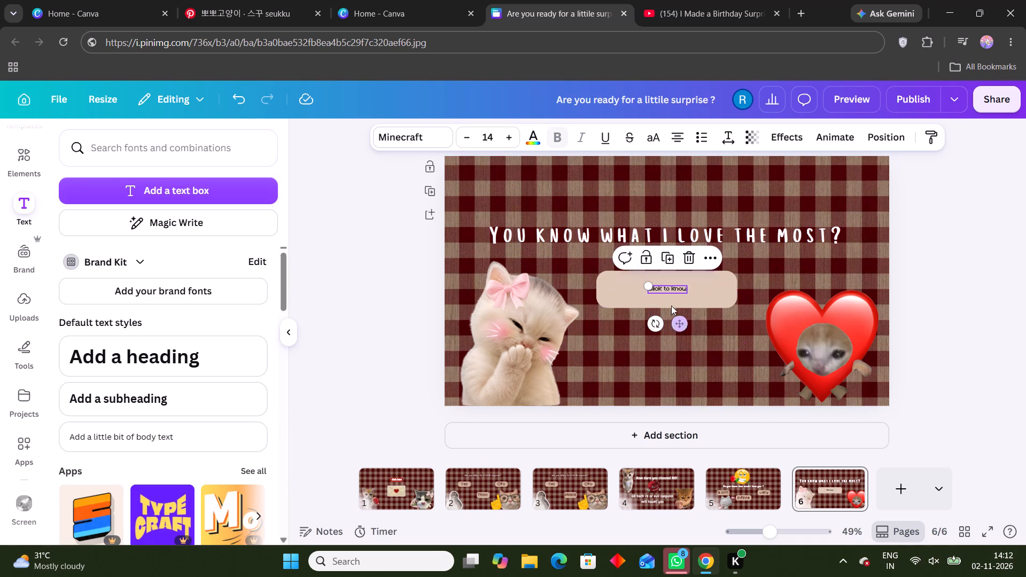
left_click(664, 290)
left_click_drag(650, 289, 610, 272)
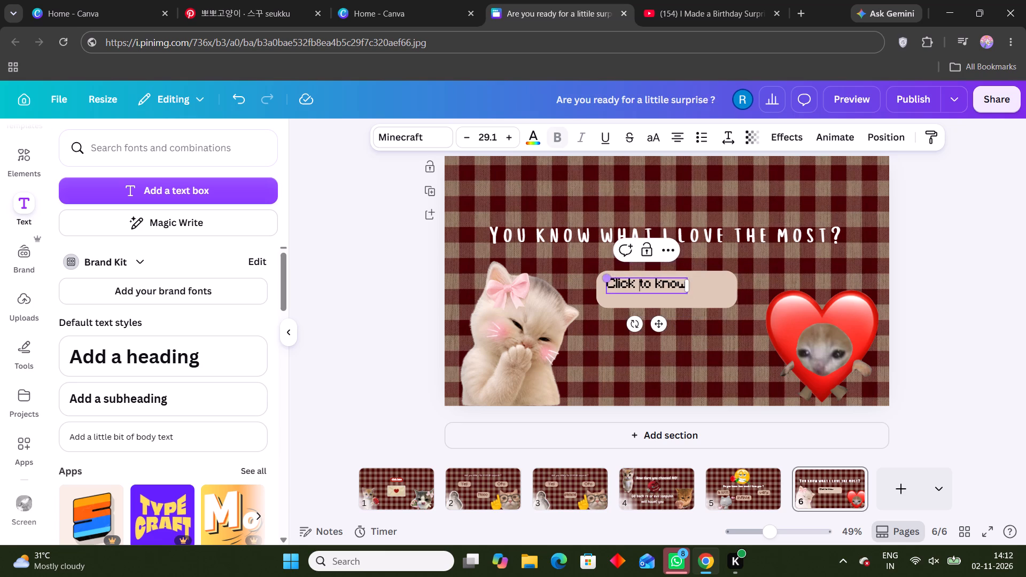
left_click_drag(688, 284, 737, 288)
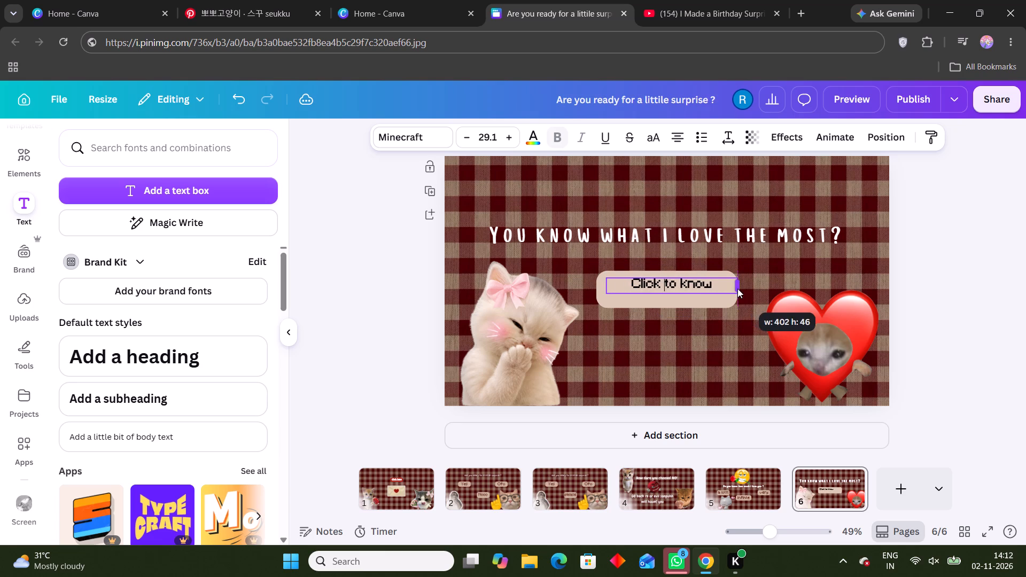
left_click_drag(737, 288, 738, 288)
left_click_drag(654, 292, 642, 291)
left_click_drag(678, 322, 672, 326)
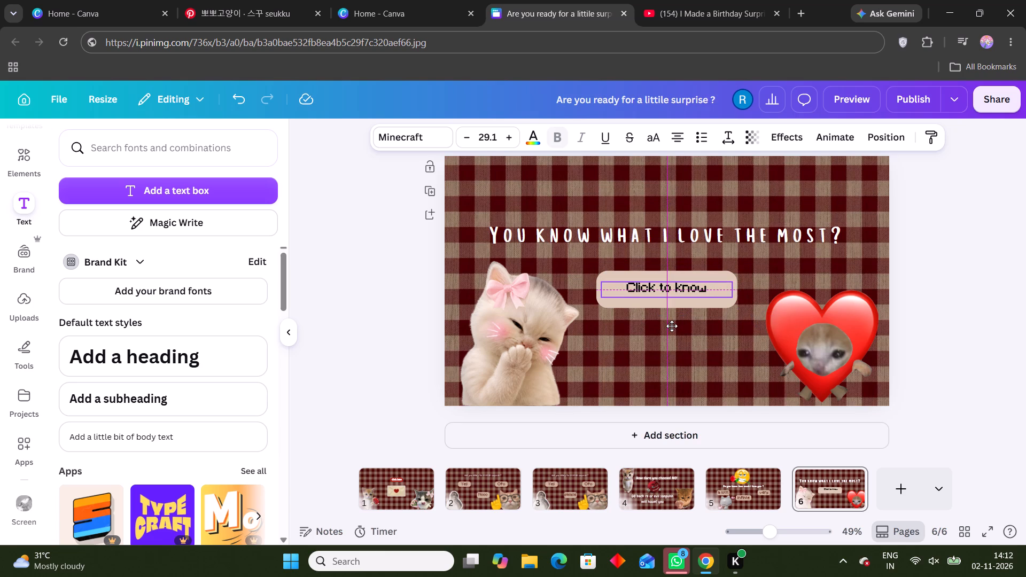
left_click_drag(672, 326, 672, 326)
Increase the "Click to know" text size to 46.1 and recentre the text on the button.
triple_click(510, 139)
triple_click(510, 139)
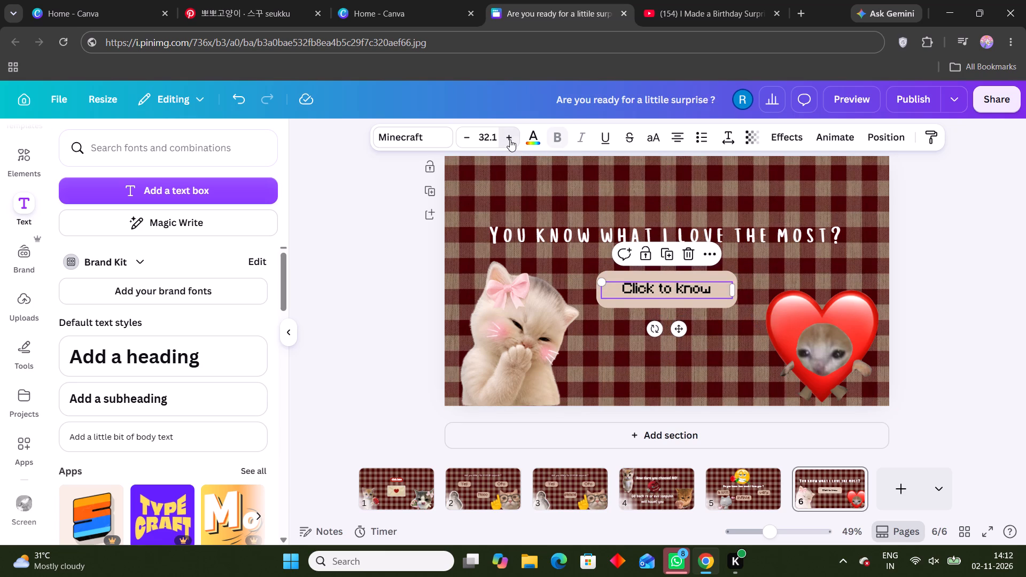
triple_click(510, 139)
triple_click(510, 139)
triple_click(510, 139)
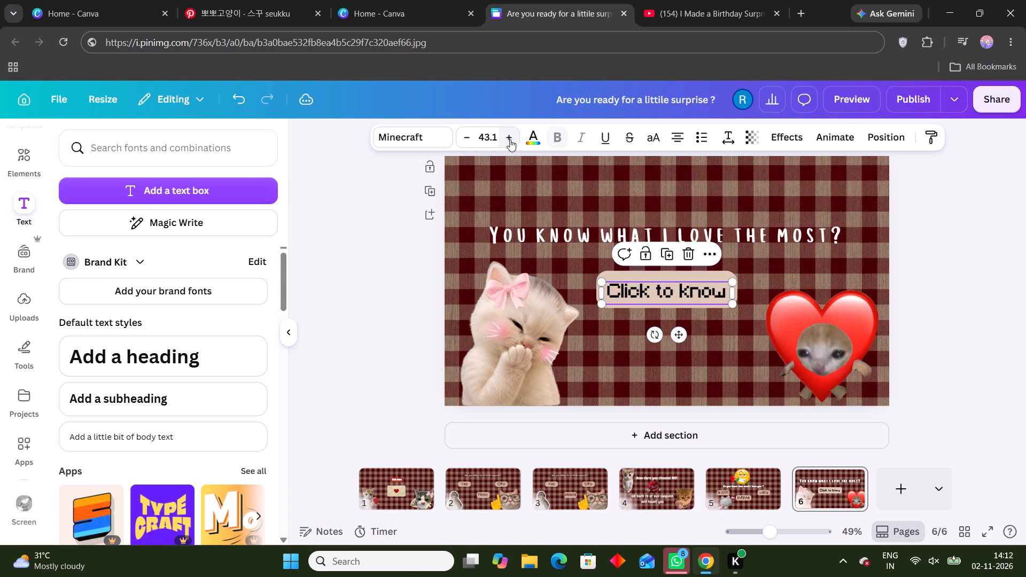
triple_click(510, 139)
left_click(462, 136)
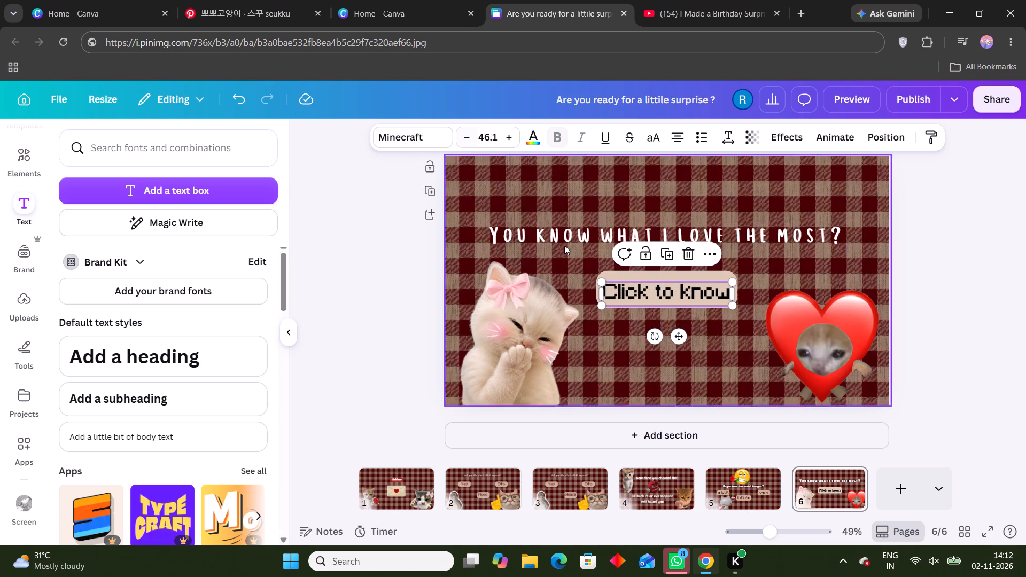
left_click(682, 332)
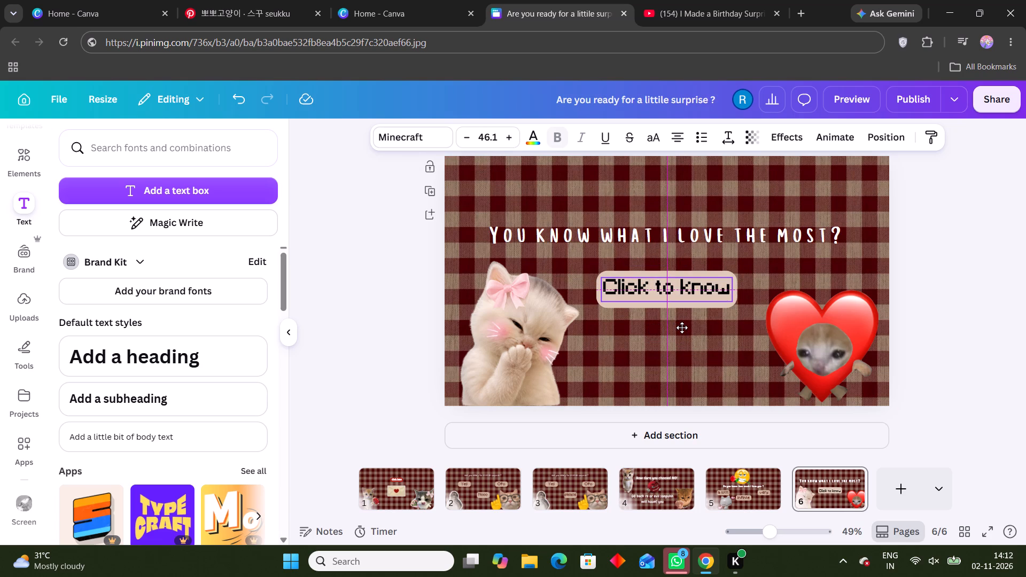
Shorten the beige button shape from its lower edge to a height of about 94.
left_click(697, 309)
left_click(697, 305)
left_click(707, 306)
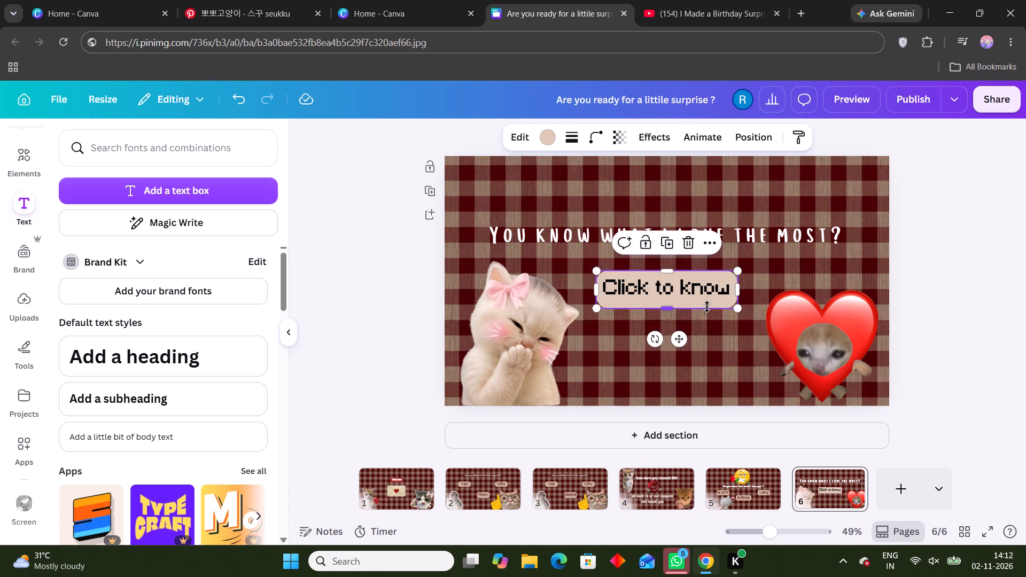
left_click(671, 308)
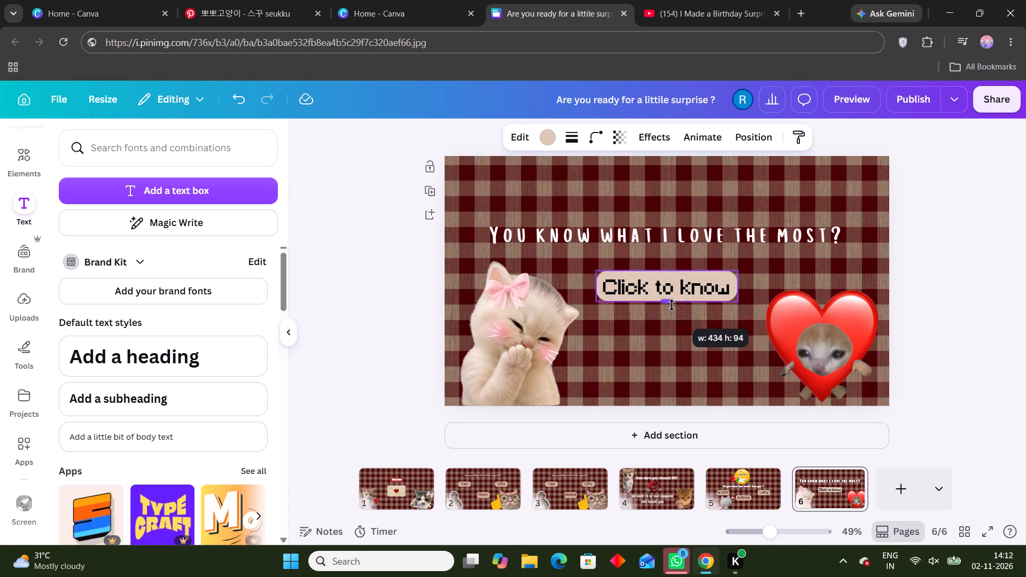
Recolour the "Click to know" text with the red already used in the design.
left_click(693, 284)
left_click(526, 145)
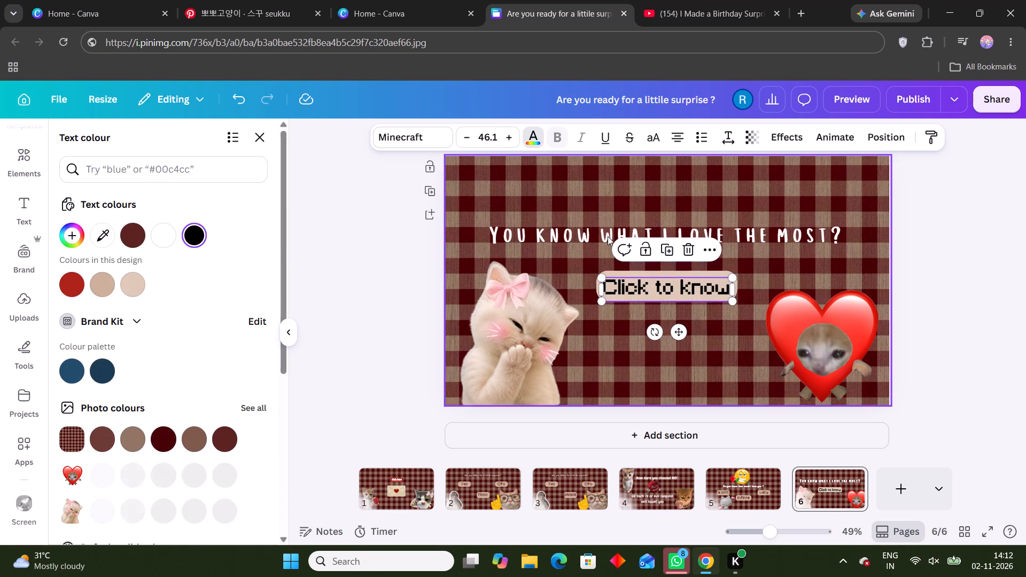
triple_click(651, 290)
left_click(521, 123)
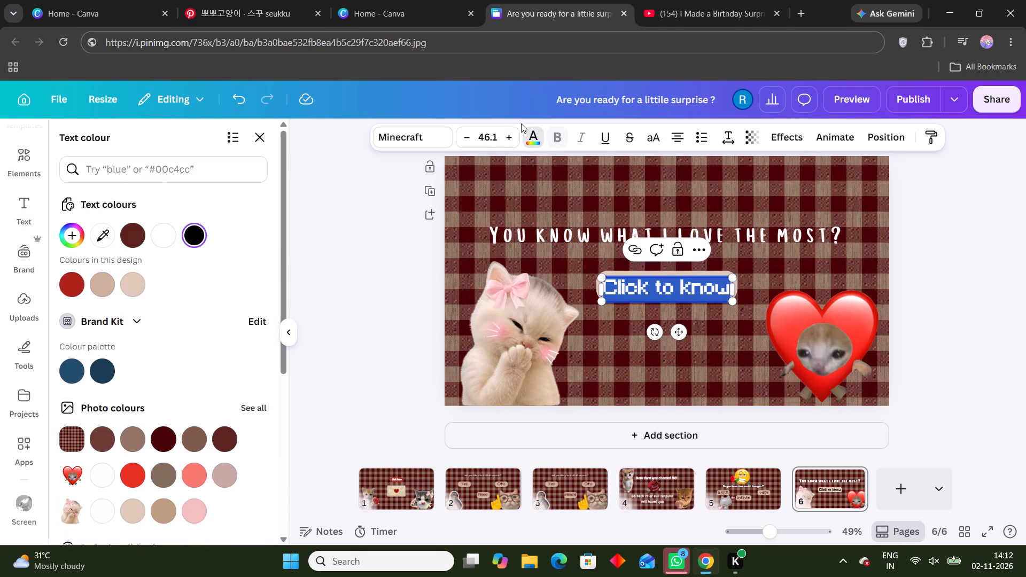
left_click(534, 143)
left_click(65, 284)
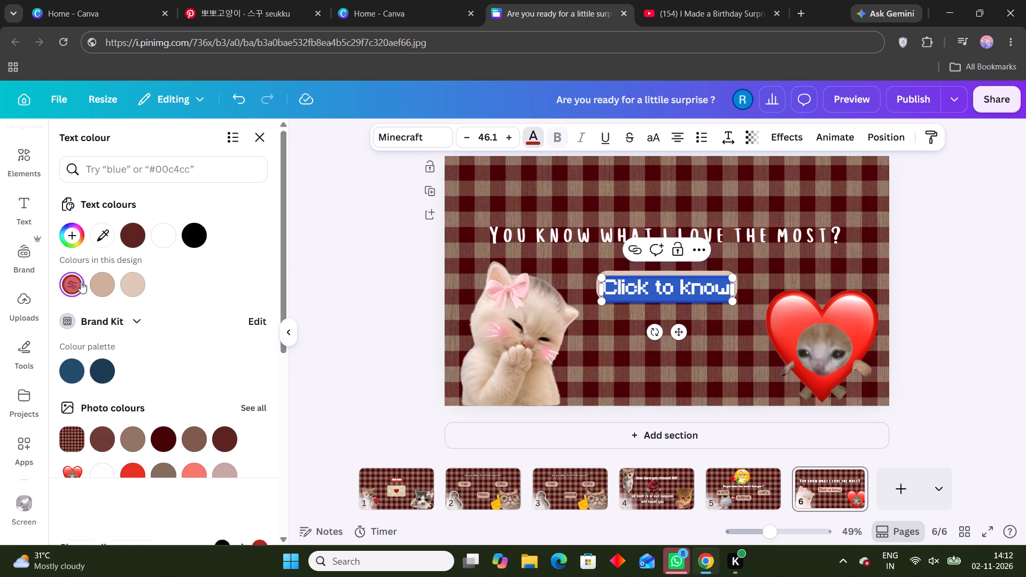
left_click(386, 259)
Realign the "Click to know" text and trim the button shape from its upper edge to about 85 high.
left_click(667, 295)
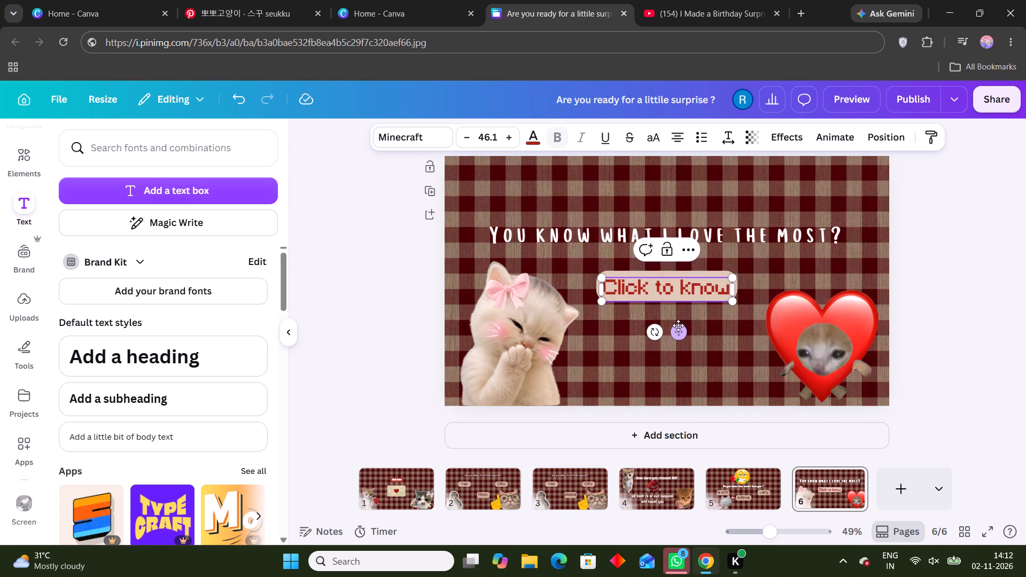
left_click(678, 327)
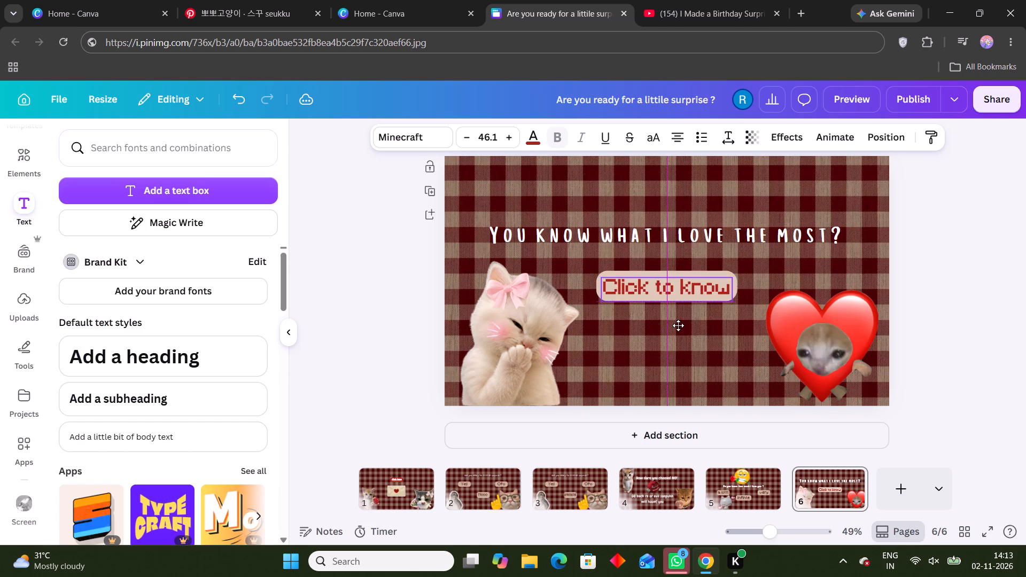
left_click(686, 271)
left_click(671, 275)
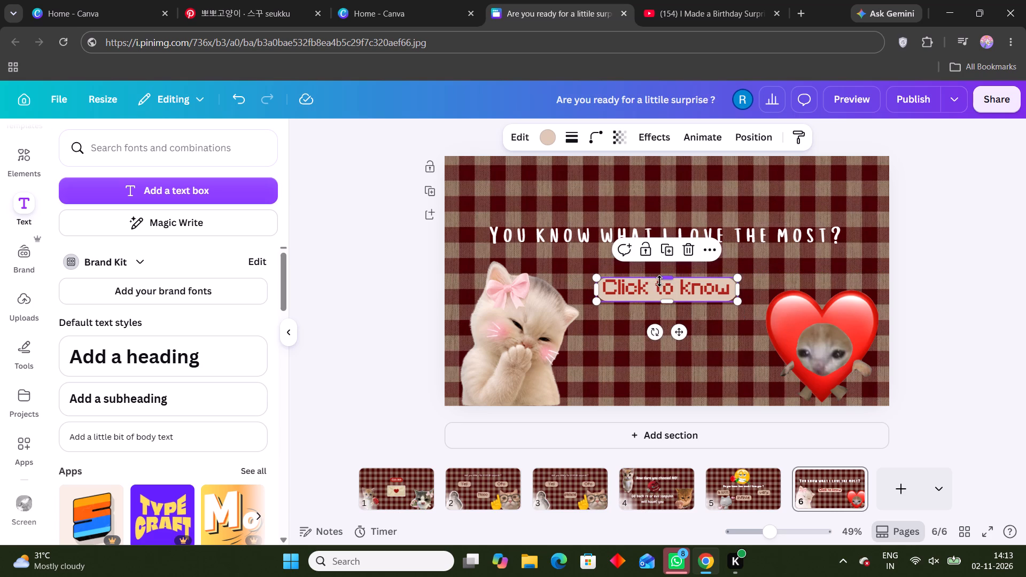
left_click(659, 281, "ctrl")
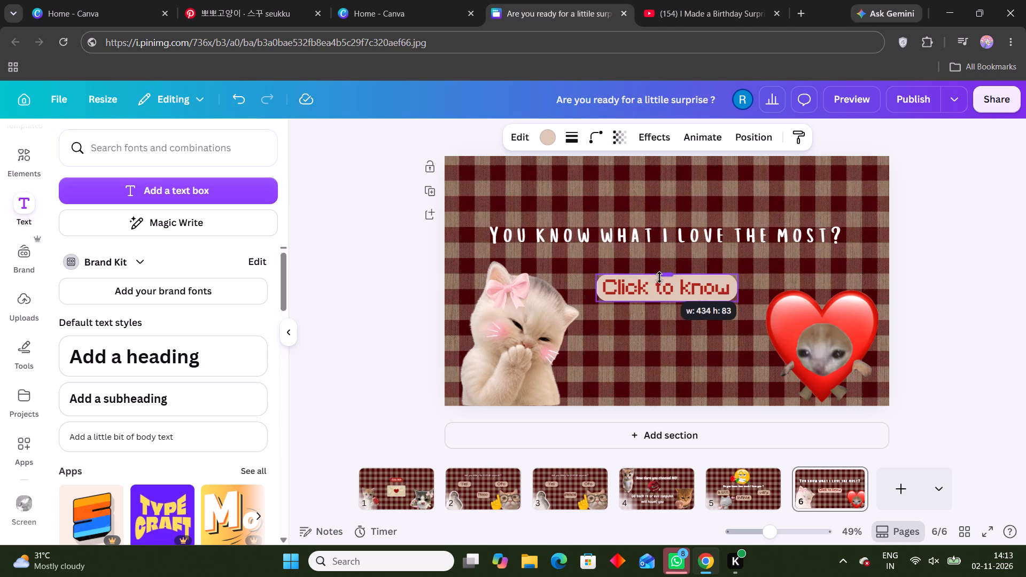
left_click(660, 278, "ctrl")
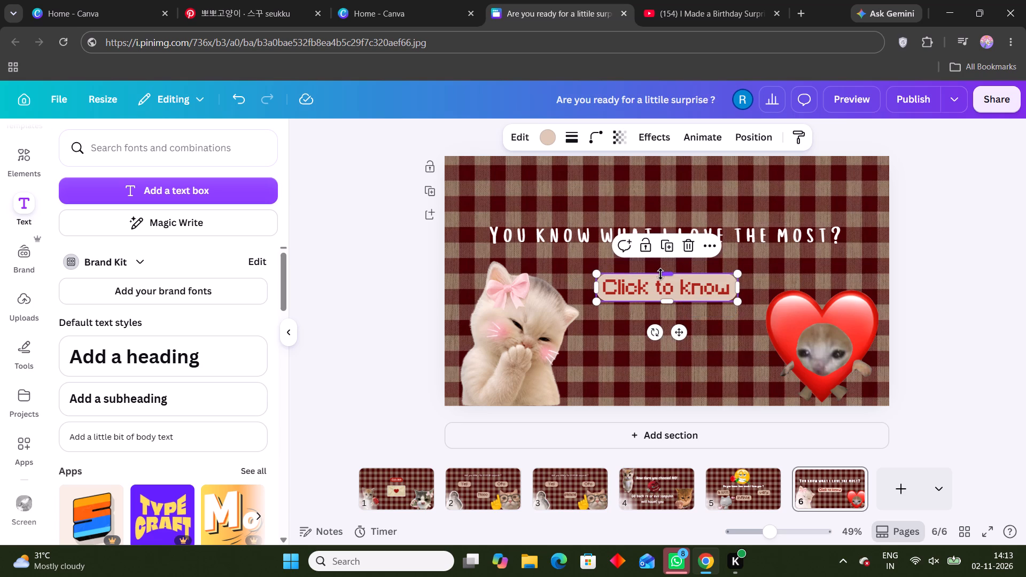
left_click(405, 282)
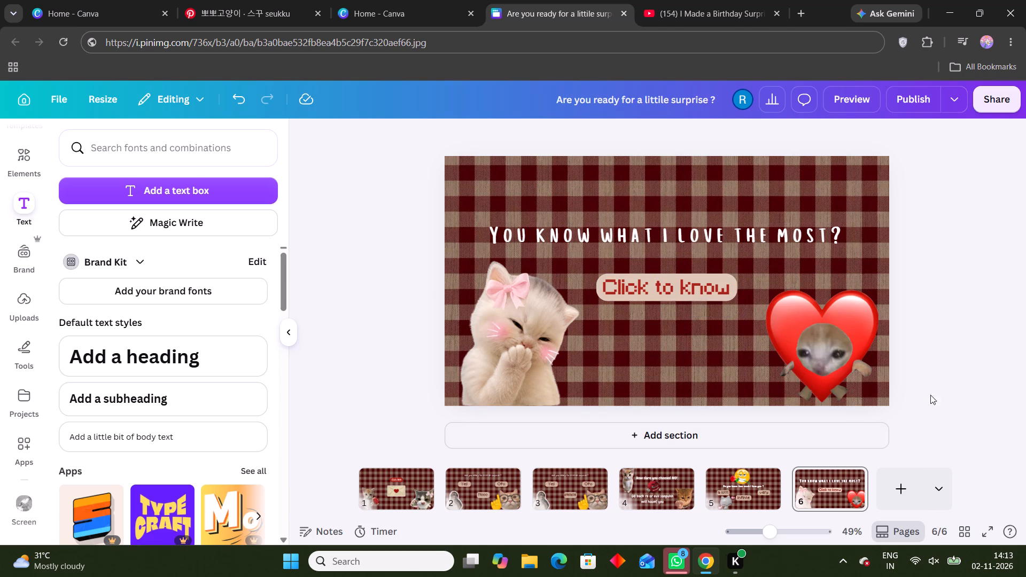
Duplicate page 6 to make a seventh page.
left_click(819, 497)
key("ctrl+d")
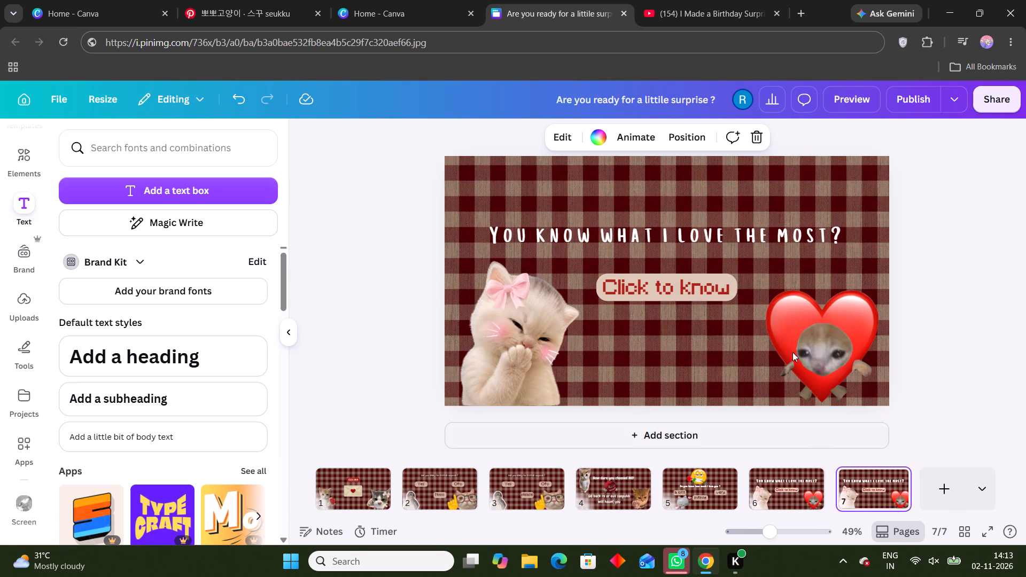
Switch to the YouTube tutorial and play it briefly to examine the page that follows the love question.
left_click(810, 0)
left_click(624, 0)
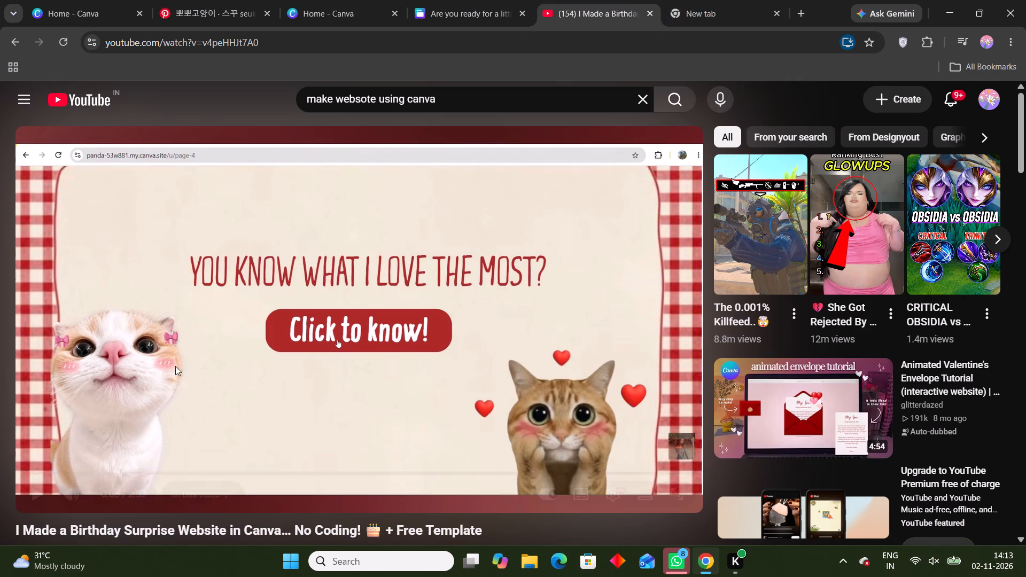
left_click(333, 300)
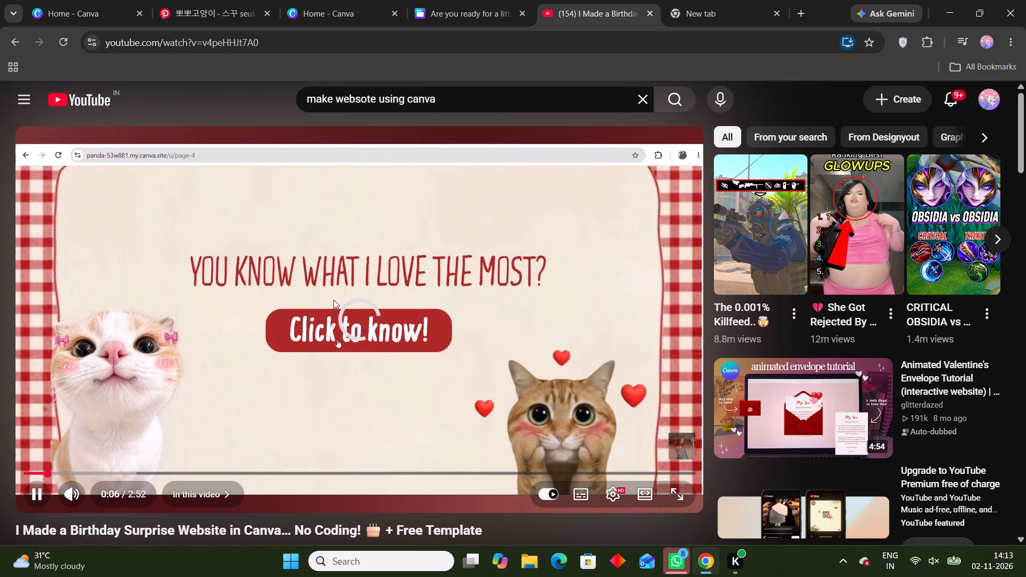
left_click(333, 300)
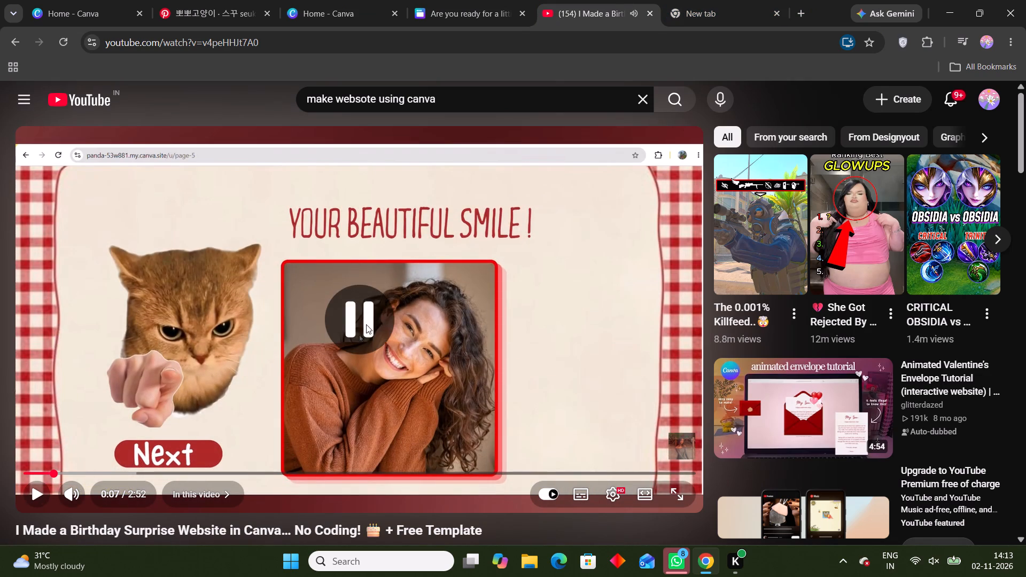
left_click(440, 0)
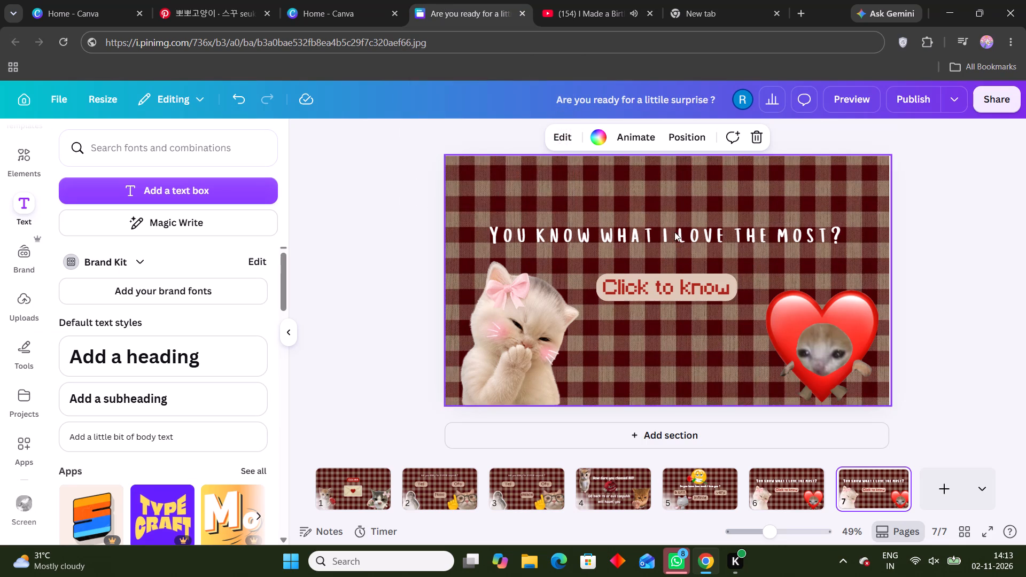
Extend page 7's button wording to "Click to know !" and reduce its text size to 42.1 so it fits one line.
left_click(717, 281)
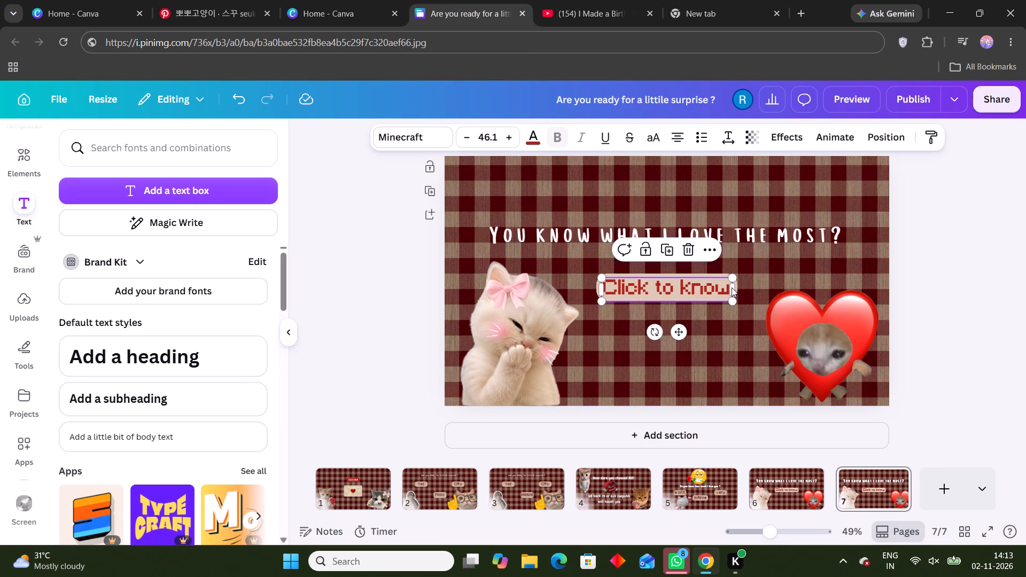
left_click(713, 287)
left_click(716, 287)
key("Right")
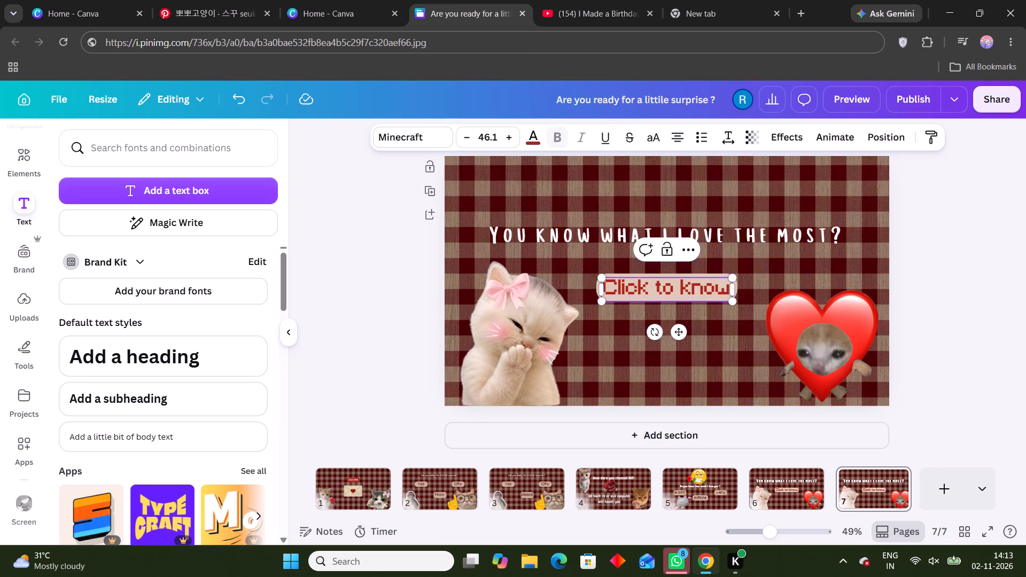
key("Right")
key("Right")
key("shift+exclam")
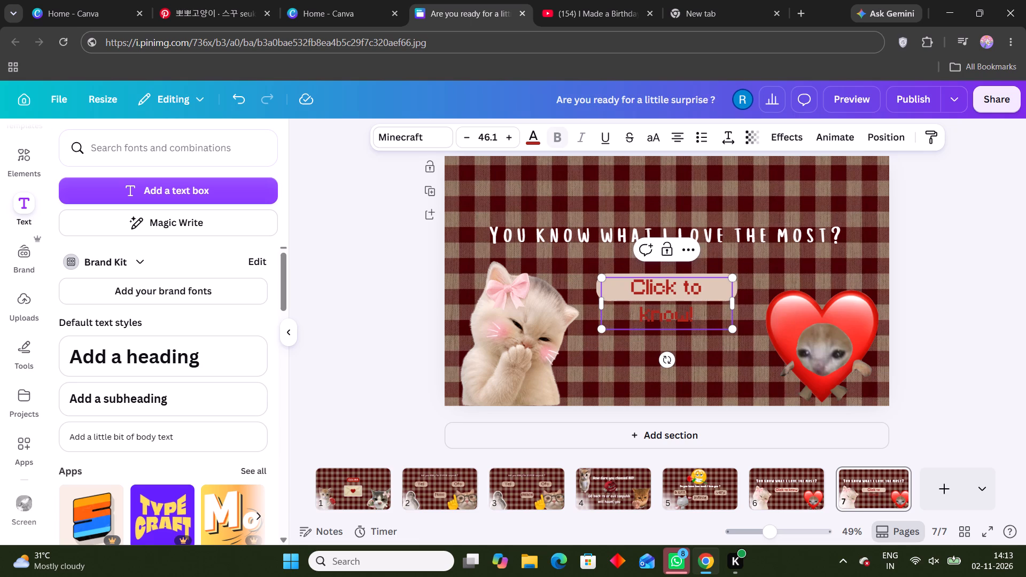
left_click(468, 136)
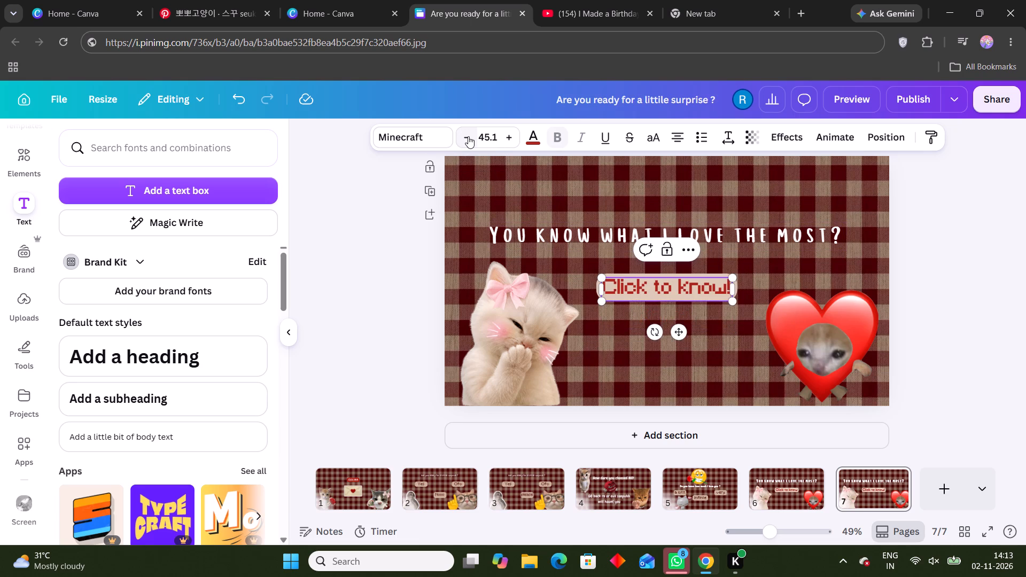
left_click(468, 136)
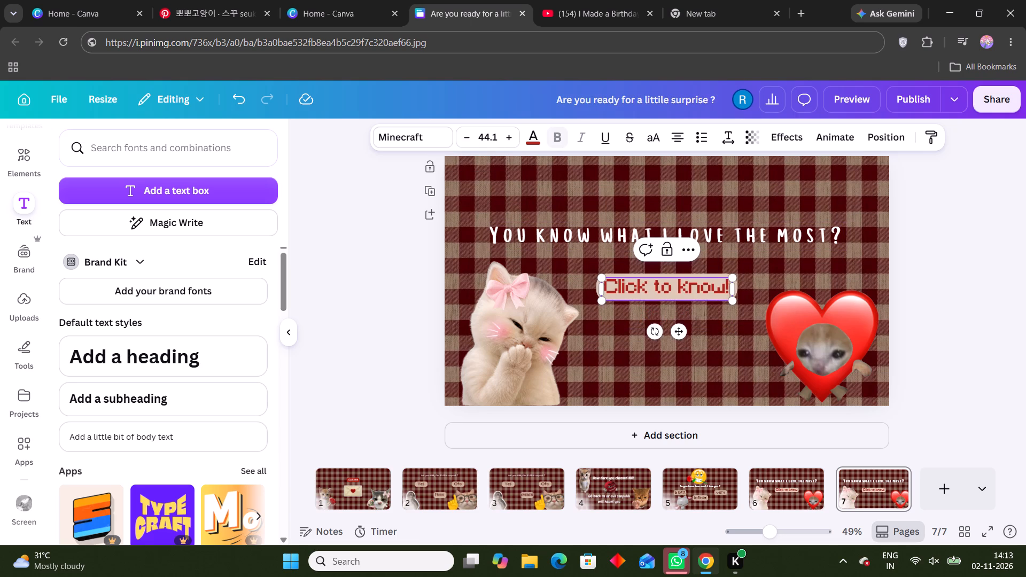
key("Left")
key("space")
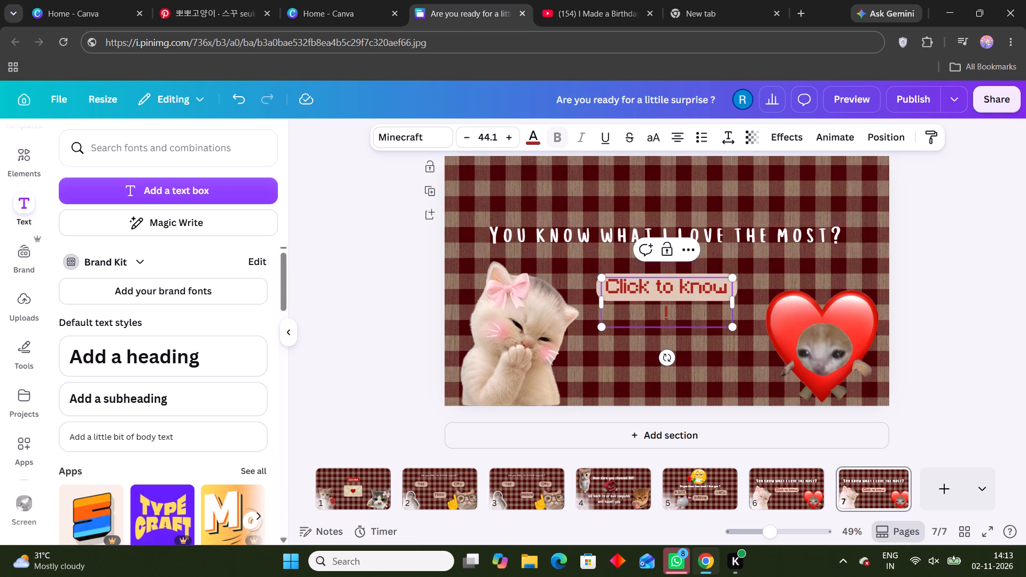
left_click(469, 136)
left_click(469, 136)
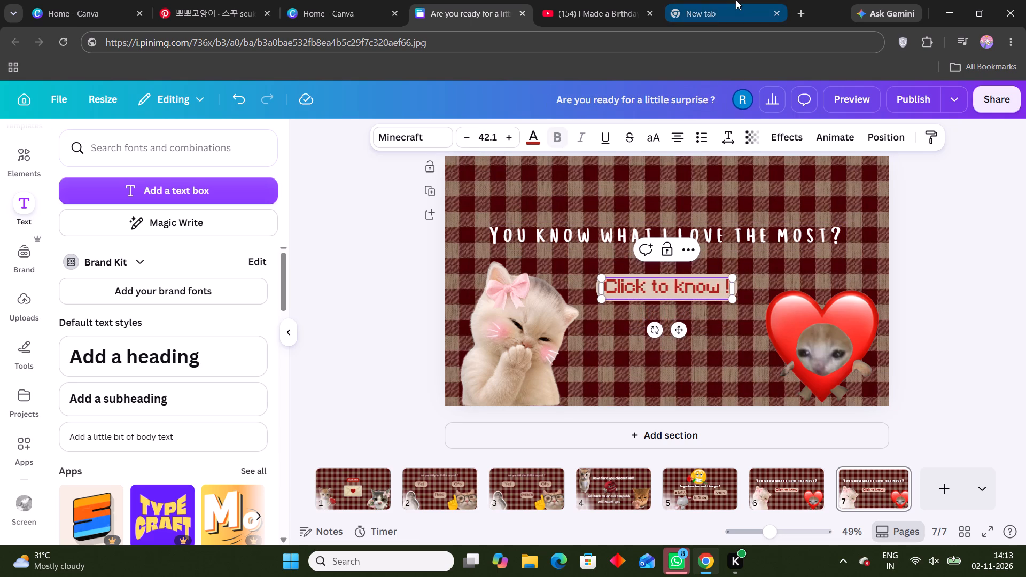
Check the tutorial's photo page in the YouTube video again and return to the Canva design.
left_click(735, 5)
left_click(619, 1)
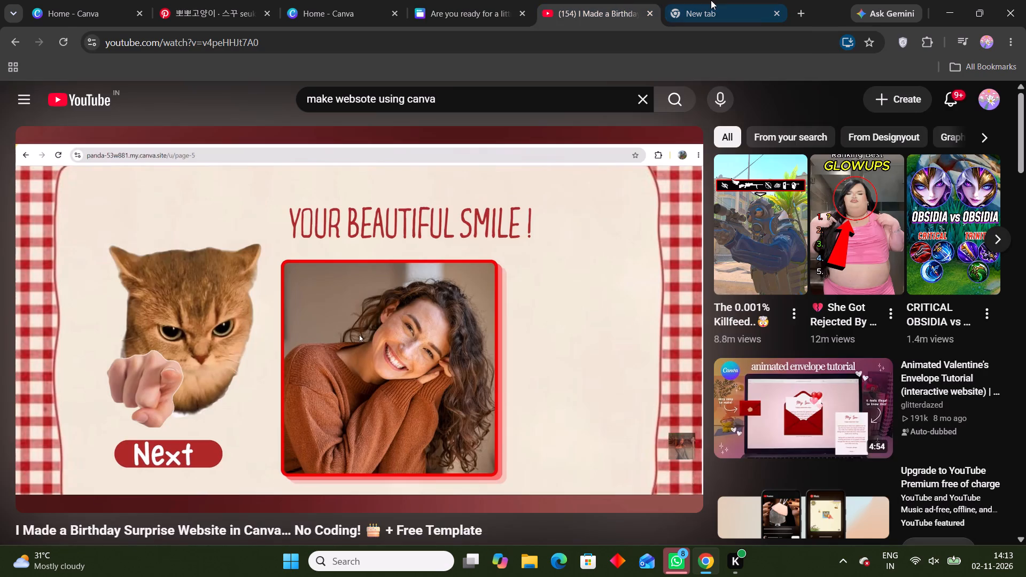
left_click(710, 0)
left_click(501, 18)
Move page 6, the version without the exclamation mark, to after page 7.
left_click_drag(791, 473, 916, 470)
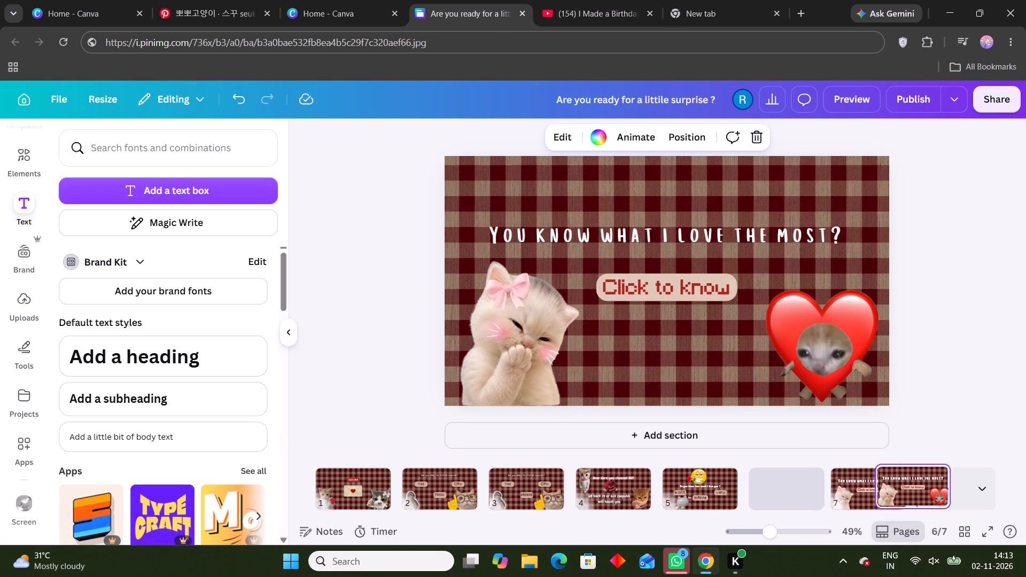
Clear all text, button and cat images from page 7, leaving only the gingham background.
left_click_drag(916, 470, 911, 470)
left_click(790, 489)
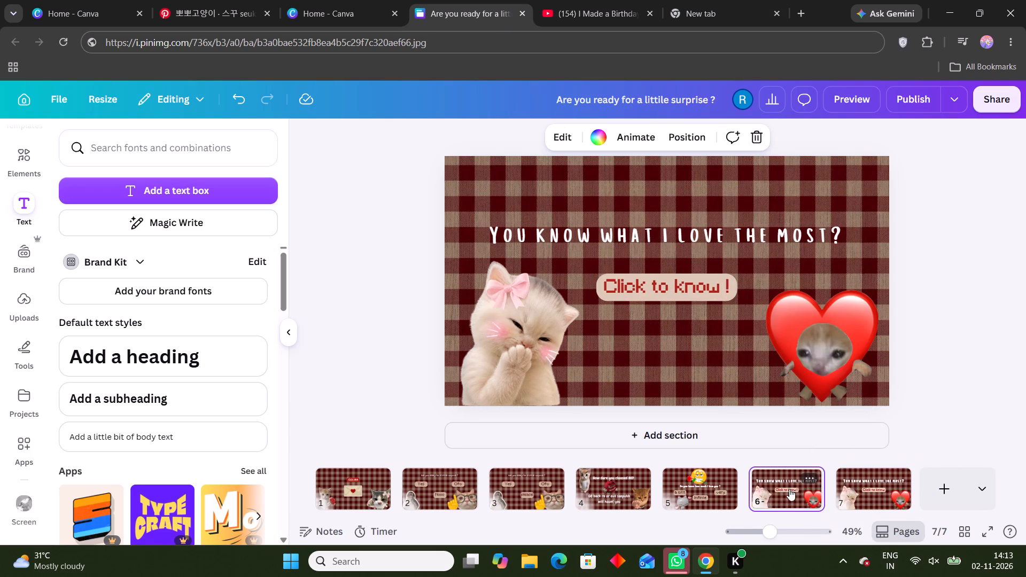
left_click(846, 503)
left_click_drag(1000, 379, 481, 225)
key("Delete")
Play the YouTube tutorial briefly to examine the page following "Your beautiful smile !", and return to the Canva design.
left_click(619, 0)
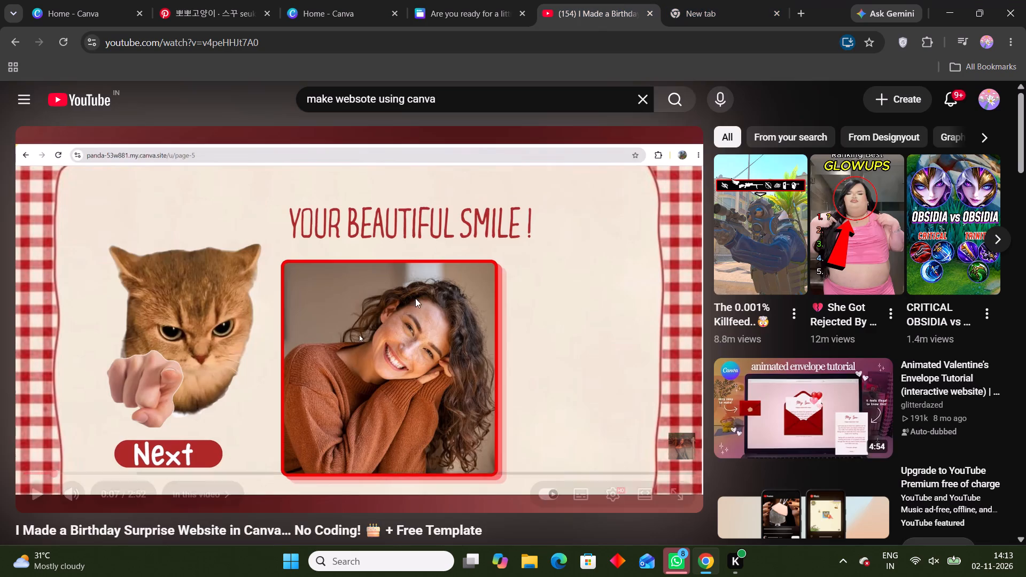
left_click(408, 321)
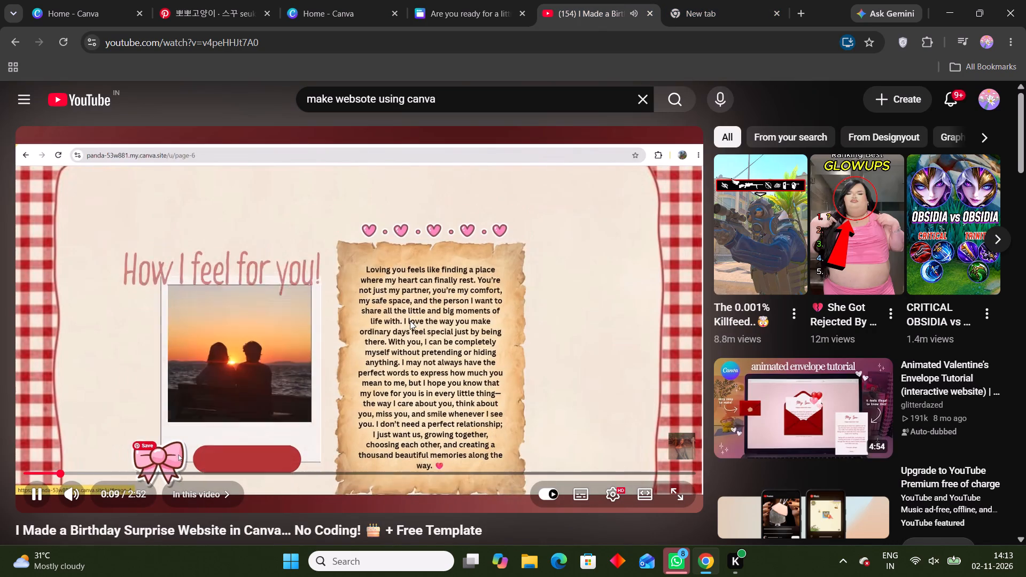
left_click(410, 321)
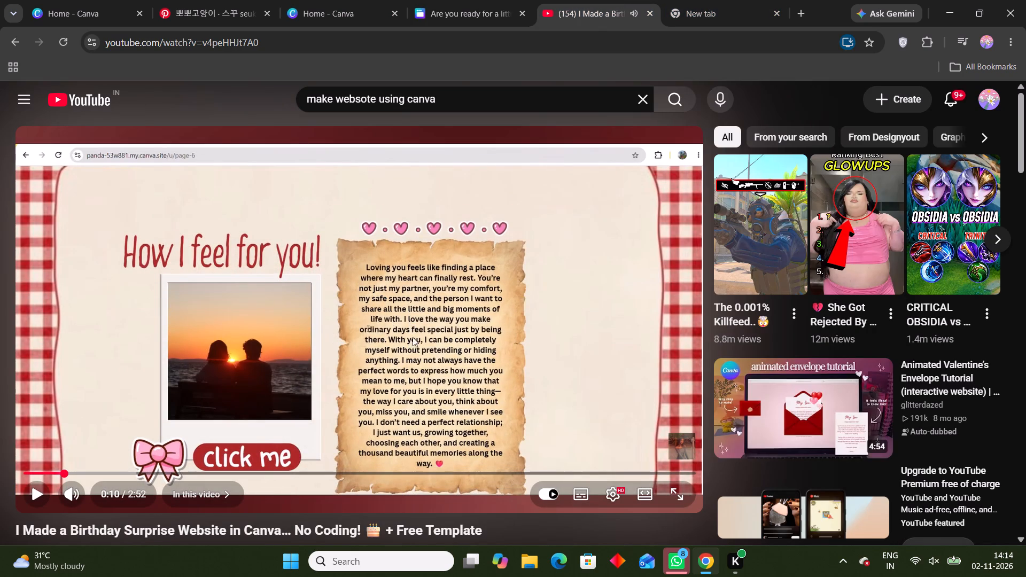
left_click(274, 0)
left_click(394, 0)
left_click(431, 0)
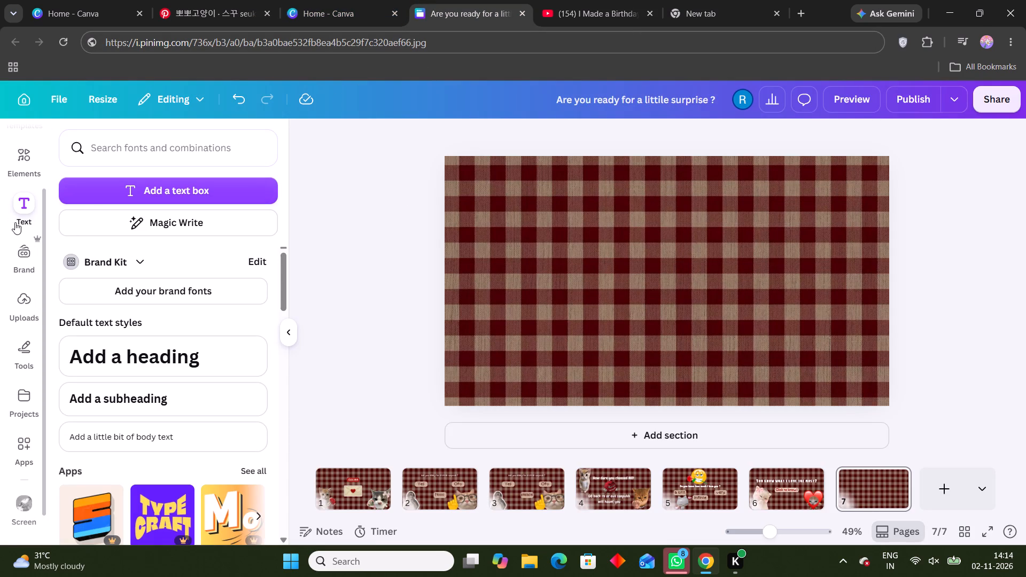
Add the uploaded photo of the man in the dark T-shirt resting his chin on his hand to page 7.
left_click(32, 291)
scroll(173, 375, "down", 6)
scroll(227, 395, "down", 8)
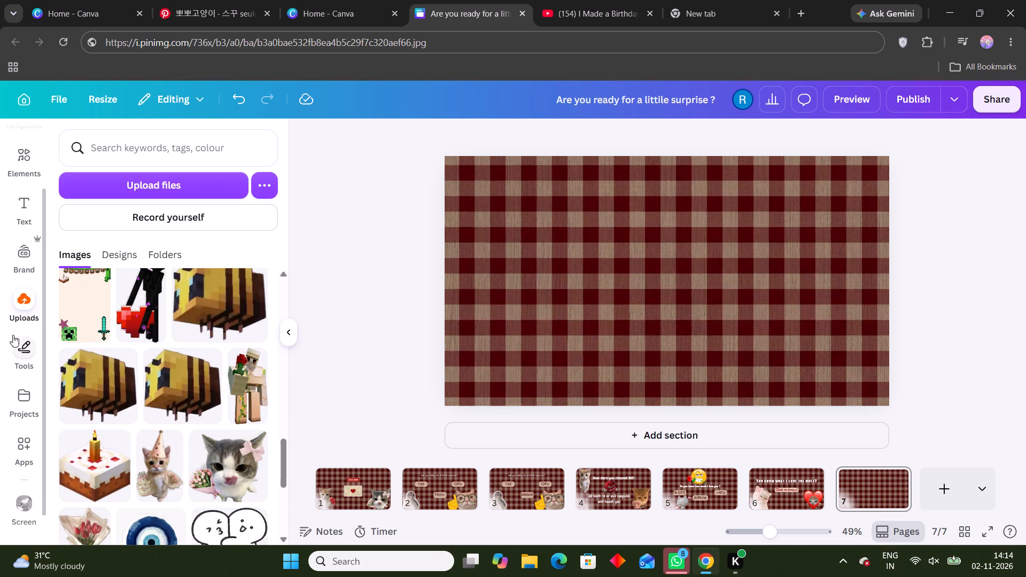
scroll(194, 387, "down", 8)
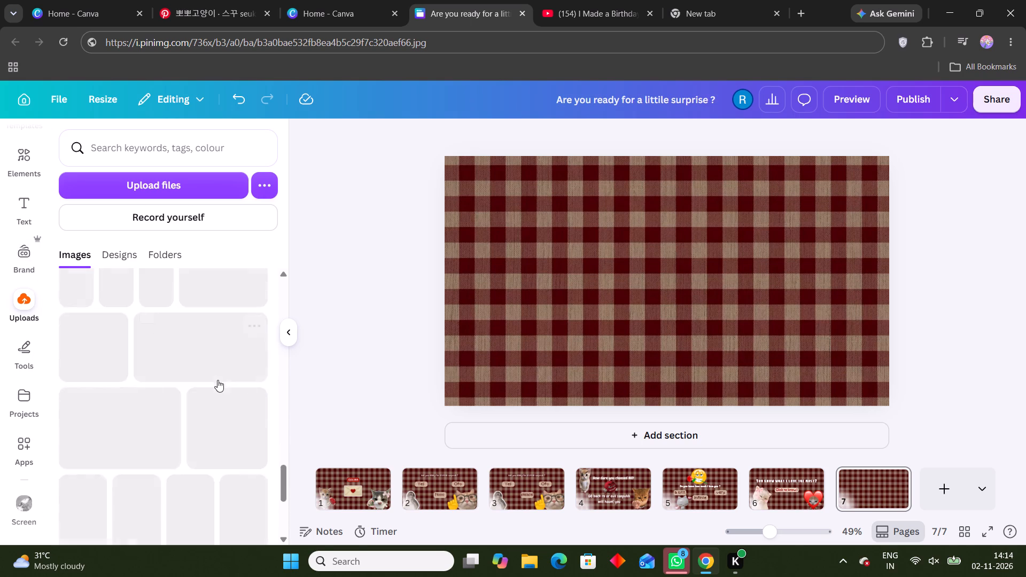
scroll(219, 379, "up", 3)
scroll(219, 379, "down", 10)
scroll(242, 385, "up", 2)
scroll(242, 385, "down", 1)
scroll(242, 385, "up", 1)
scroll(242, 385, "down", 6)
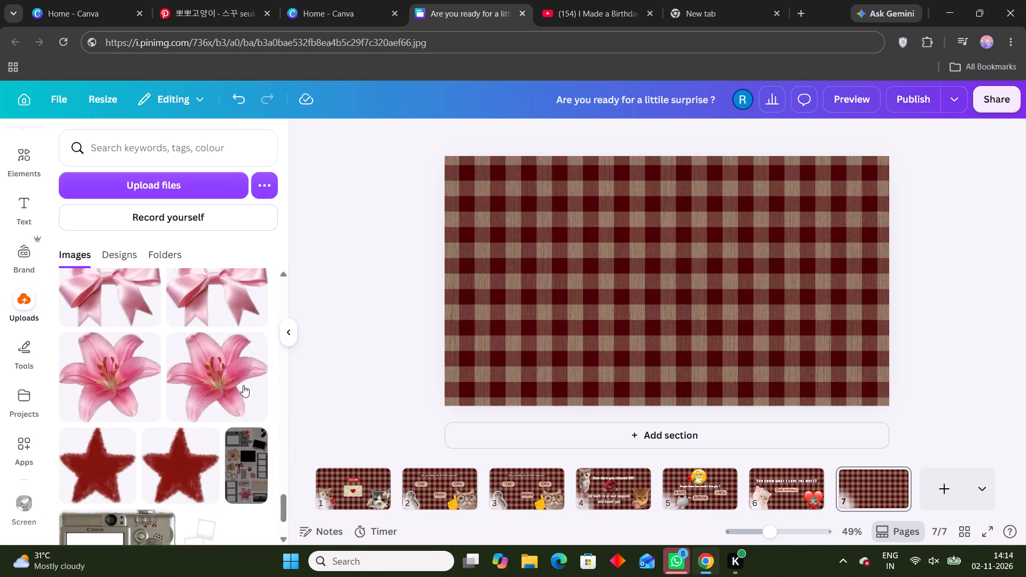
scroll(243, 385, "down", 11)
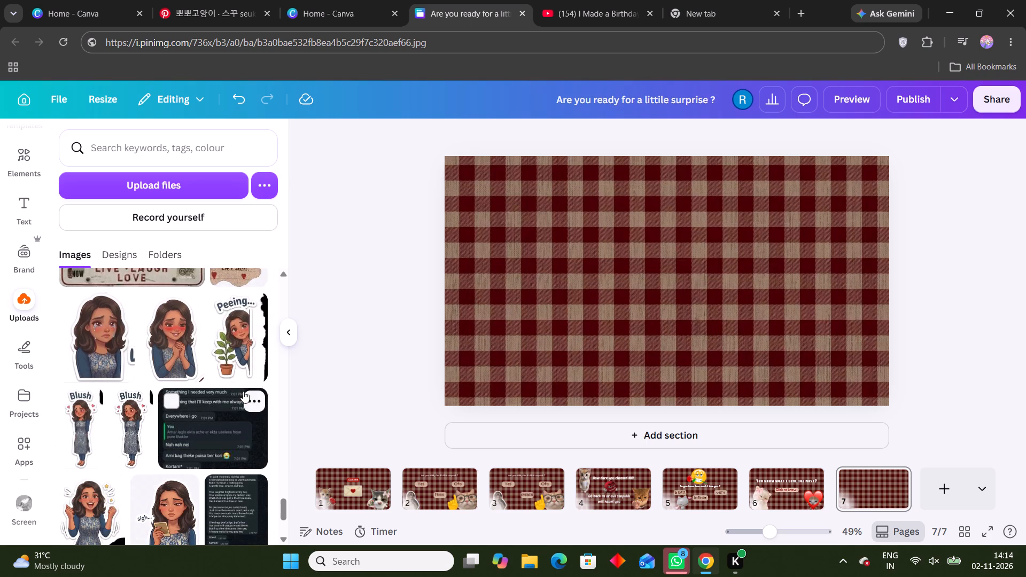
scroll(243, 391, "down", 12)
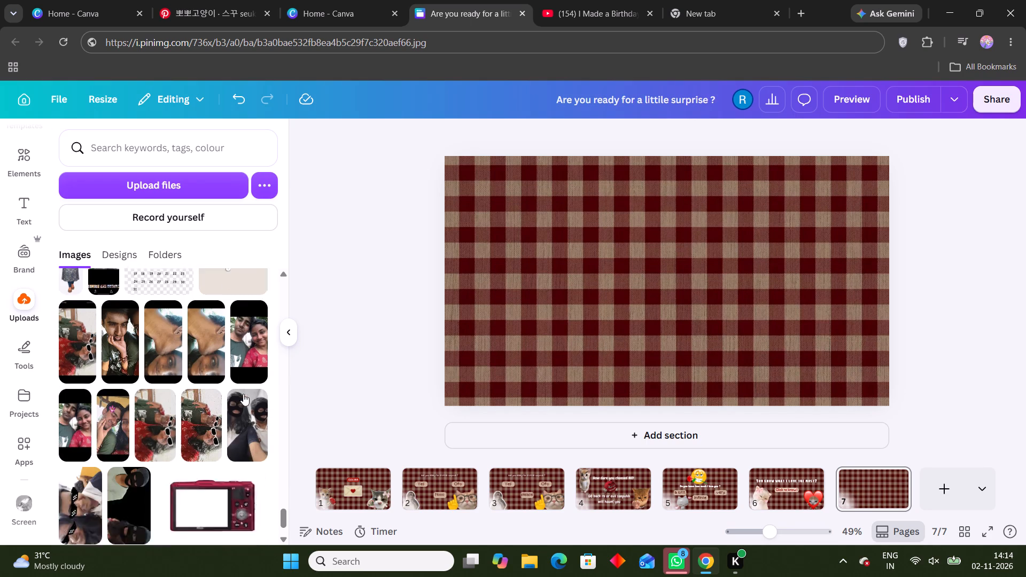
left_click(118, 303)
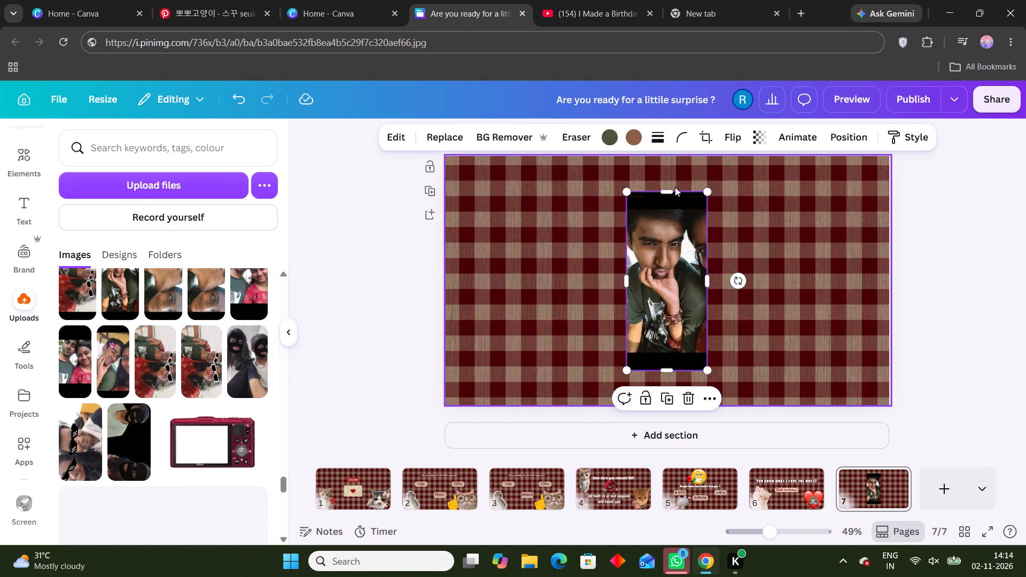
Crop the black bands off the photo's top and bottom, trim its edges tighter and shift it slightly left on the page.
left_click_drag(669, 189, 671, 207)
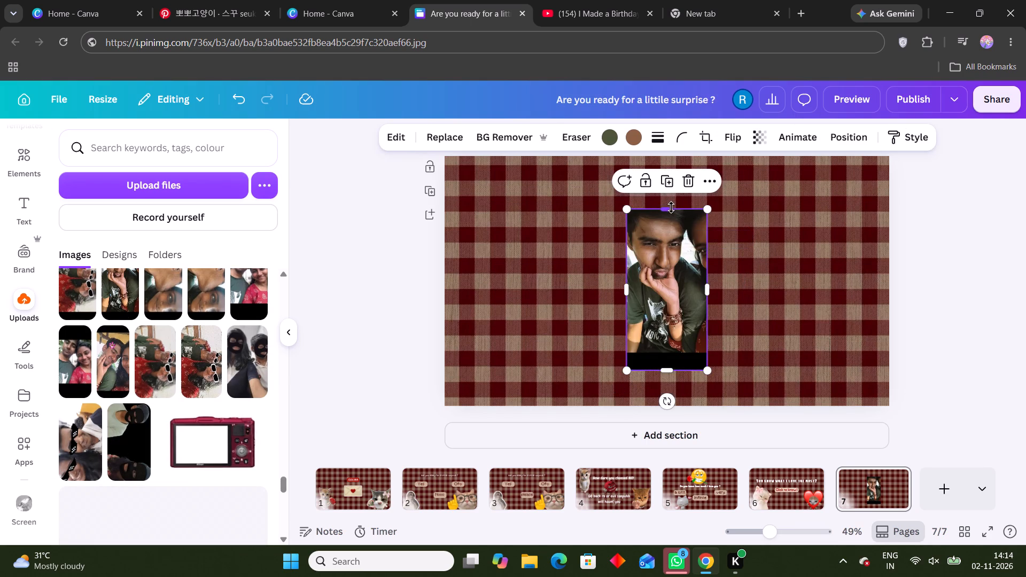
left_click_drag(670, 374, 674, 354)
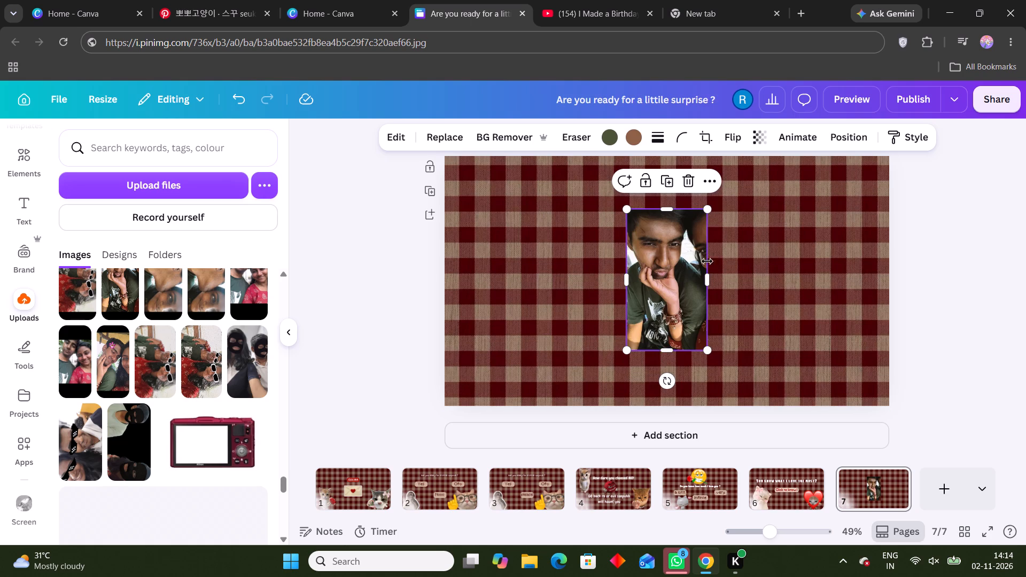
left_click_drag(703, 278, 690, 280)
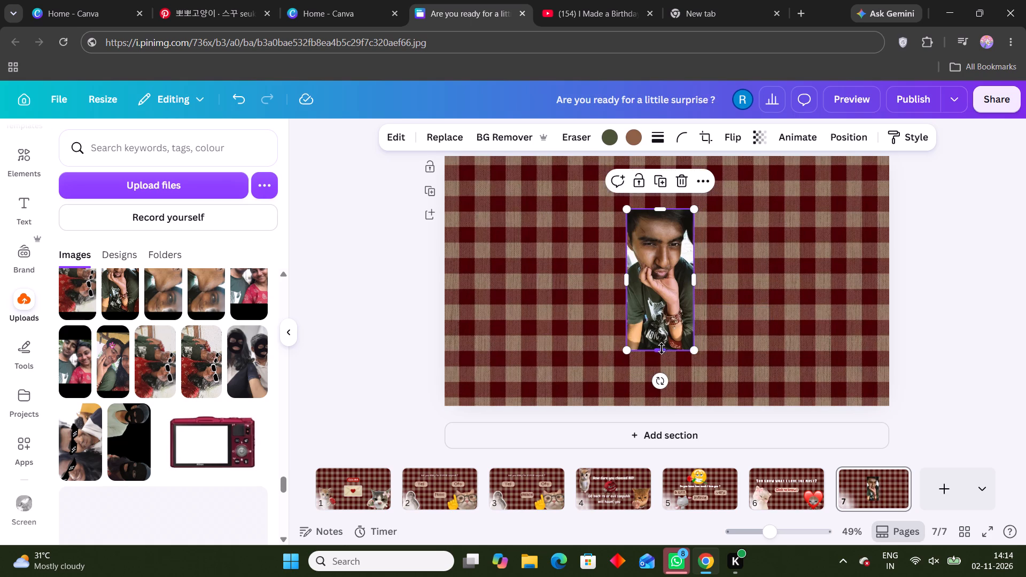
left_click_drag(662, 348, 665, 331)
left_click_drag(652, 205, 654, 217)
left_click_drag(670, 288, 666, 292)
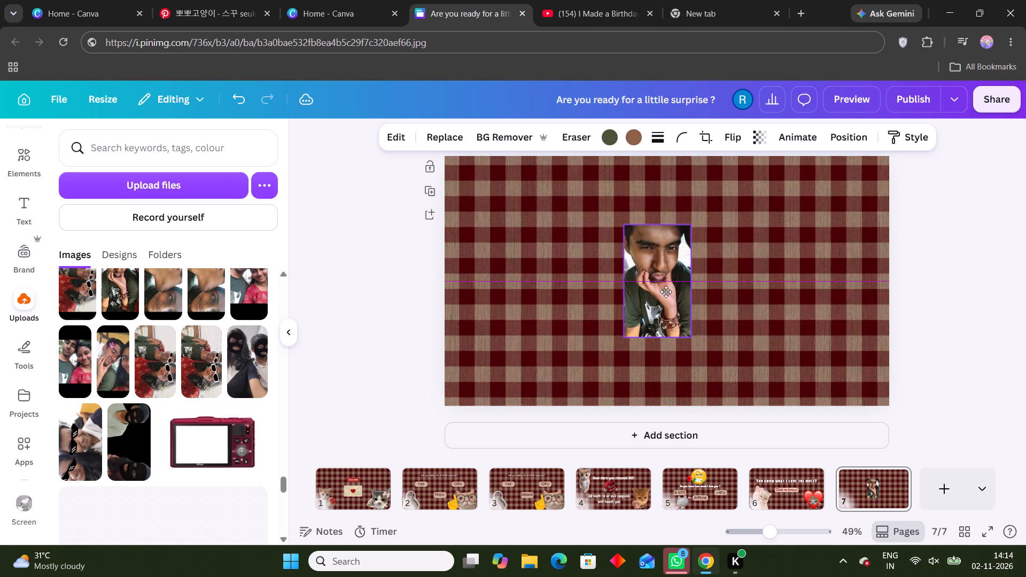
left_click_drag(666, 292, 657, 292)
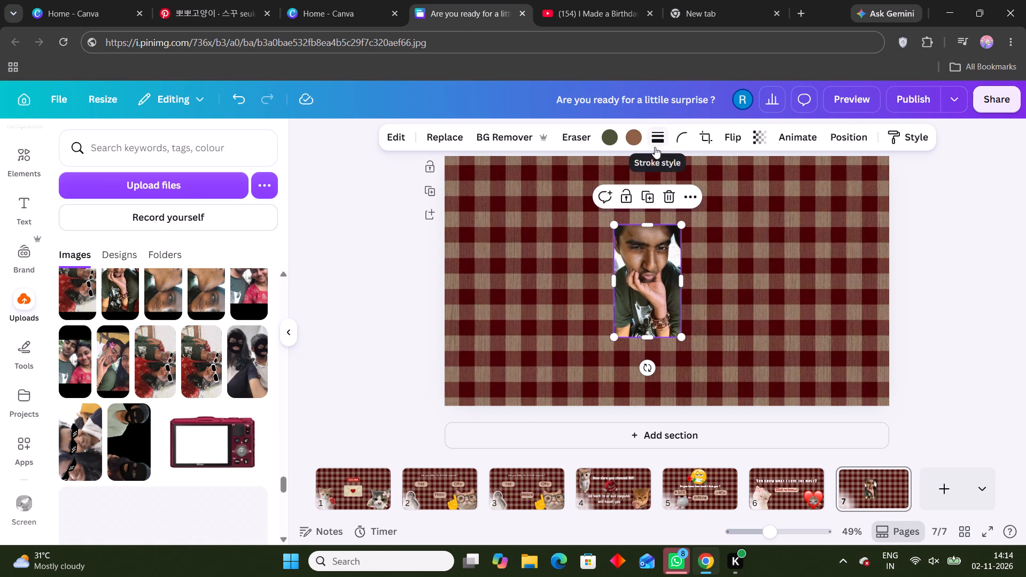
Compare border styles on the photo and apply the short-dash border with a stroke weight of 4.
left_click(661, 141)
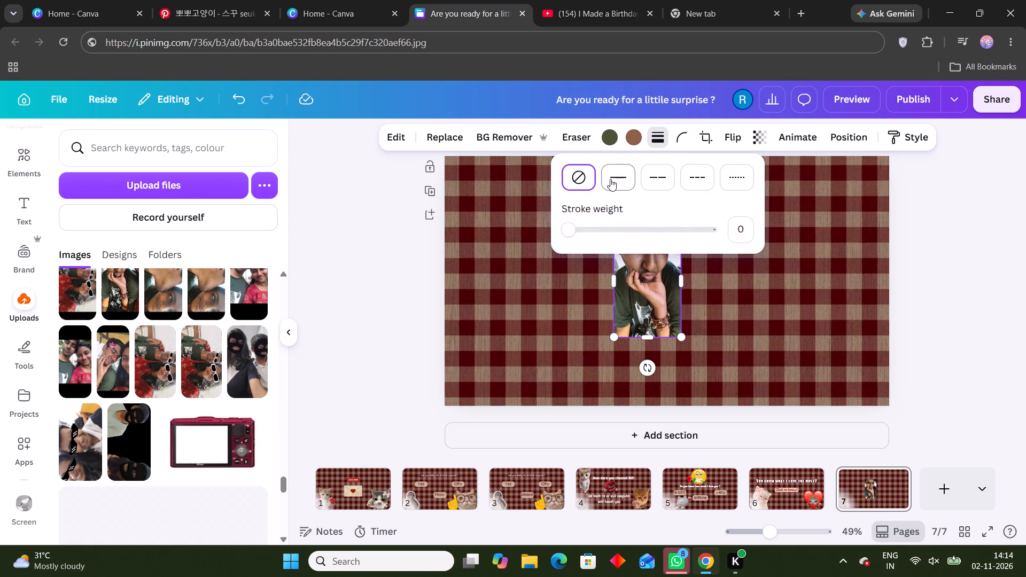
left_click(610, 179)
left_click(709, 188)
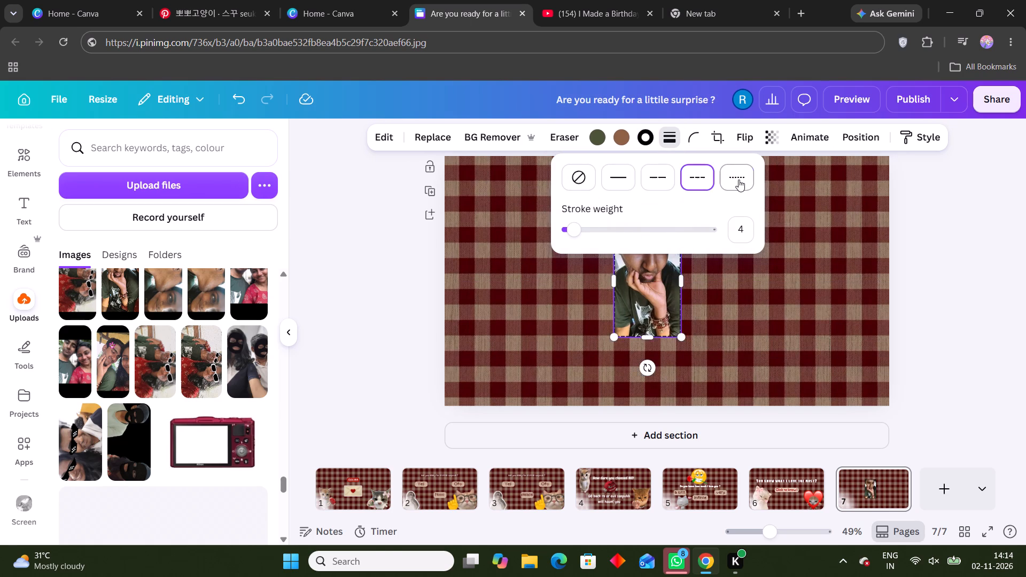
left_click(739, 179)
left_click(674, 185)
left_click(690, 183)
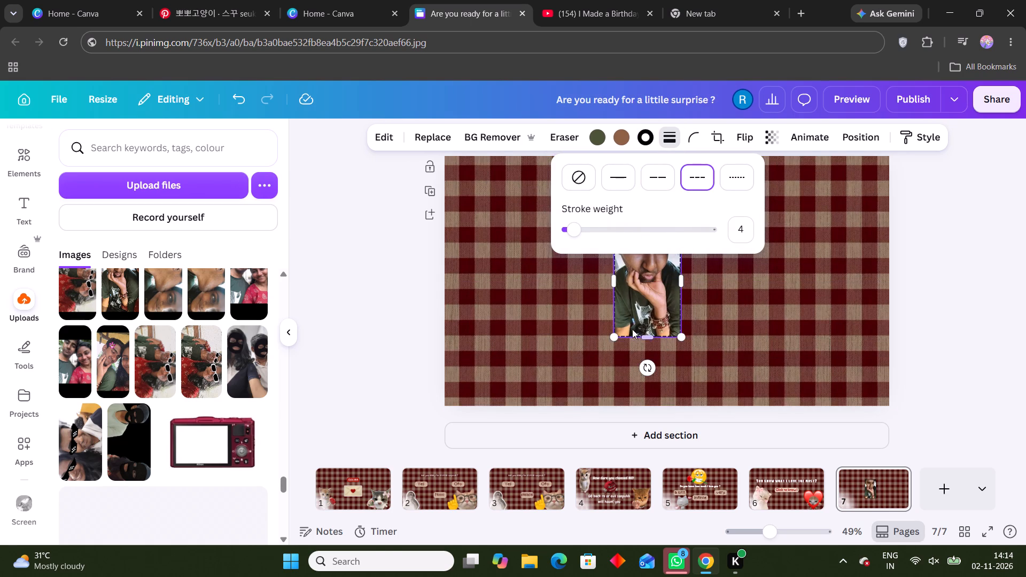
left_click(632, 328)
left_click(631, 319)
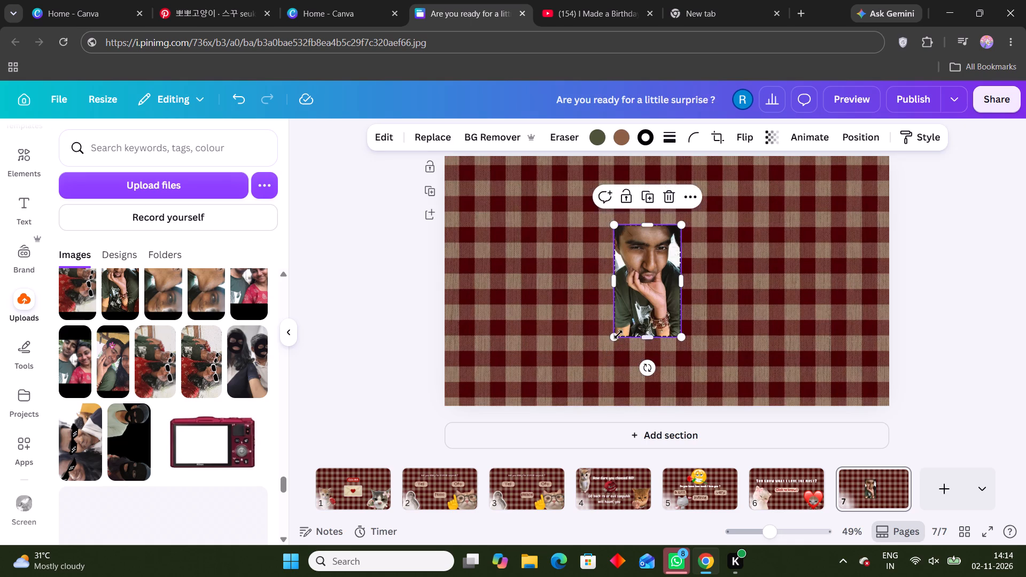
Enlarge the photo and place it in the right half of page 7, vertically centred.
left_click_drag(617, 334, 567, 363)
left_click(674, 308)
left_click_drag(674, 308, 691, 295)
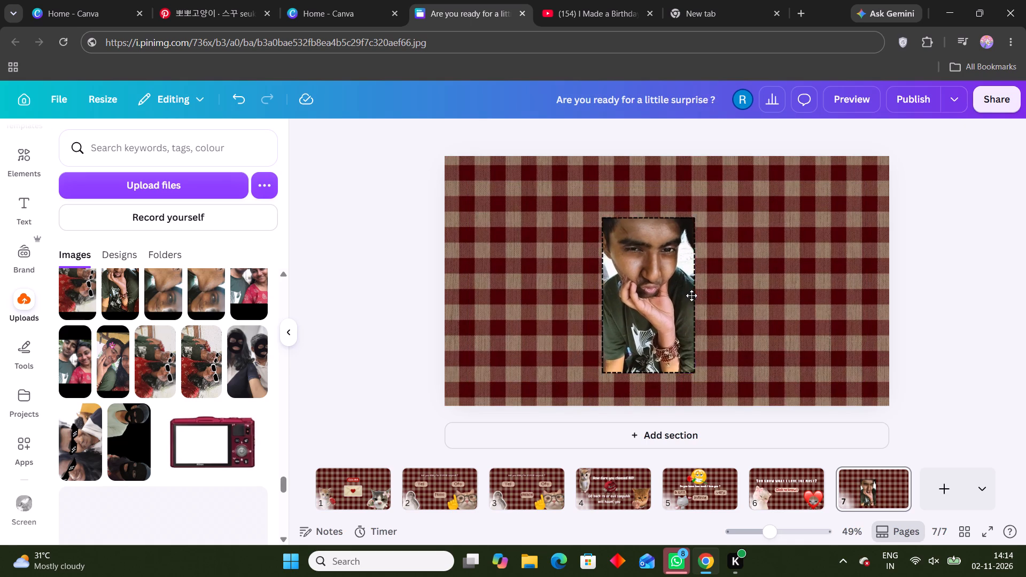
left_click_drag(691, 295, 796, 284)
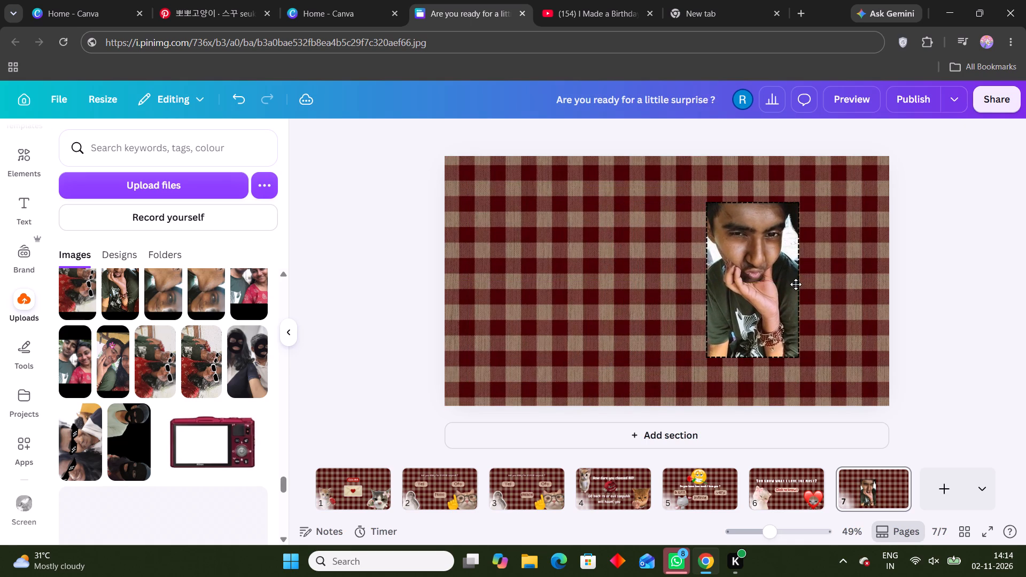
left_click_drag(796, 284, 769, 285)
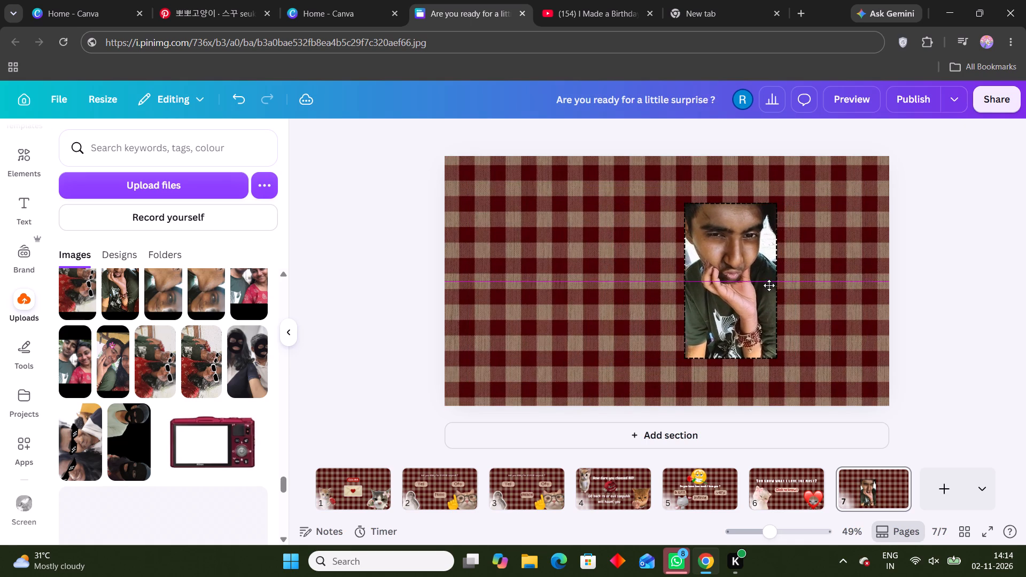
left_click_drag(769, 285, 800, 282)
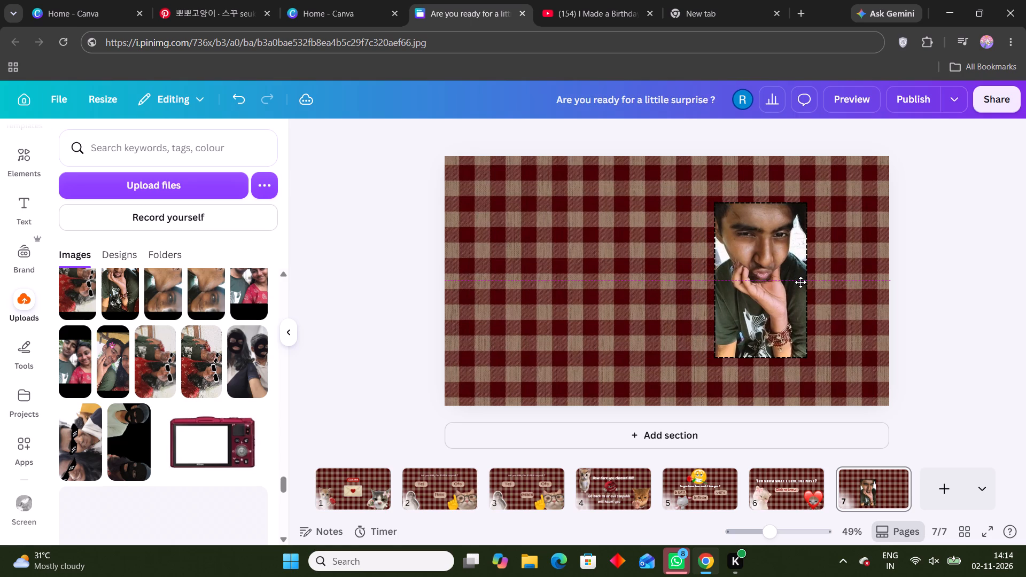
left_click_drag(800, 282, 804, 282)
Set the photo's dashed border colour to white from the design's colours.
left_click(761, 268)
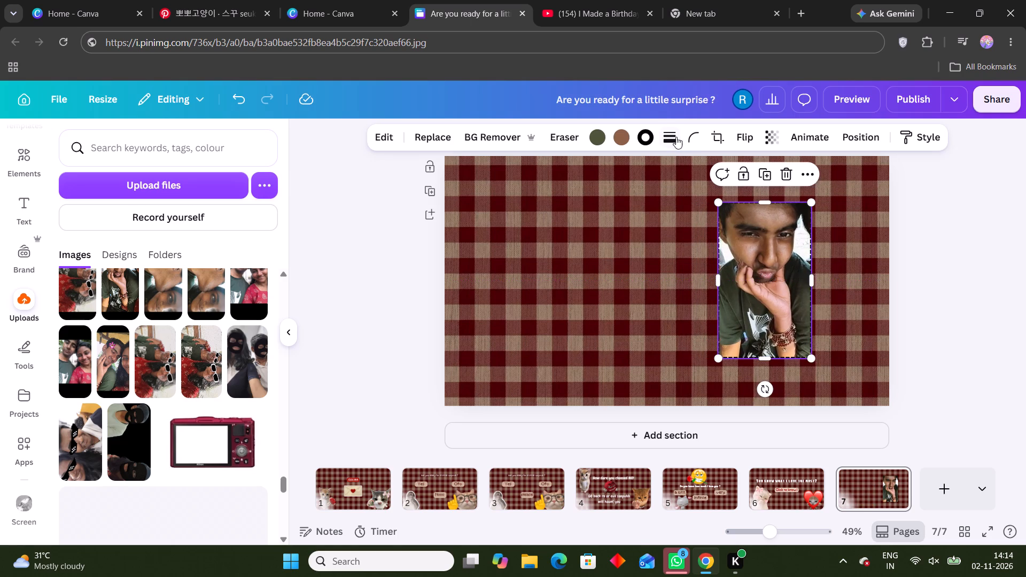
left_click(647, 146)
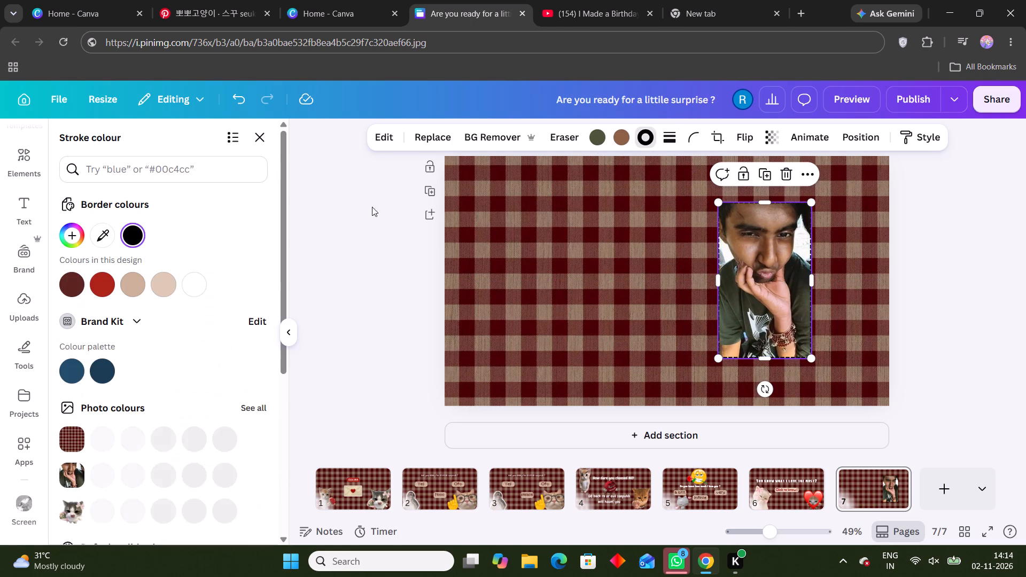
left_click(203, 286)
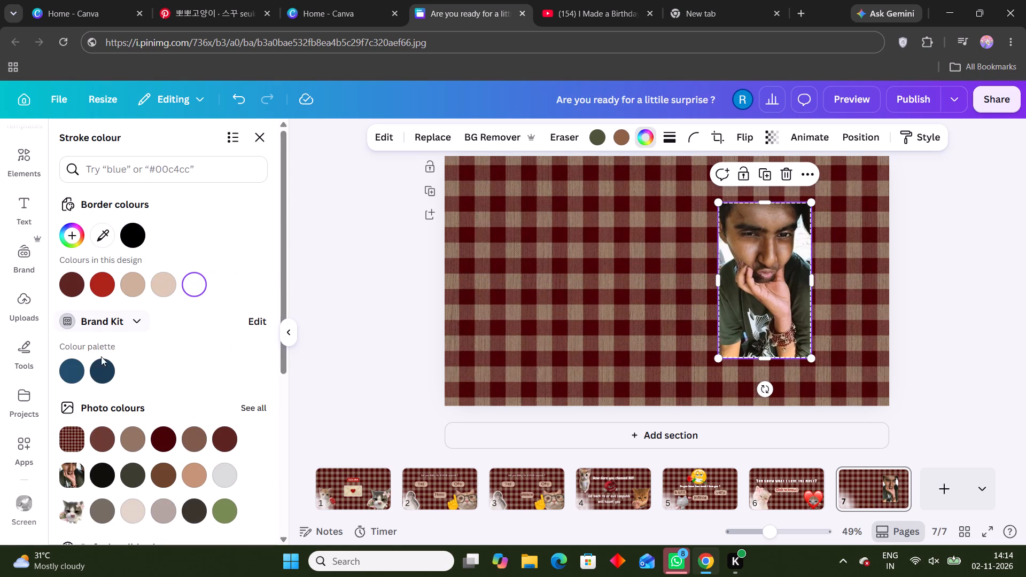
left_click(429, 308)
left_click(934, 210)
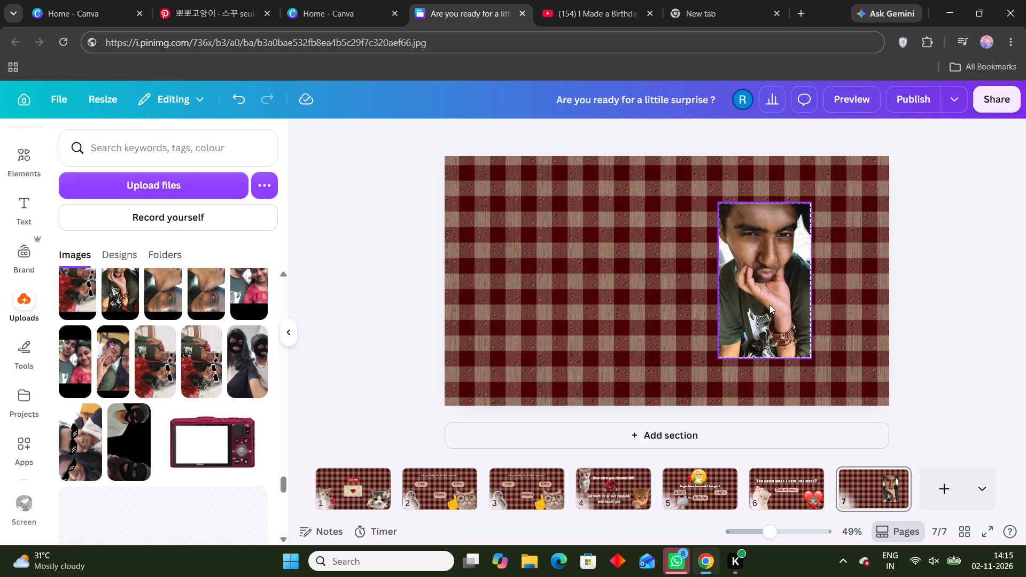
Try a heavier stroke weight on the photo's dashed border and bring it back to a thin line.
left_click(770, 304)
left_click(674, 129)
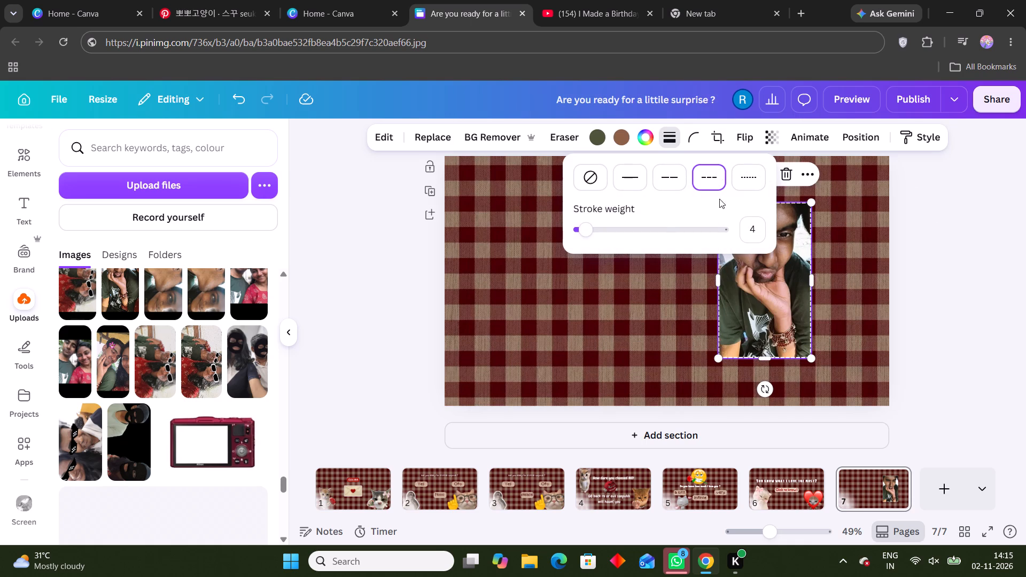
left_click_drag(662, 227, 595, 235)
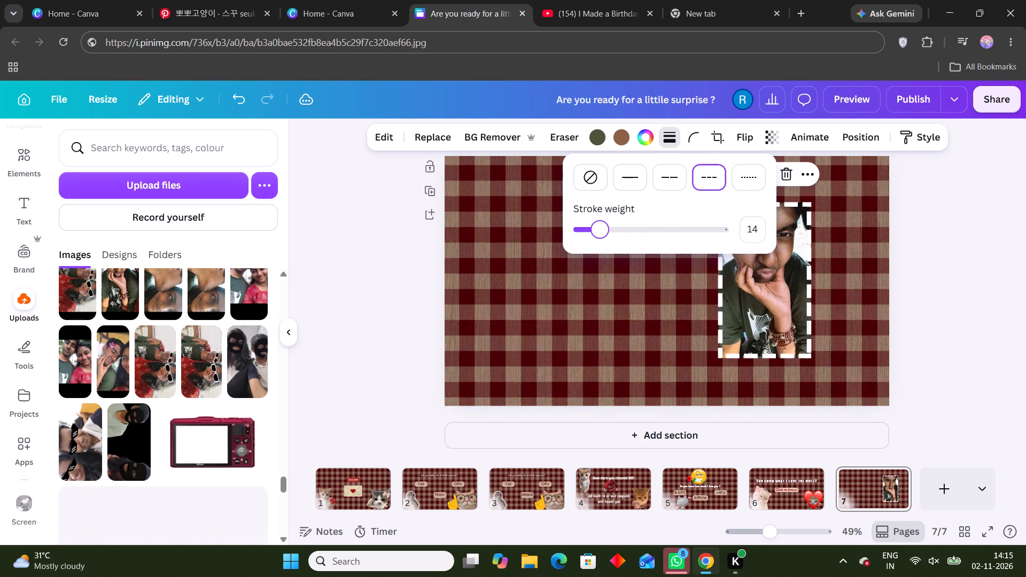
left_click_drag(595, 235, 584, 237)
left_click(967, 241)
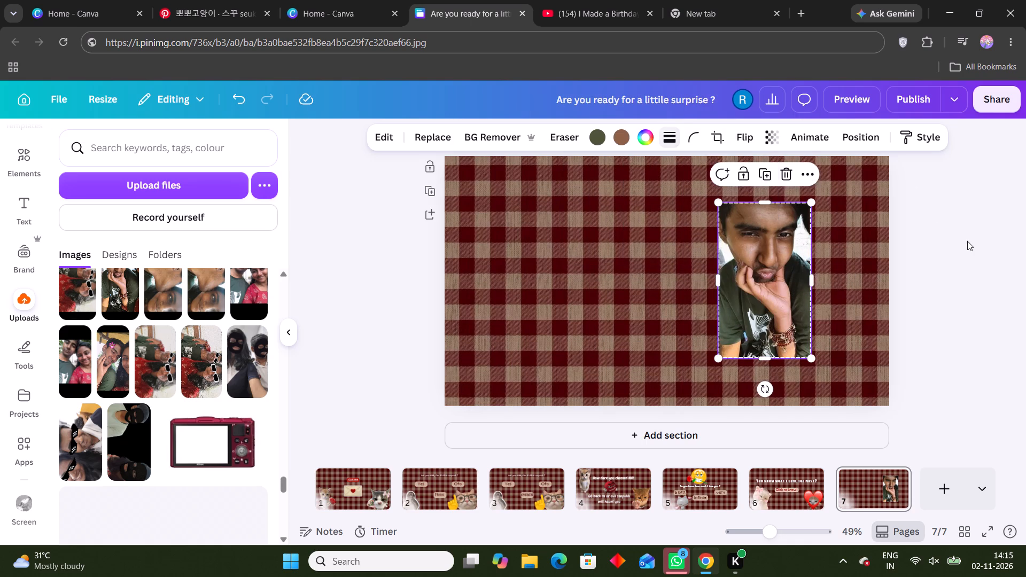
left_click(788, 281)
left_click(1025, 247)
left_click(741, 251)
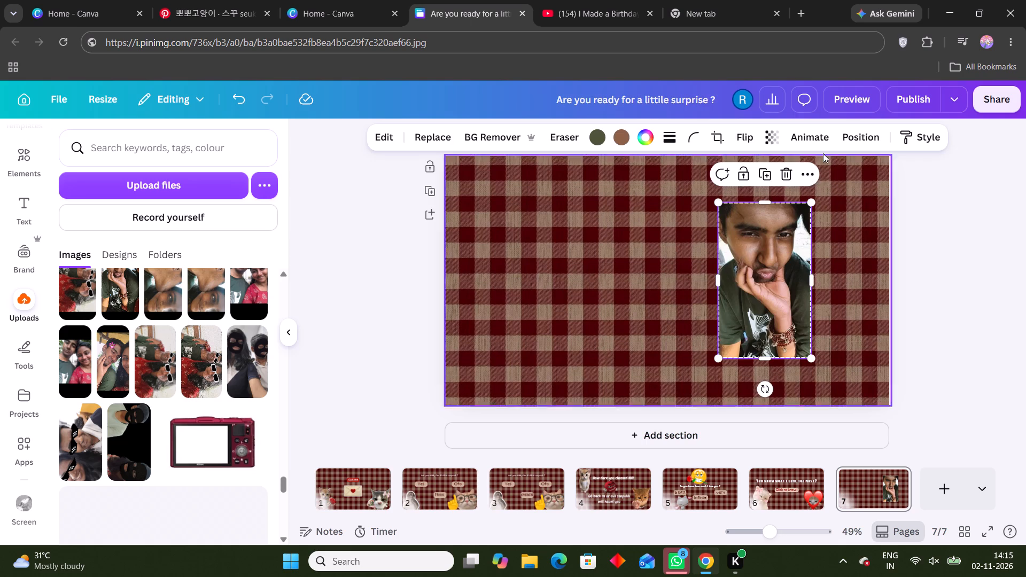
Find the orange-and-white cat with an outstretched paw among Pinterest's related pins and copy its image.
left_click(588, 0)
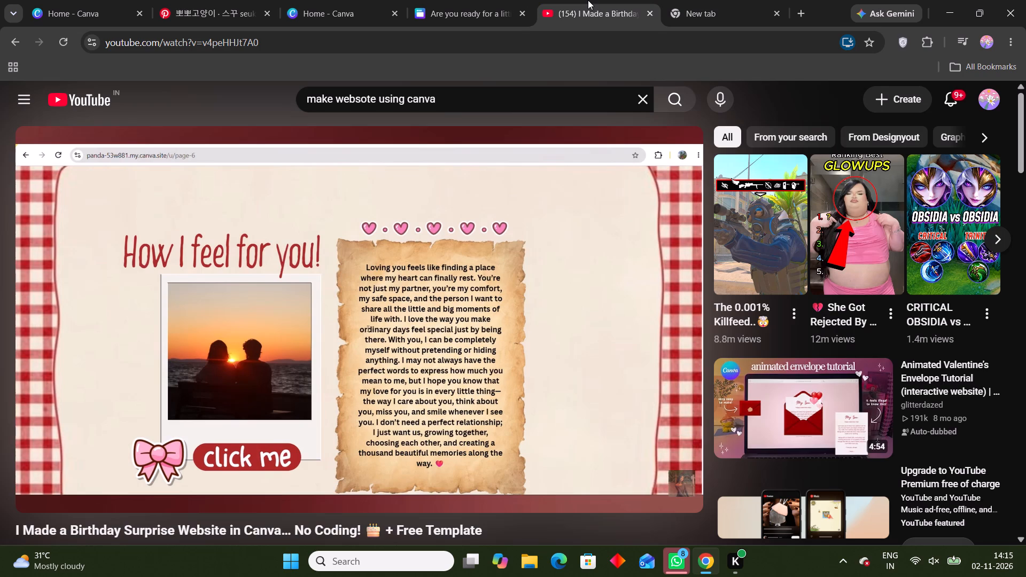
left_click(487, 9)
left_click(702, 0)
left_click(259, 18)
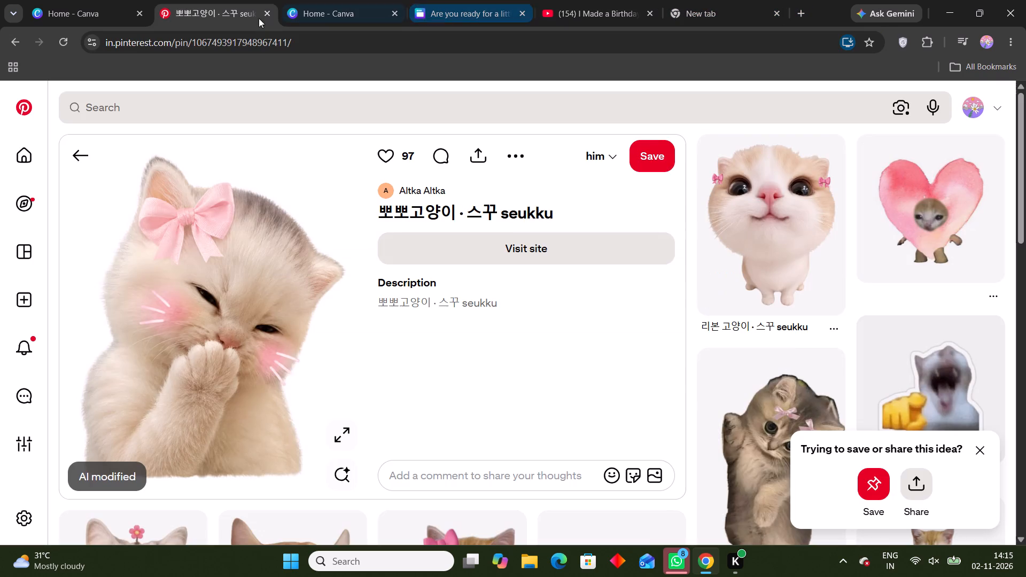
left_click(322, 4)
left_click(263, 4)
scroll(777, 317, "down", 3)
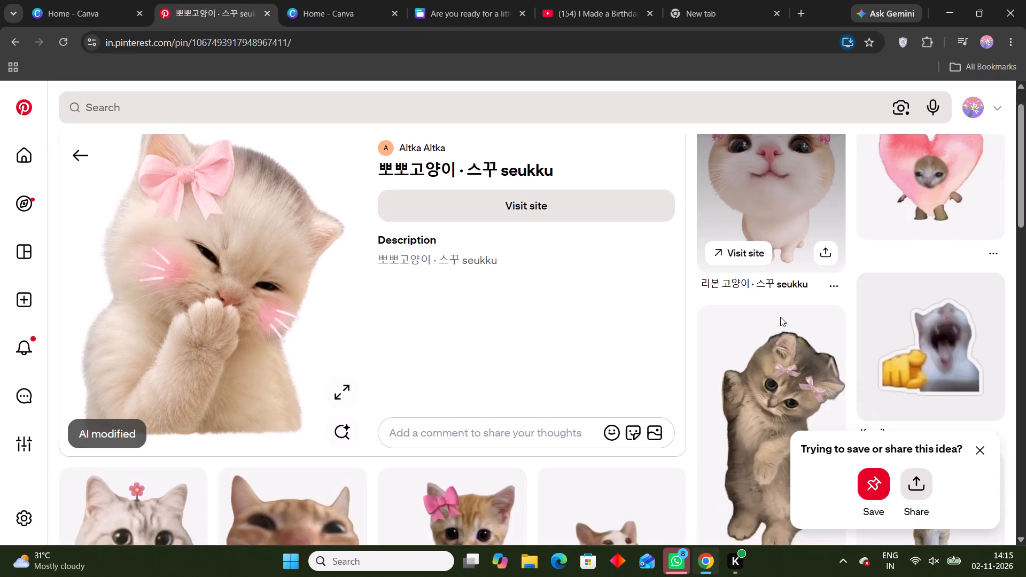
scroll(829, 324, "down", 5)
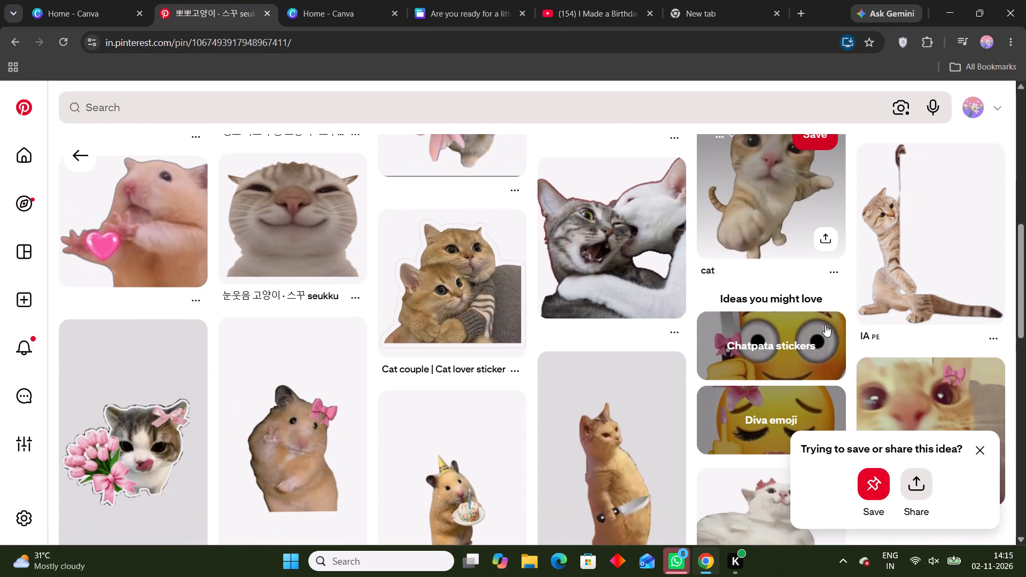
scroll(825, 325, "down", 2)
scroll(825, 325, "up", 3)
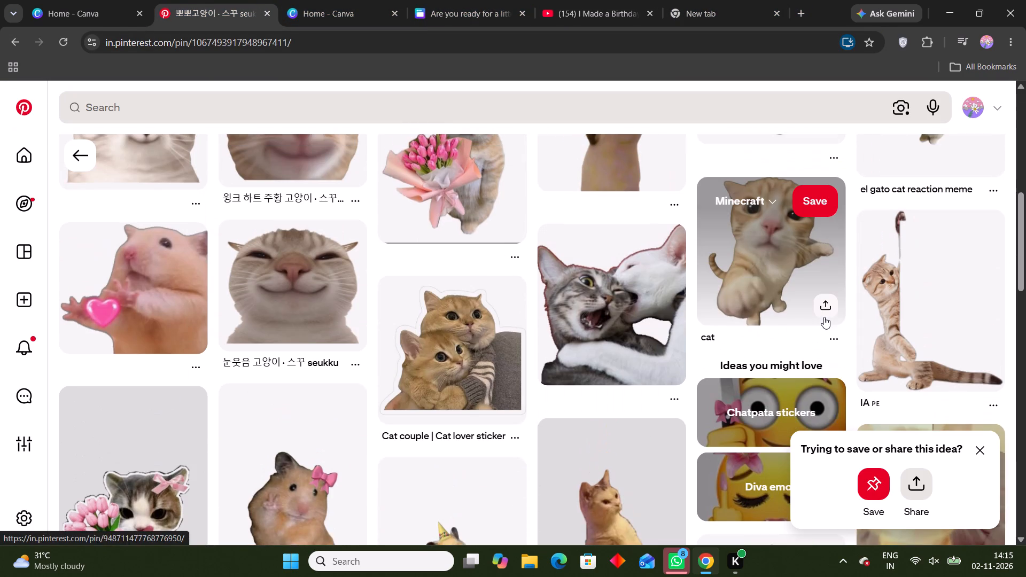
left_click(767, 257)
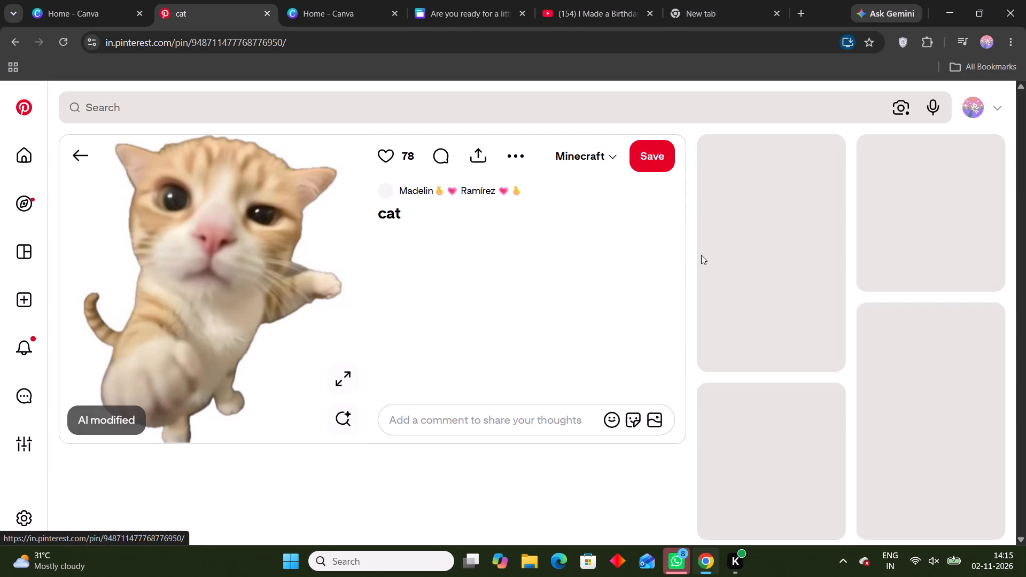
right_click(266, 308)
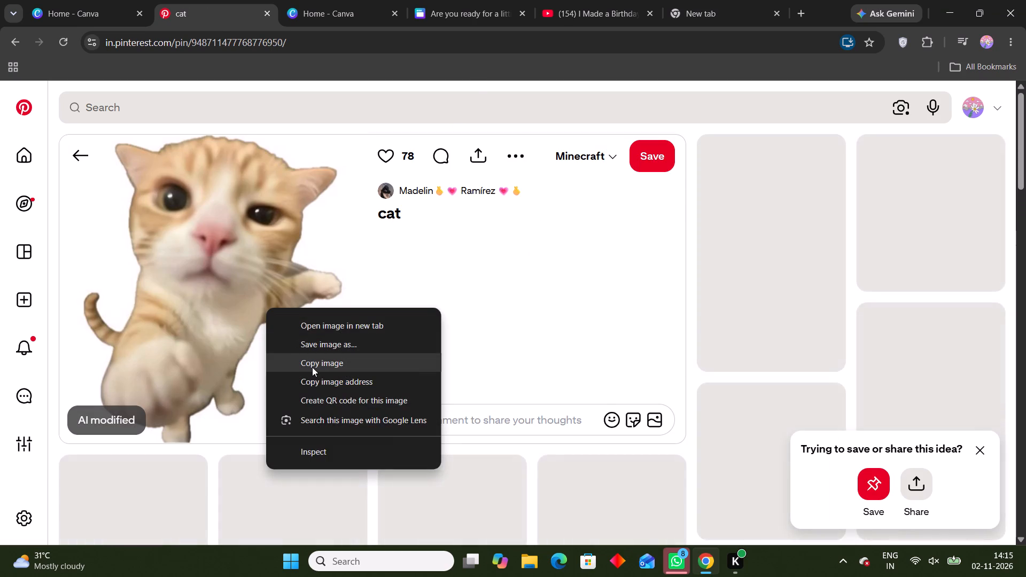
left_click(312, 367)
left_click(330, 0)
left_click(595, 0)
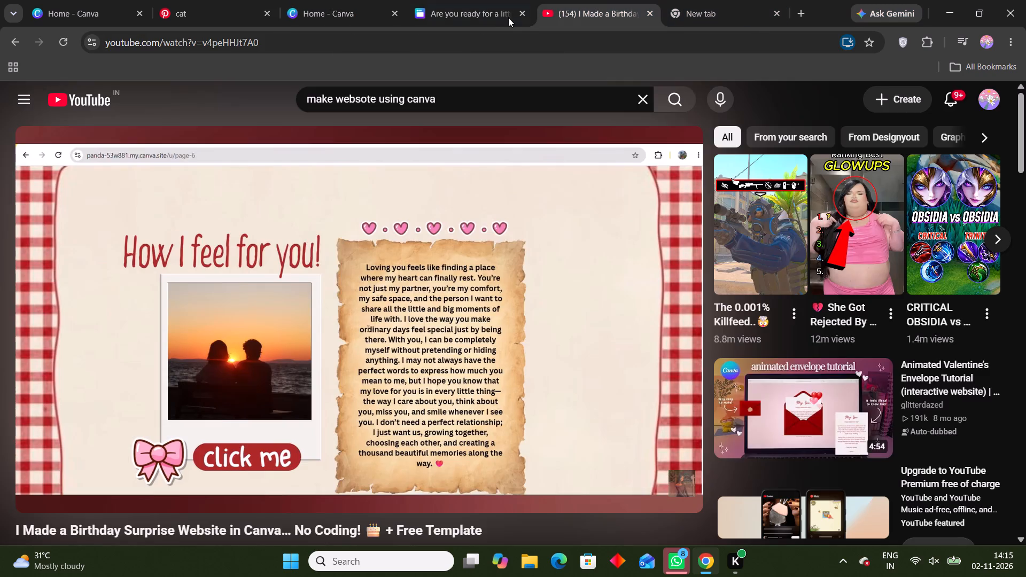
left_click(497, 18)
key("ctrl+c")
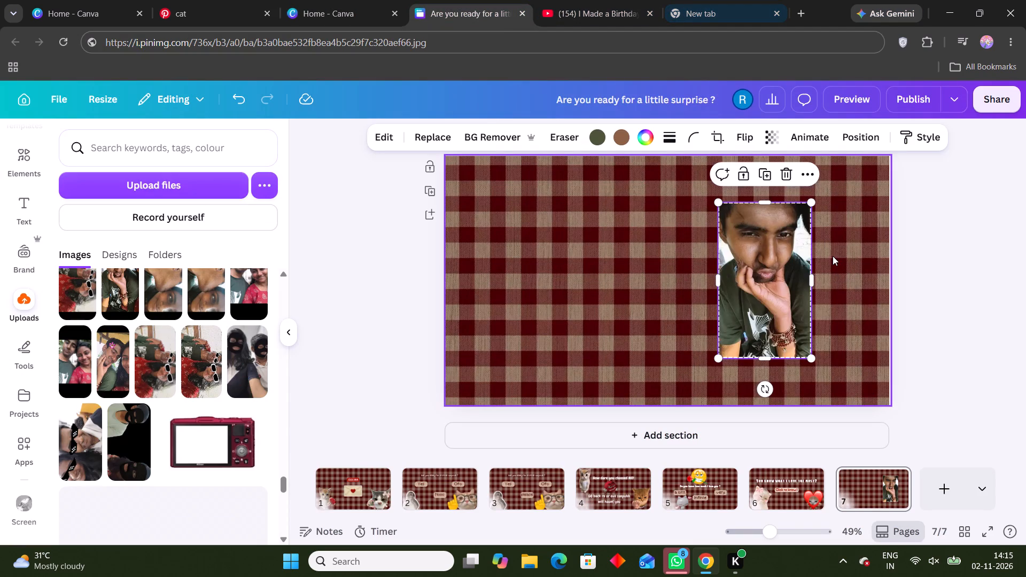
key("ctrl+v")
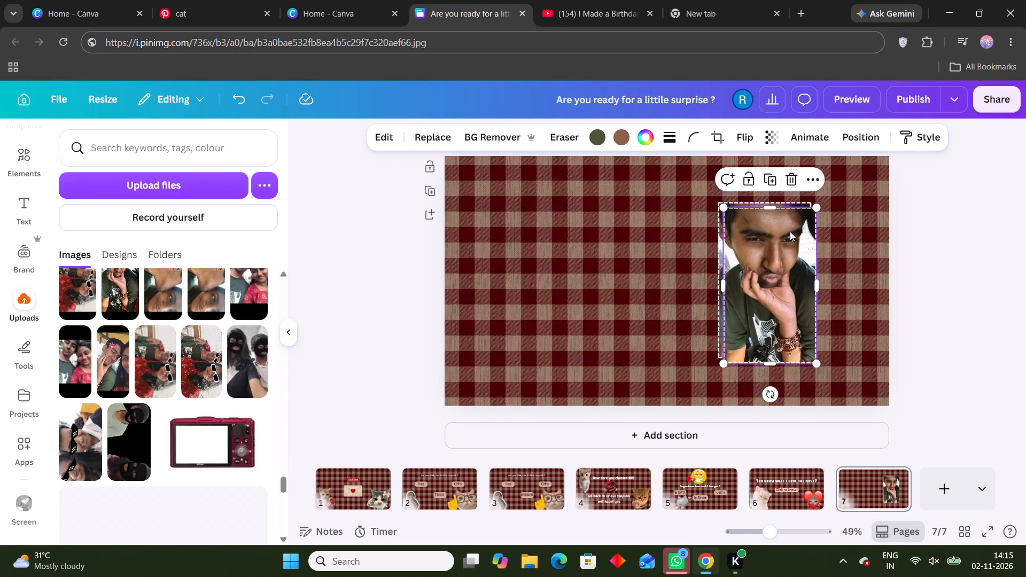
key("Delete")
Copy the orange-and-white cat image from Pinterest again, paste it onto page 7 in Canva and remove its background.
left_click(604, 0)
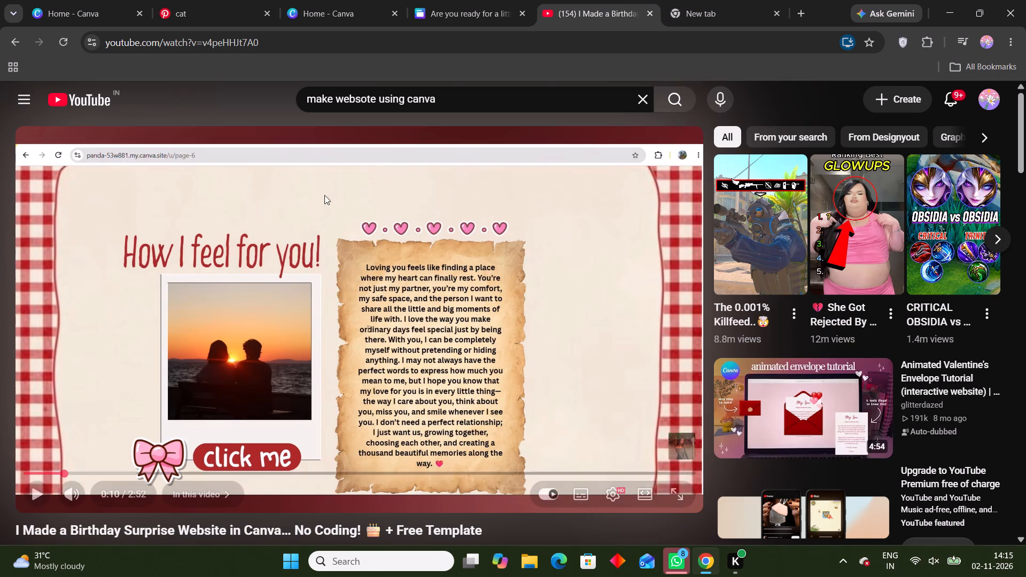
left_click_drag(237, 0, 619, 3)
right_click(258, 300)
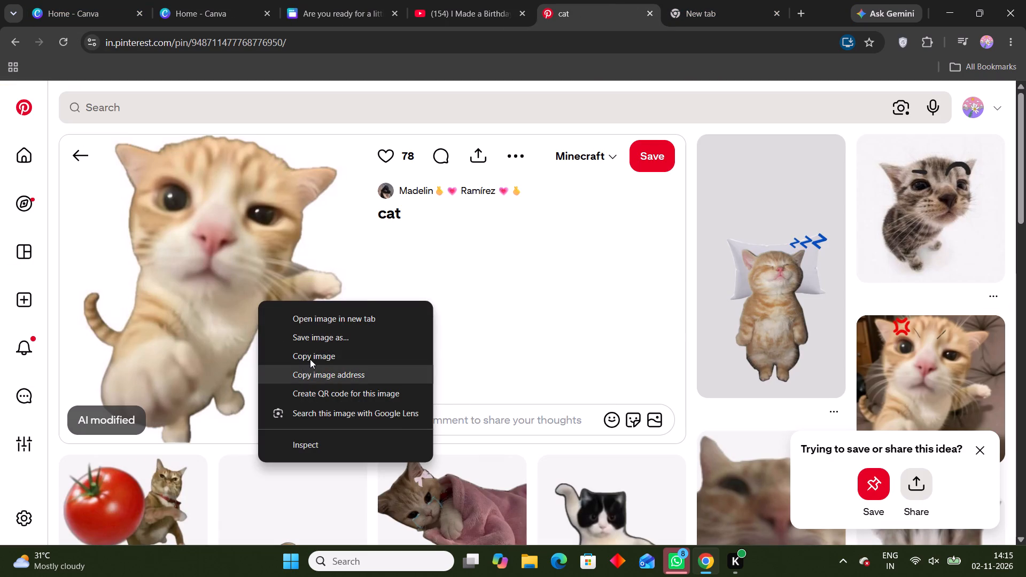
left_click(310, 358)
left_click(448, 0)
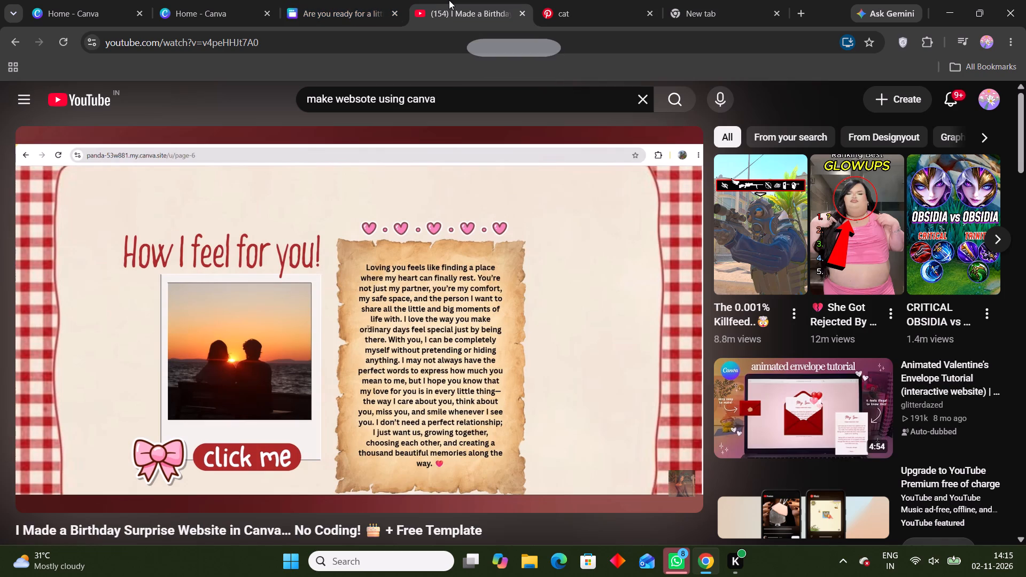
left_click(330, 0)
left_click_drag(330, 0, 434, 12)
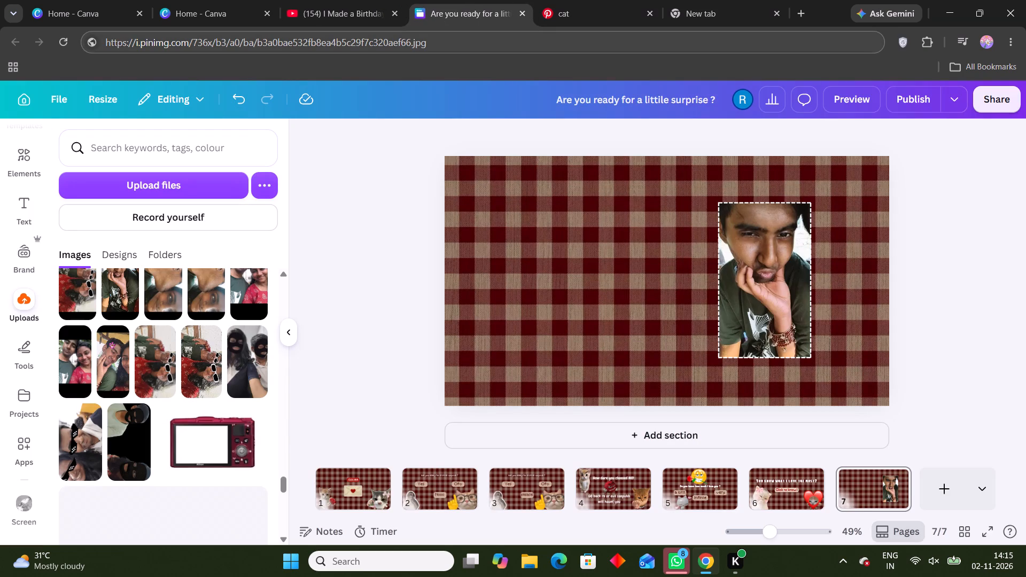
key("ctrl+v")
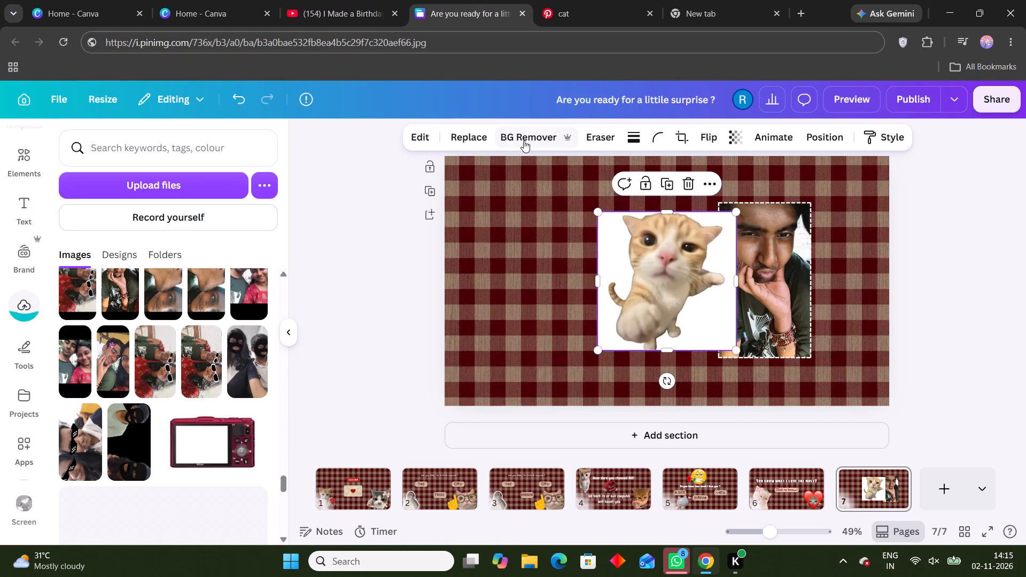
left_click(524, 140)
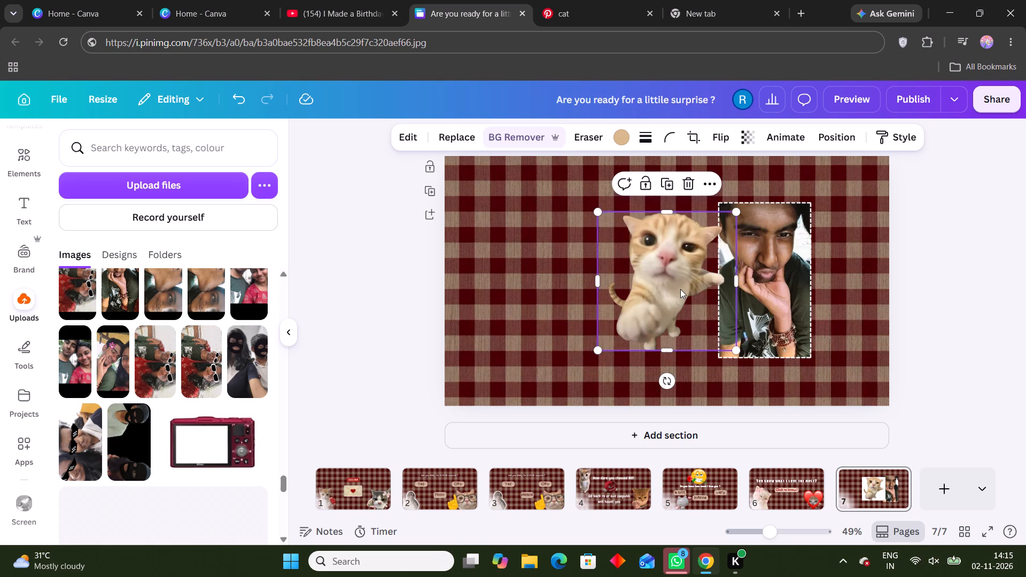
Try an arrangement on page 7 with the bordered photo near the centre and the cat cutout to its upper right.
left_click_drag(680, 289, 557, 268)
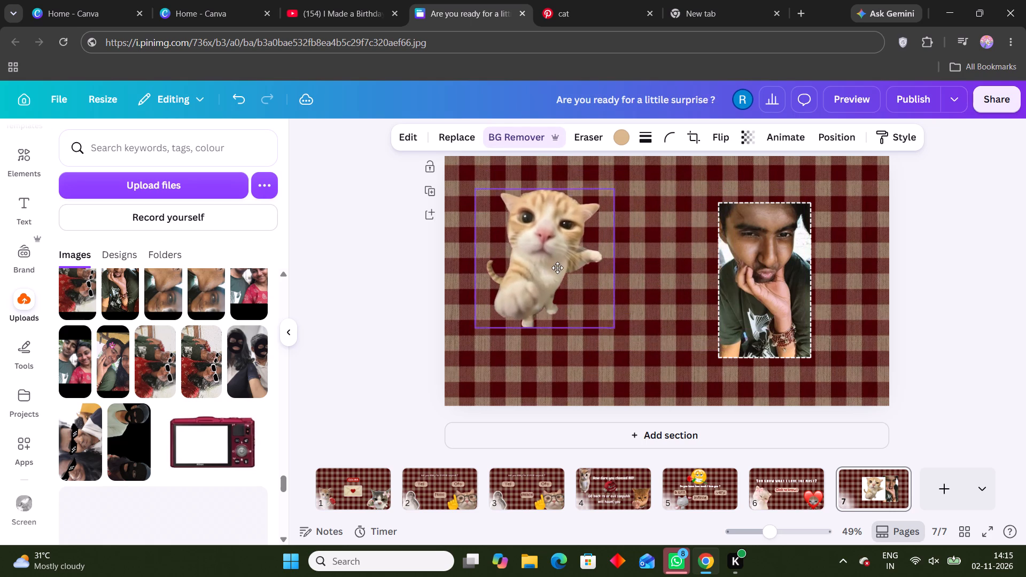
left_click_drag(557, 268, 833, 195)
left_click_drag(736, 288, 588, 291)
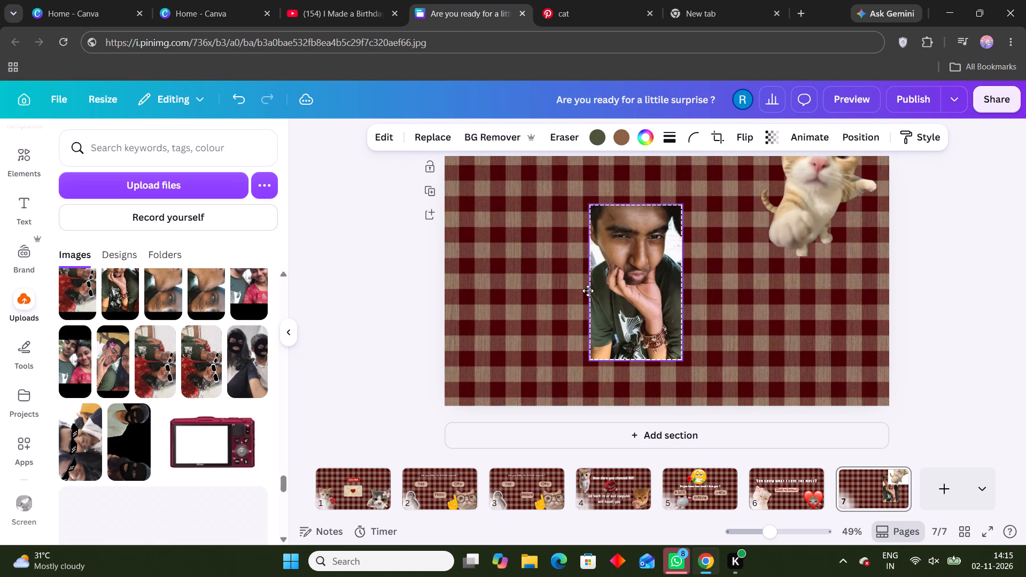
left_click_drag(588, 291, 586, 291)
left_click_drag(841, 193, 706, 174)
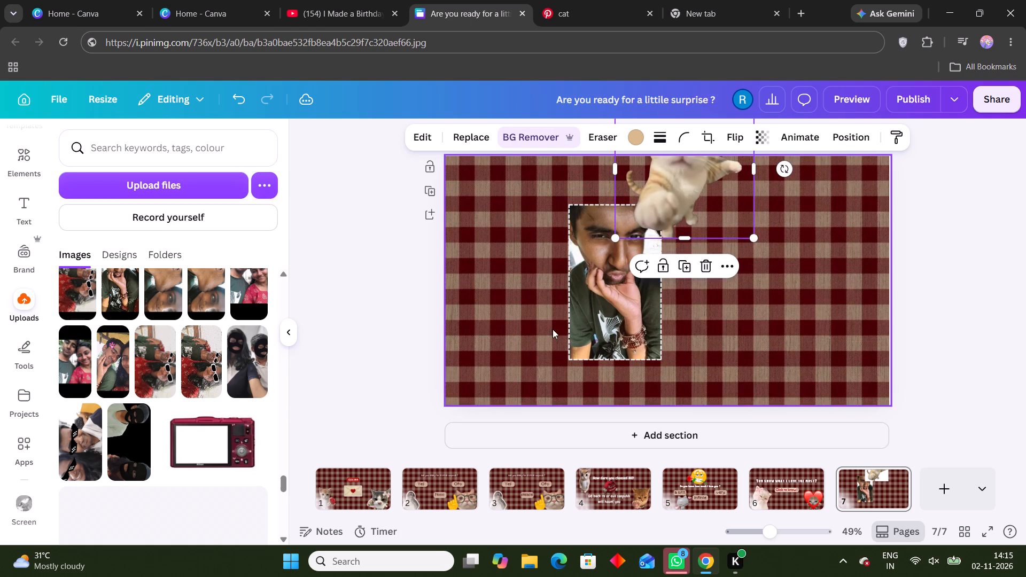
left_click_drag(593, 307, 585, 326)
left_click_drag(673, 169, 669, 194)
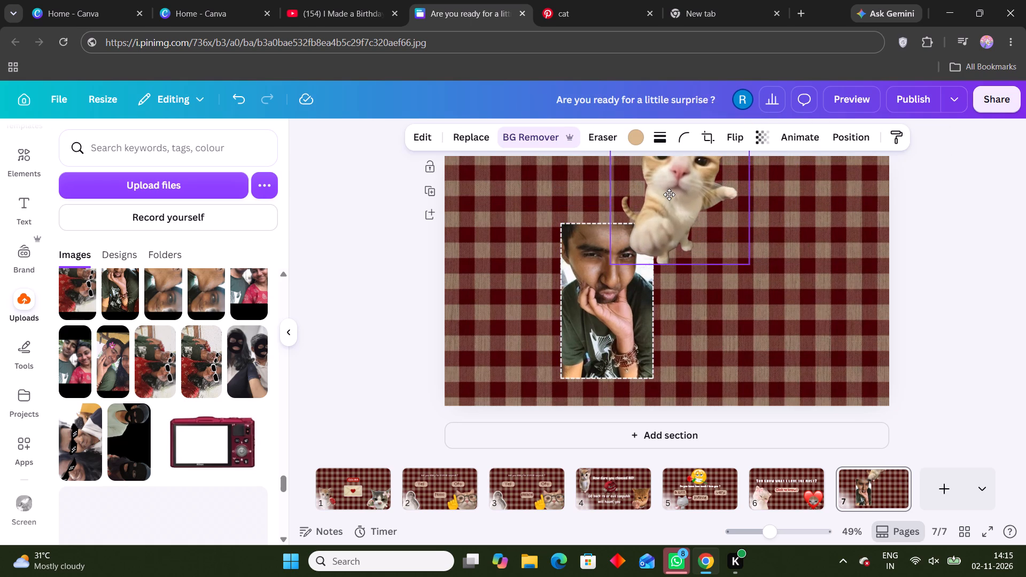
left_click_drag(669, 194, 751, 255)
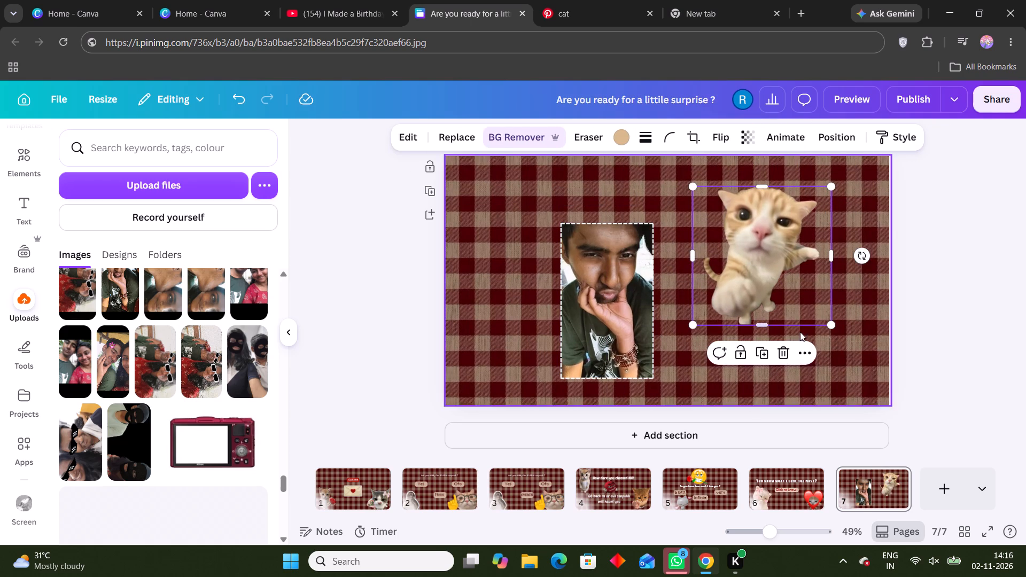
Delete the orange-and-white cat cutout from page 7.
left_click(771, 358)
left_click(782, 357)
Browse the related cat pins on Pinterest and search for "pointing cat png".
left_click(559, 0)
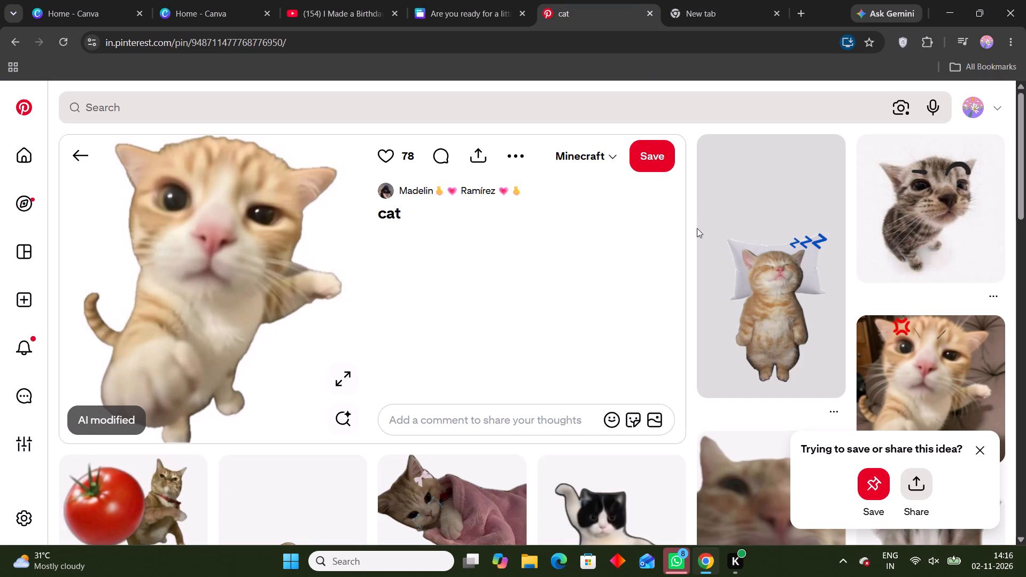
scroll(811, 315, "down", 8)
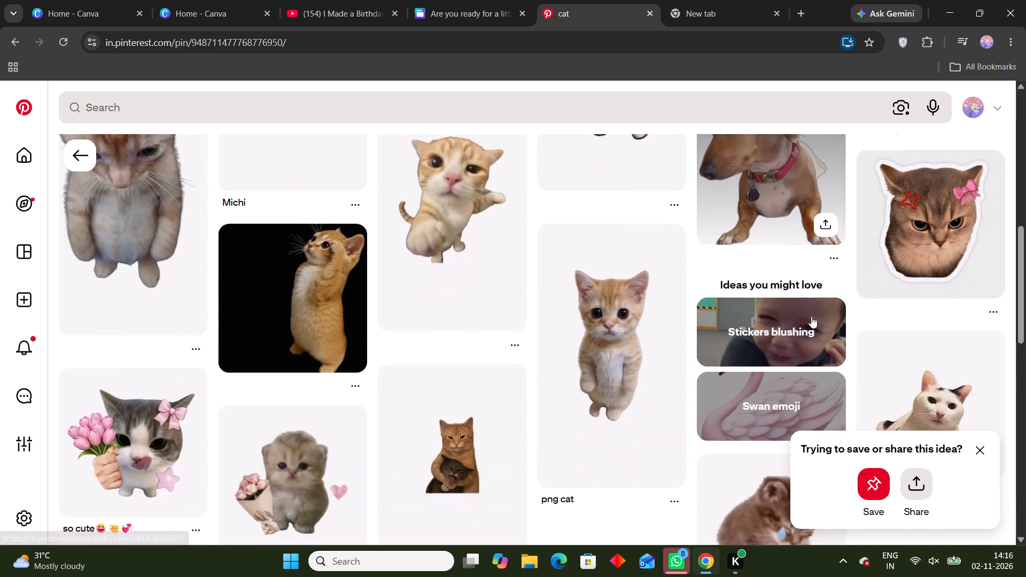
left_click(391, 128)
left_click(391, 113)
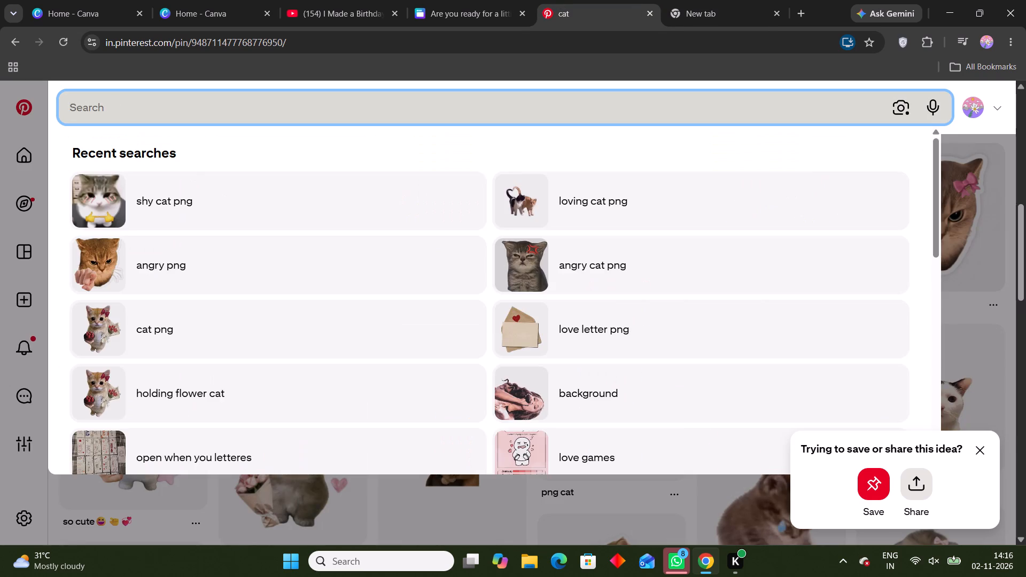
type("pointing cat obg")
key("BackSpace")
key("BackSpace")
key("BackSpace")
key("space")
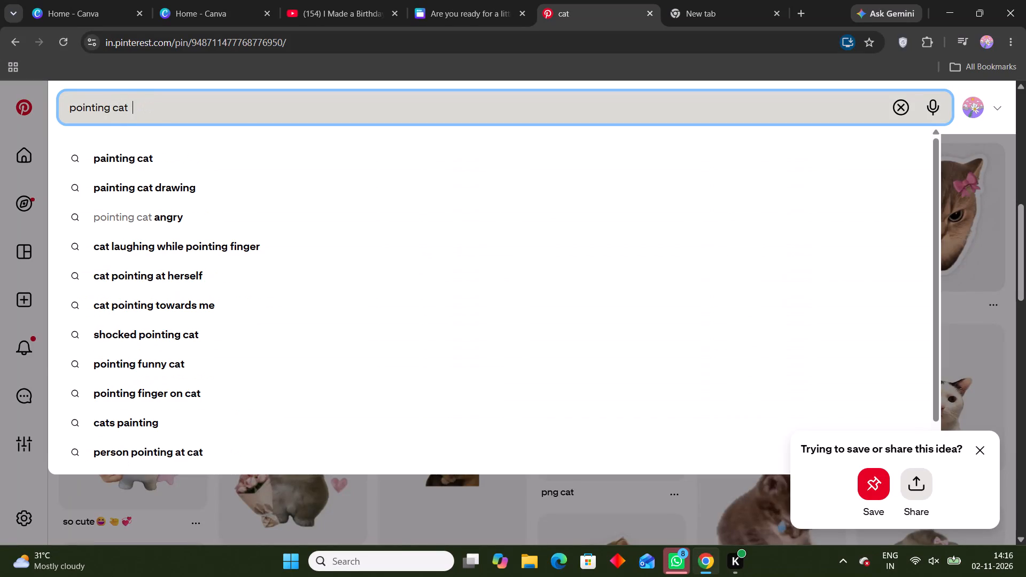
type("png")
key("Return")
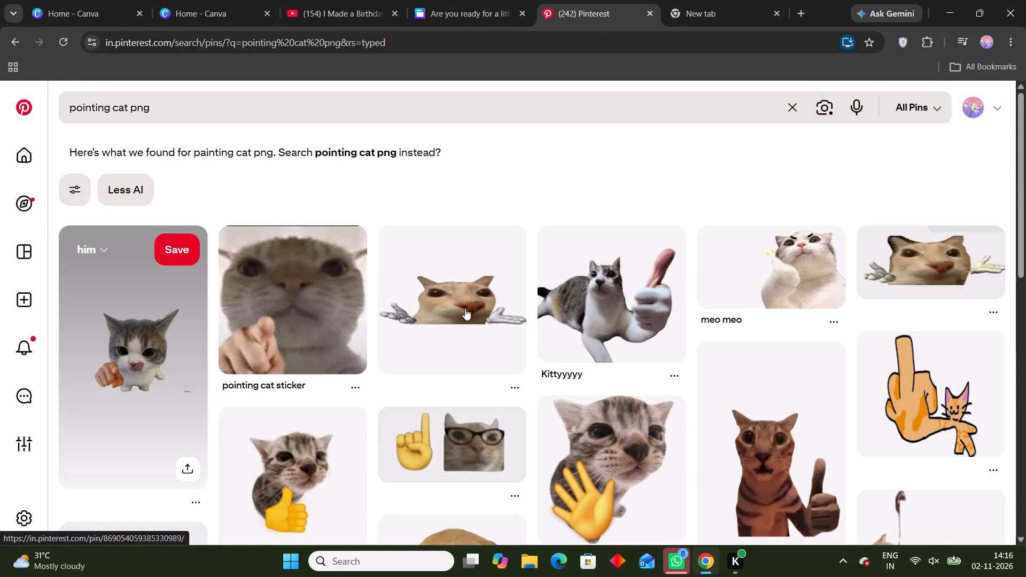
Look through the cat results, open the flat-faced cat with open skeletal hands and copy its image.
scroll(781, 393, "down", 2)
scroll(515, 393, "down", 2)
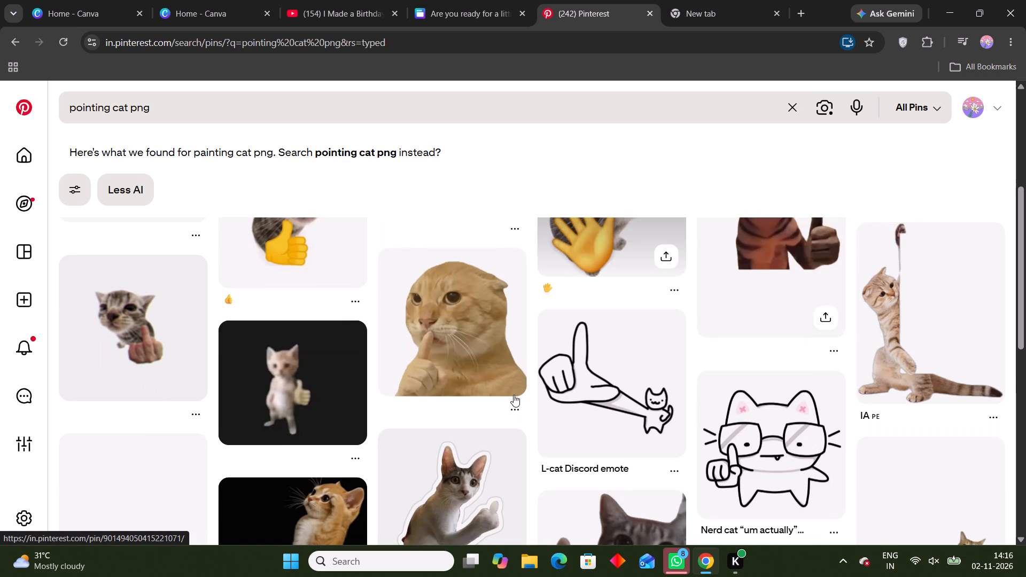
scroll(242, 422, "down", 2)
scroll(648, 341, "up", 1)
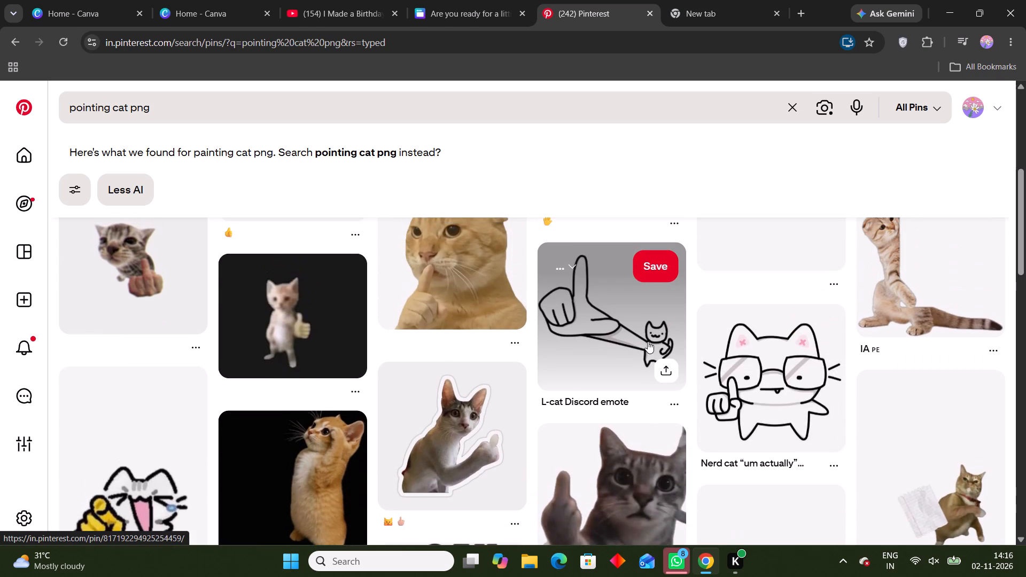
scroll(742, 354, "up", 2)
scroll(973, 382, "up", 4)
scroll(973, 382, "down", 2)
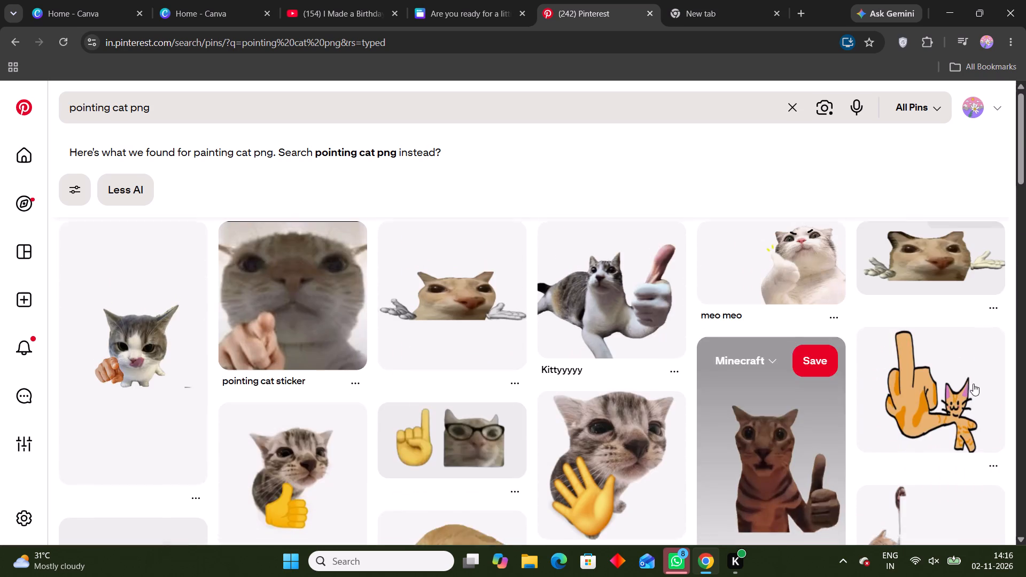
scroll(973, 384, "down", 2)
scroll(913, 365, "up", 6)
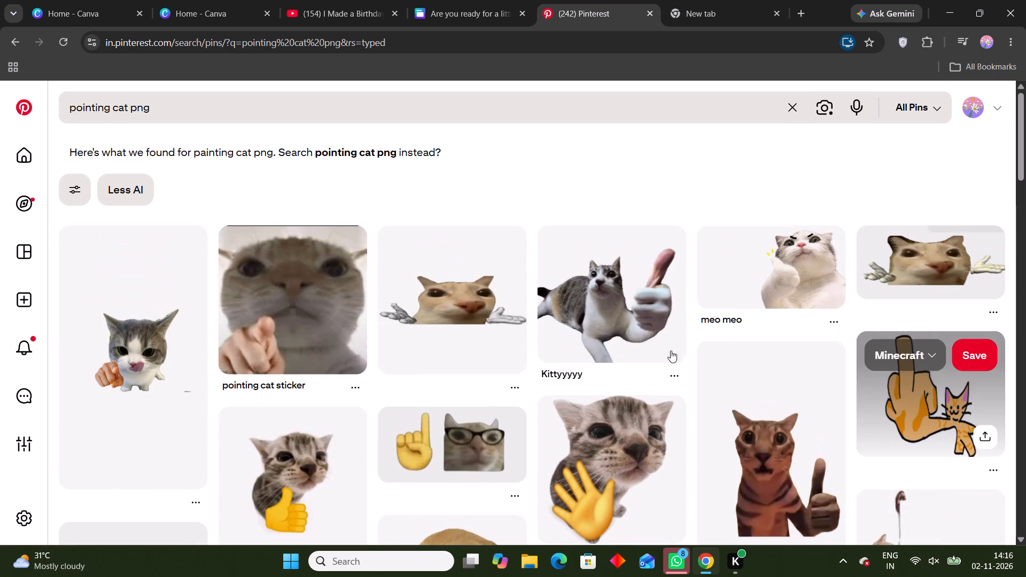
left_click(478, 305)
right_click(131, 298)
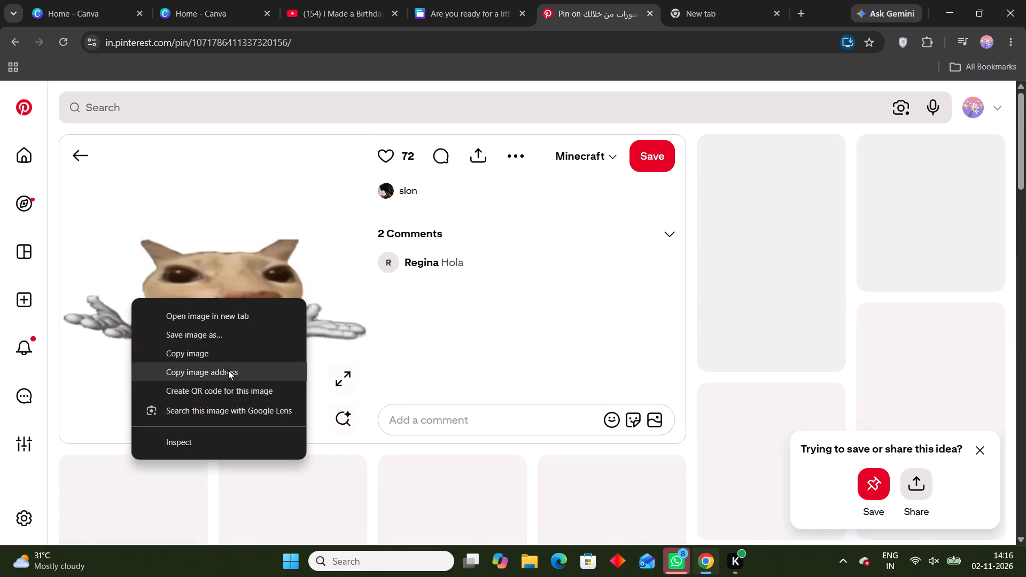
left_click(223, 360)
Return to the Canva design and move the bordered photo back to the right half of page 7, vertically centred.
left_click(384, 0)
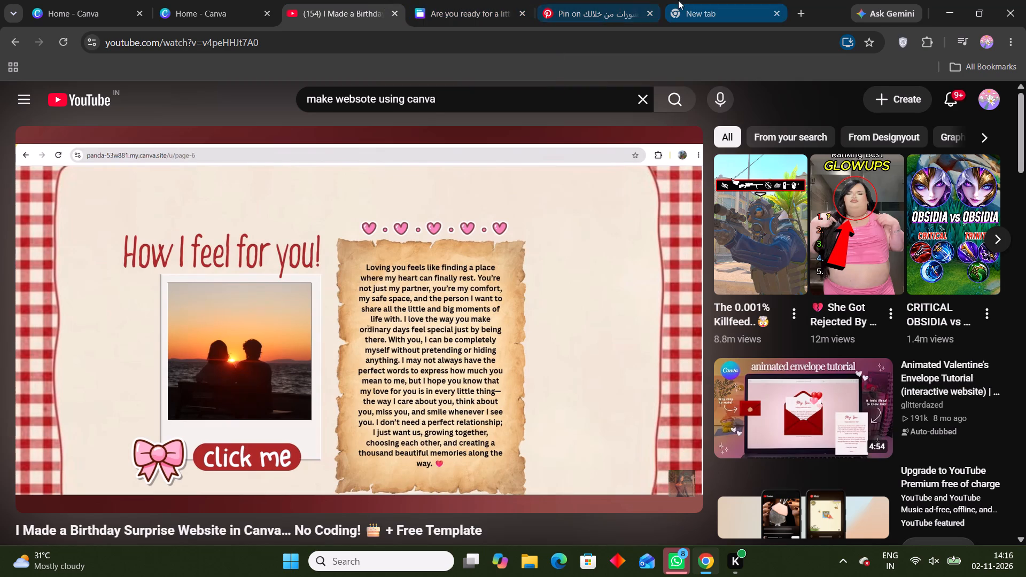
left_click(471, 0)
left_click_drag(593, 294, 744, 273)
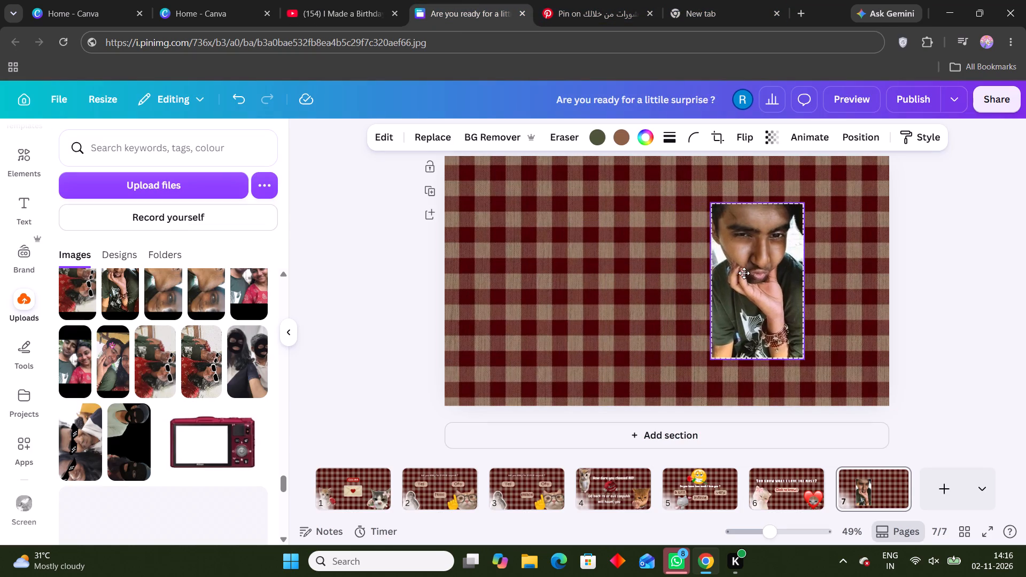
left_click_drag(744, 273, 755, 271)
Paste the copied flat-faced cat image onto page 7 and remove its background.
left_click(555, 269)
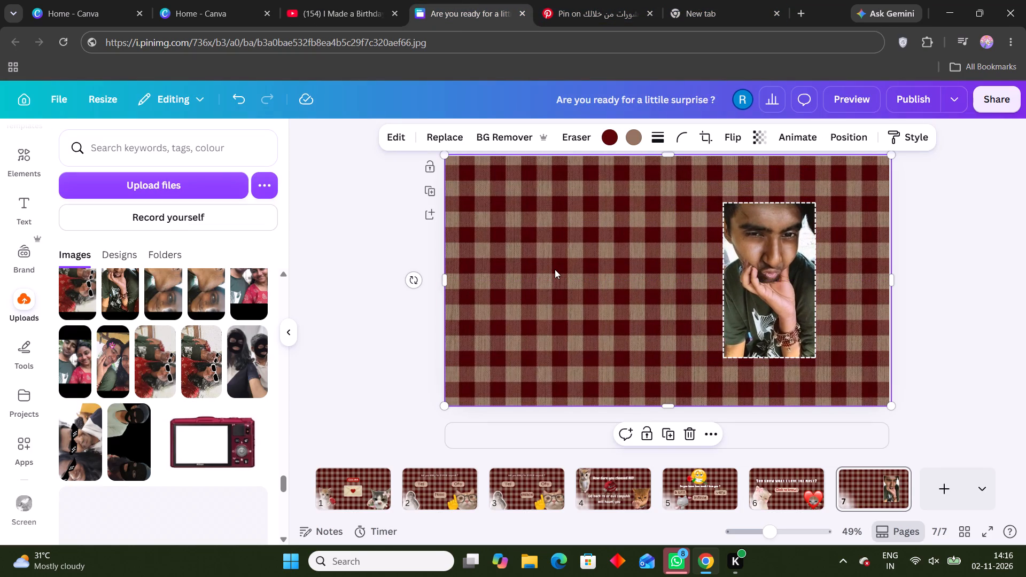
left_click(555, 269)
left_click(354, 270)
key("ctrl+v")
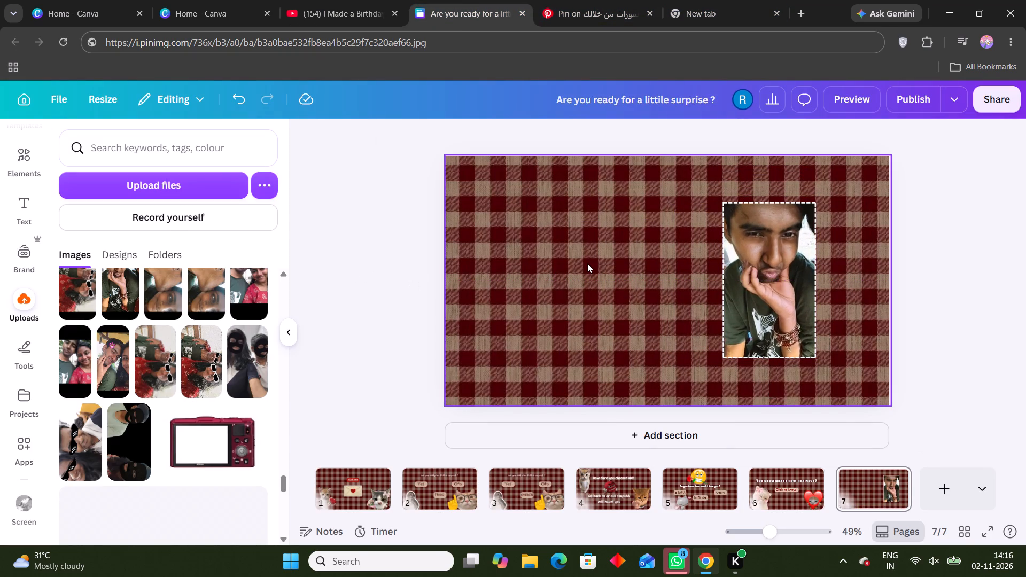
left_click(533, 141)
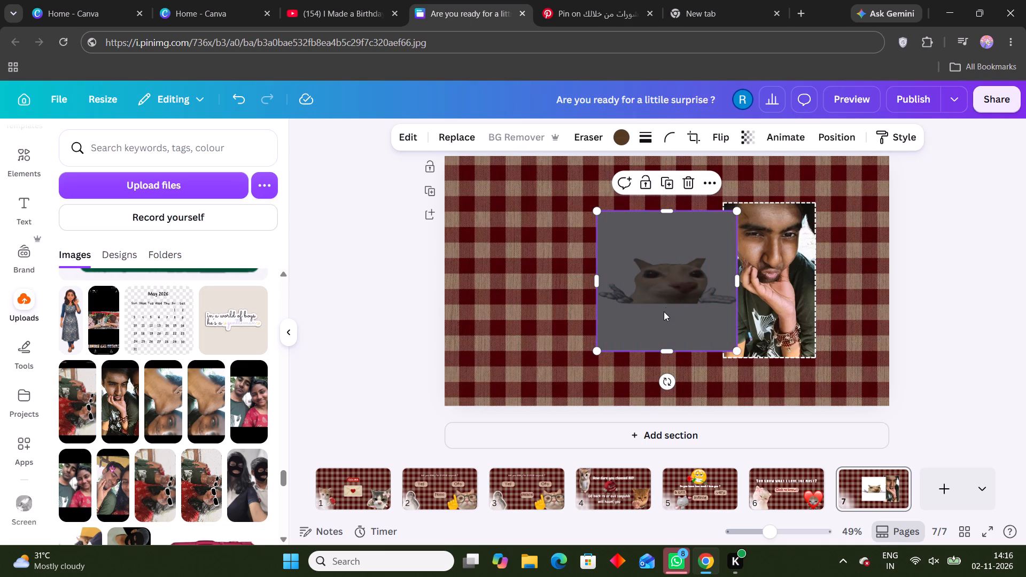
Move the cat cutout to the left half of page 7, enlarge it to nearly half the page width and centre it vertically.
left_click_drag(674, 319, 550, 277)
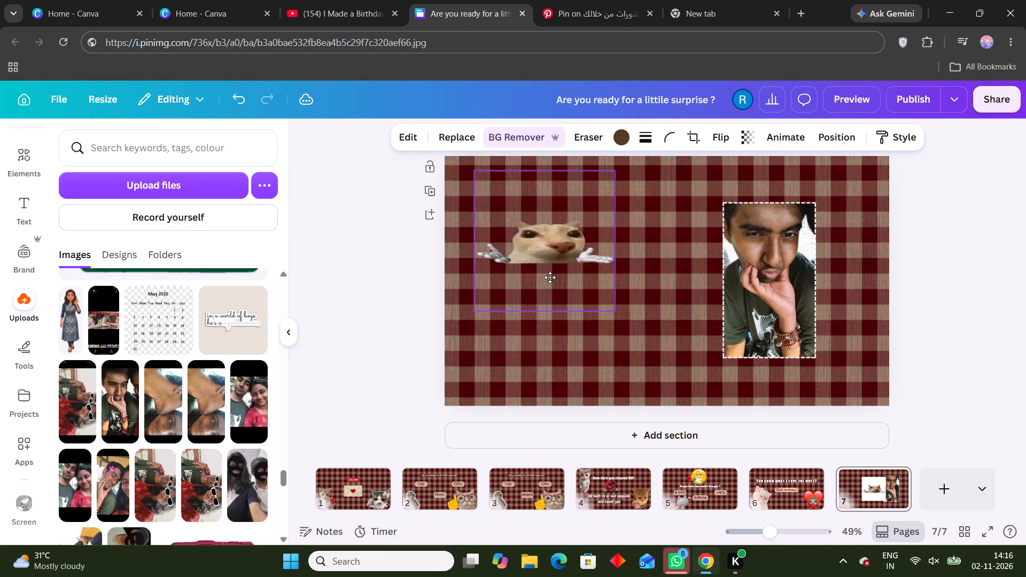
left_click_drag(550, 277, 528, 291)
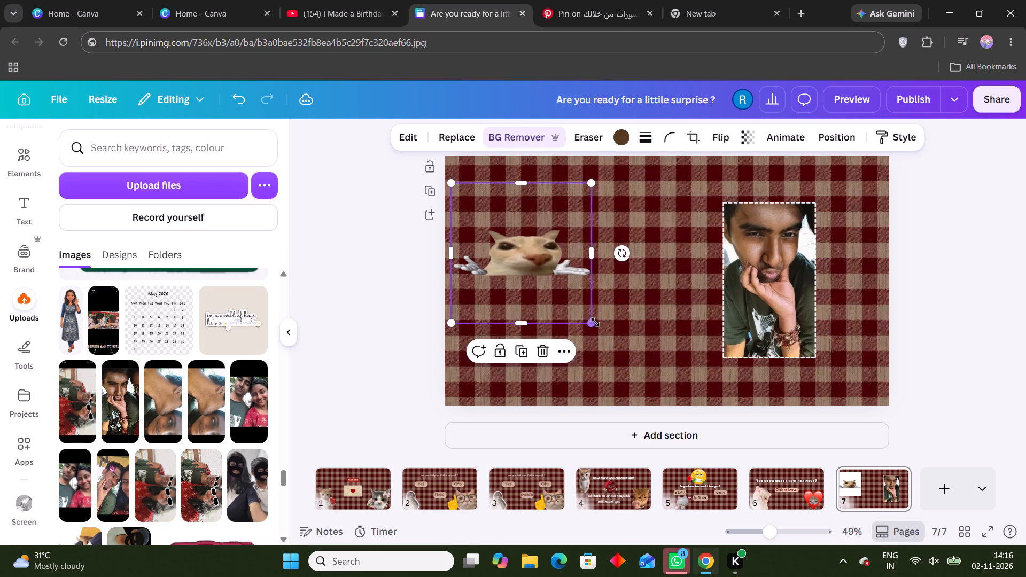
left_click_drag(595, 323, 658, 385)
left_click_drag(525, 303, 525, 282)
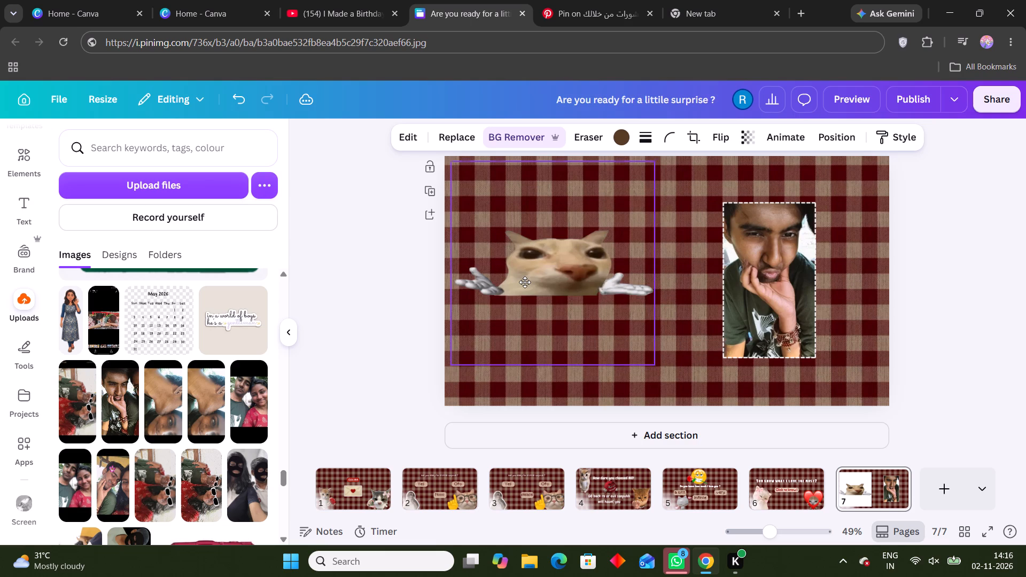
left_click_drag(525, 282, 522, 291)
left_click(908, 246)
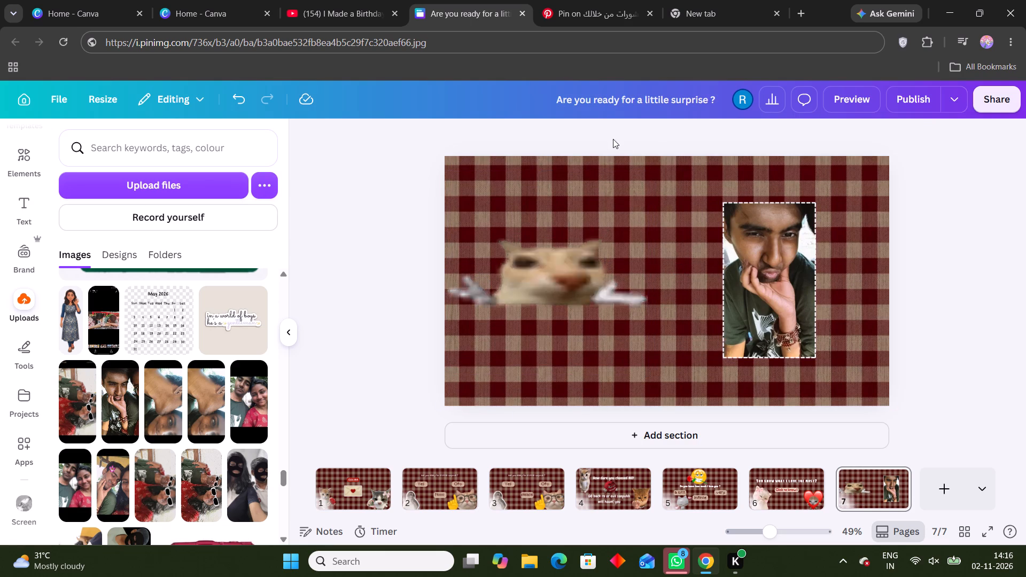
left_click(839, 319)
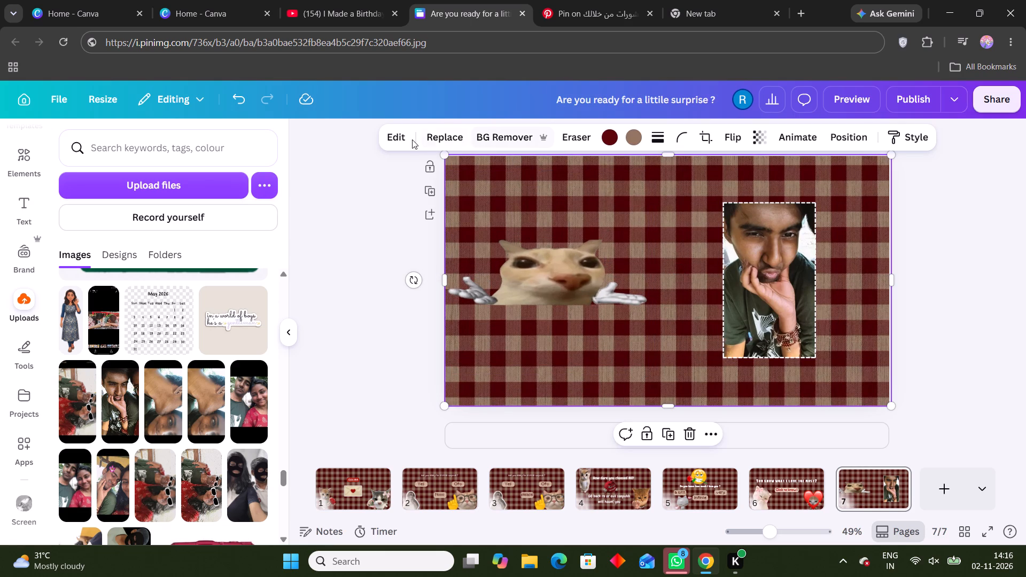
left_click(374, 210)
Add a text box to page 7 and set its font to One Little Font.
left_click(29, 215)
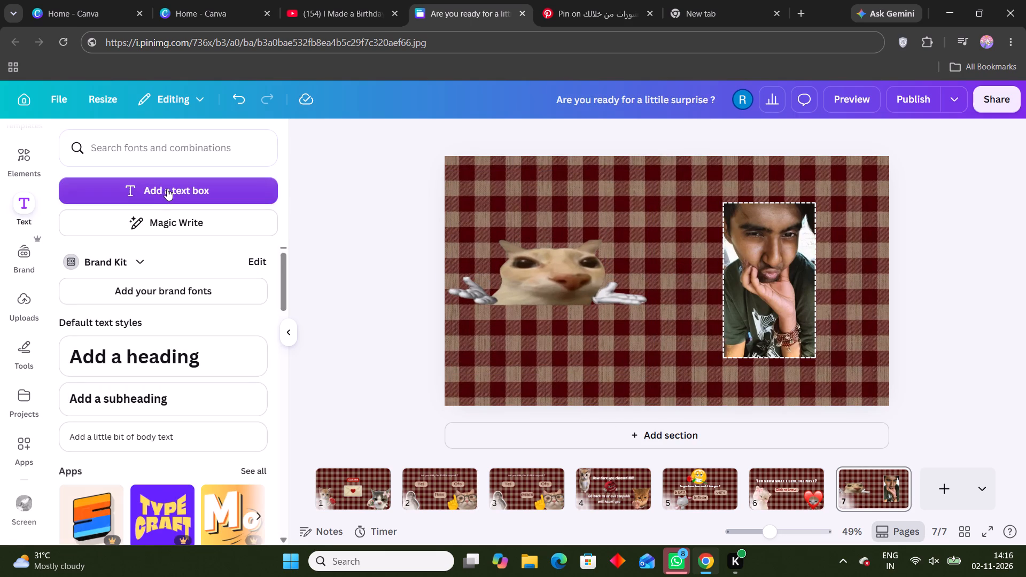
left_click(170, 189)
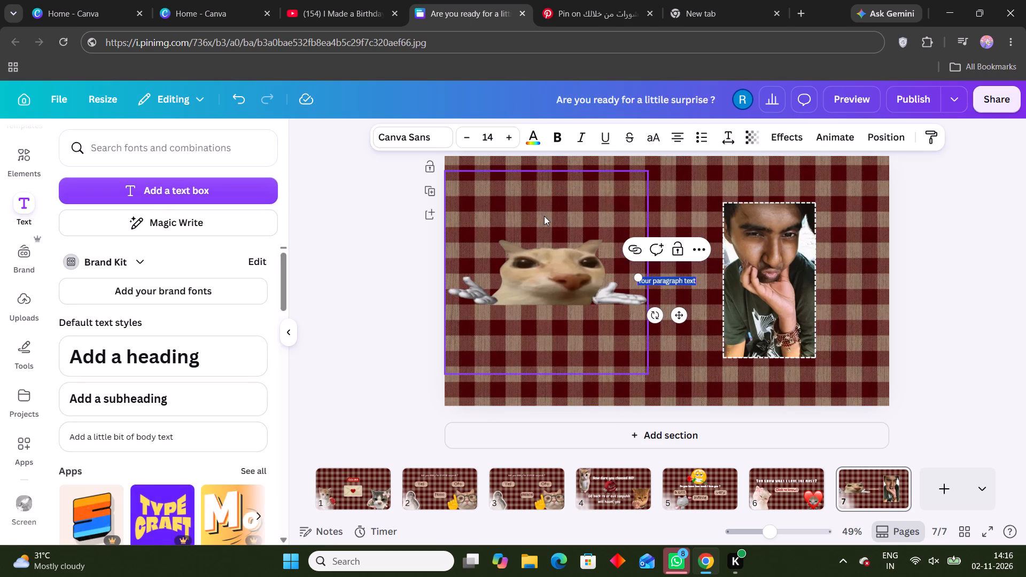
left_click(389, 128)
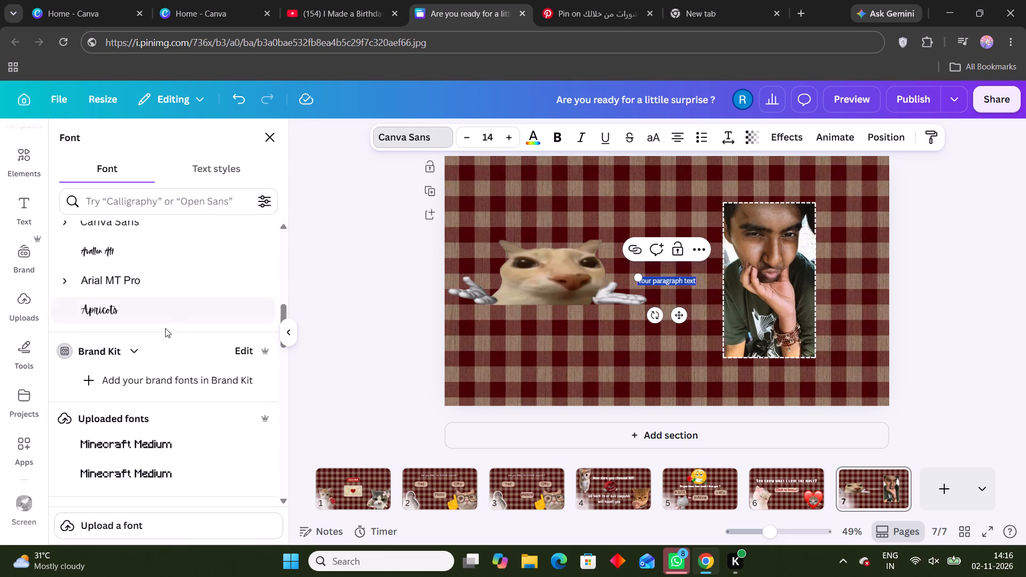
scroll(137, 317, "down", 2)
scroll(139, 386, "up", 5)
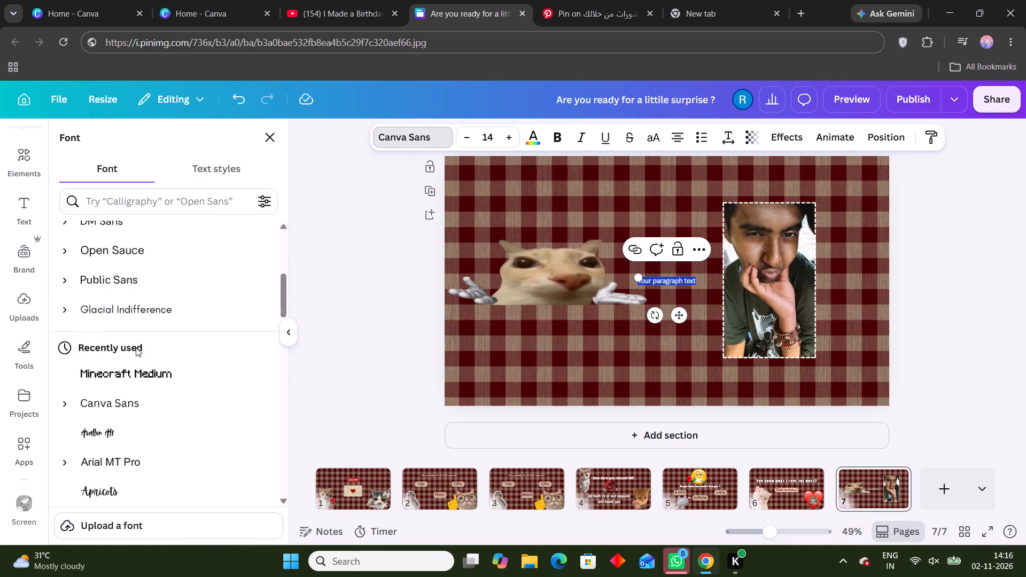
scroll(123, 443, "down", 1)
scroll(134, 367, "up", 2)
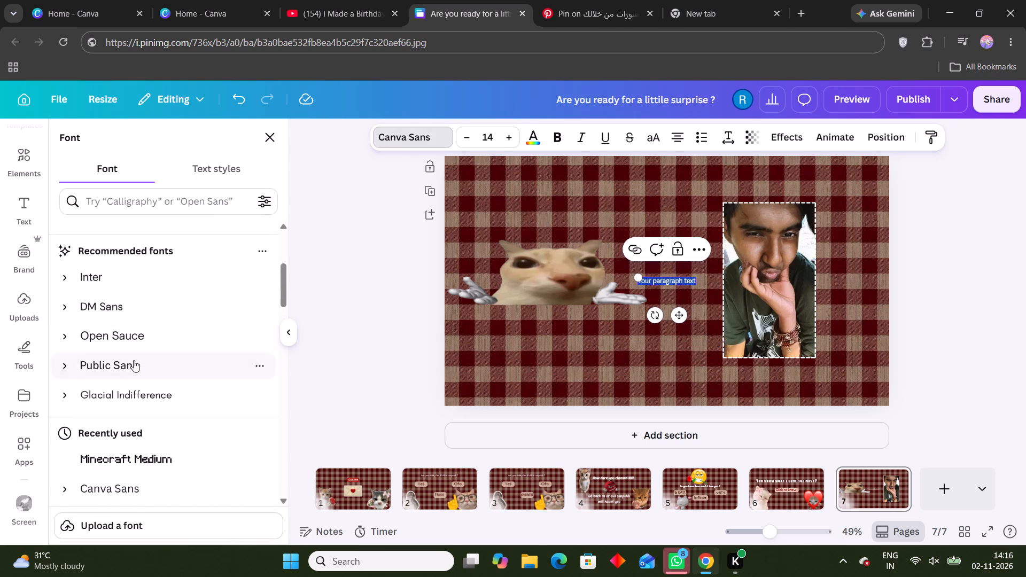
scroll(128, 313, "up", 3)
scroll(128, 313, "down", 2)
scroll(129, 315, "up", 1)
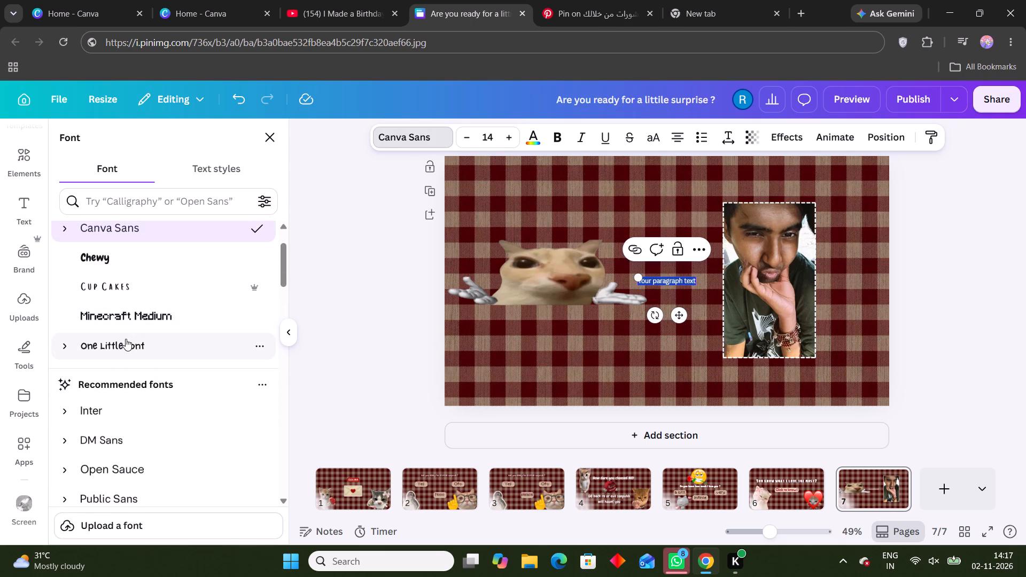
left_click(126, 339)
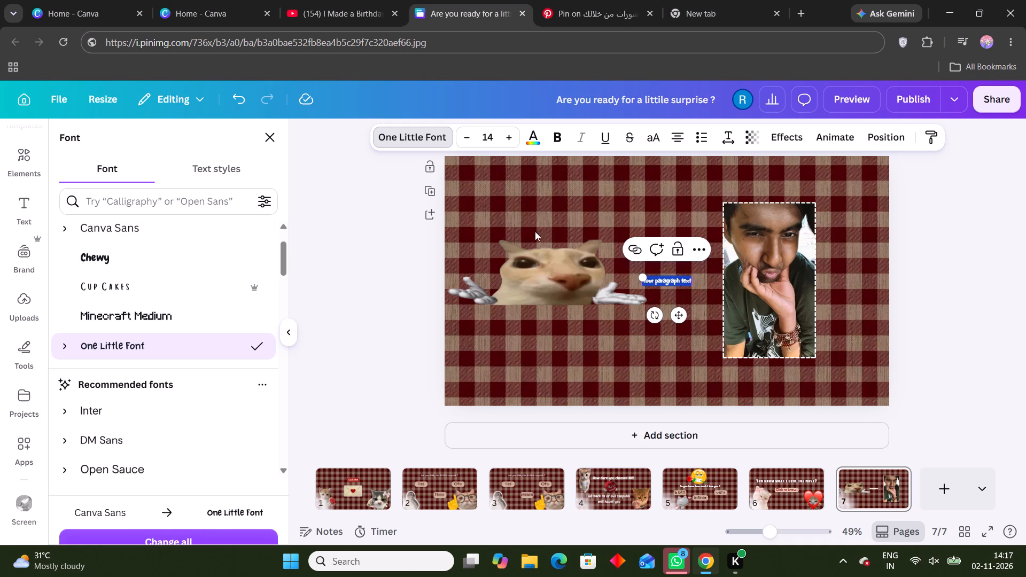
Increase the new text box's font size to 44.
triple_click(515, 137)
triple_click(515, 137)
triple_click(515, 137)
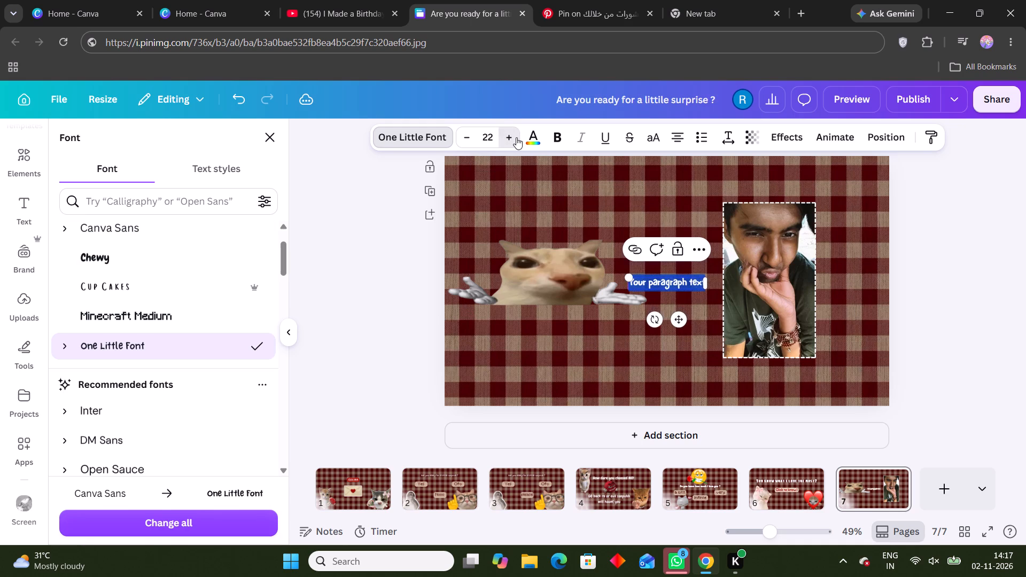
triple_click(516, 137)
triple_click(516, 137)
triple_click(516, 137)
triple_click(516, 137)
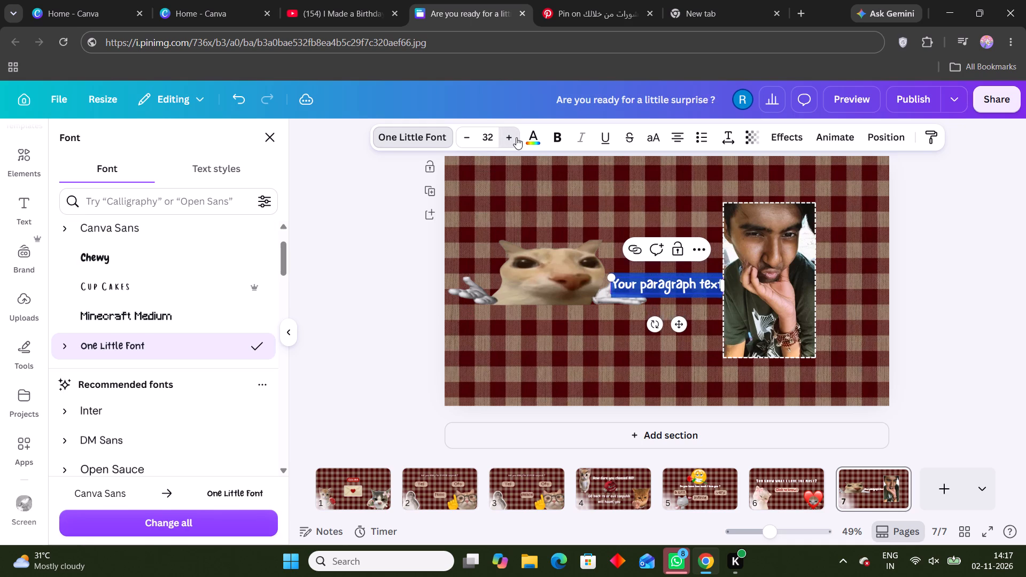
triple_click(516, 137)
triple_click(516, 137)
triple_click(516, 137)
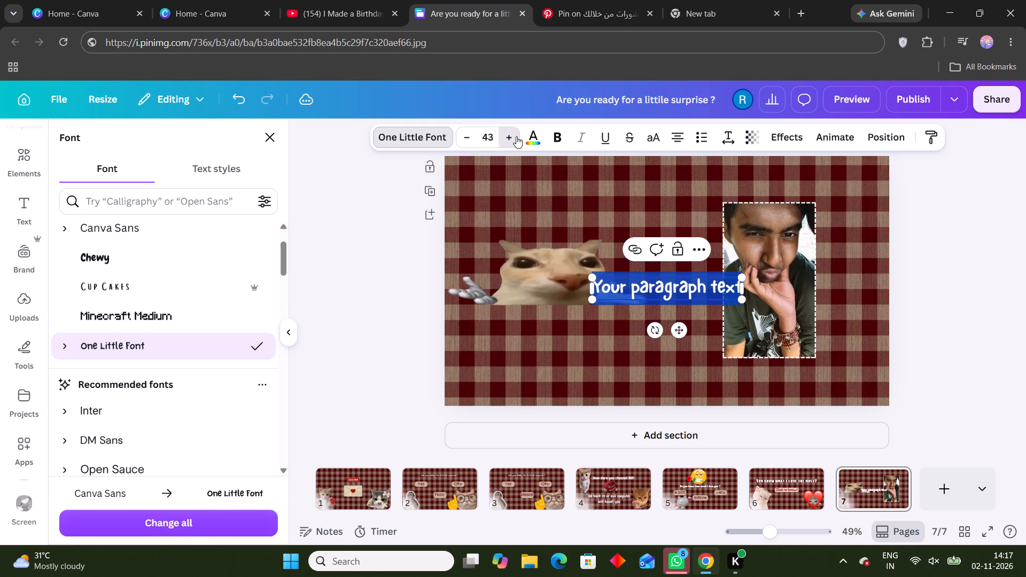
Replace the placeholder text with "this nigga" and place the caption just above the cat's head.
triple_click(678, 282)
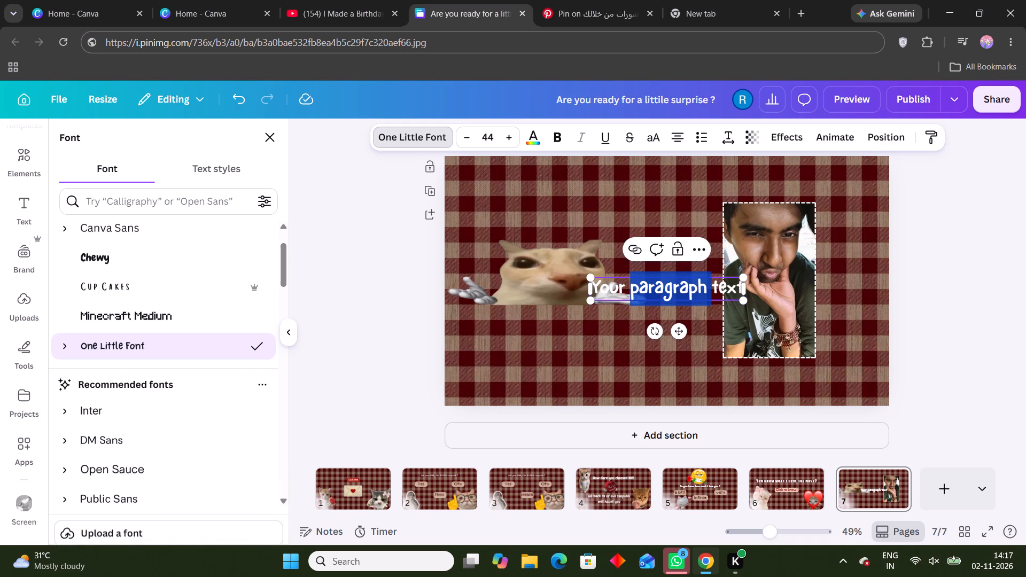
type("THsi")
key("BackSpace")
key("BackSpace")
key("BackSpace")
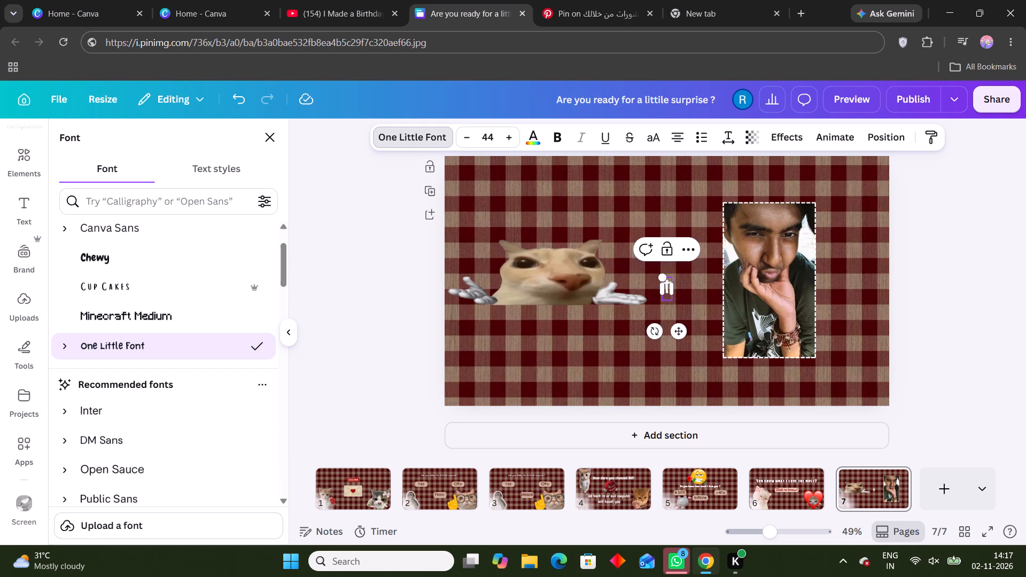
type("his nigga")
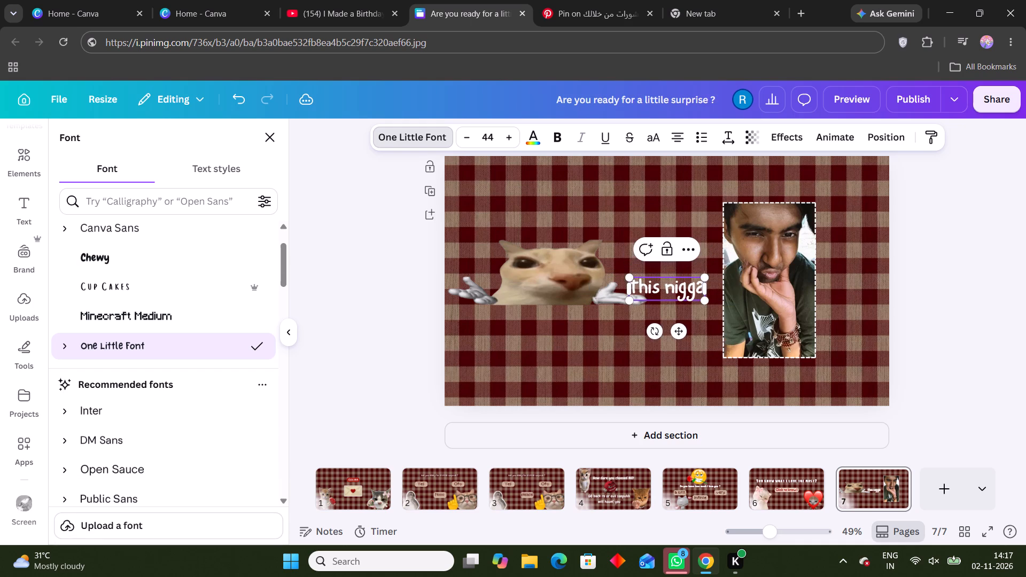
left_click_drag(682, 328, 565, 254)
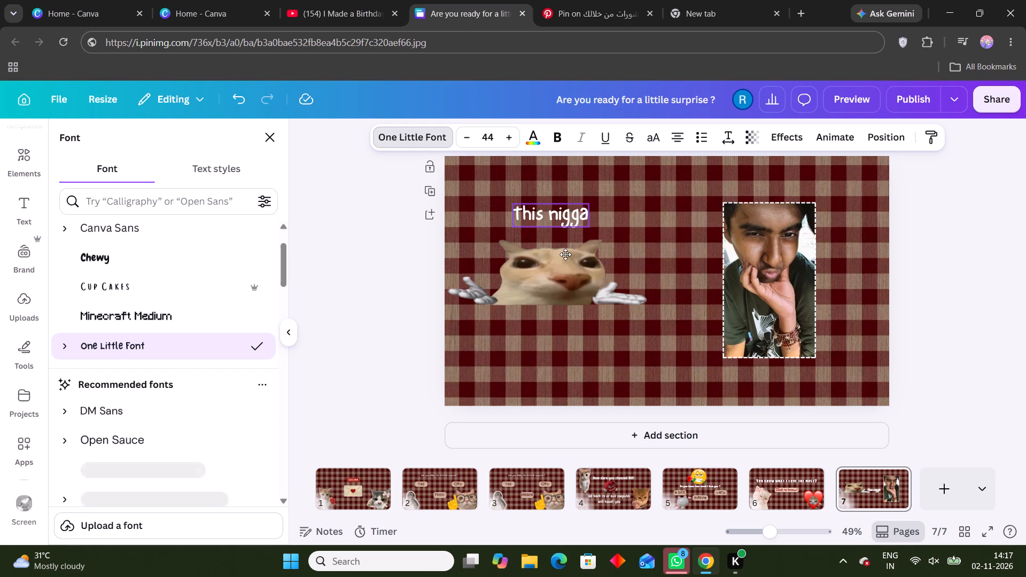
left_click_drag(565, 254, 562, 256)
Switch to the YouTube tutorial, rewind it to examine the bordered-photo answer page, and return to the Canva design.
left_click(372, 0)
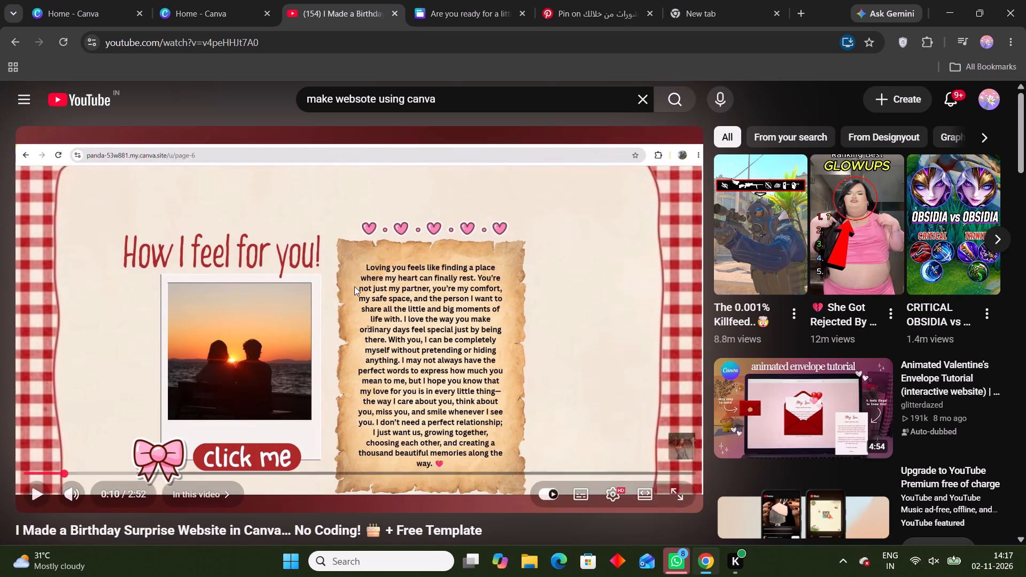
left_click(354, 286)
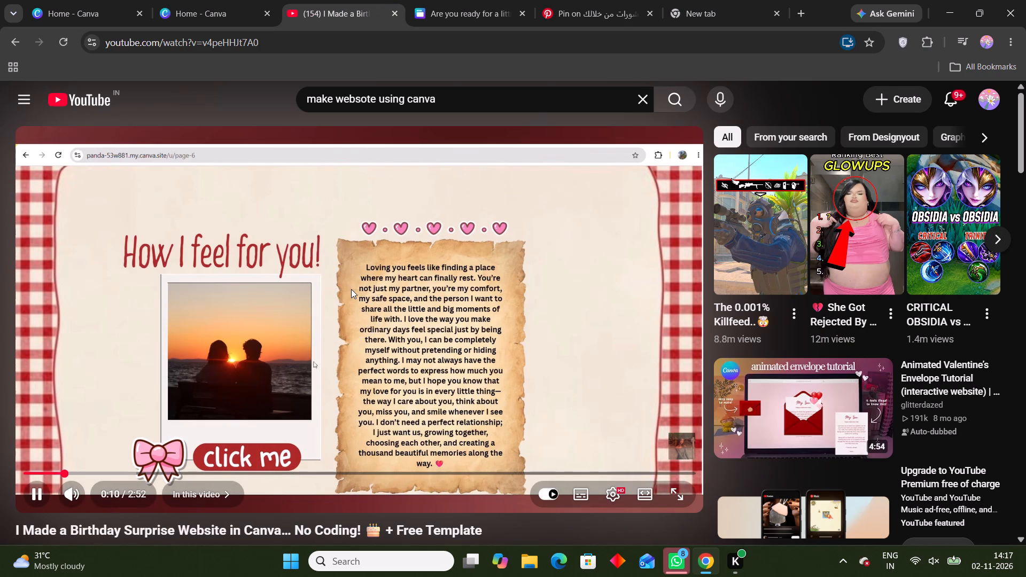
key("Left")
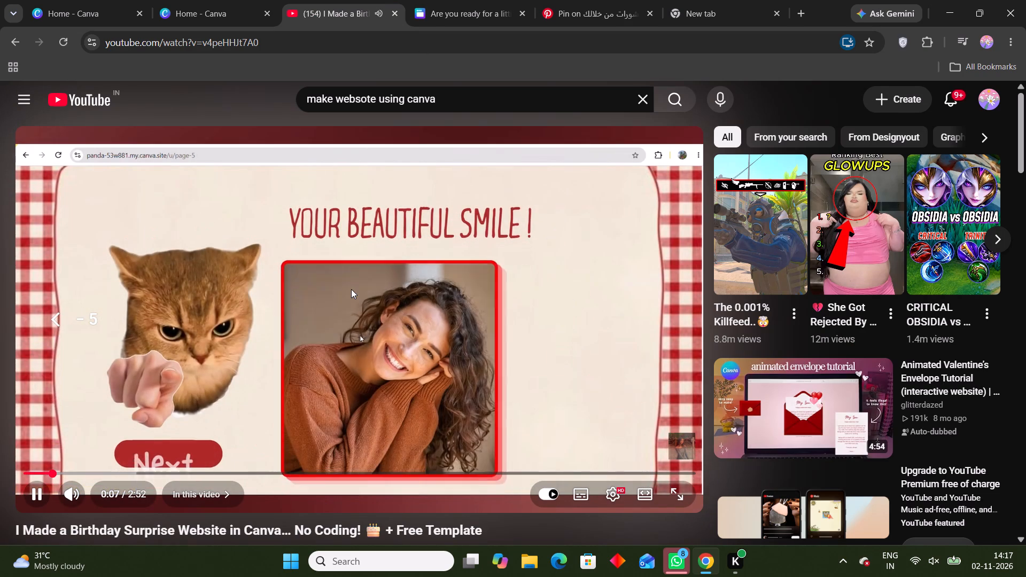
key("space")
left_click(446, 12)
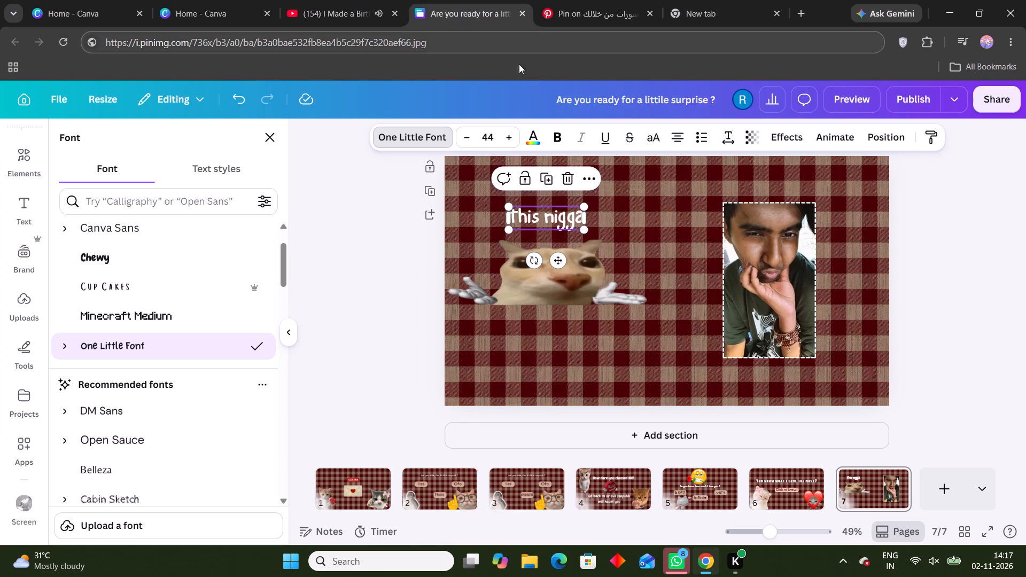
Add another text box to page 7, clear its text and set its font to Chewy.
left_click(423, 262)
left_click(376, 237)
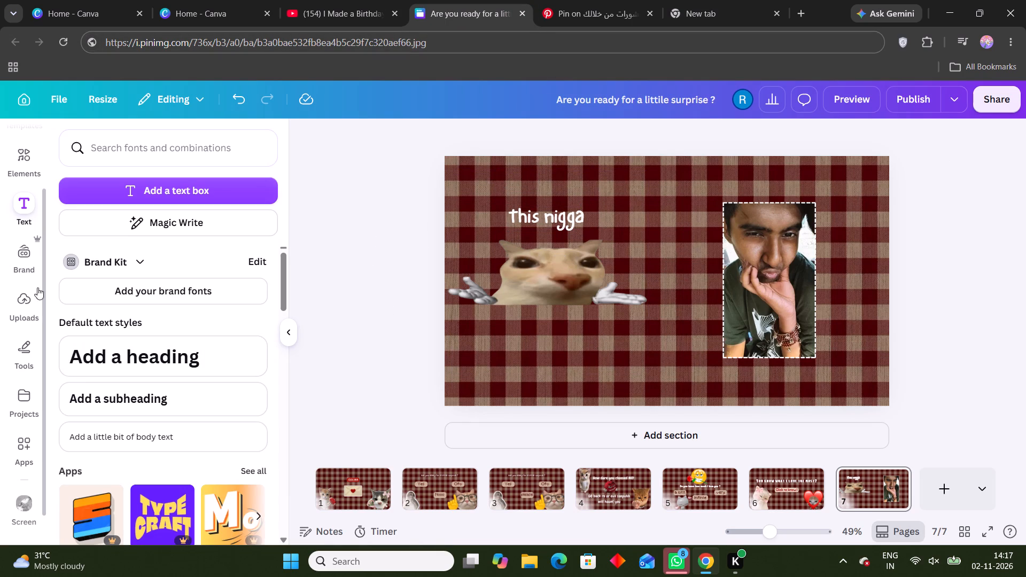
left_click(35, 210)
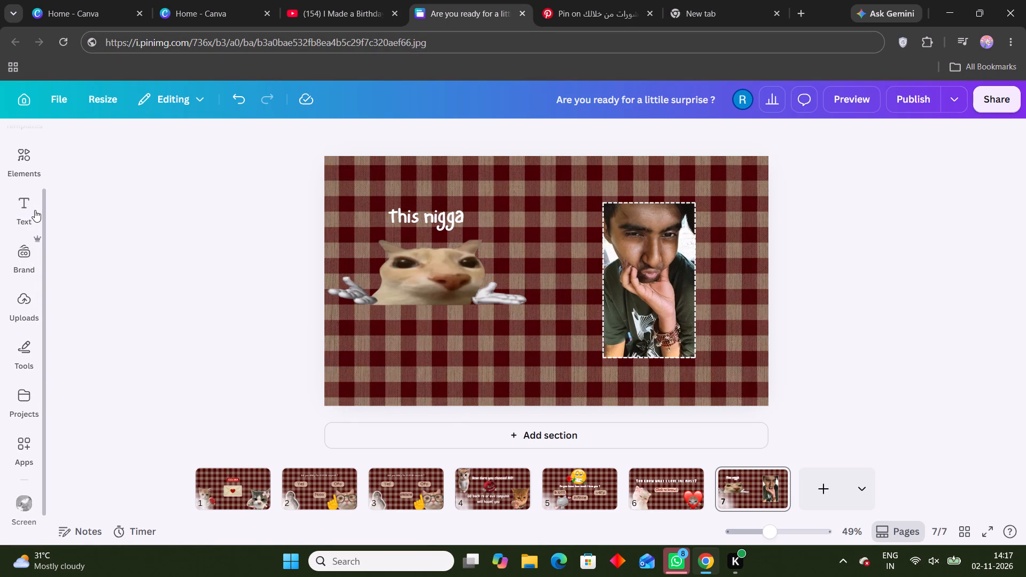
left_click(35, 210)
left_click(248, 196)
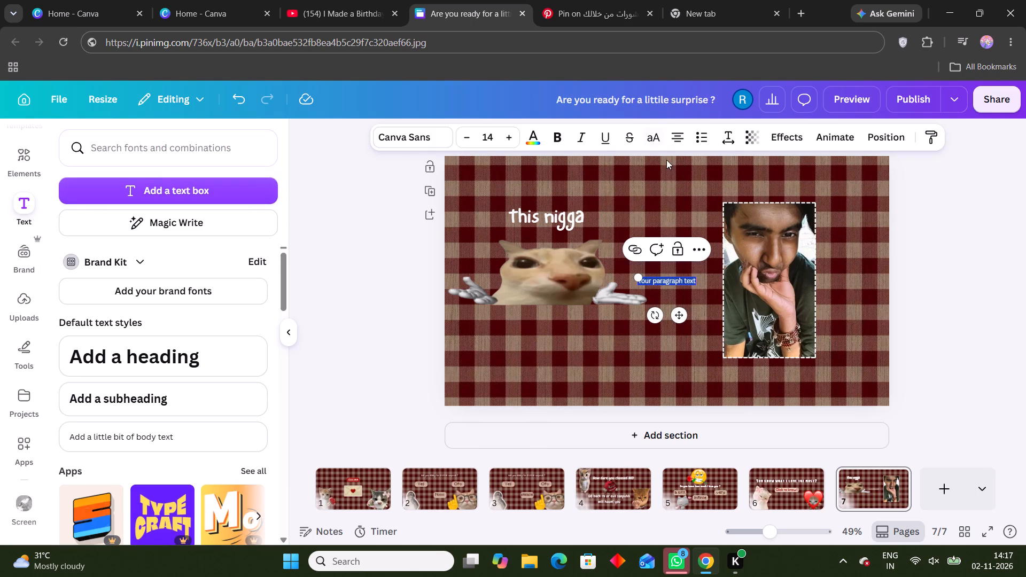
type("AND")
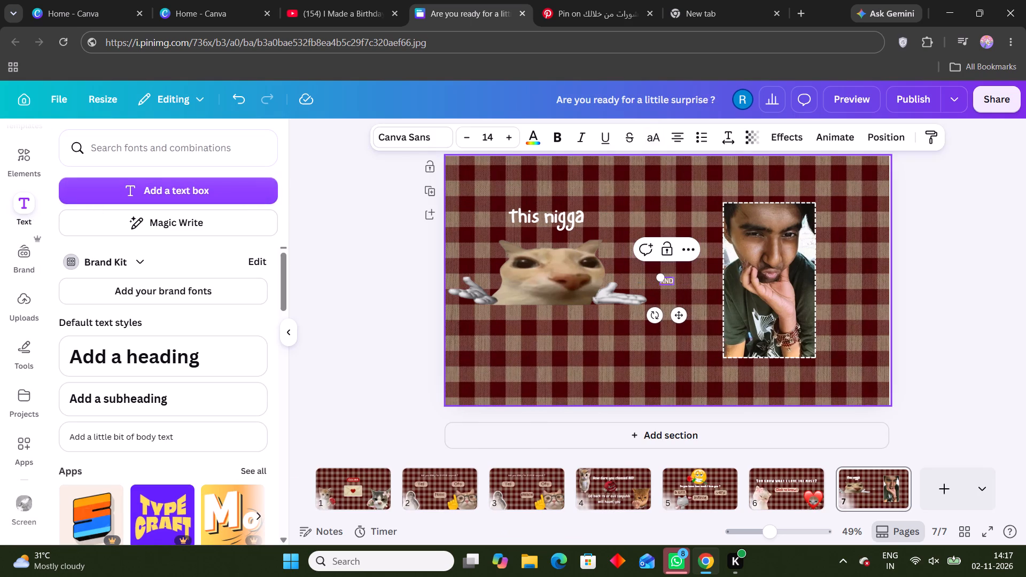
key("BackSpace")
key("BackSpace")
key("BackSpace")
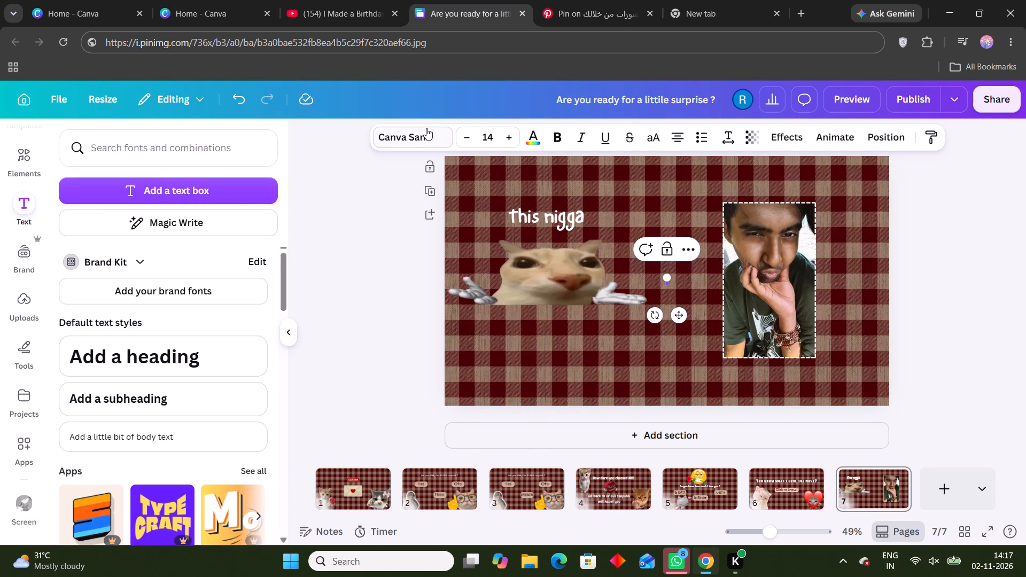
left_click(426, 128)
left_click(126, 256)
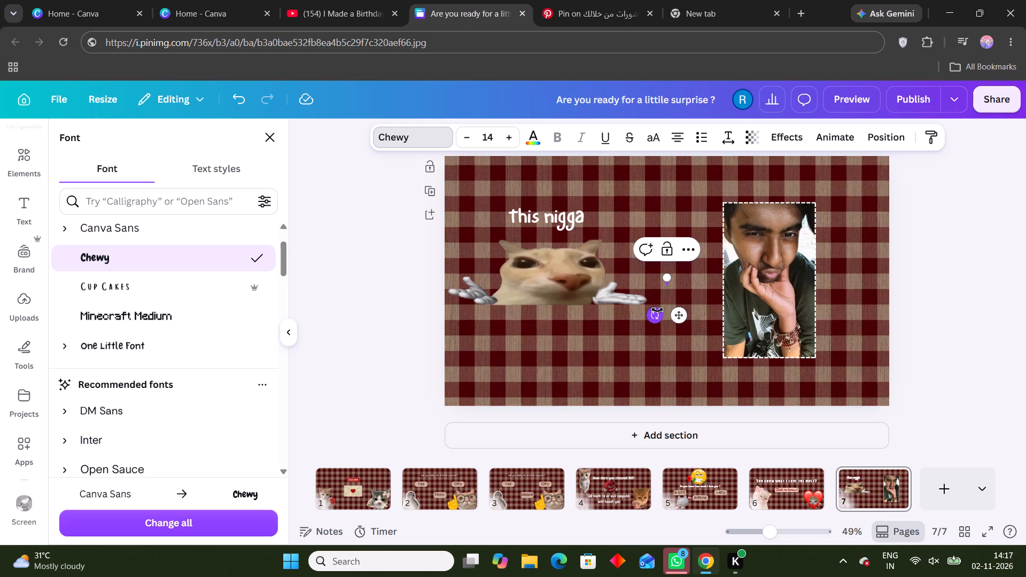
Enter "AND...." in the Chewy text box and enlarge it to about size 71.5.
type("and")
key("BackSpace")
key("BackSpace")
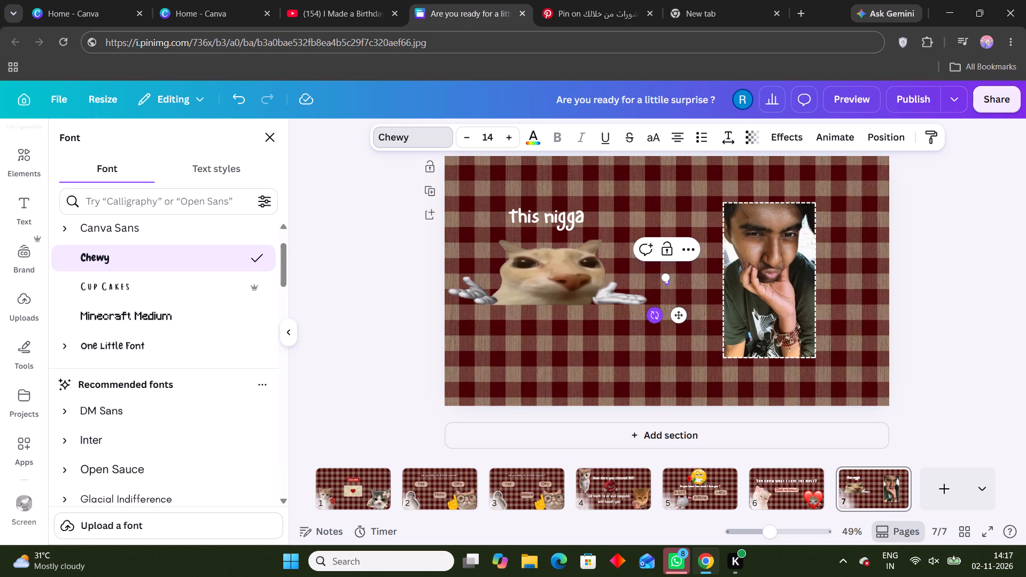
key("BackSpace")
type("AND....")
left_click_drag(660, 275, 660, 275)
left_click_drag(660, 275, 587, 269)
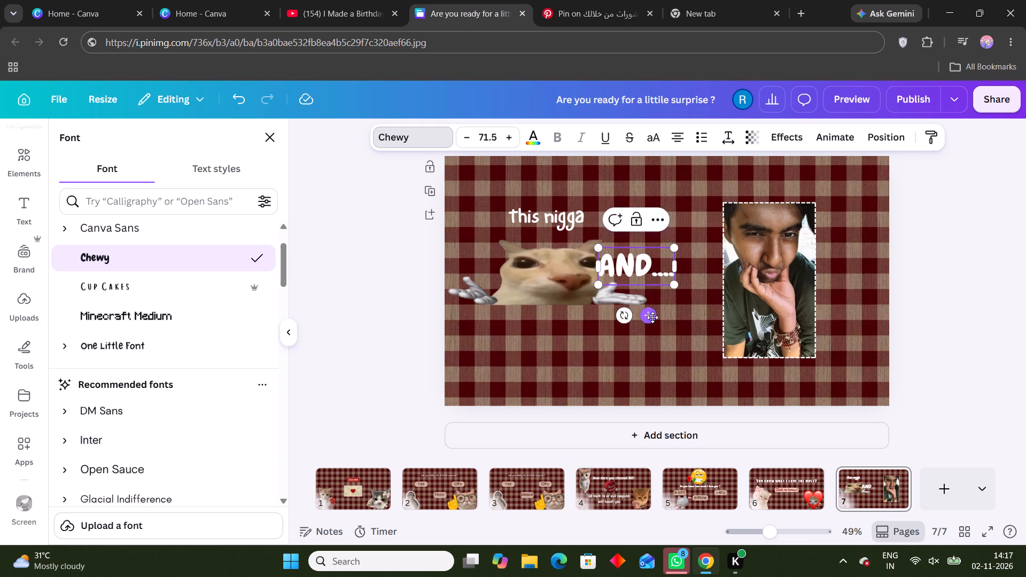
Move the "AND...." caption directly below the cat cutout, in line with the caption above its head.
left_click_drag(652, 317, 563, 380)
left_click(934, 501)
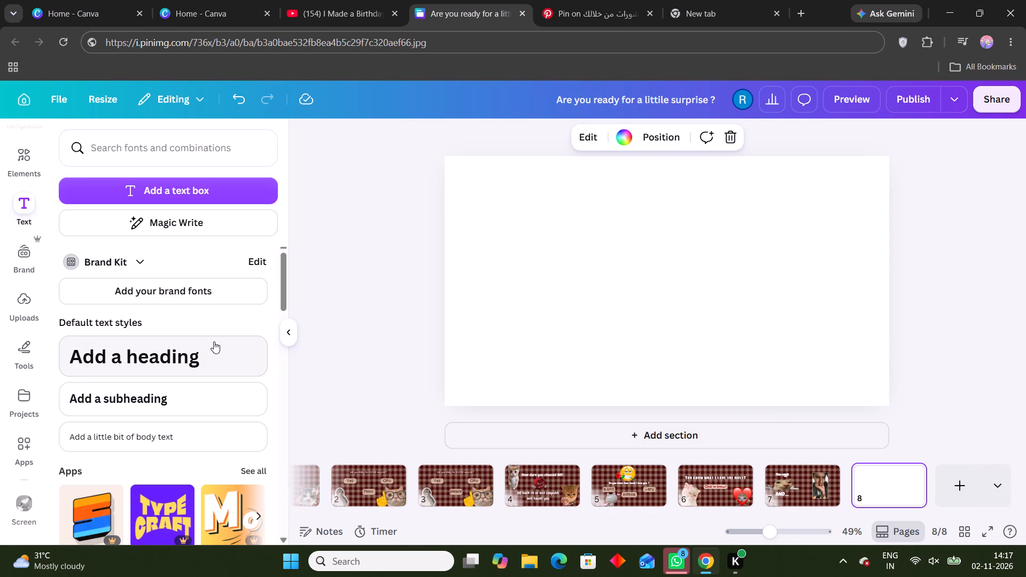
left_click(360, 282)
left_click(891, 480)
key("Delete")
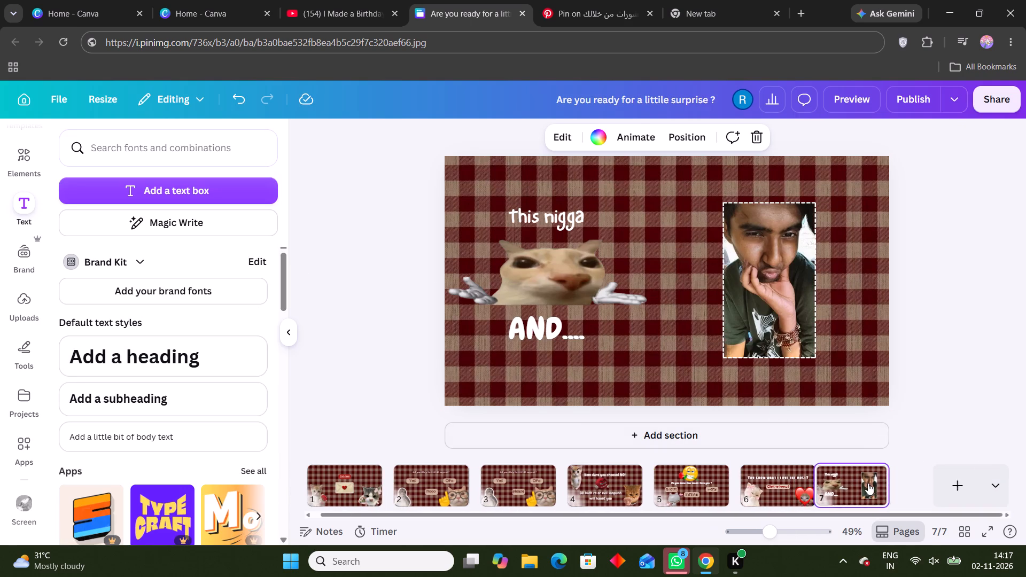
Duplicate page 7 and delete the captions, cat cutout and bordered photo from the copy, keeping only the gingham background.
left_click(675, 409)
left_click(877, 495)
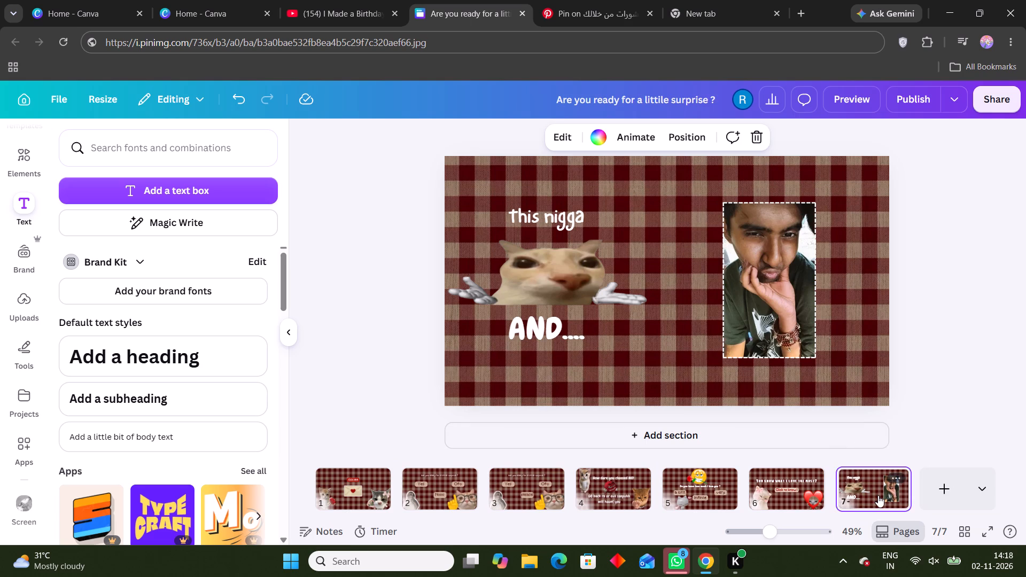
key("ctrl+d")
left_click(950, 475)
left_click_drag(981, 311, 444, 279)
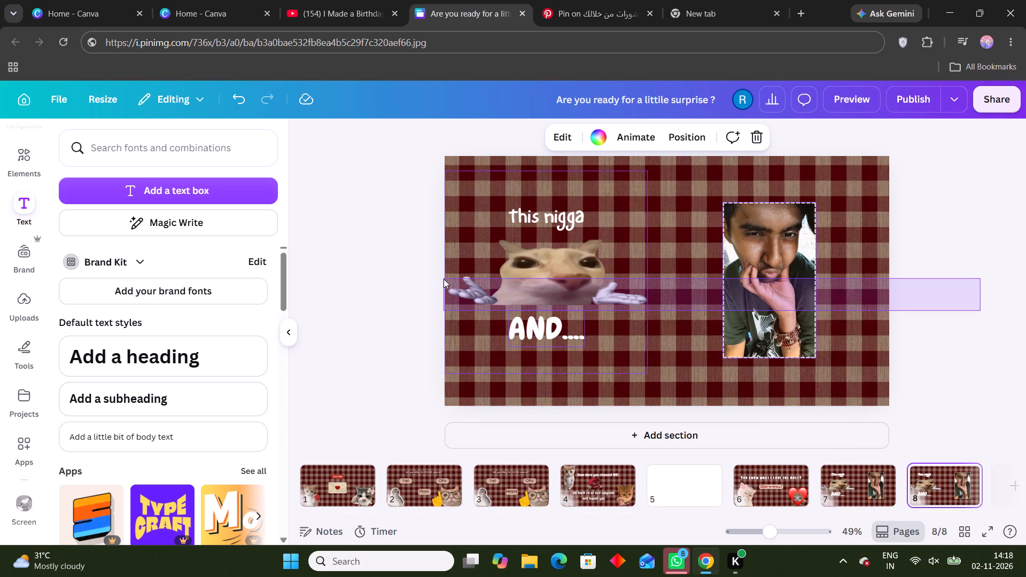
left_click_drag(444, 279, 453, 212)
key("Delete")
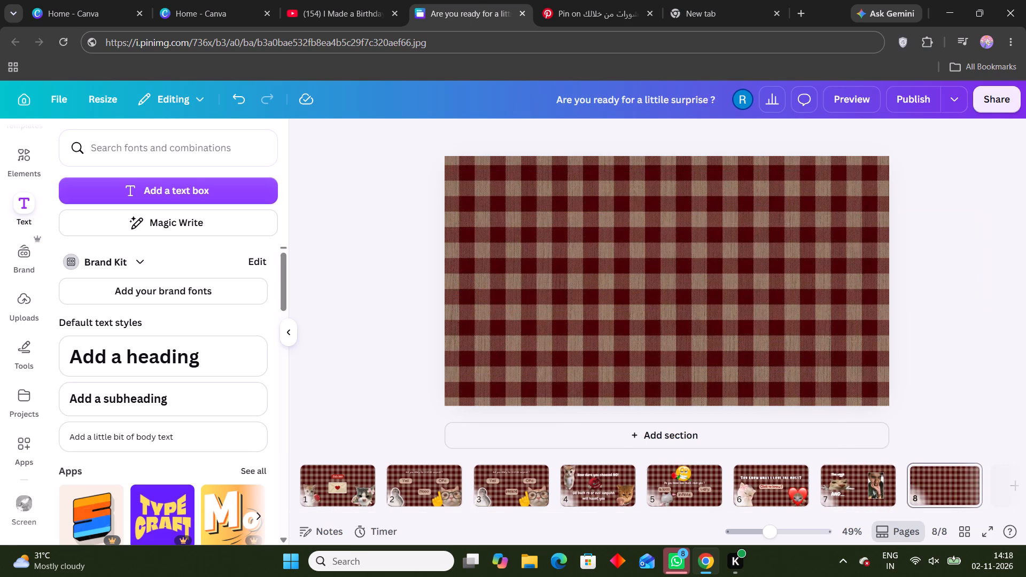
Switch to the YouTube tutorial and play it on to the "How I feel for you!" letter page, pausing there to examine its layout.
left_click(306, 0)
left_click(383, 367)
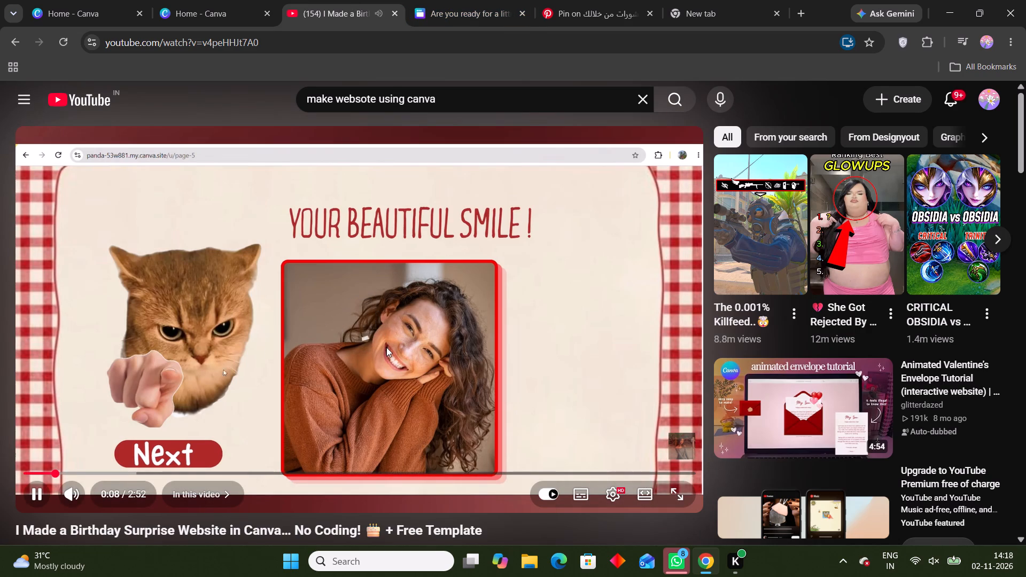
left_click(386, 347)
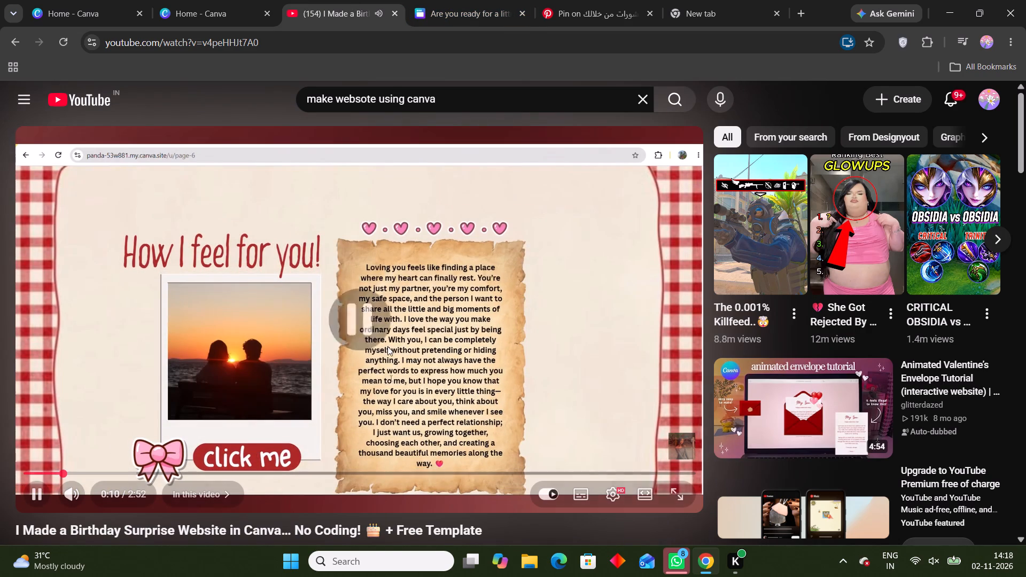
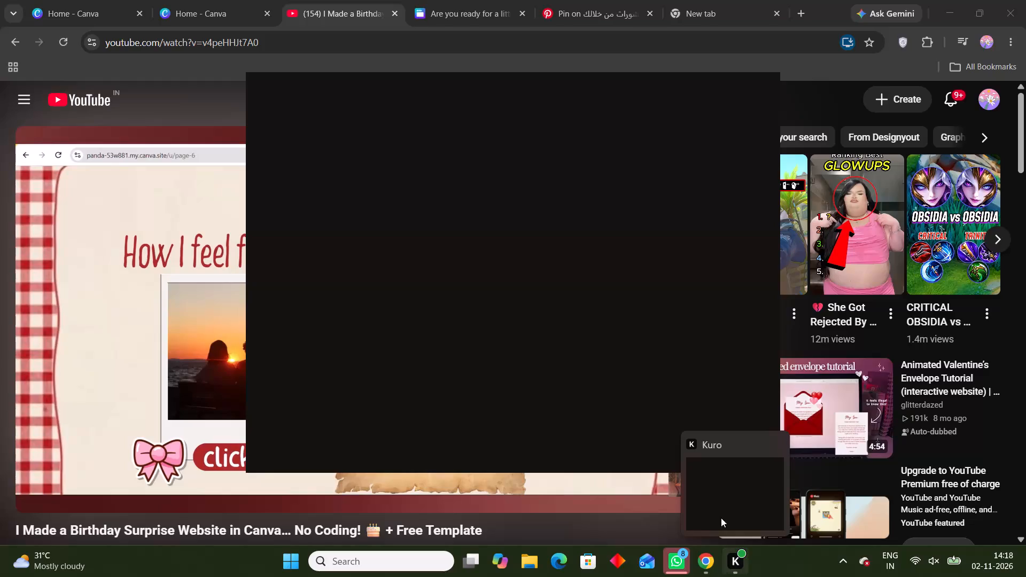
Switch to Pinterest and search for "love letter paper png".
left_click(485, 0)
left_click(417, 321)
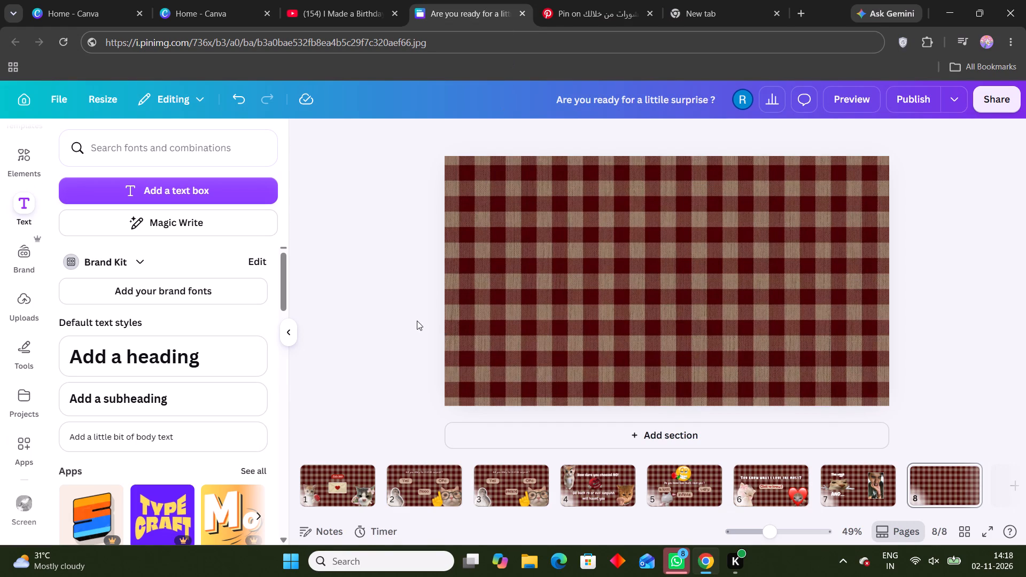
left_click(585, 0)
left_click(457, 101)
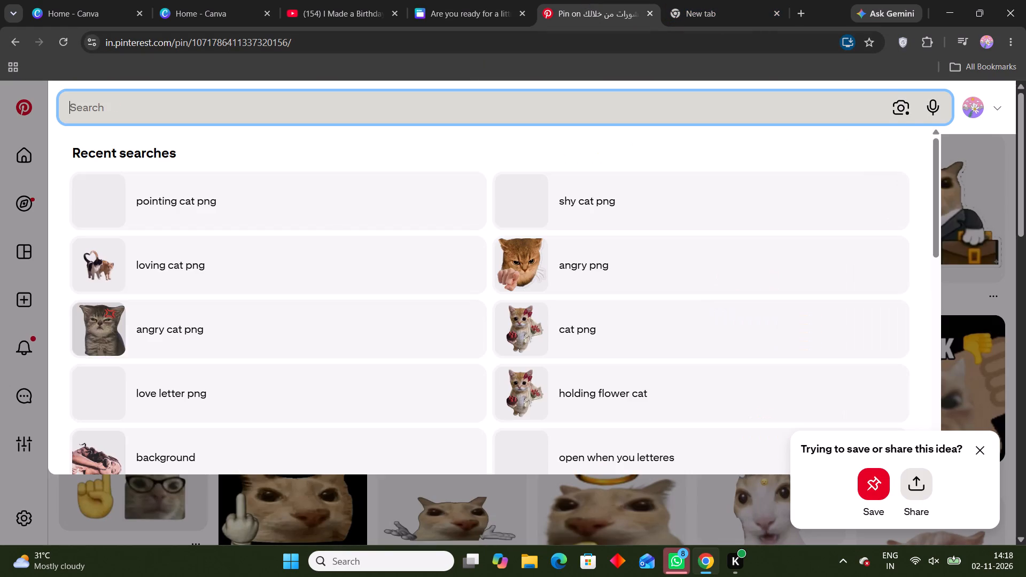
type("love letter paper png")
key("Return")
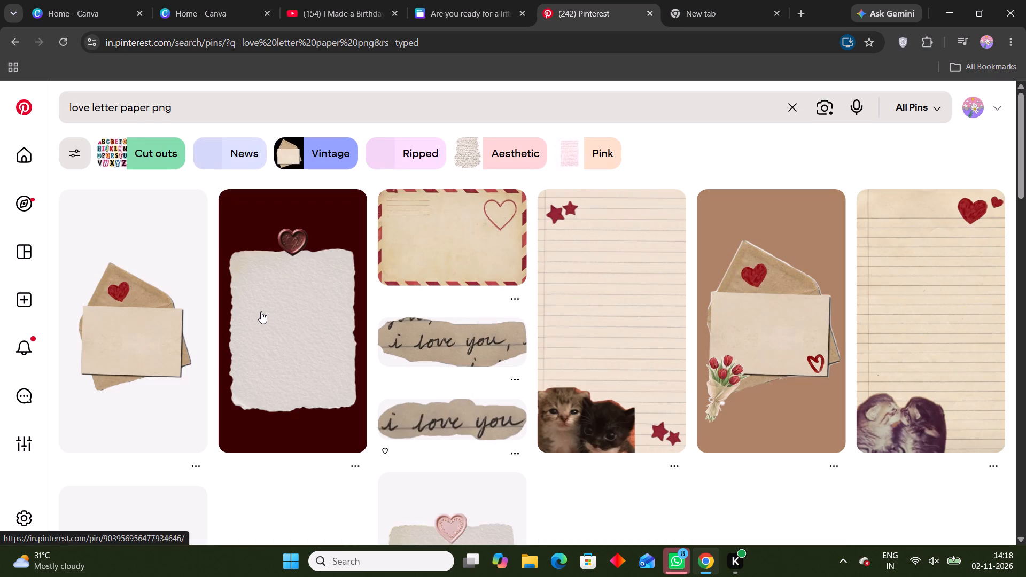
Browse the letter paper results and open the beige paper collage with a tulip border and pink plaid hearts.
scroll(857, 311, "down", 4)
scroll(391, 411, "up", 6)
scroll(392, 387, "down", 9)
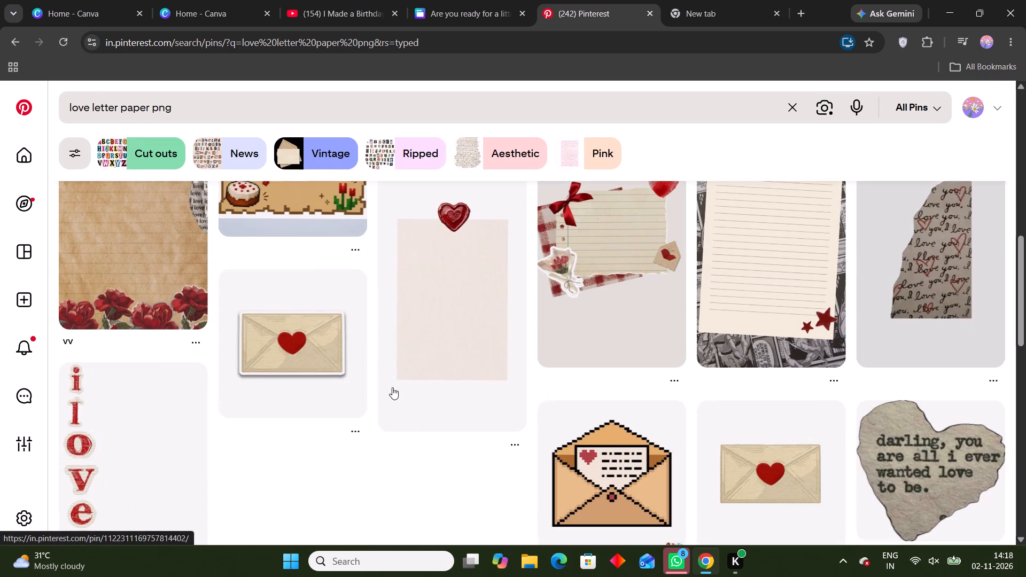
scroll(392, 387, "up", 4)
scroll(775, 386, "down", 9)
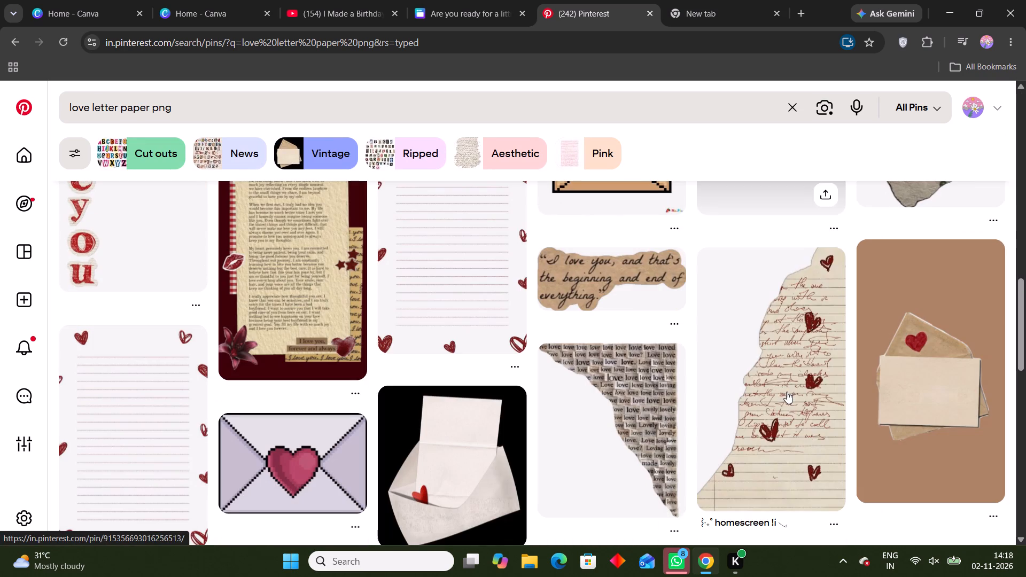
scroll(309, 385, "down", 3)
scroll(352, 386, "down", 7)
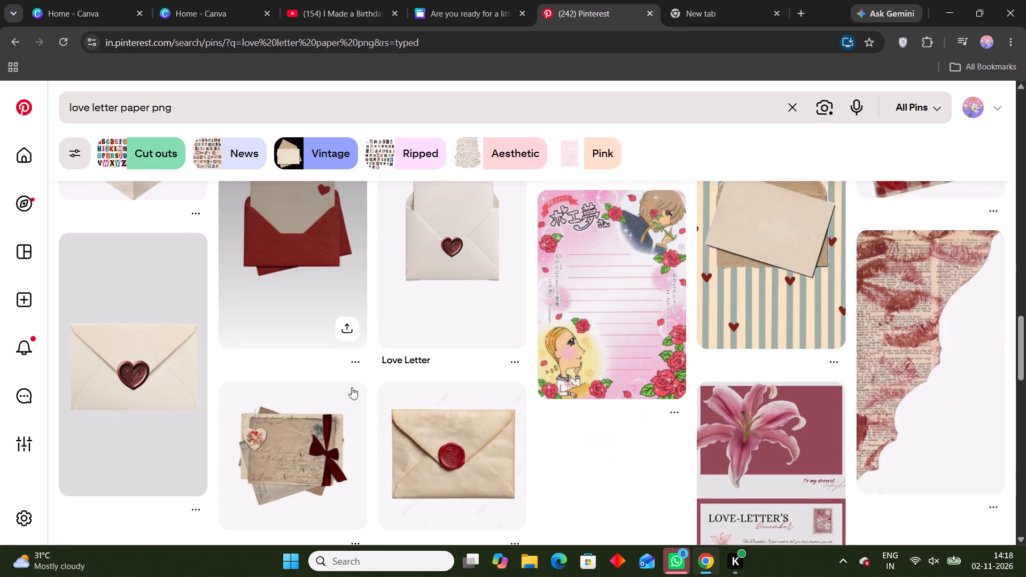
scroll(352, 387, "up", 4)
scroll(358, 379, "down", 5)
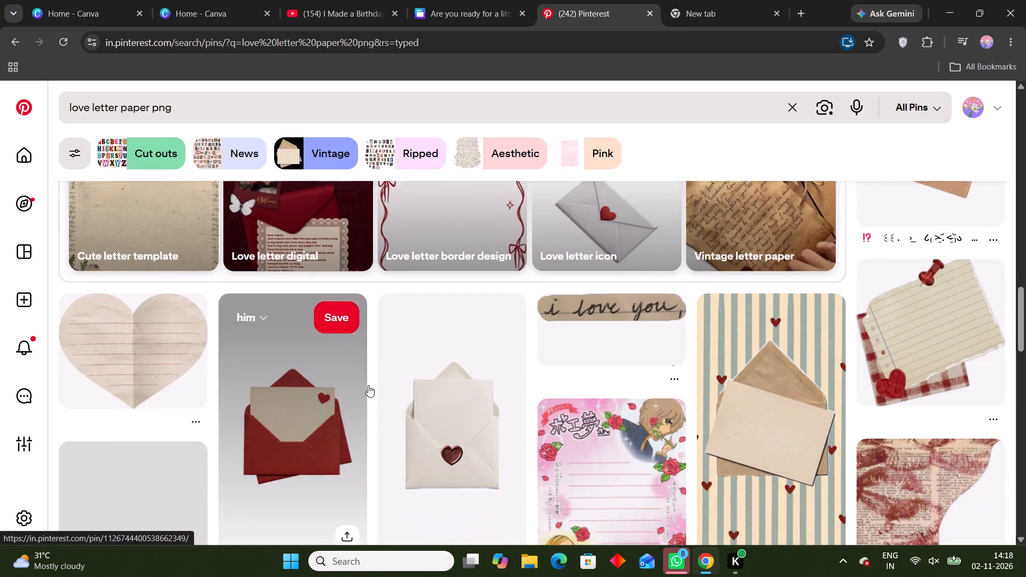
scroll(368, 385, "down", 5)
scroll(368, 385, "up", 3)
scroll(368, 385, "down", 7)
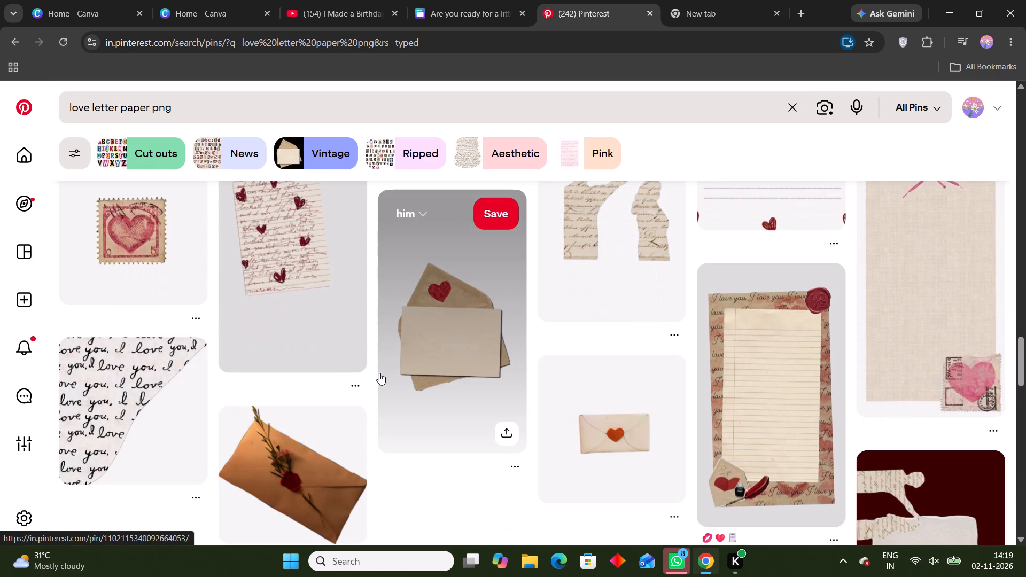
scroll(379, 373, "down", 1)
scroll(379, 372, "up", 5)
scroll(470, 354, "up", 1)
scroll(556, 358, "up", 1)
left_click(639, 355)
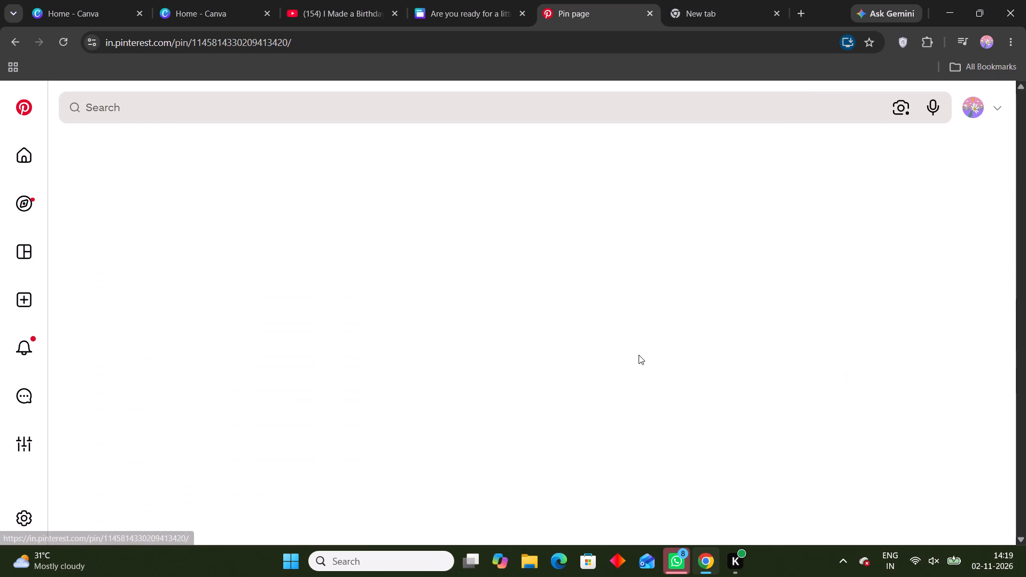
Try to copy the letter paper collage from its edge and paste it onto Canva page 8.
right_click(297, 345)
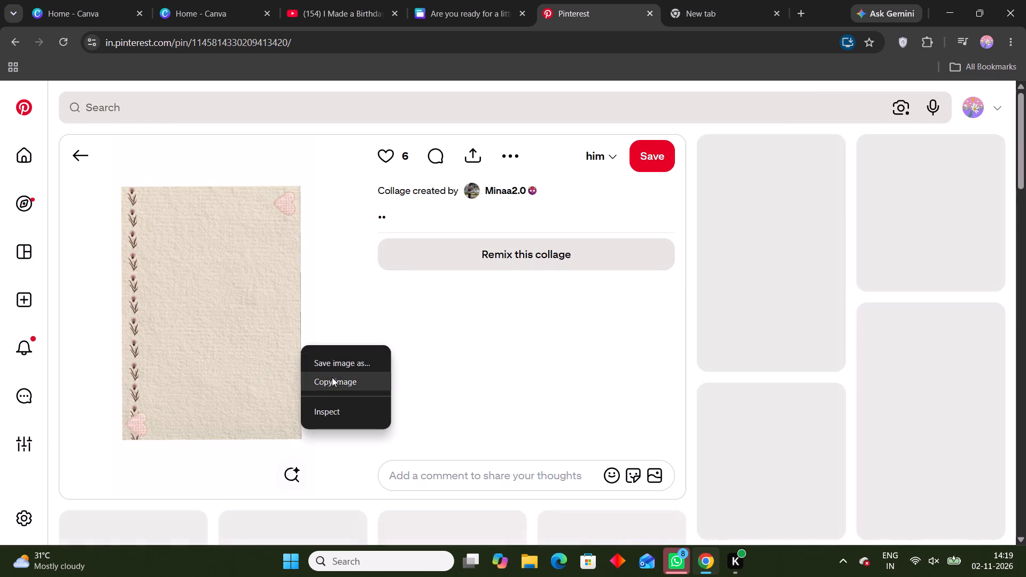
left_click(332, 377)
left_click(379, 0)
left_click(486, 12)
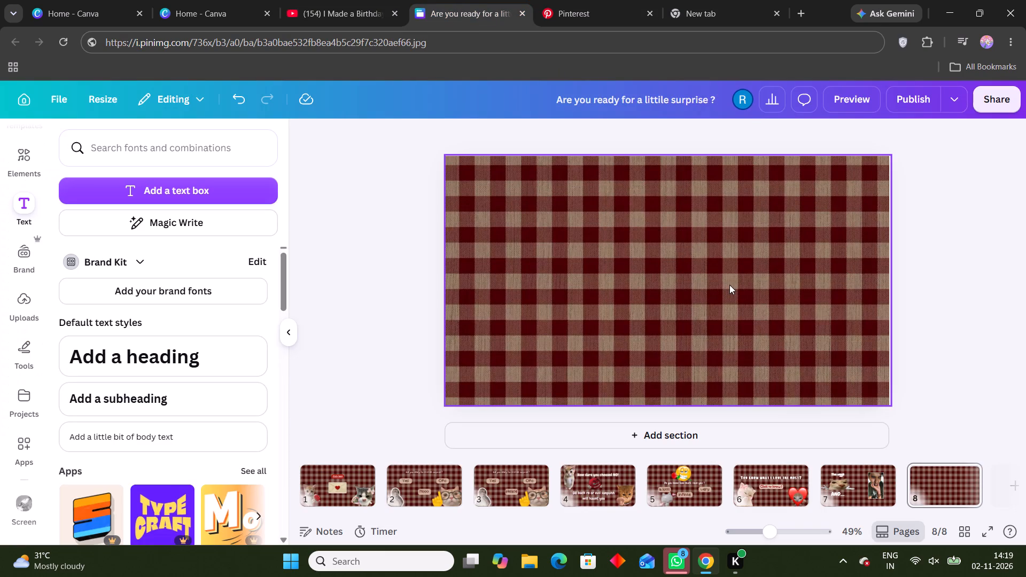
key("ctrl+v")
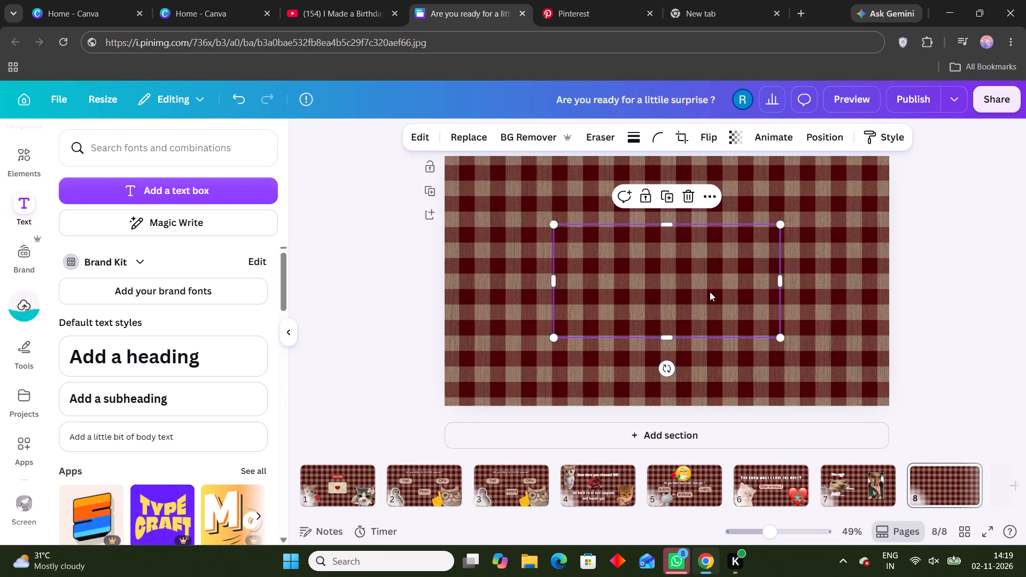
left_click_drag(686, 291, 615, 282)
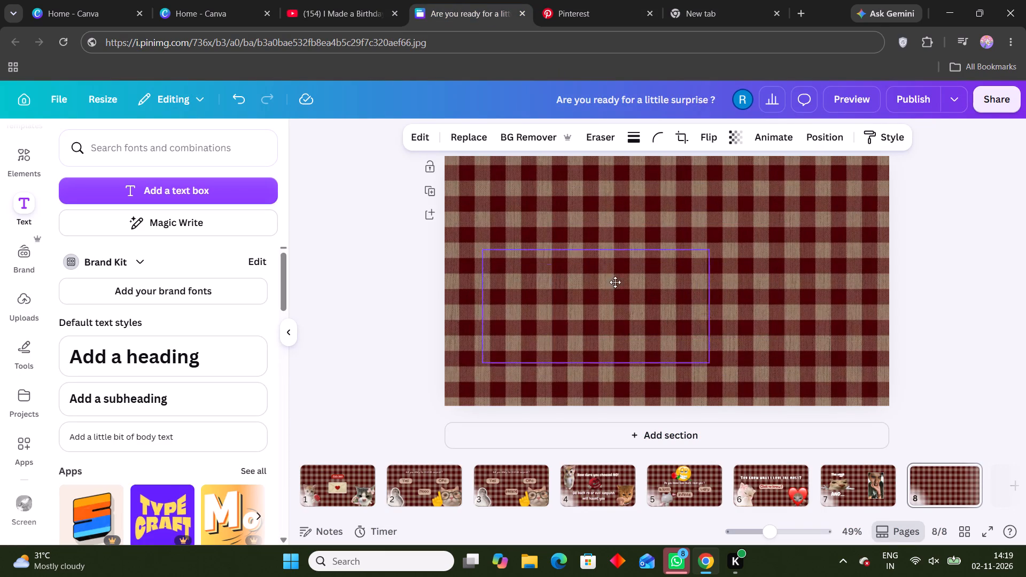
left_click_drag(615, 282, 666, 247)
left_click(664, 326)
Copy the tulip-bordered letter paper image from Pinterest, paste it onto Canva page 8 and remove its background.
left_click(549, 0)
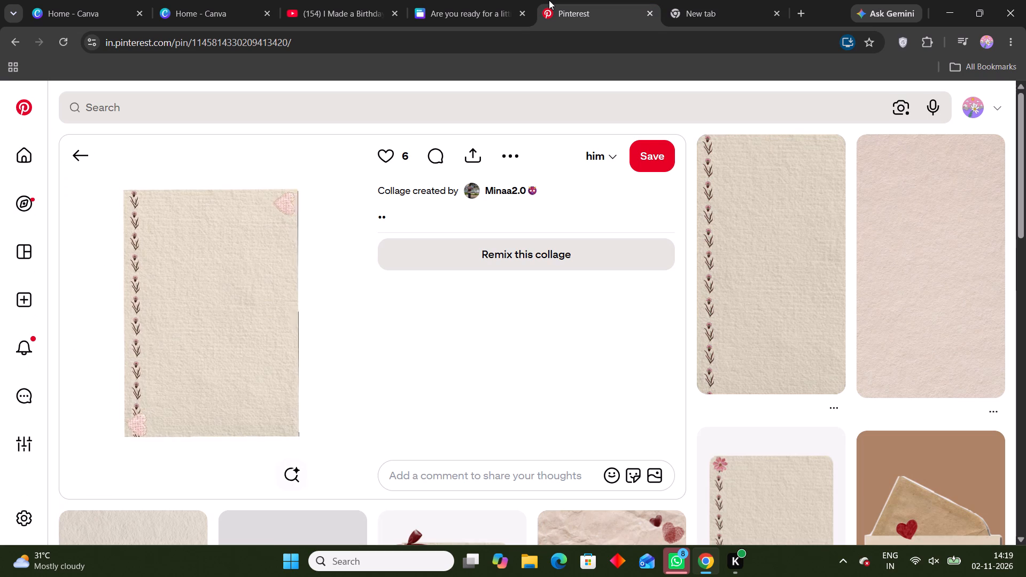
right_click(164, 311)
left_click(191, 344)
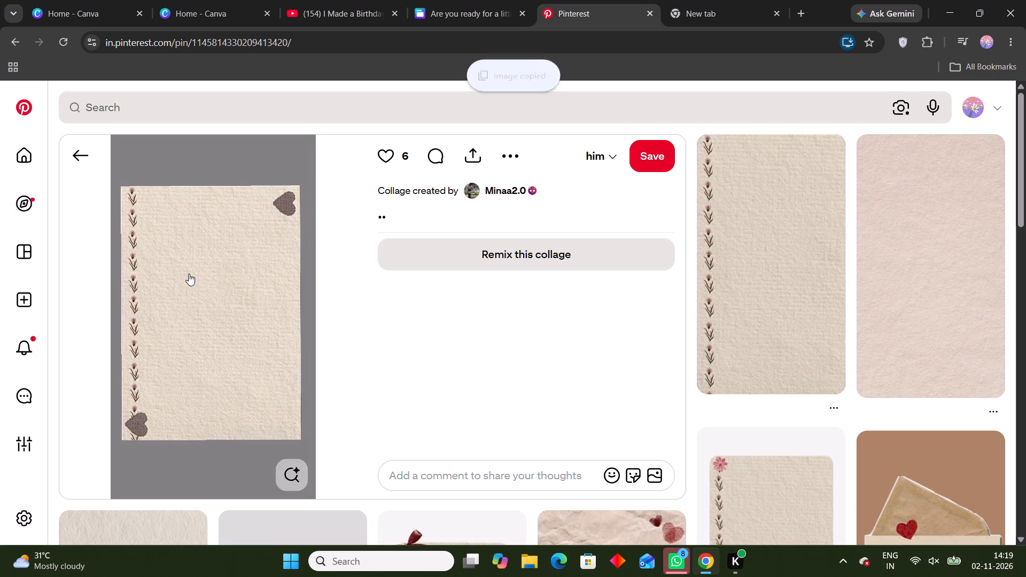
left_click(300, 0)
left_click(401, 0)
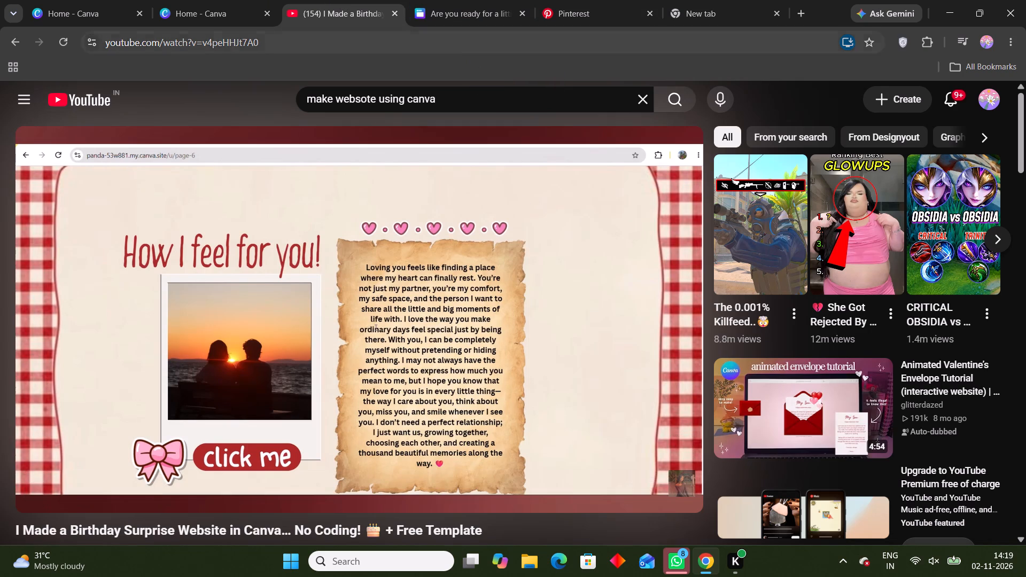
left_click(463, 34)
left_click(465, 12)
key("shift+v")
key("ctrl+v")
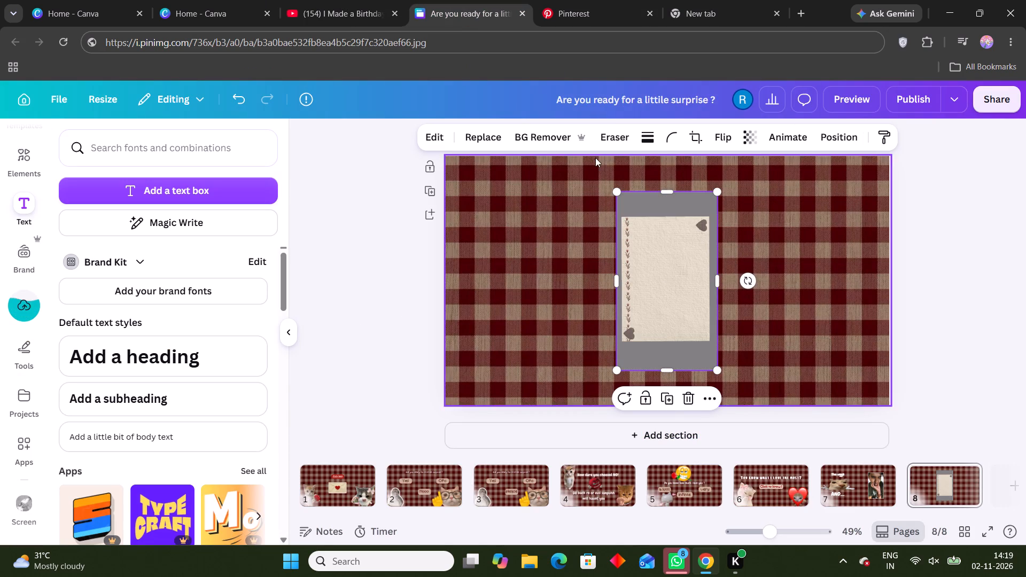
left_click(517, 140)
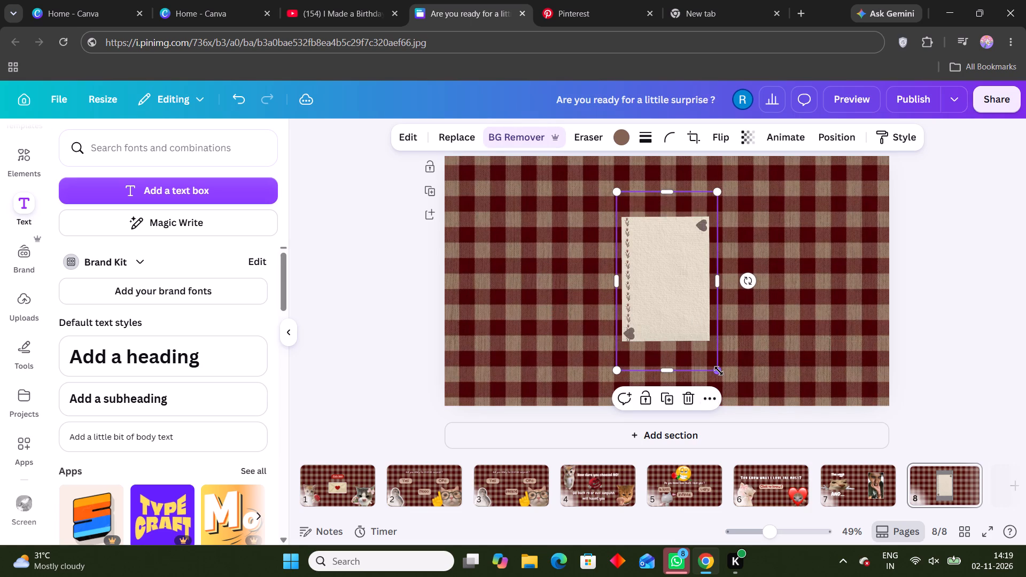
Enlarge the letter paper to nearly the full height of page 8 and place it in the page's right half.
left_click_drag(719, 371, 838, 460)
left_click_drag(697, 356, 716, 295)
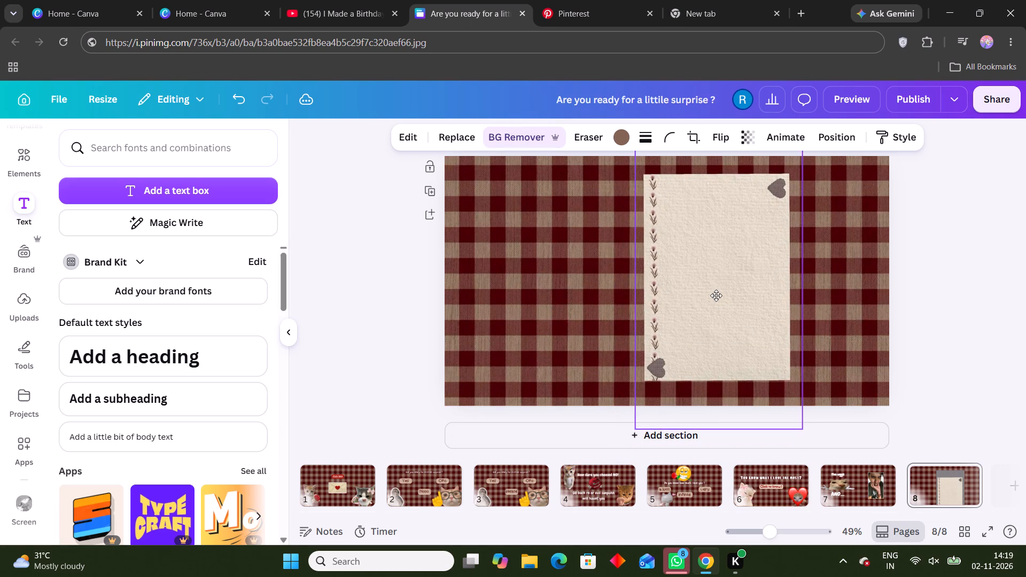
left_click_drag(716, 295, 727, 301)
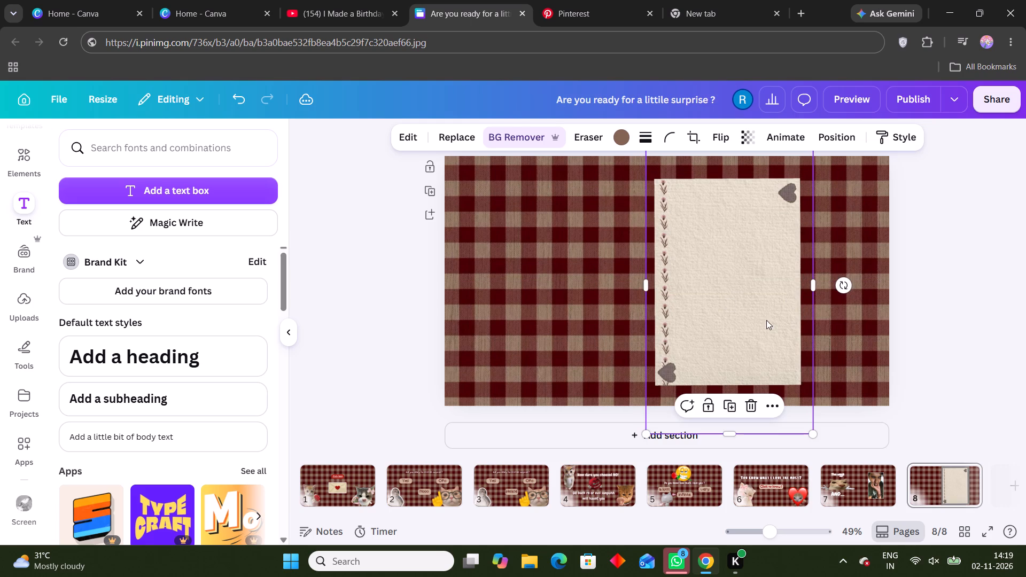
left_click_drag(766, 320, 763, 321)
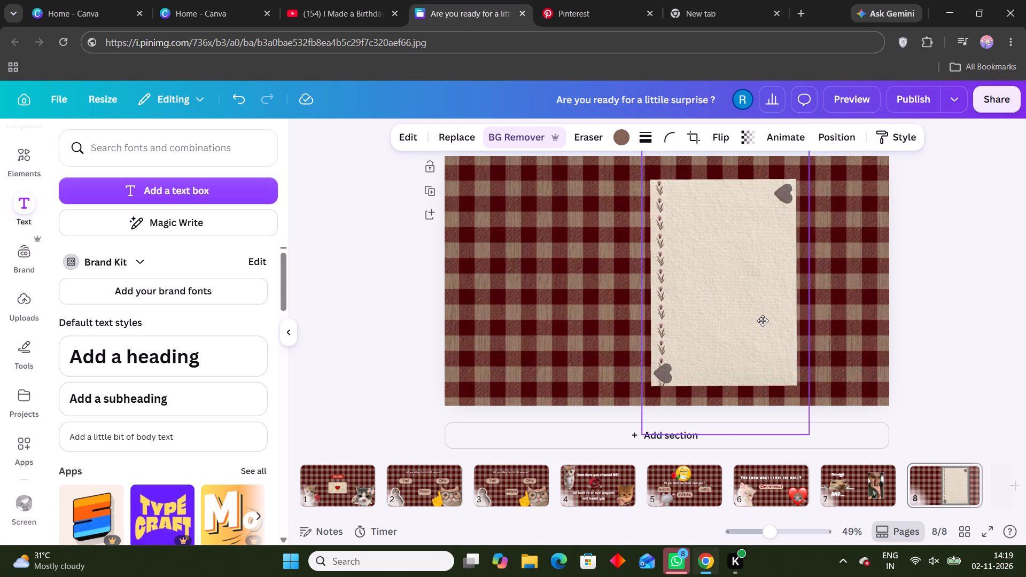
left_click_drag(763, 321, 773, 321)
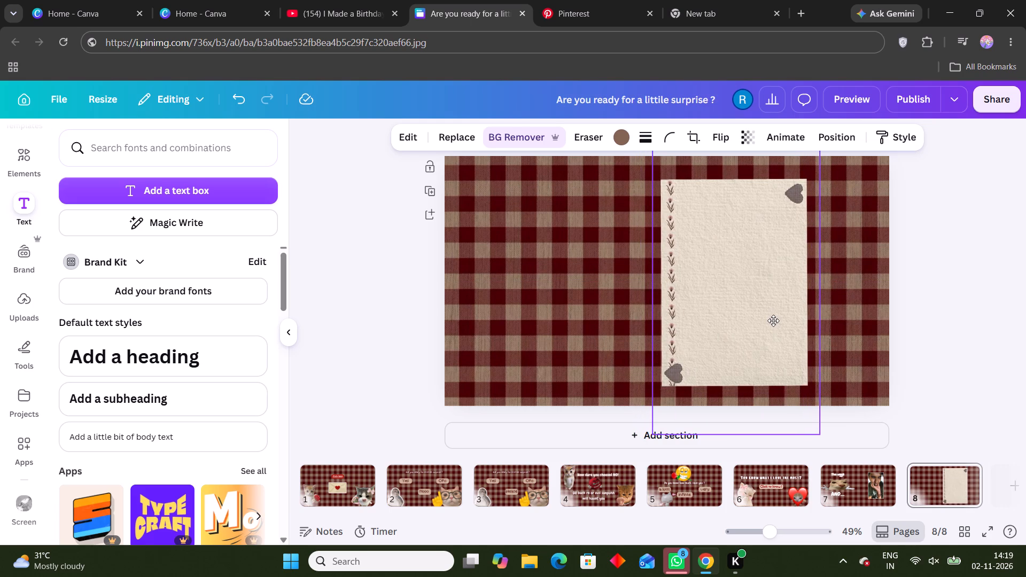
left_click_drag(773, 321, 785, 321)
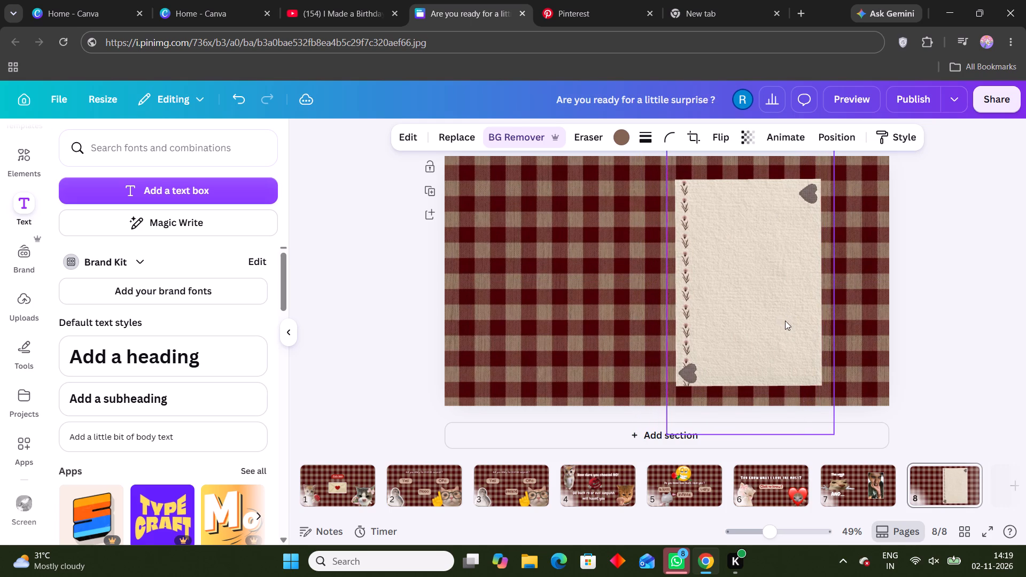
left_click(921, 295)
Copy the "Cute plaid heart patch" image from the Pinterest collage, paste it onto Canva page 8 and remove its background.
left_click(540, 0)
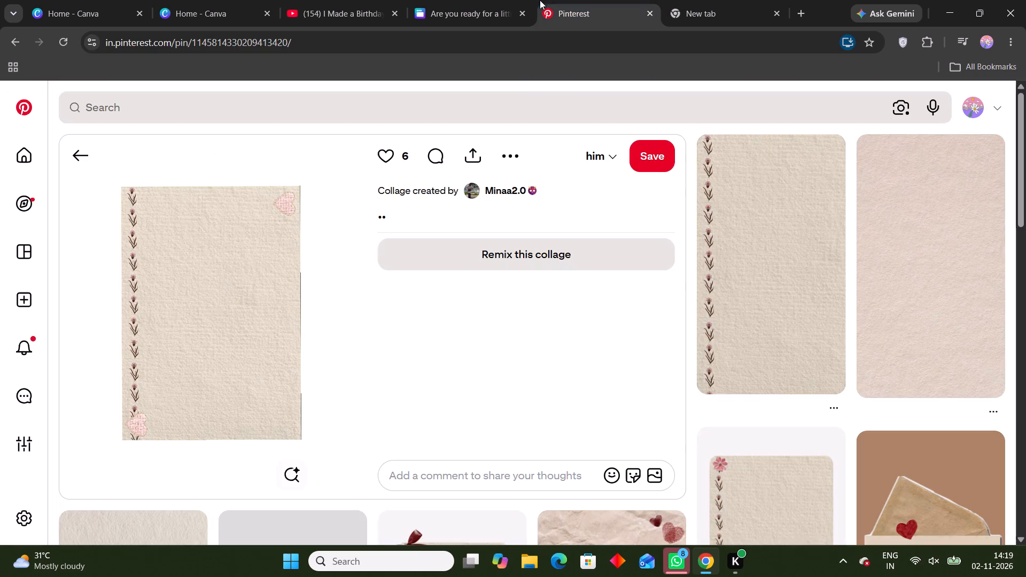
left_click(291, 209)
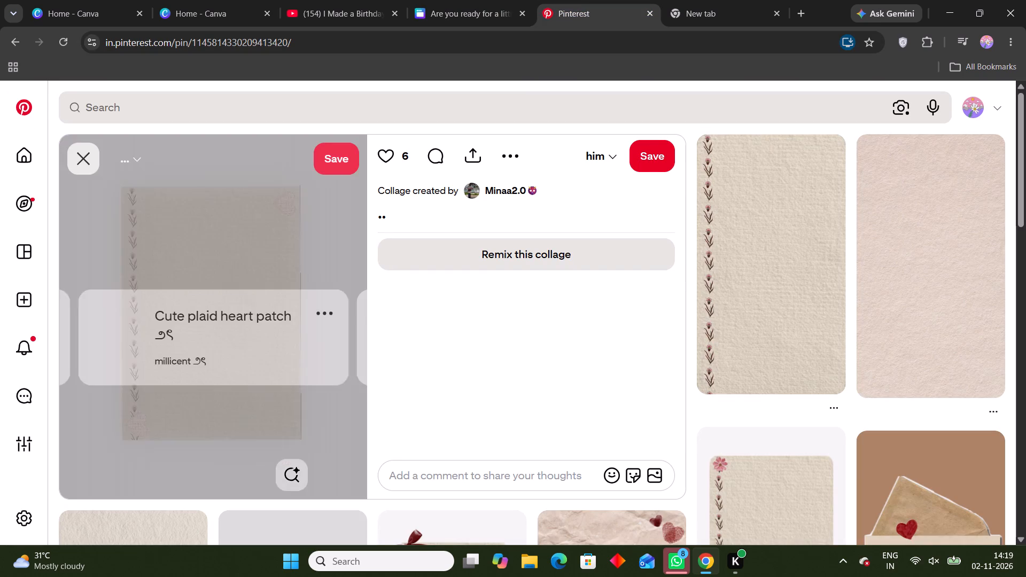
right_click(120, 371)
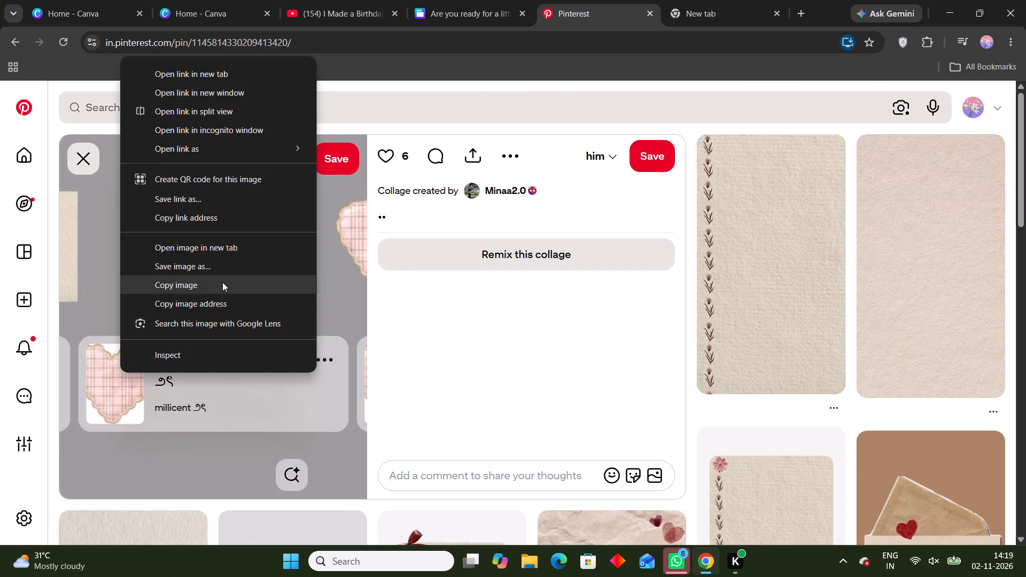
left_click(222, 282)
left_click(482, 0)
key("ctrl+v")
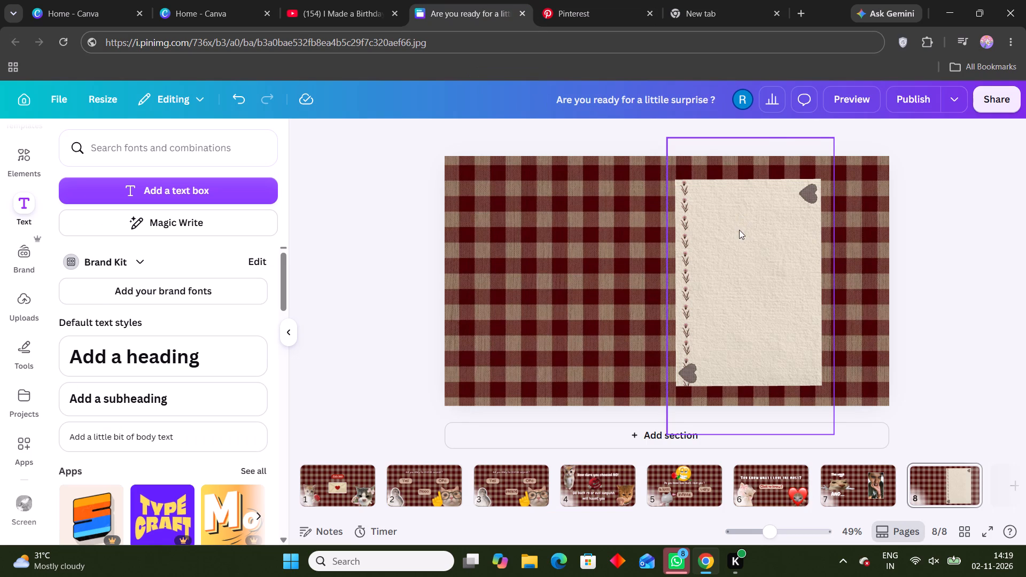
left_click(557, 138)
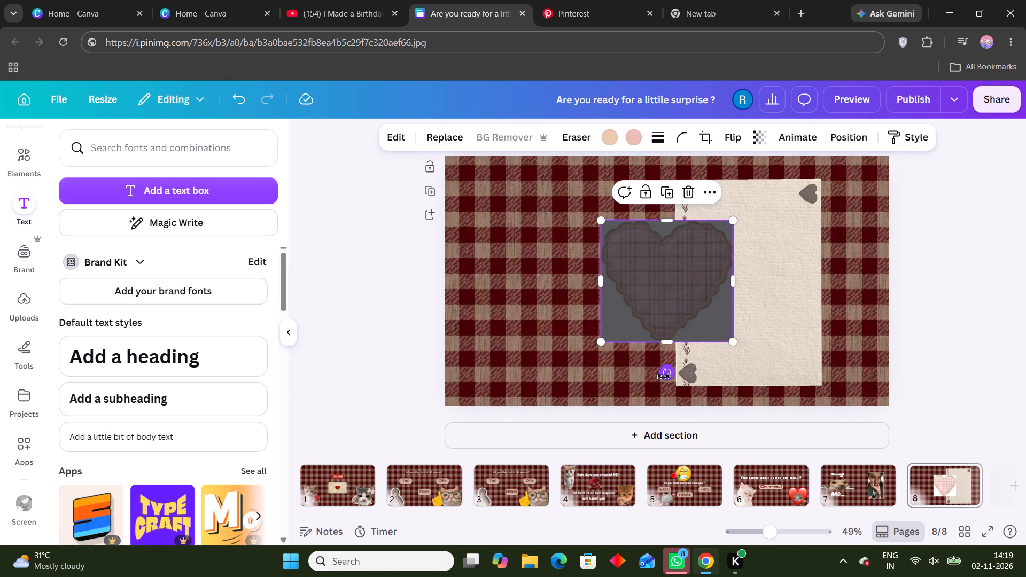
Rotate the pink plaid heart about 90 degrees clockwise and shrink it to the size of the paper's grey corner heart.
left_click_drag(664, 377, 582, 345)
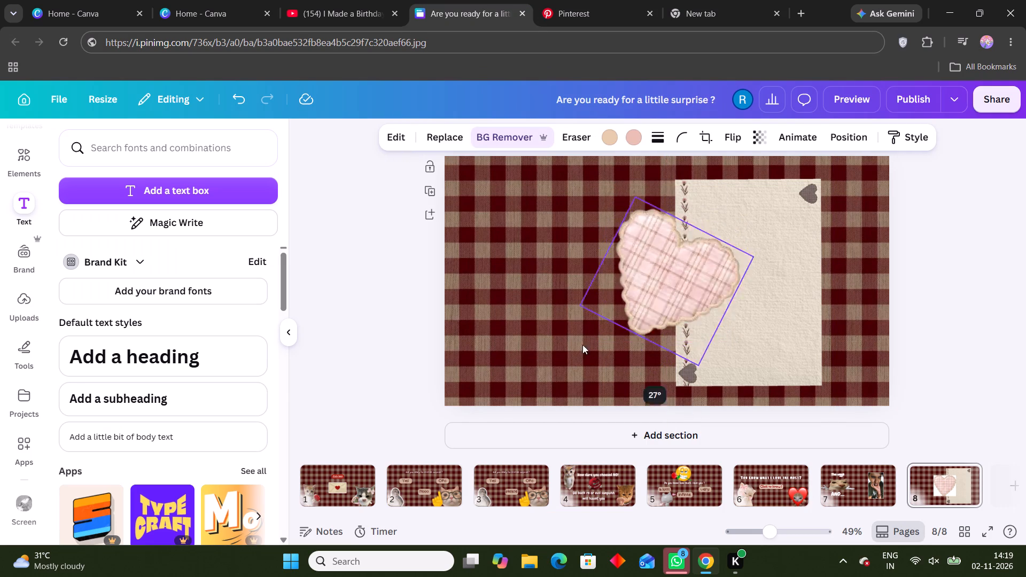
left_click_drag(582, 345, 507, 279)
left_click_drag(604, 347, 639, 305)
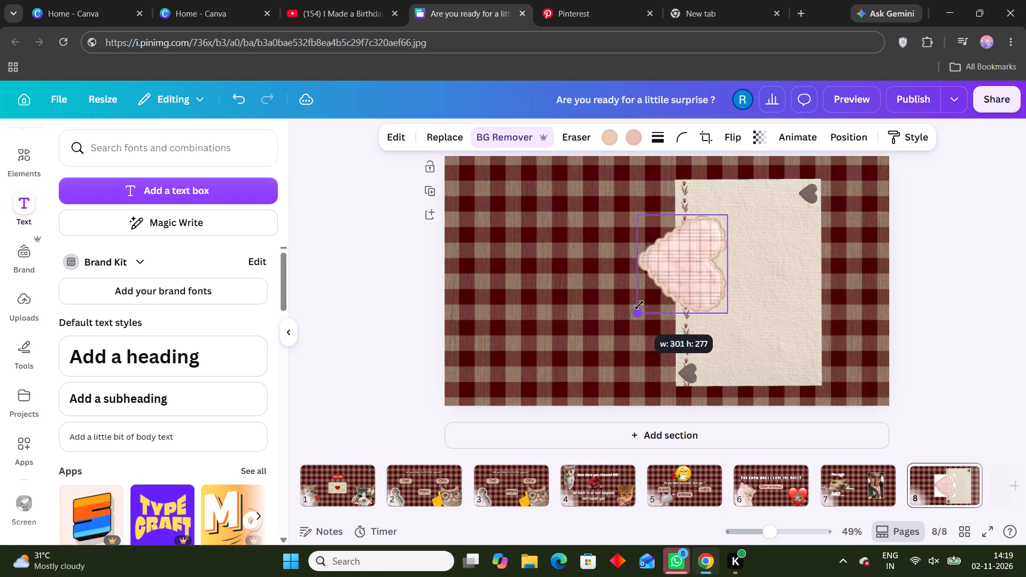
left_click_drag(639, 305, 712, 237)
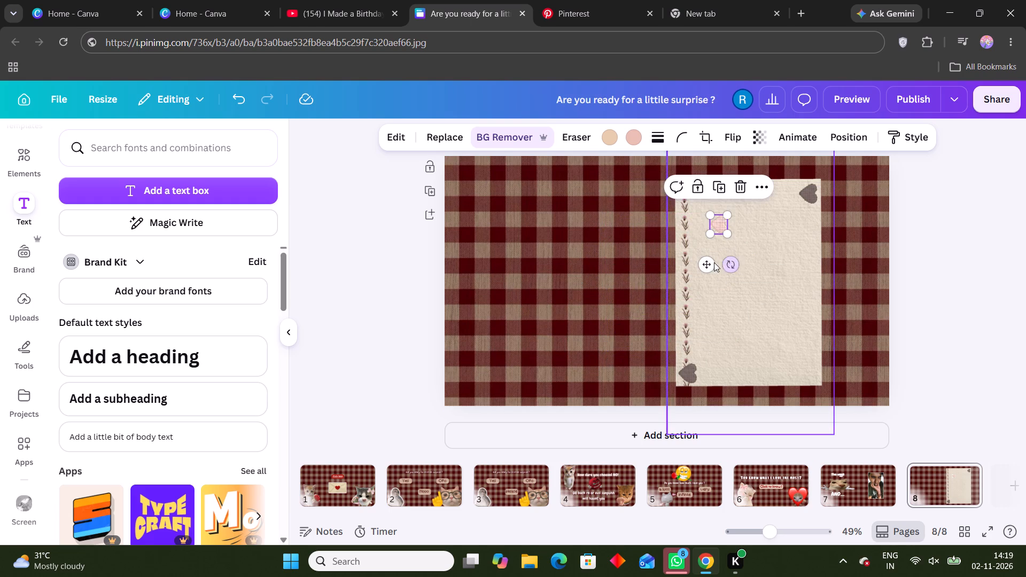
Move the pink plaid heart onto the grey heart at the letter paper's top-right corner and enlarge it slightly to cover it.
left_click_drag(710, 265, 799, 233)
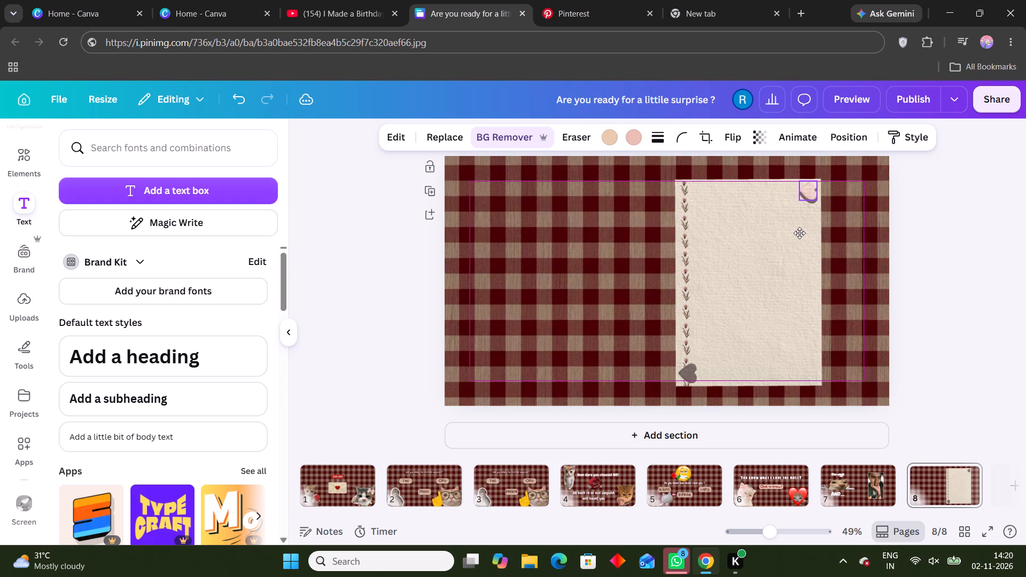
left_click_drag(799, 233, 773, 243)
left_click_drag(792, 197, 793, 192)
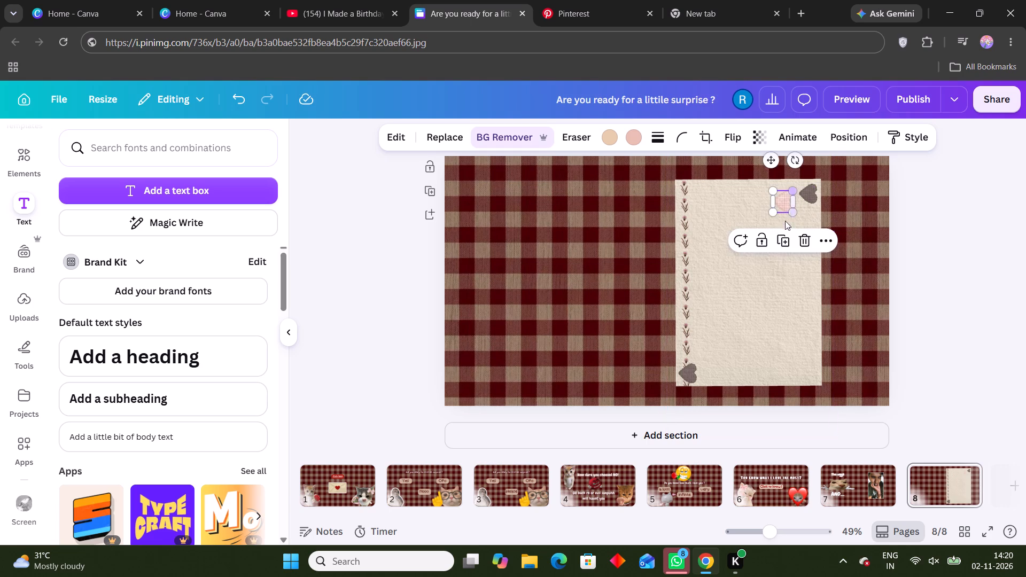
left_click_drag(776, 160, 780, 160)
left_click_drag(780, 160, 803, 155)
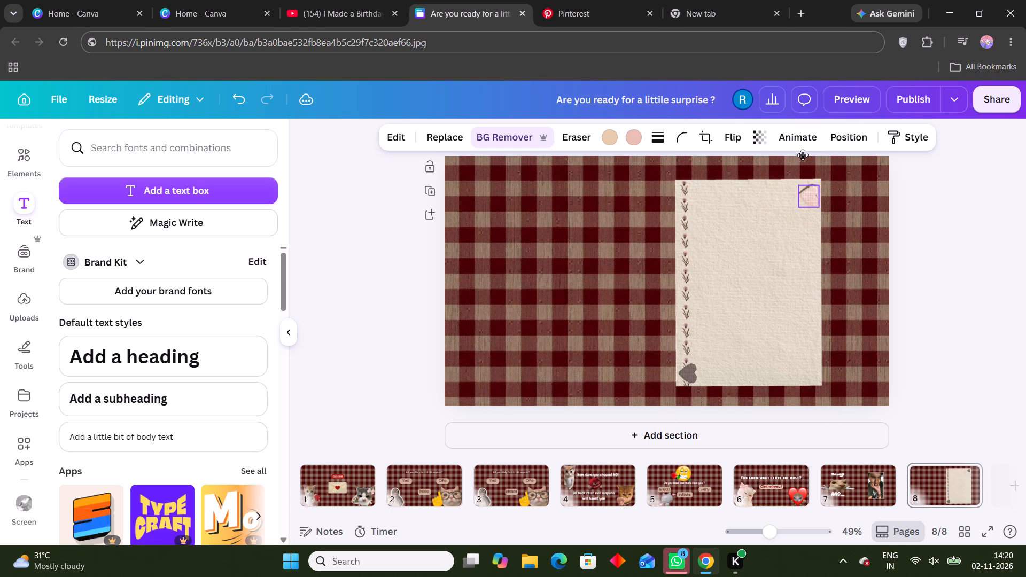
left_click_drag(803, 155, 803, 152)
left_click_drag(803, 152, 801, 152)
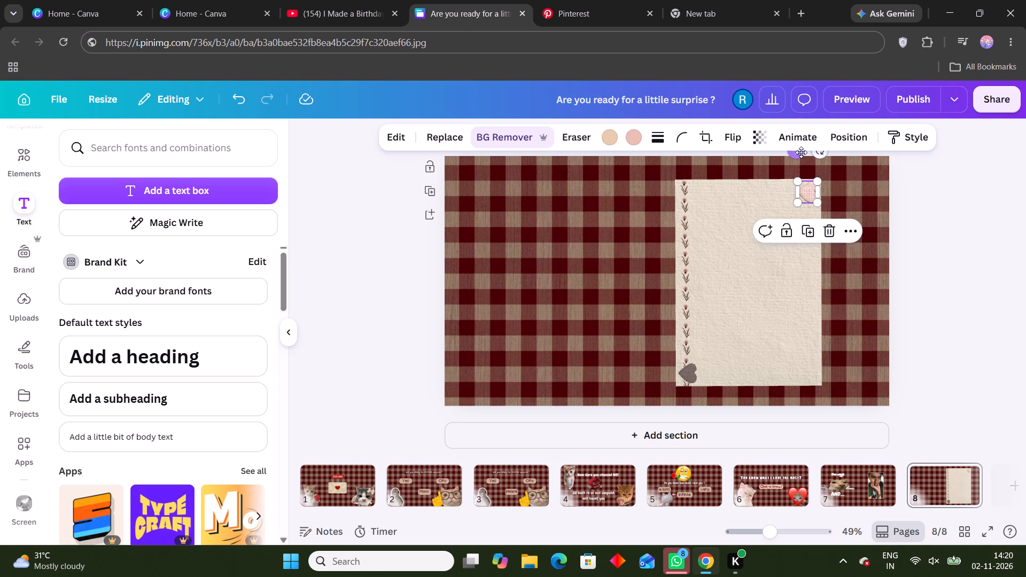
left_click(800, 206)
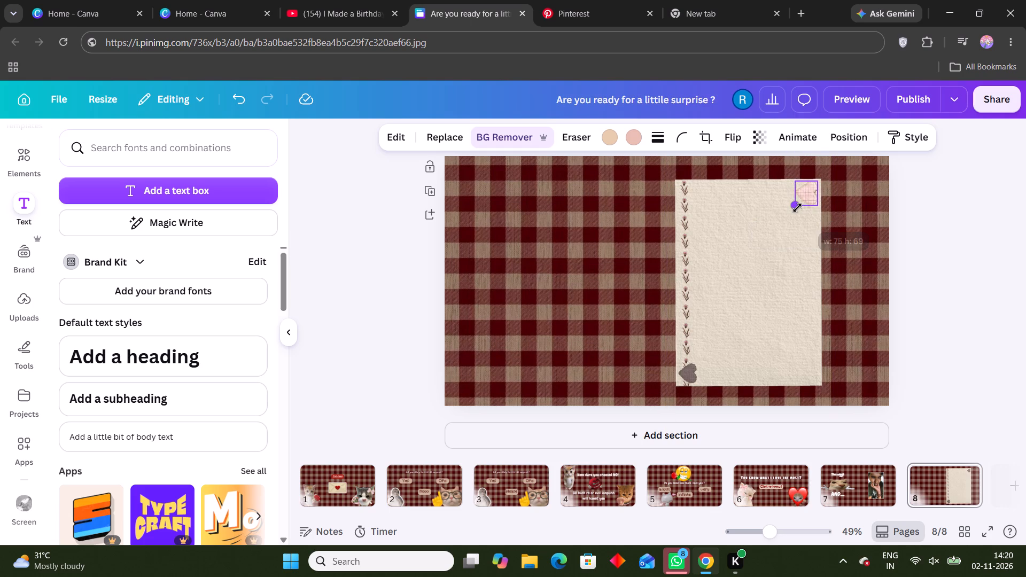
left_click(801, 204)
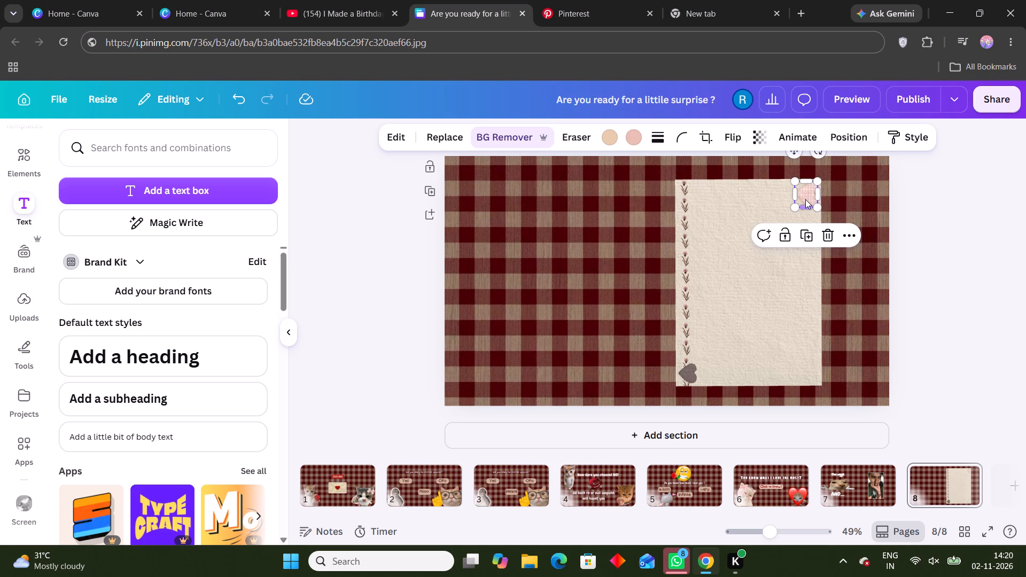
left_click(805, 199)
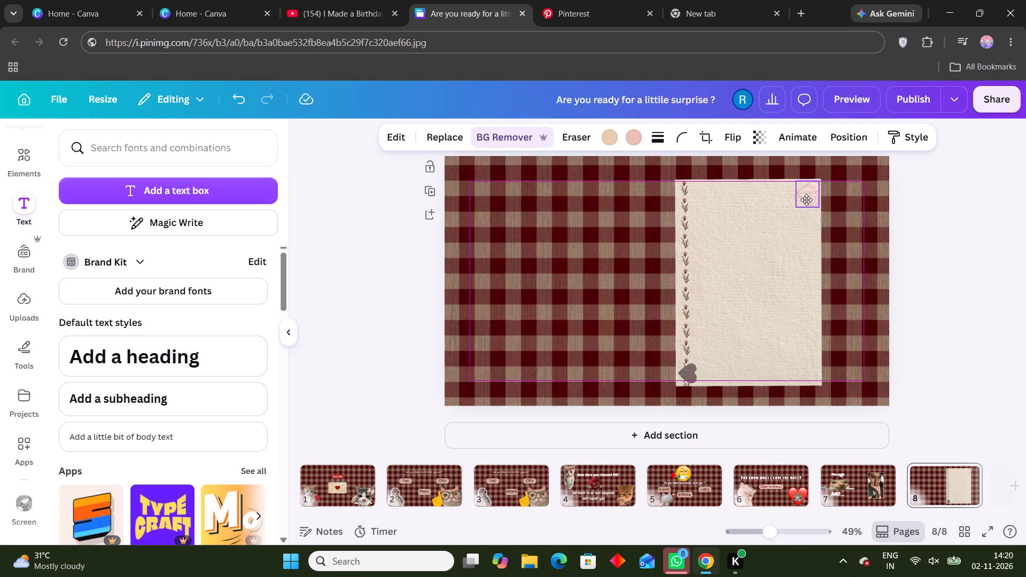
key("ctrl+z")
key("ctrl+z")
Duplicate the pink plaid heart and place the copy over the grey heart at the letter paper's bottom-left corner.
left_click(804, 193)
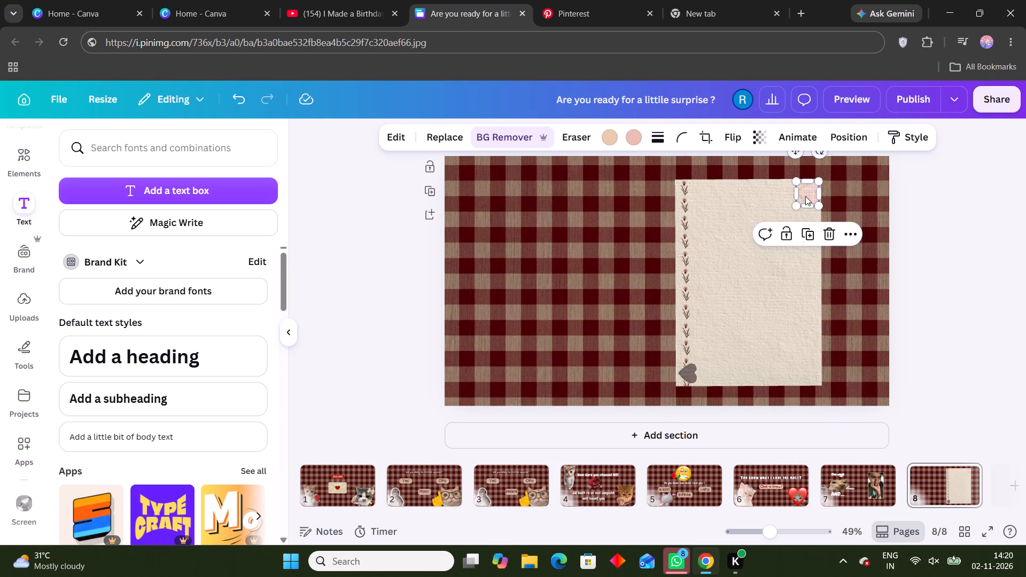
key("ctrl+d")
left_click_drag(811, 200, 687, 376)
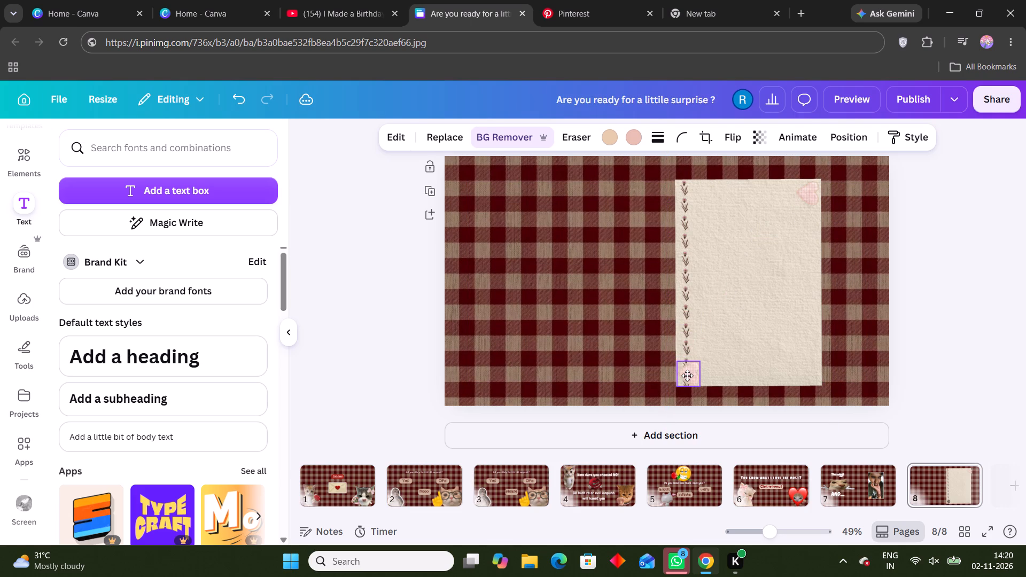
left_click_drag(687, 376, 687, 374)
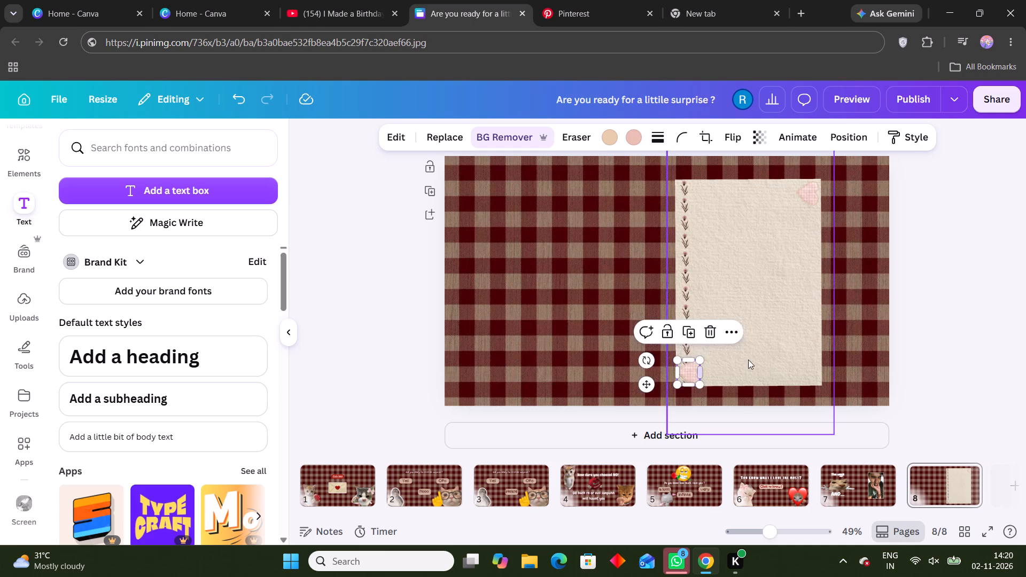
left_click(748, 359)
left_click(385, 293)
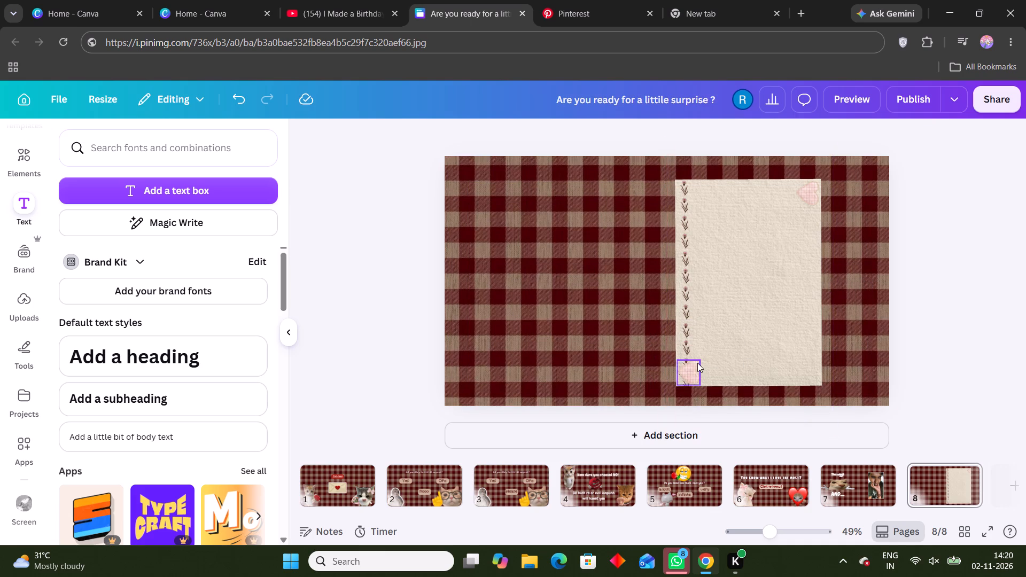
Check the tutorial's letter page and search Pinterest for "polaroid frame".
left_click(619, 0)
left_click(372, 0)
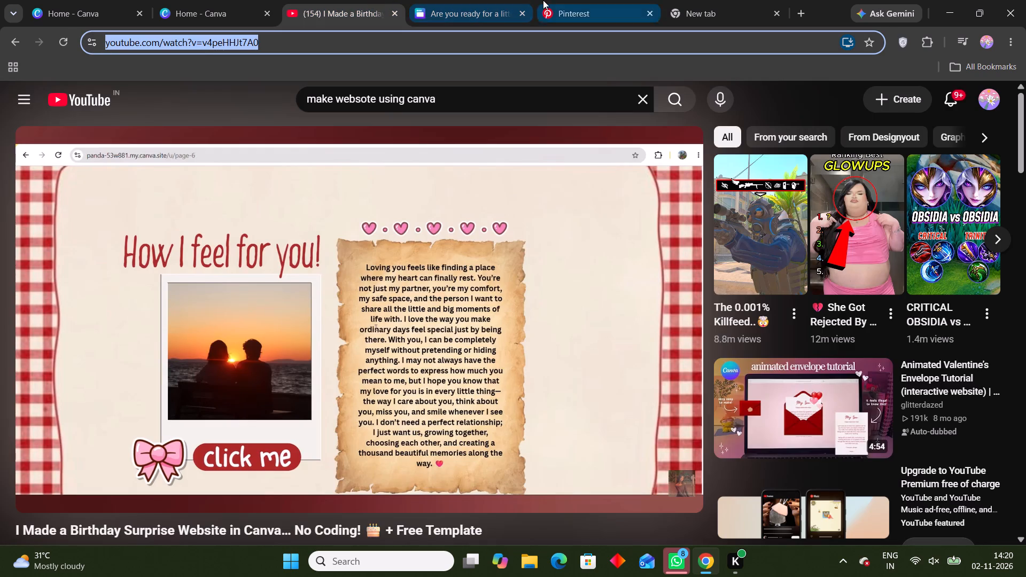
left_click(543, 0)
left_click(267, 0)
left_click(332, 0)
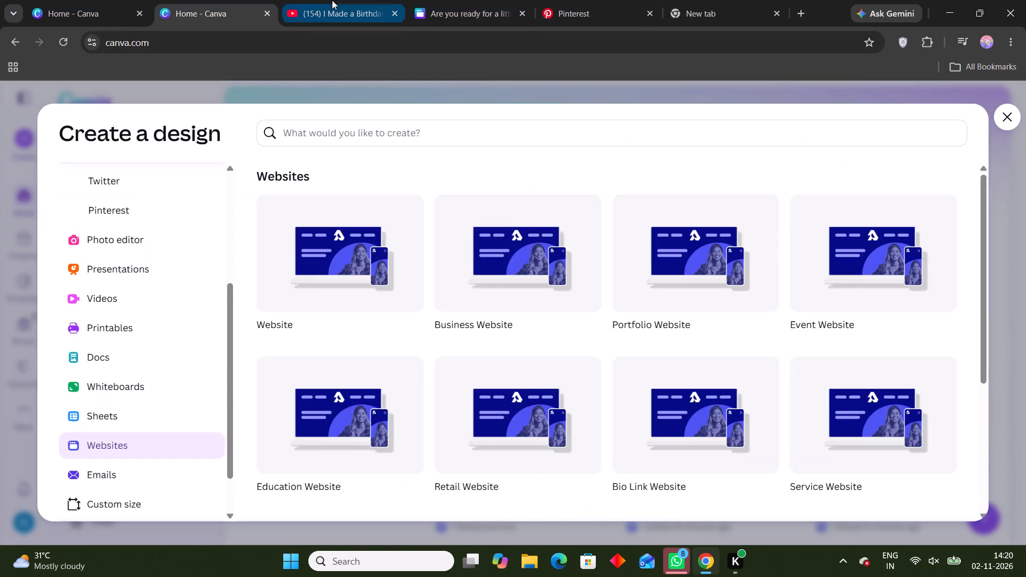
left_click(694, 0)
left_click(651, 0)
left_click(307, 107)
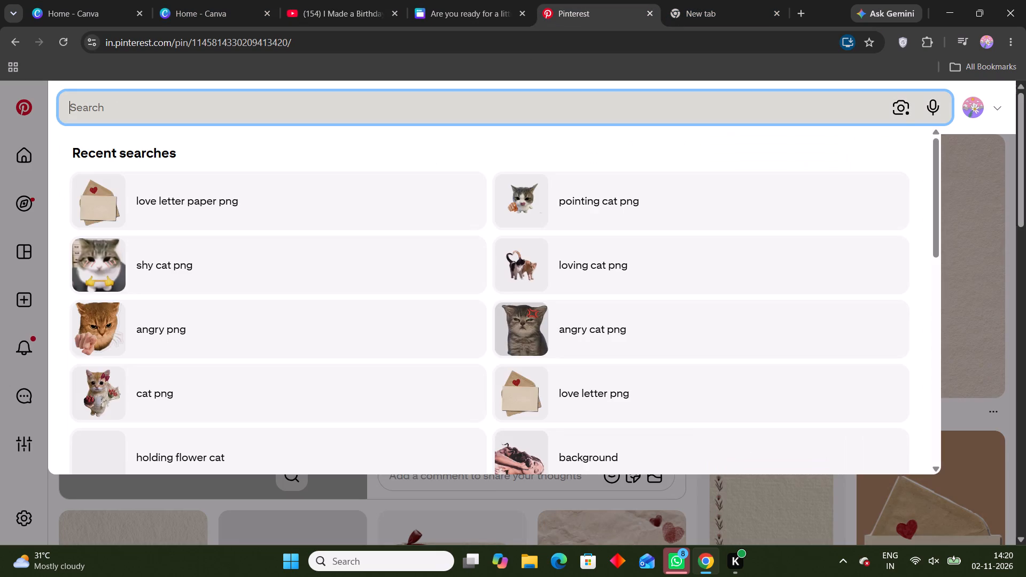
type("polaroid frame")
key("Return")
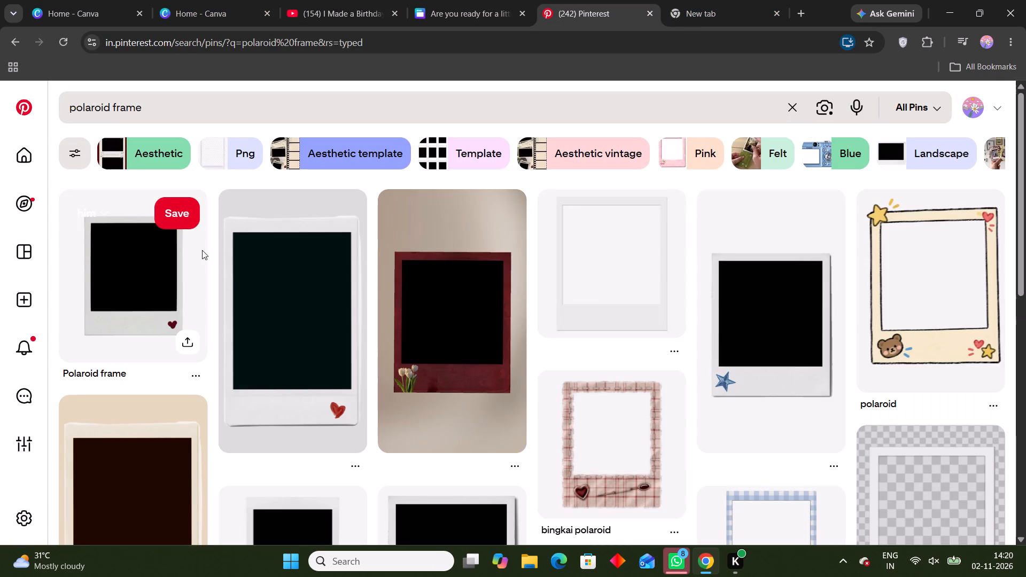
Copy the dark red polaroid frame with tulips from Pinterest, paste it onto Canva page 8 and remove its background.
left_click(486, 284)
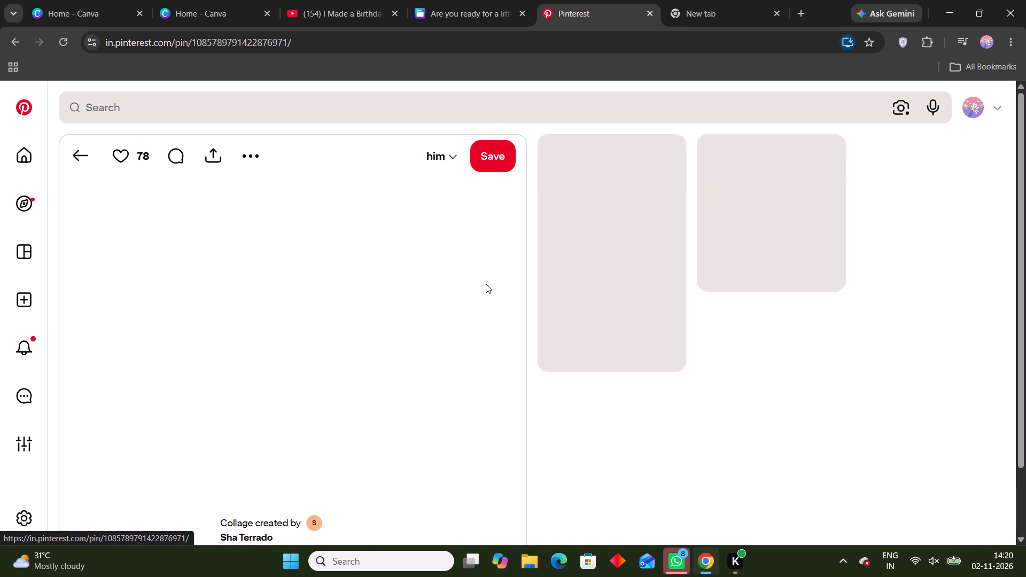
right_click(322, 322)
left_click(360, 361)
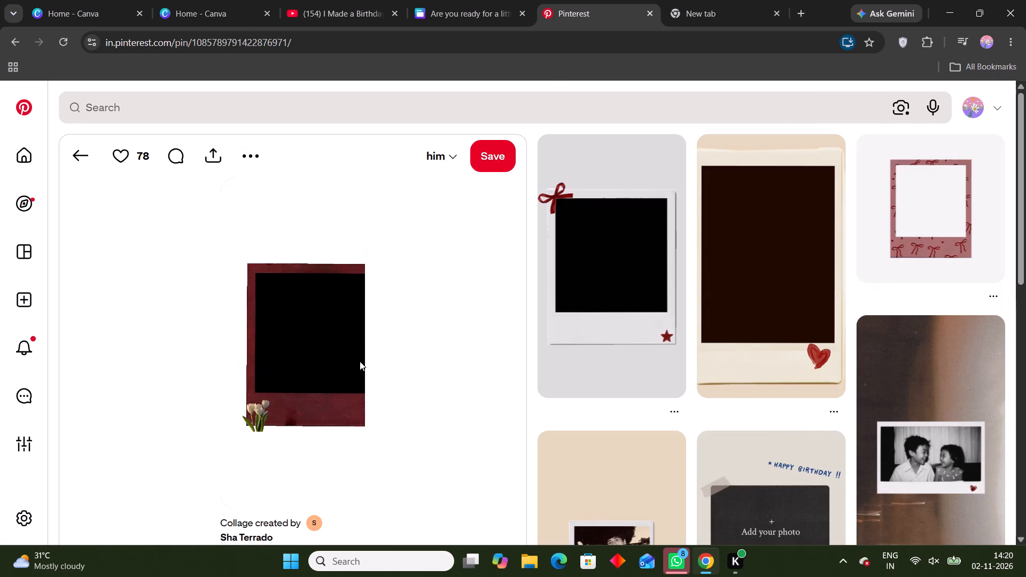
left_click(352, 0)
left_click(494, 0)
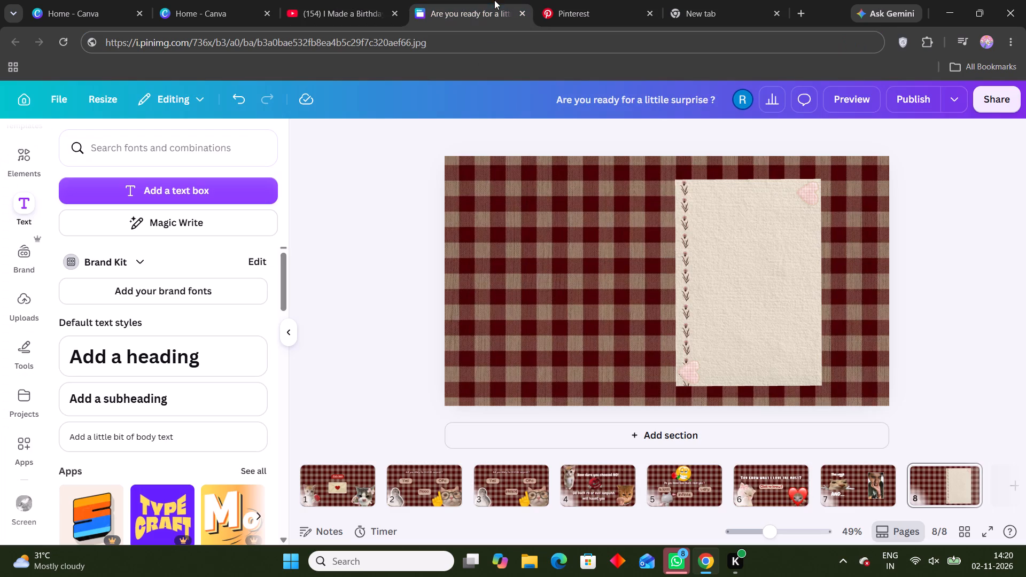
key("ctrl+v")
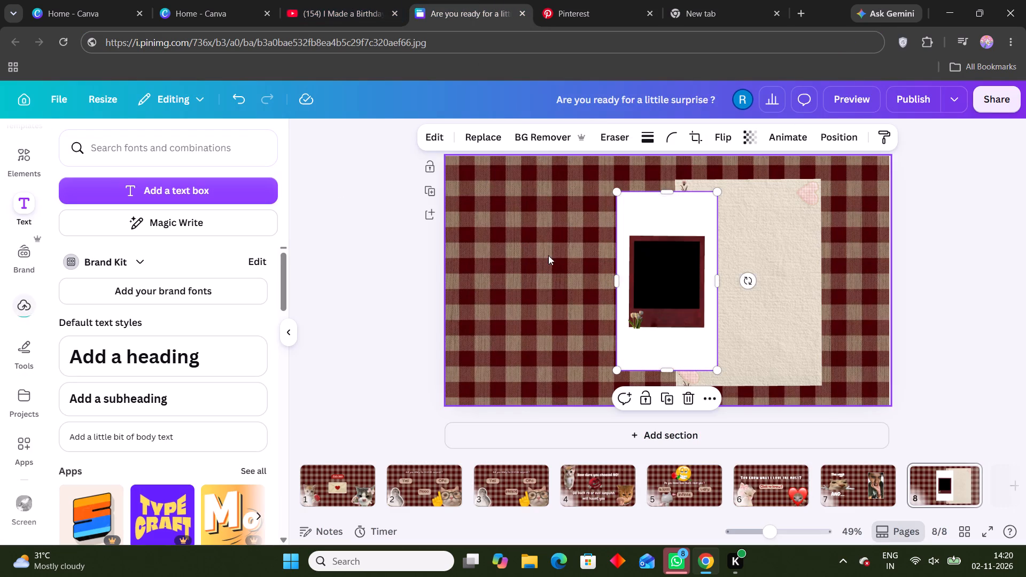
left_click_drag(685, 278, 546, 274)
left_click(542, 135)
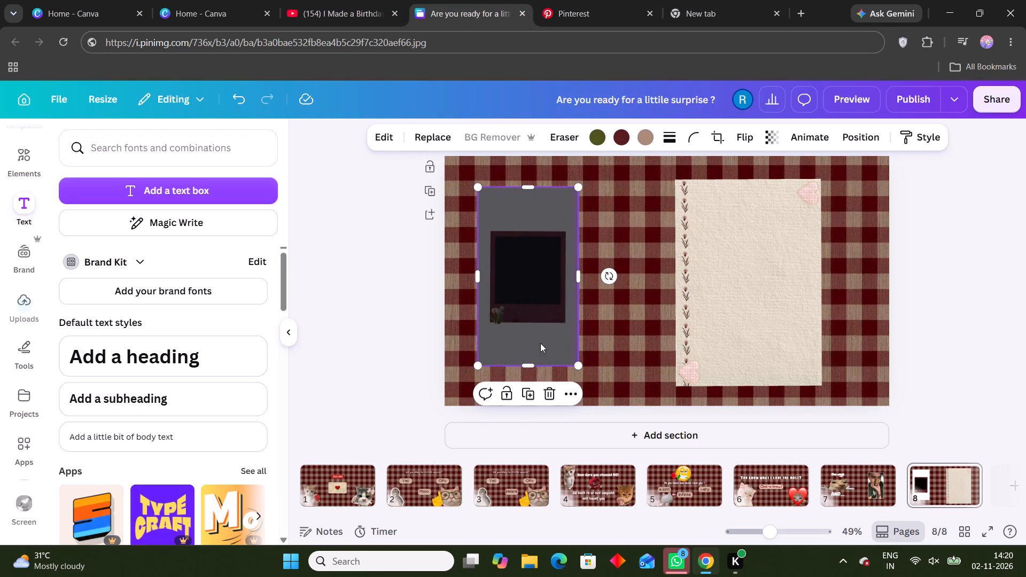
Enlarge the polaroid frame and place it in page 8's left half, level with the middle of the letter paper.
left_click_drag(546, 302, 578, 309)
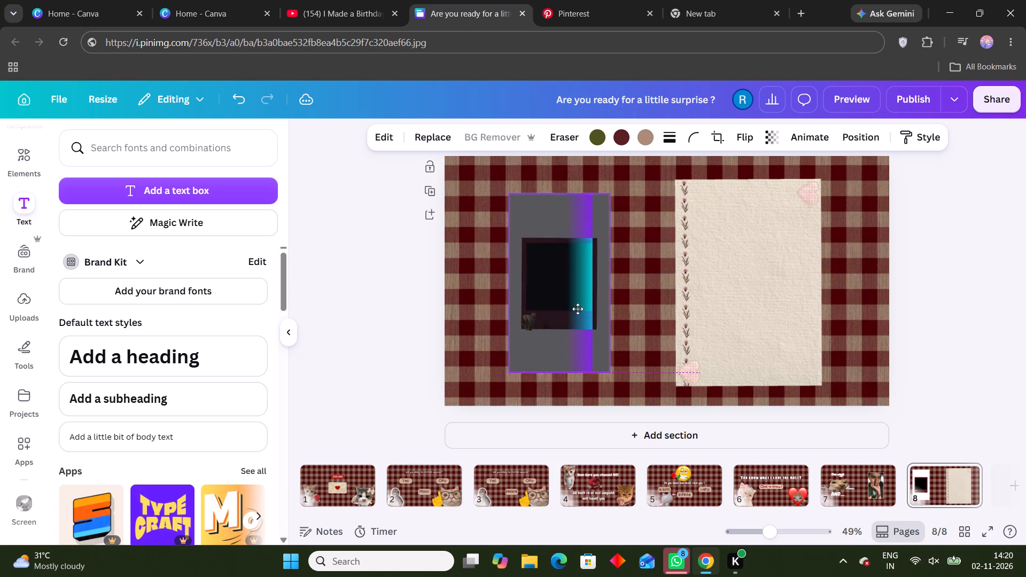
left_click_drag(578, 309, 578, 309)
left_click_drag(510, 371, 414, 446)
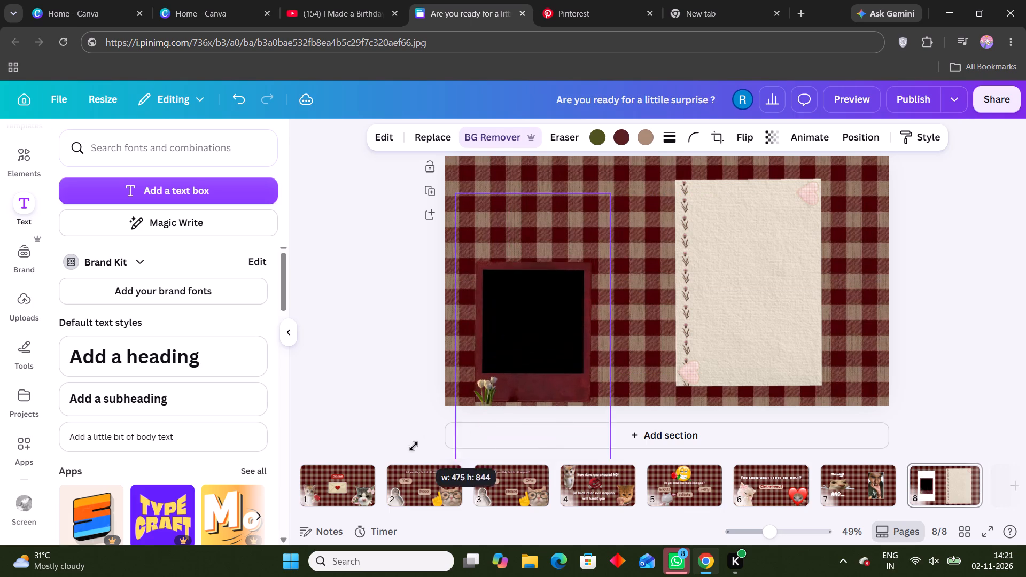
left_click_drag(414, 446, 409, 451)
left_click_drag(529, 357, 548, 319)
left_click(595, 0)
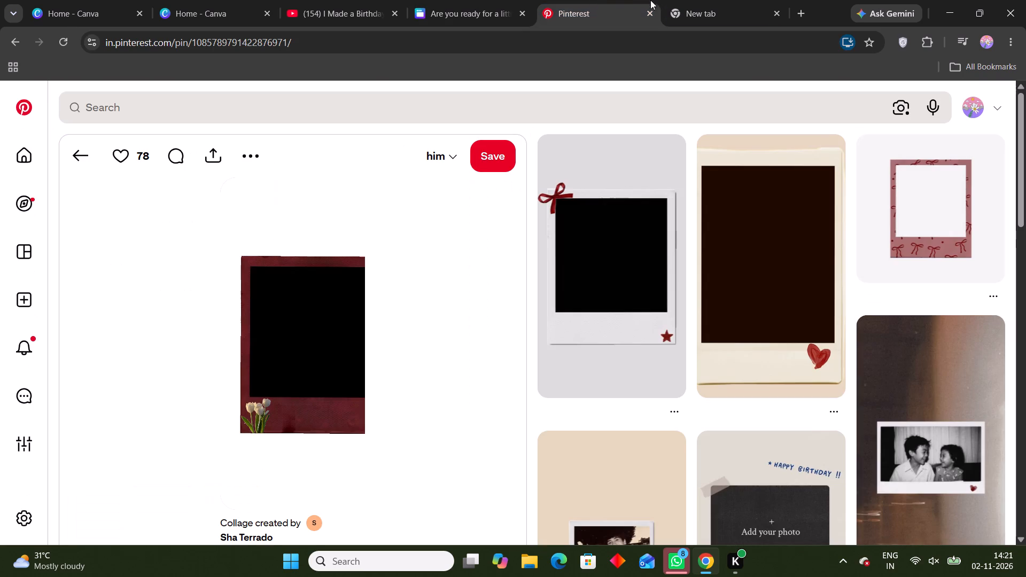
left_click(699, 0)
left_click(242, 0)
left_click(337, 0)
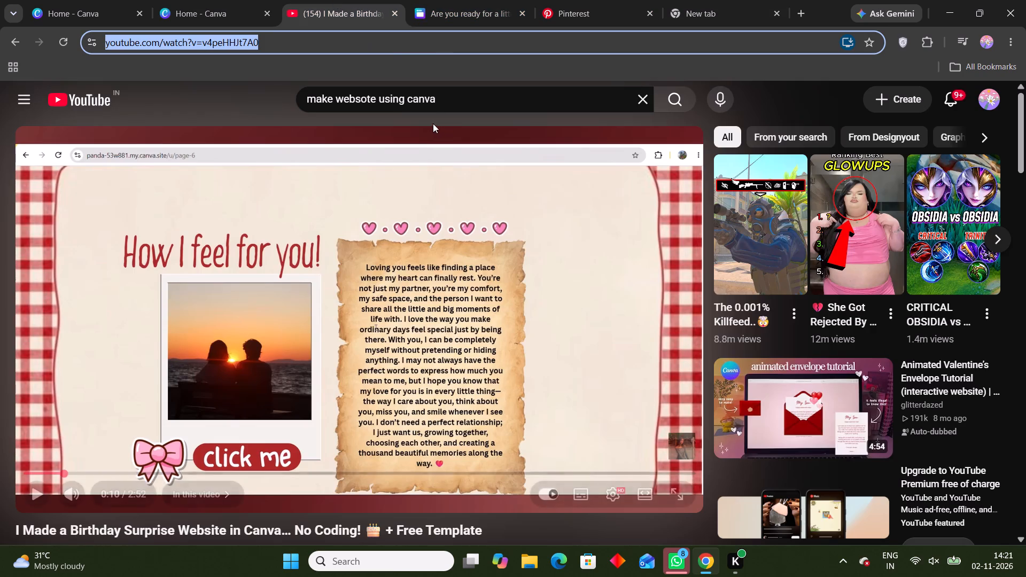
left_click(469, 0)
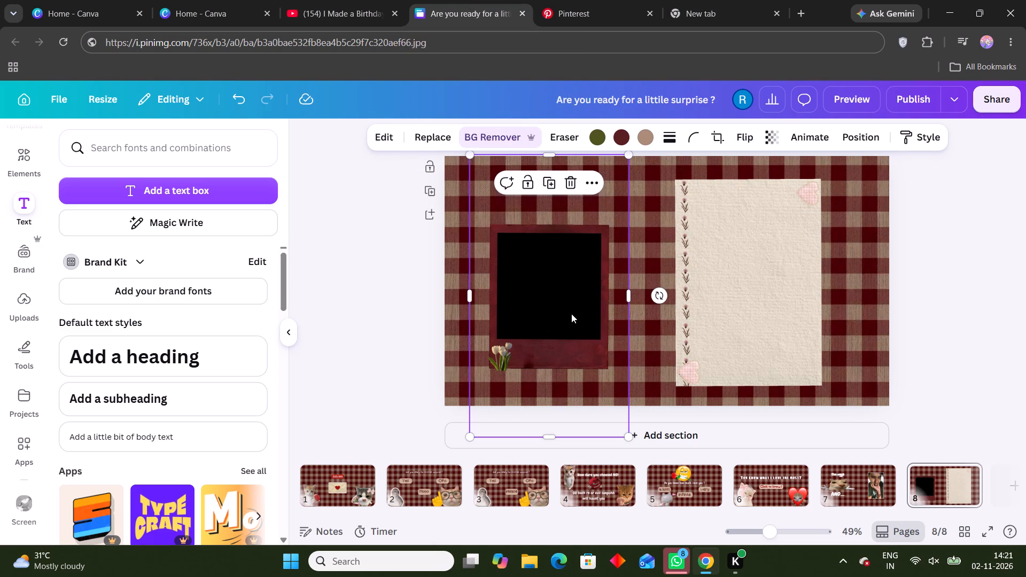
left_click_drag(572, 313, 571, 296)
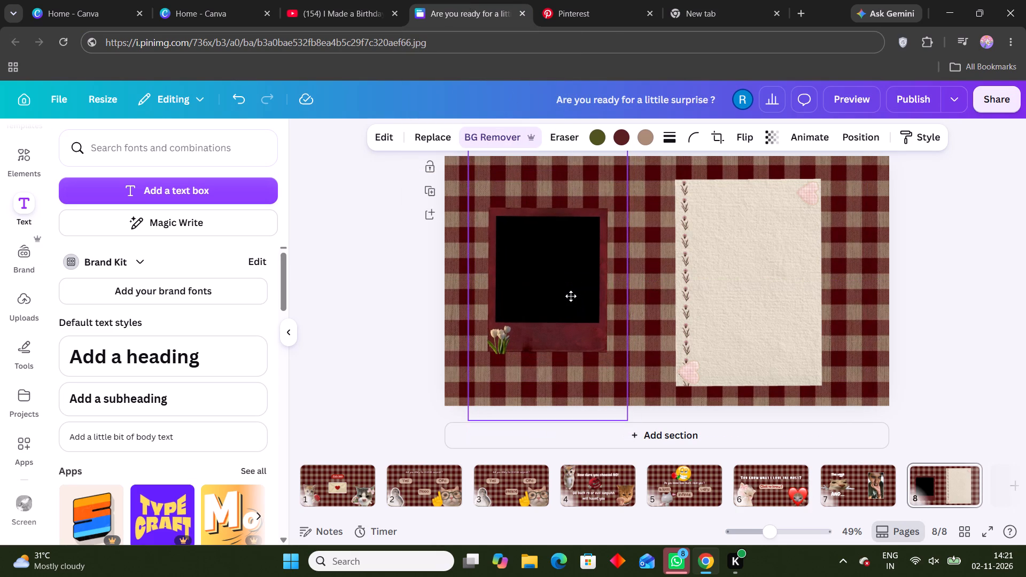
left_click_drag(571, 296, 571, 303)
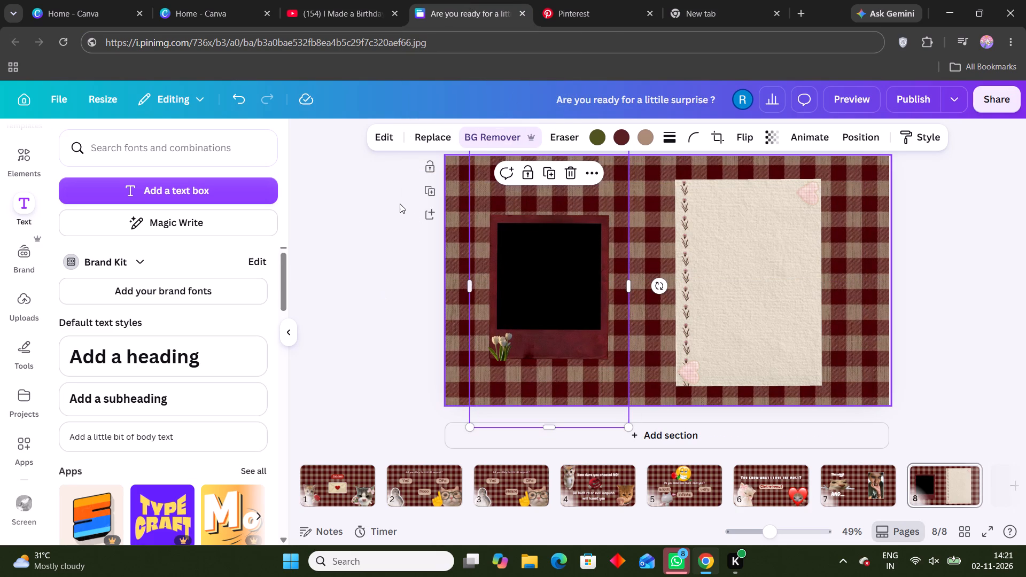
left_click(400, 203)
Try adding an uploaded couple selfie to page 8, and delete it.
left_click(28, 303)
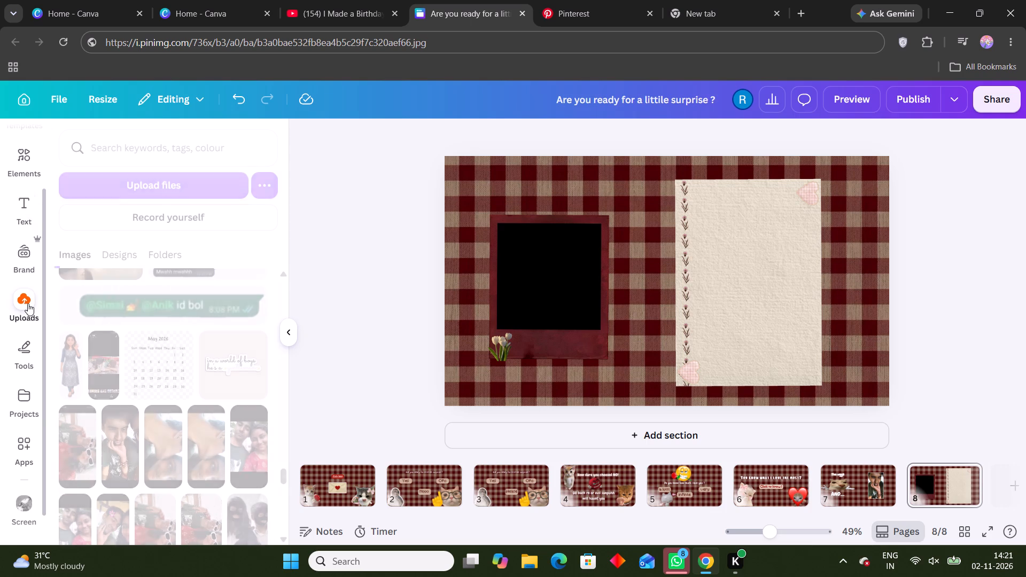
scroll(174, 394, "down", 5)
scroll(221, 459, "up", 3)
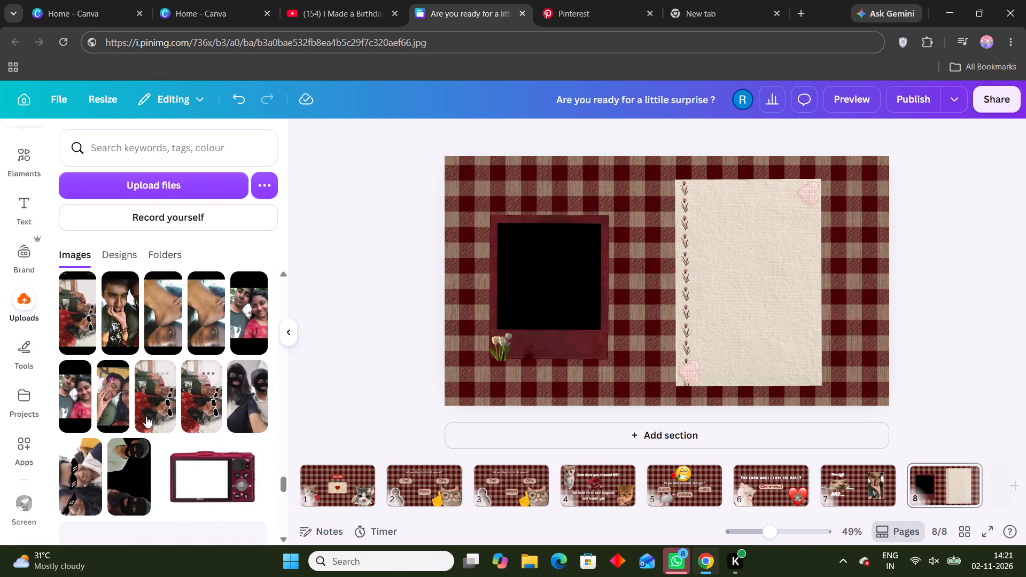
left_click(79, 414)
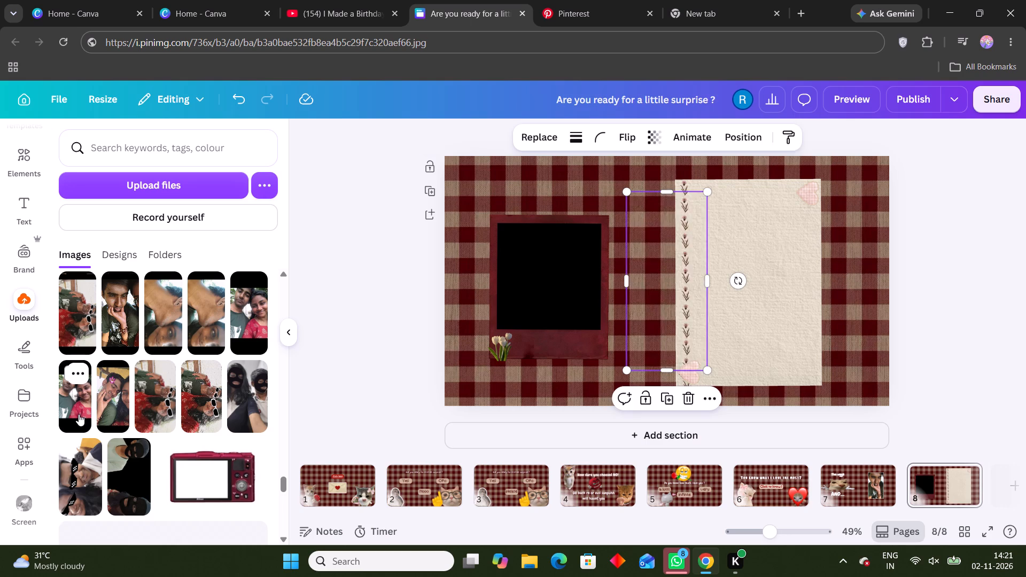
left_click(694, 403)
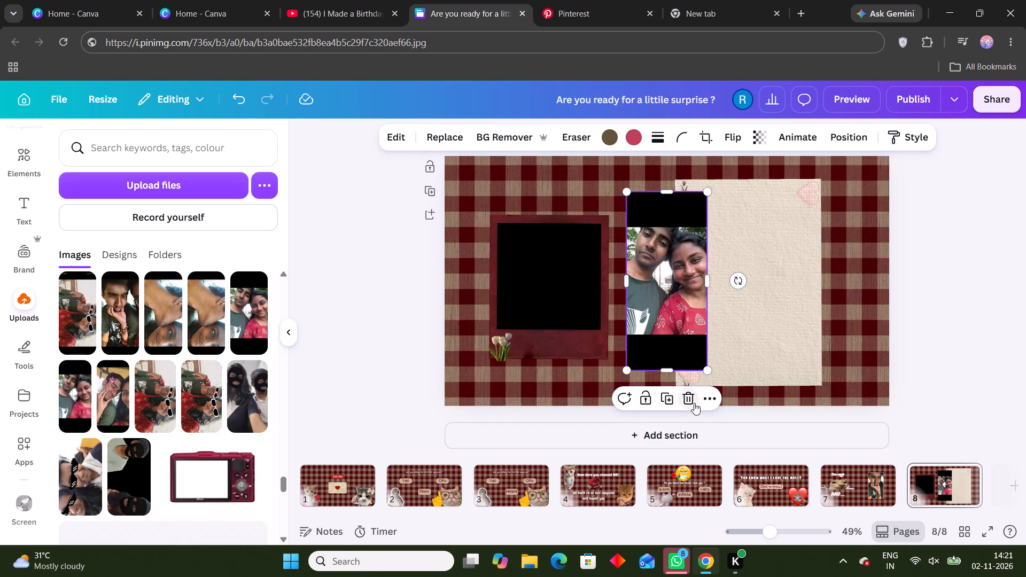
Look through the uploaded images for a couple photo that suits the polaroid frame on page 8.
scroll(96, 403, "up", 3)
scroll(182, 377, "up", 7)
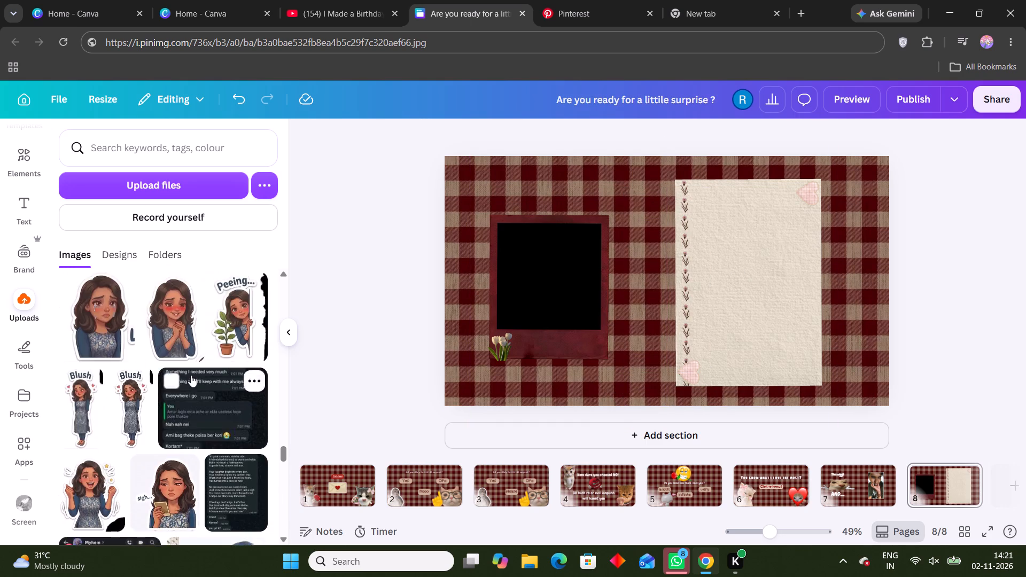
scroll(191, 375, "up", 15)
scroll(191, 375, "down", 4)
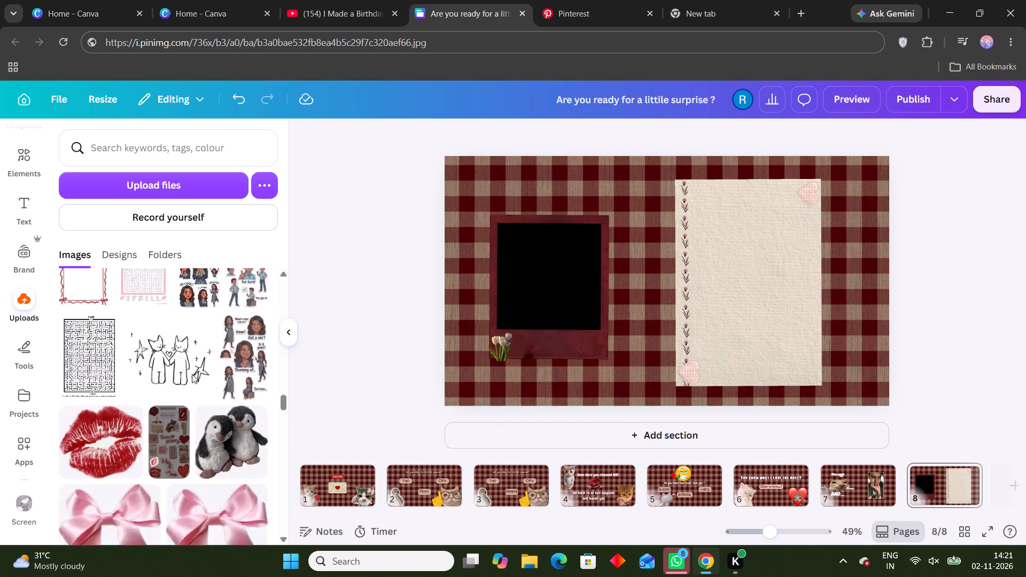
scroll(192, 374, "down", 19)
scroll(195, 370, "down", 4)
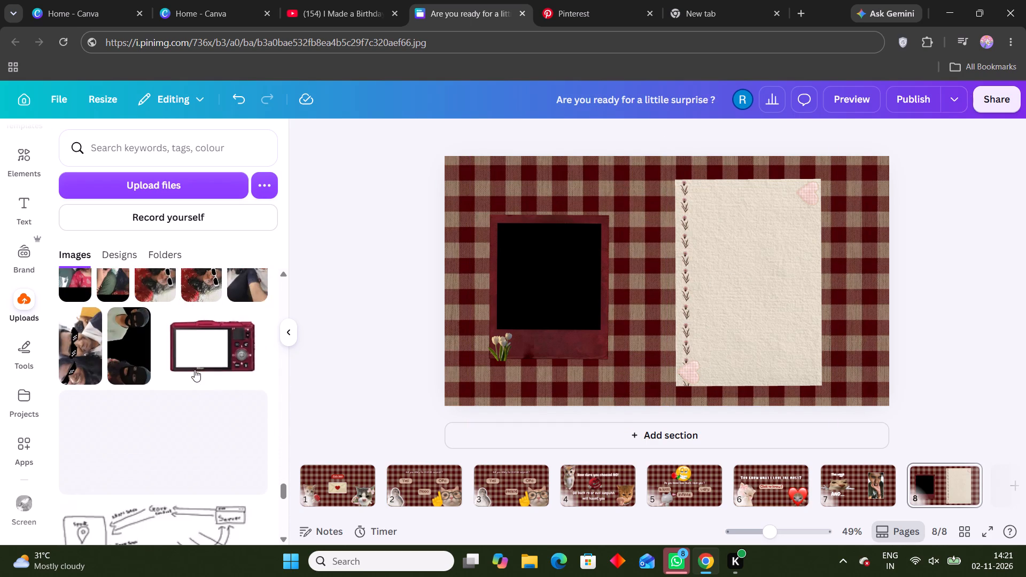
scroll(195, 370, "down", 4)
scroll(195, 370, "up", 6)
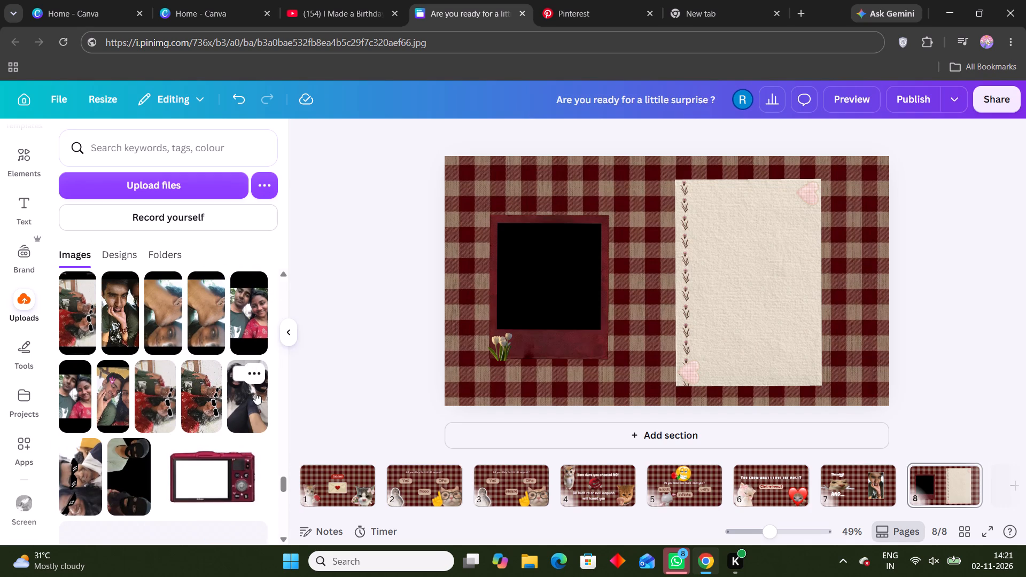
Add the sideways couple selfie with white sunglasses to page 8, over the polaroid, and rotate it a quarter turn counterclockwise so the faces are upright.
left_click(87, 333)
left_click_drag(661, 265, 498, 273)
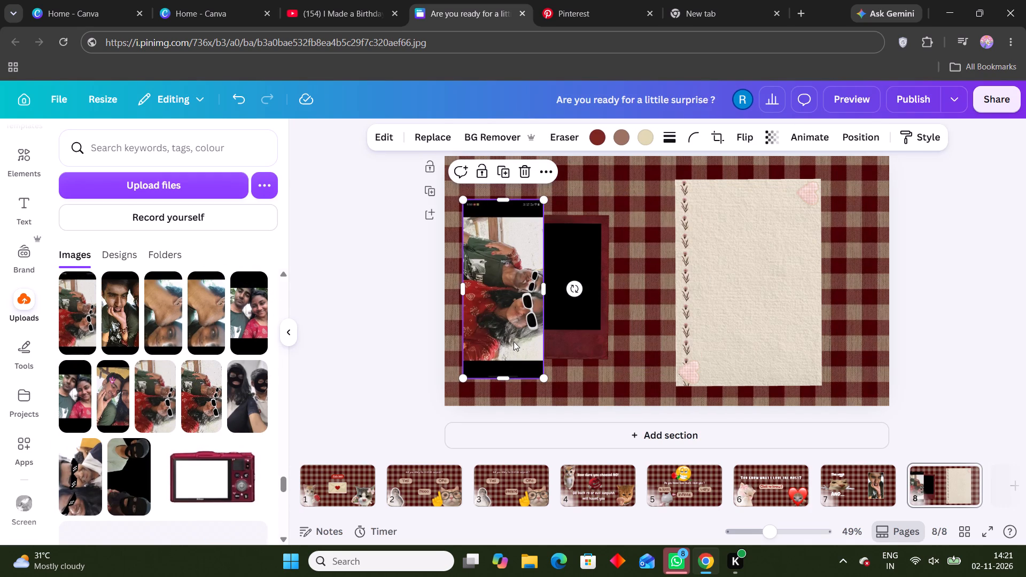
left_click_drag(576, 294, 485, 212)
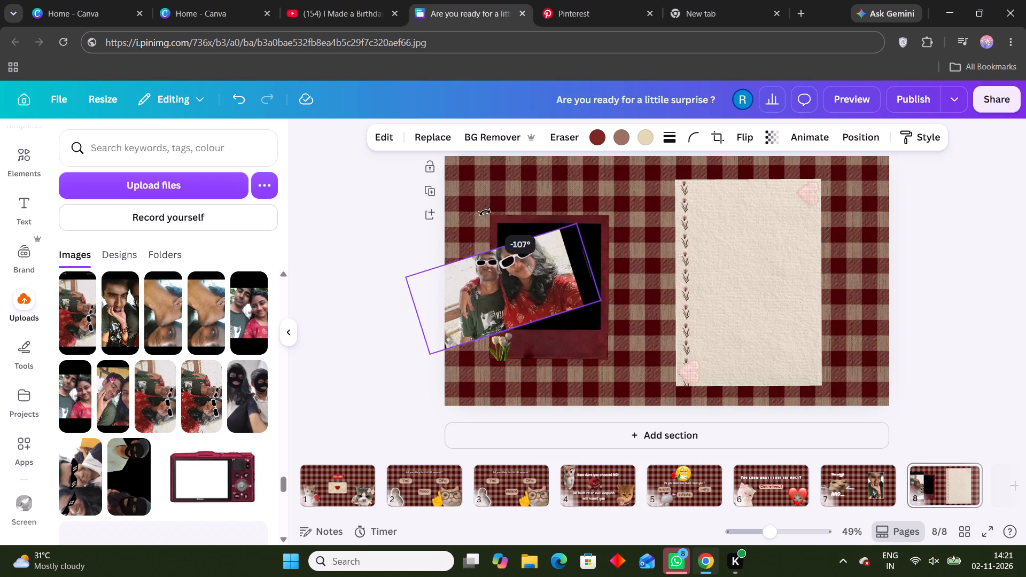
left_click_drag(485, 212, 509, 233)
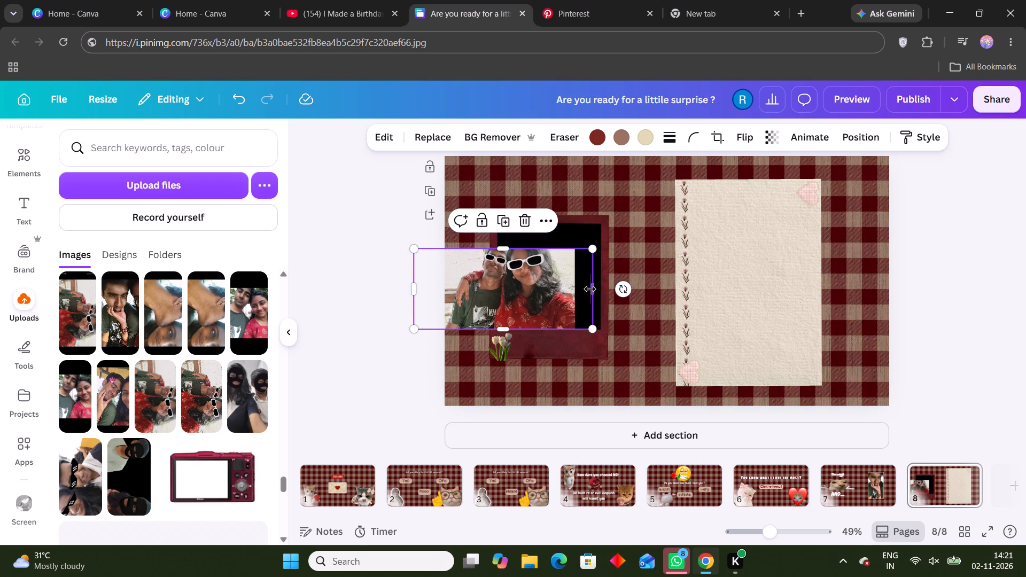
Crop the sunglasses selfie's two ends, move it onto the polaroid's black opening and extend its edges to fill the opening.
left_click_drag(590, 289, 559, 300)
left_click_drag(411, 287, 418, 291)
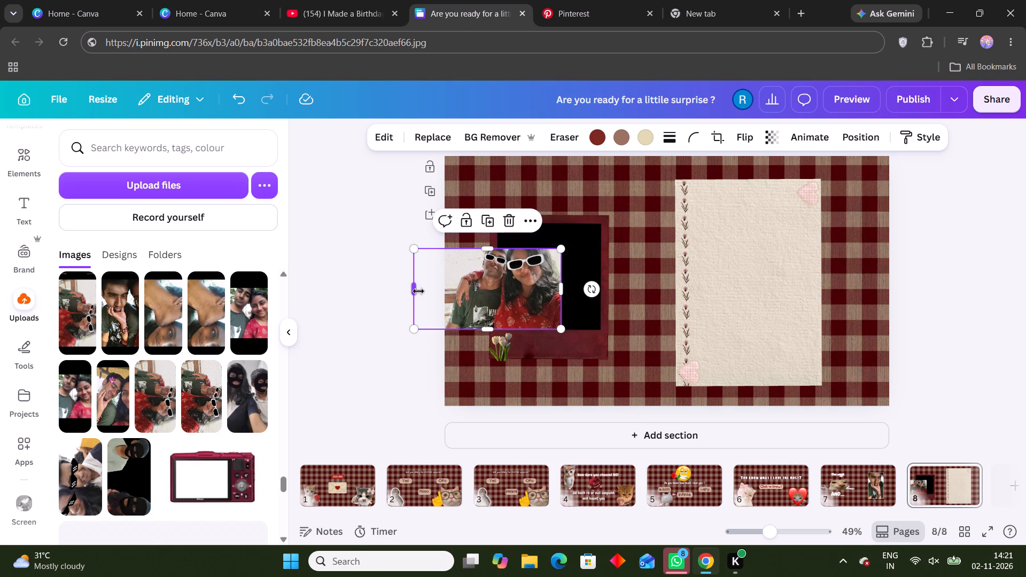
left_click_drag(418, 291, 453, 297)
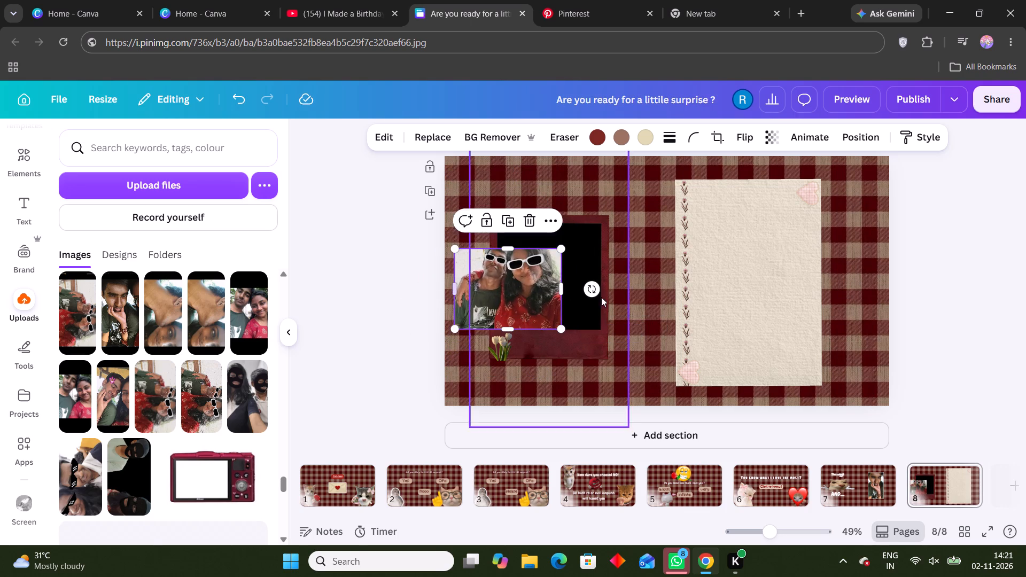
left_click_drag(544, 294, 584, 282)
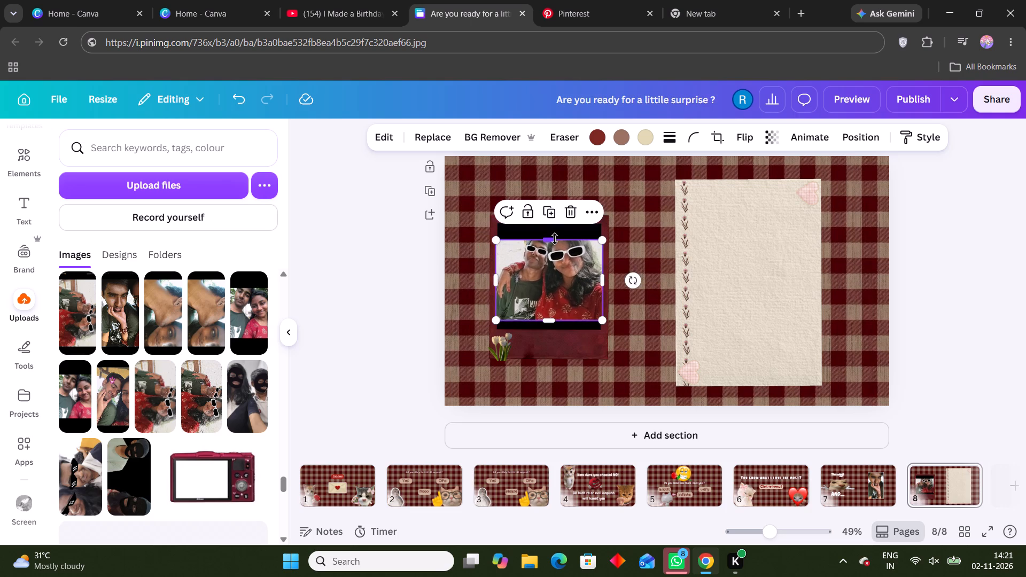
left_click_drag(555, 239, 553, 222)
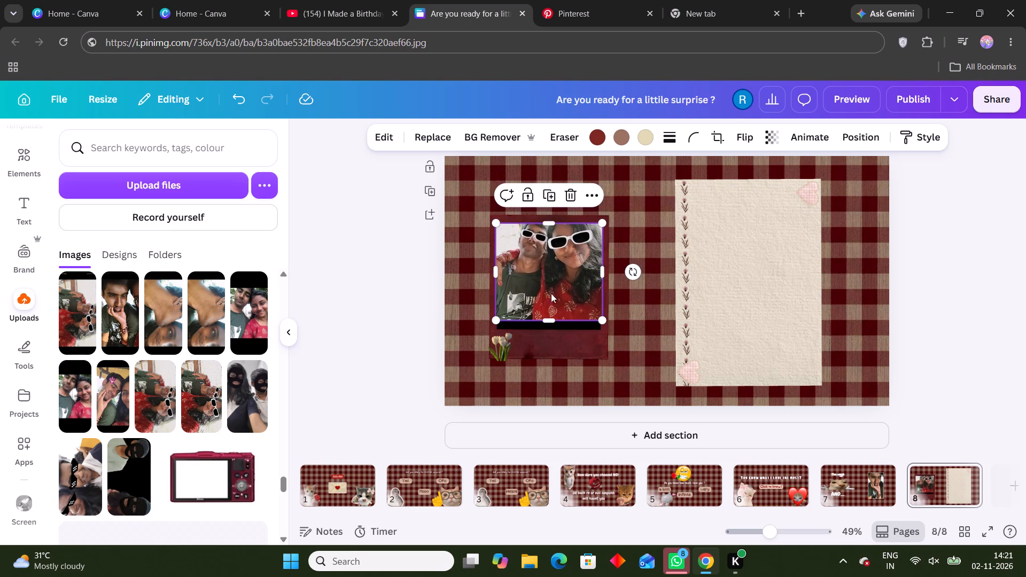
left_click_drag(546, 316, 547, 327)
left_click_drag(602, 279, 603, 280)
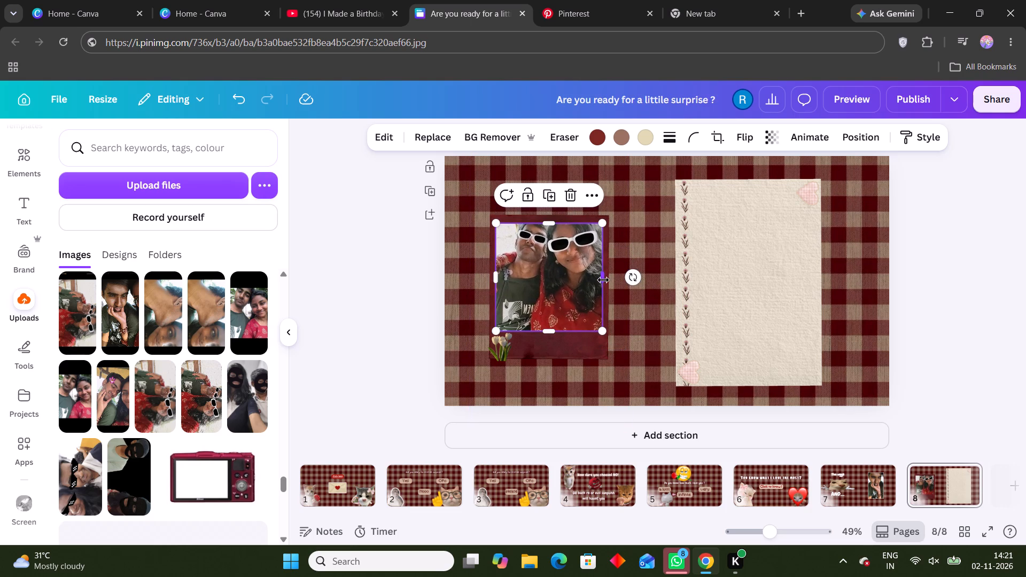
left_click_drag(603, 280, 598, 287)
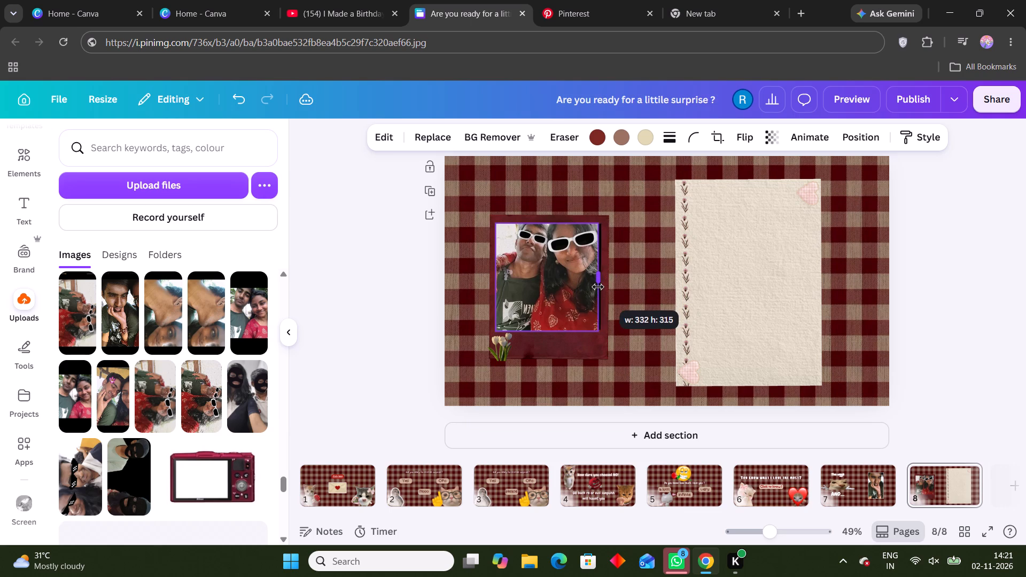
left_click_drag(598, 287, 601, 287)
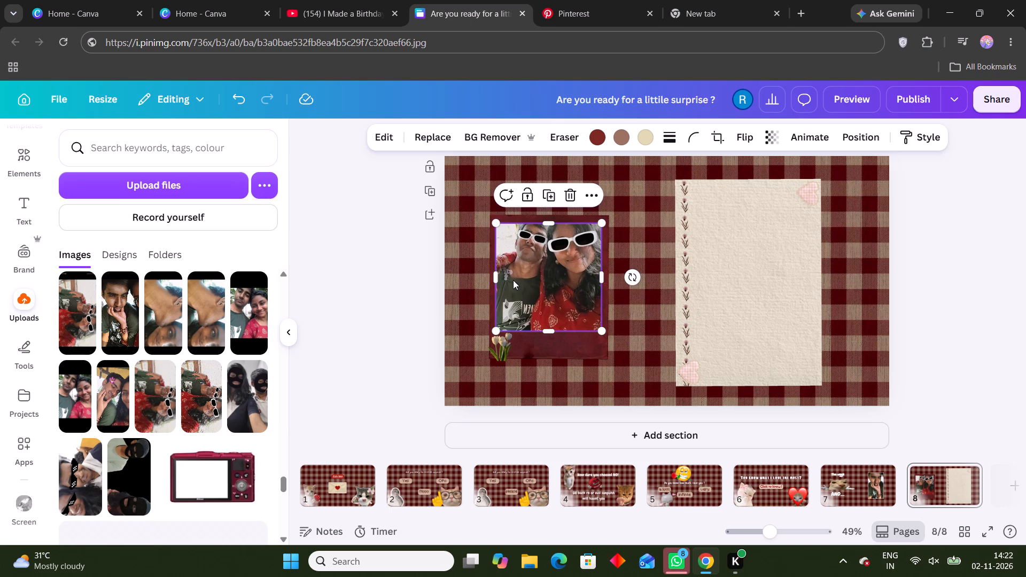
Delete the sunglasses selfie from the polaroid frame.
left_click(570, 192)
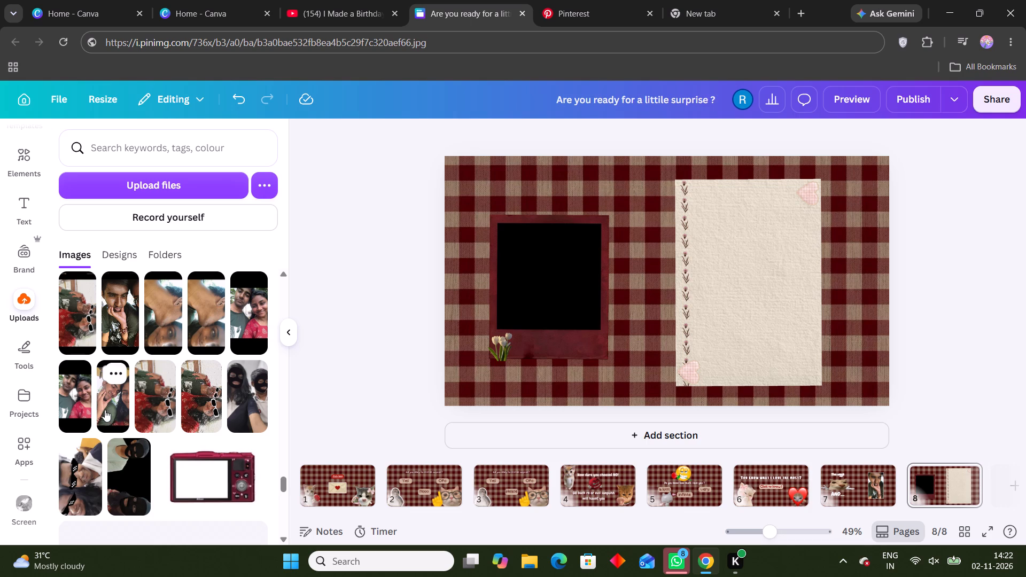
Look through the uploaded images for a different photo for the polaroid frame.
scroll(105, 408, "up", 2)
scroll(105, 408, "down", 2)
scroll(158, 394, "down", 2)
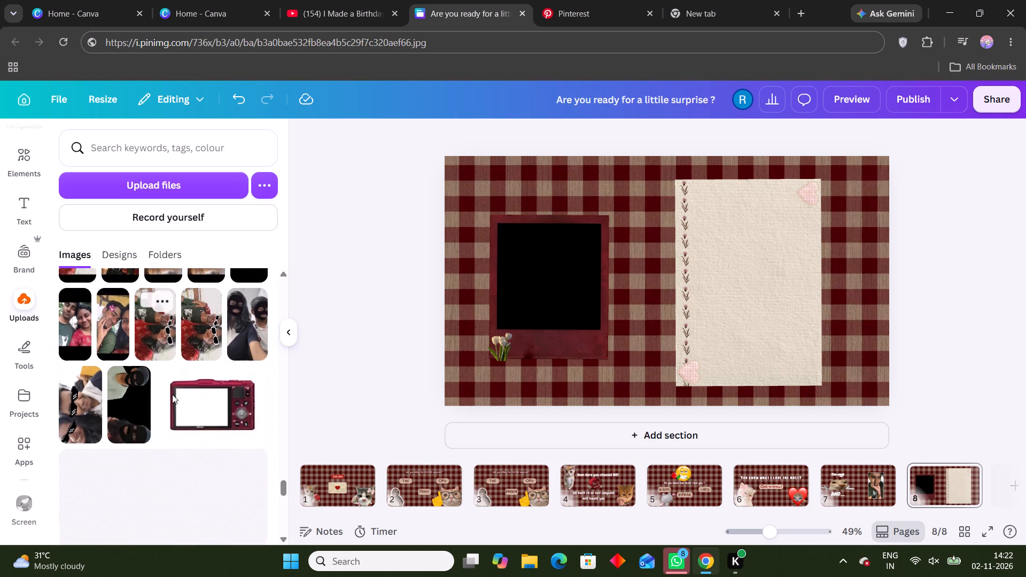
scroll(173, 394, "down", 11)
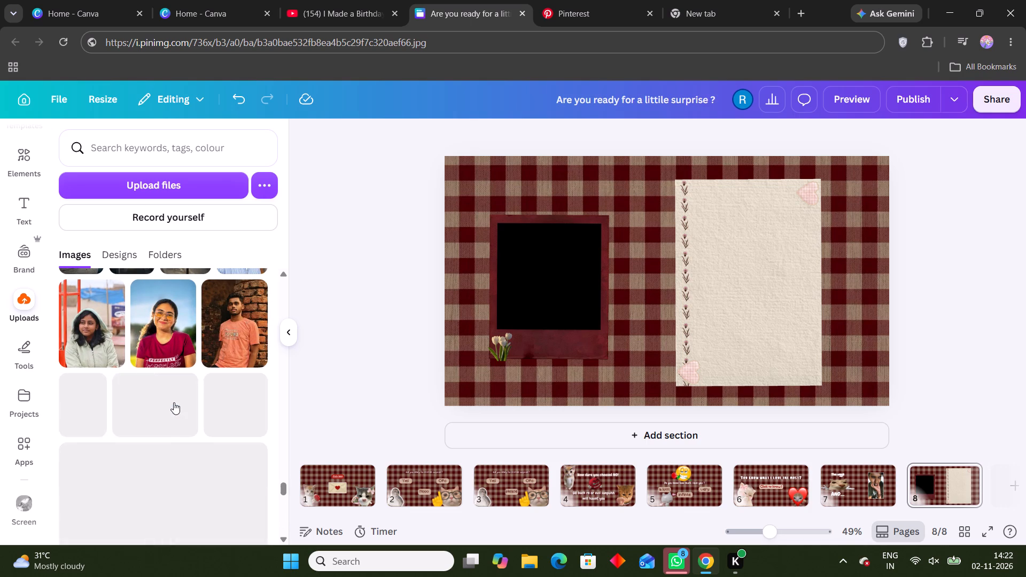
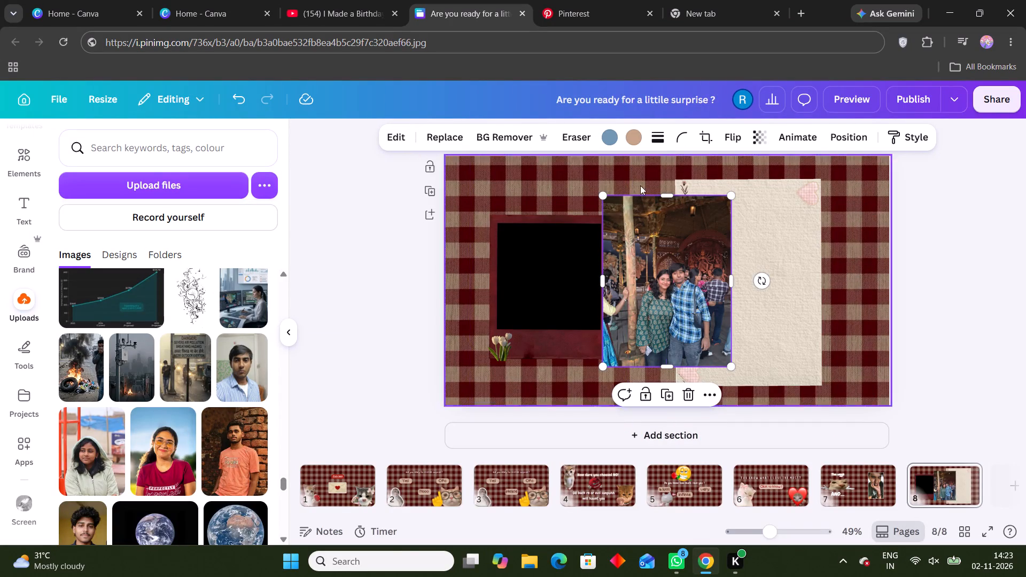
Crop the couple photo on page 8 to a 1:1 square framed closely around the two people.
left_click(694, 131)
left_click(702, 132)
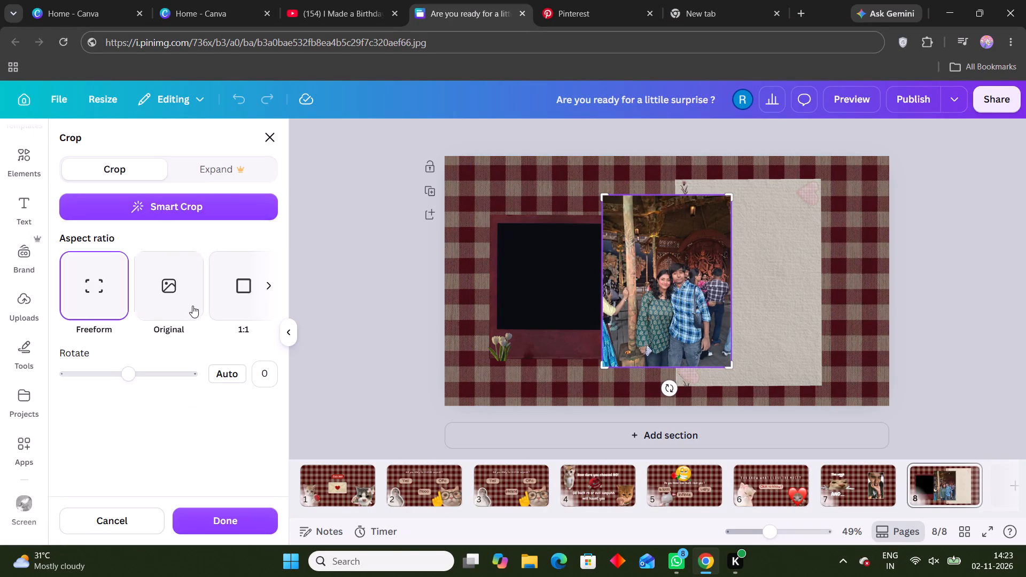
left_click(232, 303)
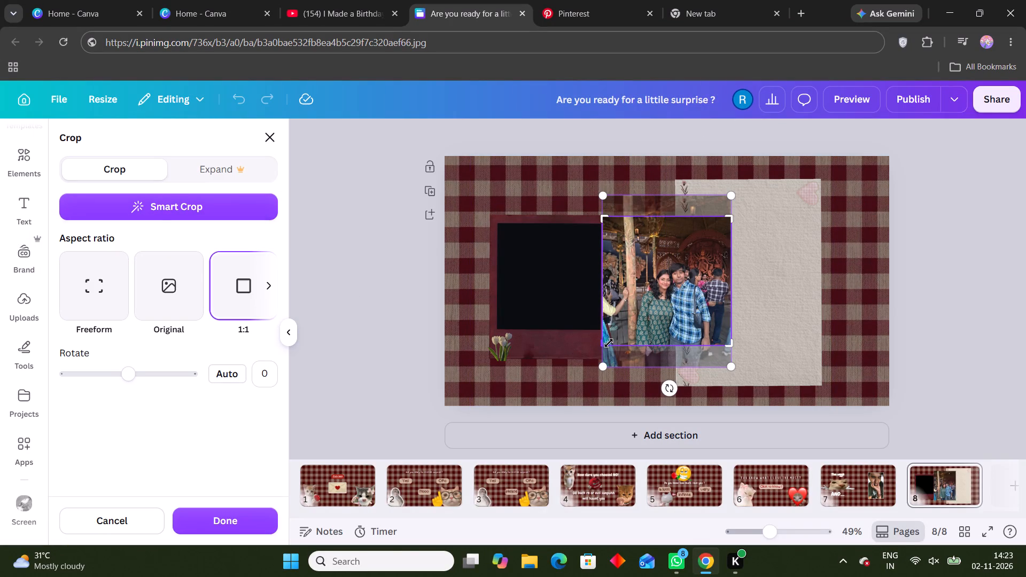
left_click_drag(604, 343, 640, 334)
left_click_drag(684, 299, 685, 322)
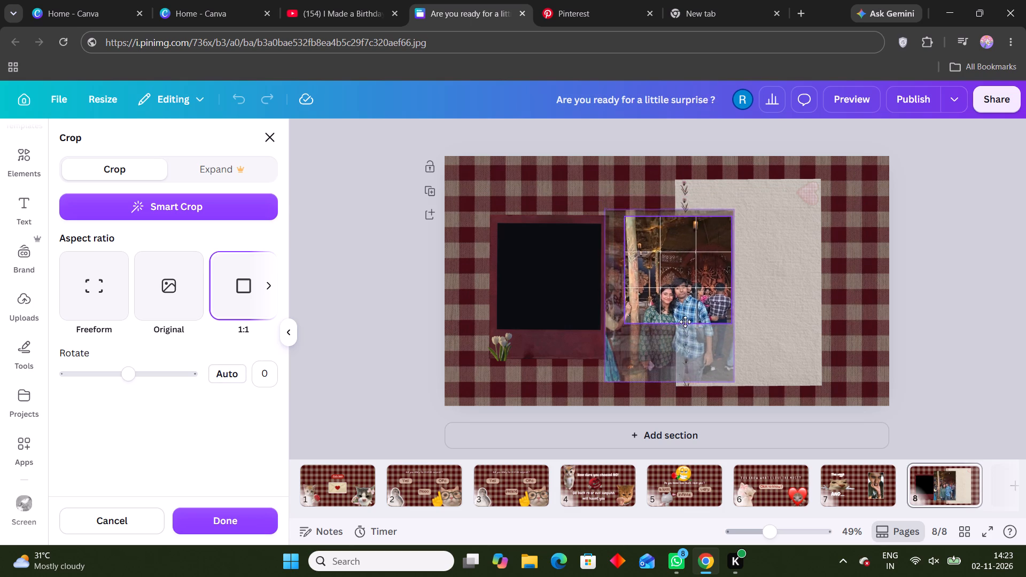
left_click_drag(685, 322, 660, 271)
left_click_drag(671, 270, 671, 287)
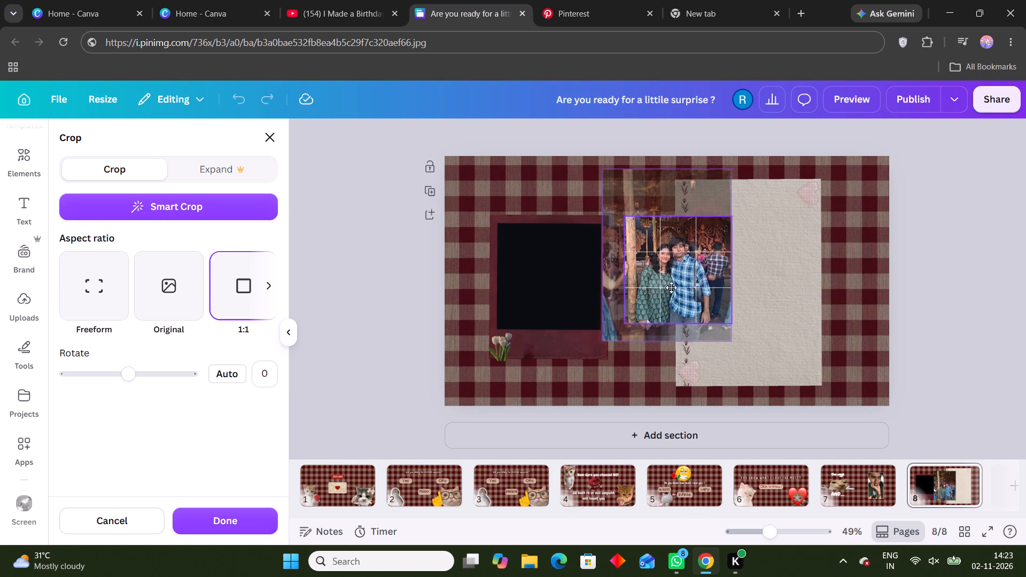
left_click_drag(671, 287, 663, 289)
left_click_drag(626, 213, 645, 233)
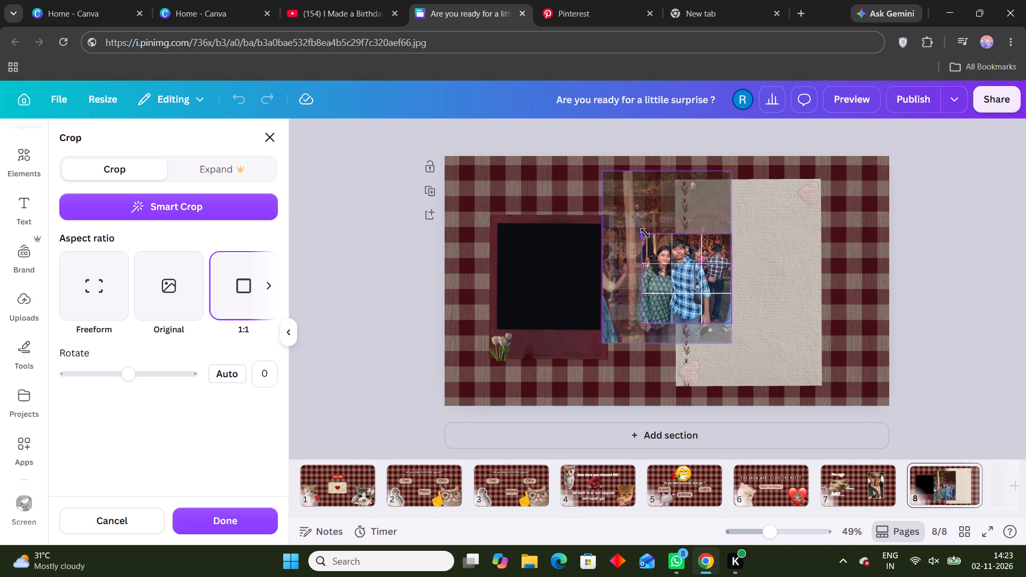
left_click_drag(645, 233, 646, 235)
left_click_drag(685, 277, 701, 290)
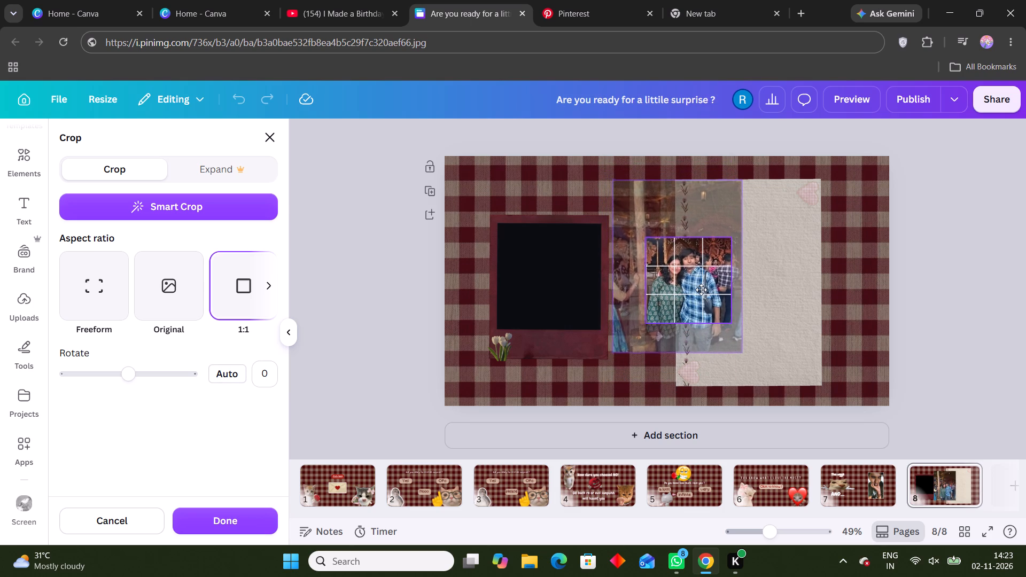
left_click_drag(701, 290, 701, 291)
left_click(775, 334)
Place the cropped photo over the maroon polaroid's black opening and enlarge it to about 318 × 326.
left_click_drag(681, 284, 609, 280)
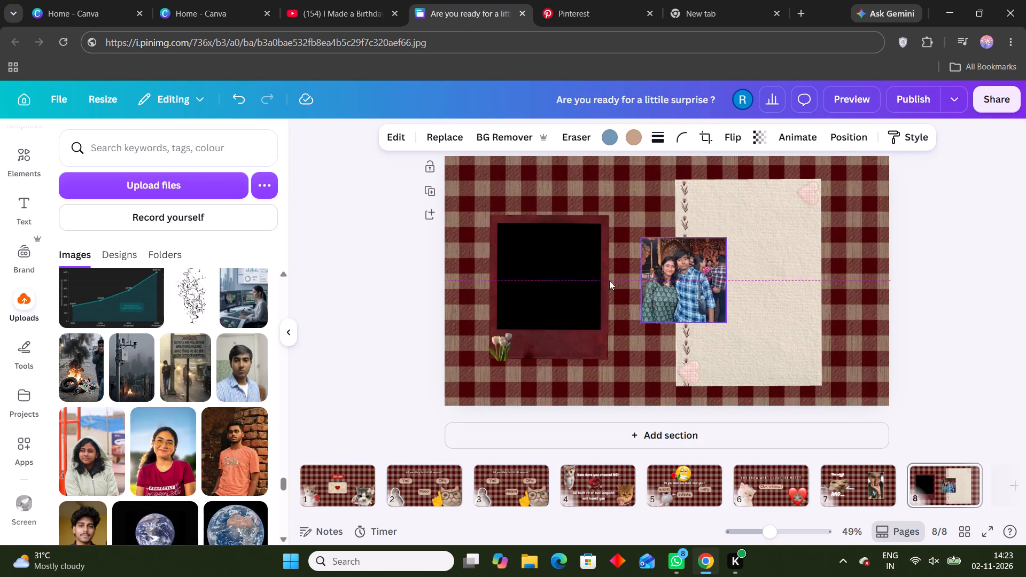
left_click_drag(609, 280, 545, 277)
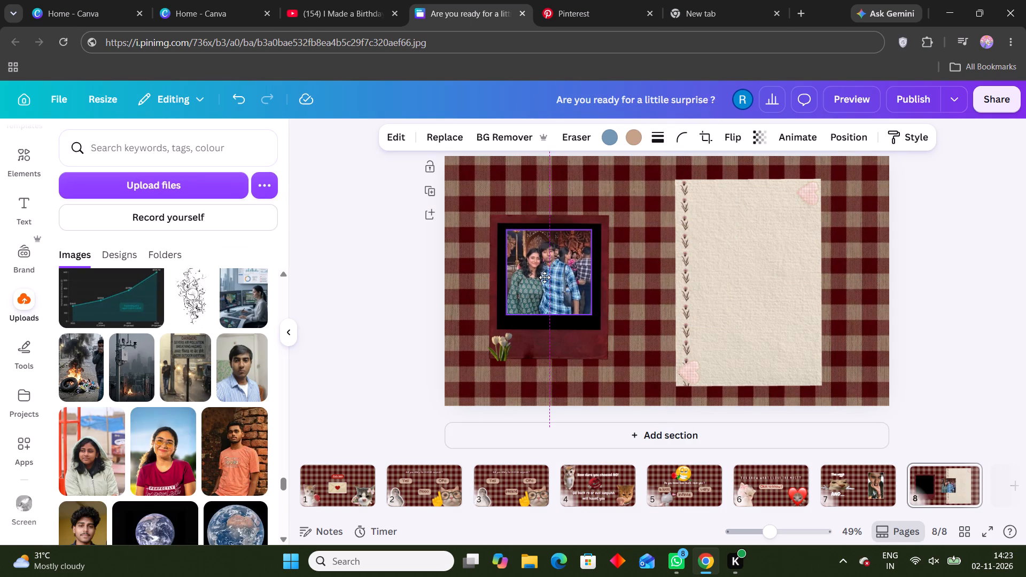
left_click_drag(545, 277, 545, 278)
left_click_drag(592, 234, 597, 232)
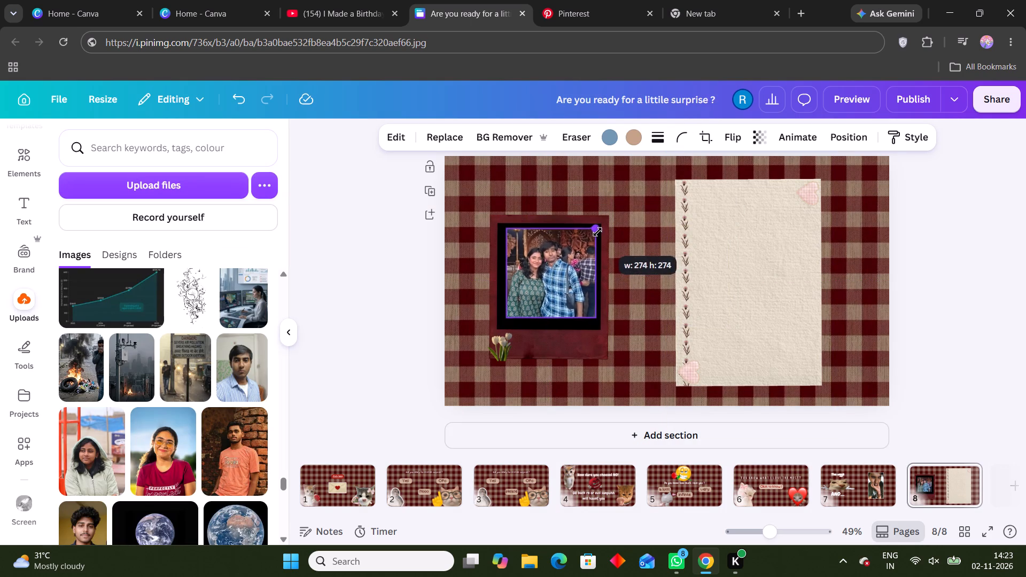
left_click_drag(597, 232, 602, 228)
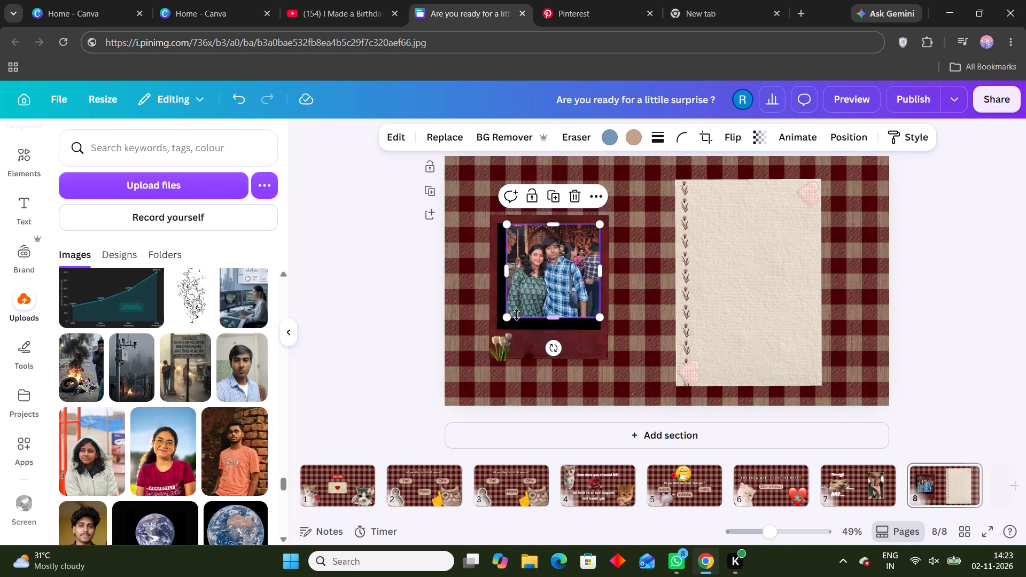
left_click_drag(507, 317, 500, 330)
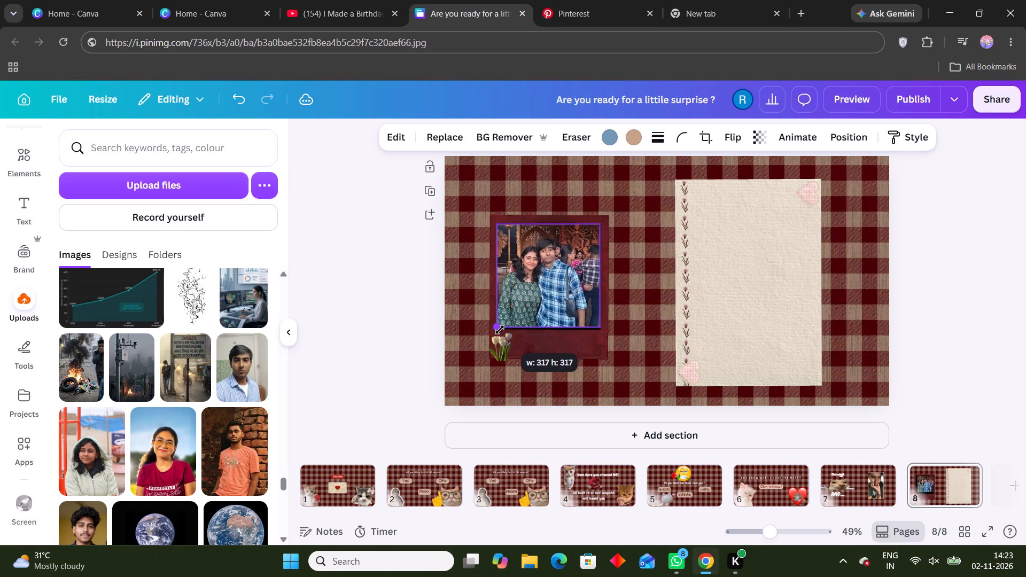
left_click_drag(500, 330, 500, 330)
left_click(549, 328)
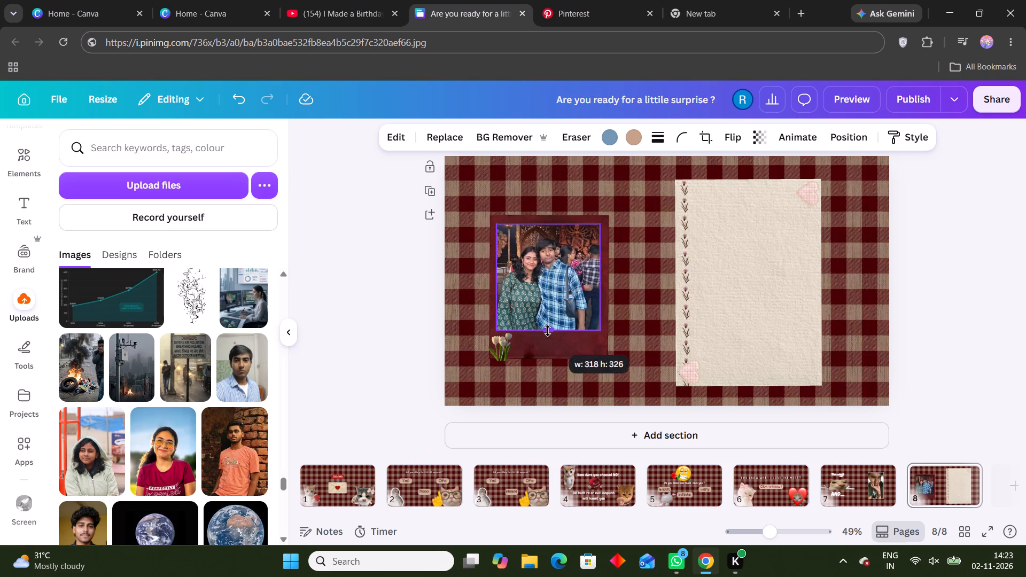
left_click(1025, 303)
Nudge the photo into line with the polaroid's opening and enlarge it slightly to cover the lower and side black edges.
left_click_drag(565, 305, 571, 304)
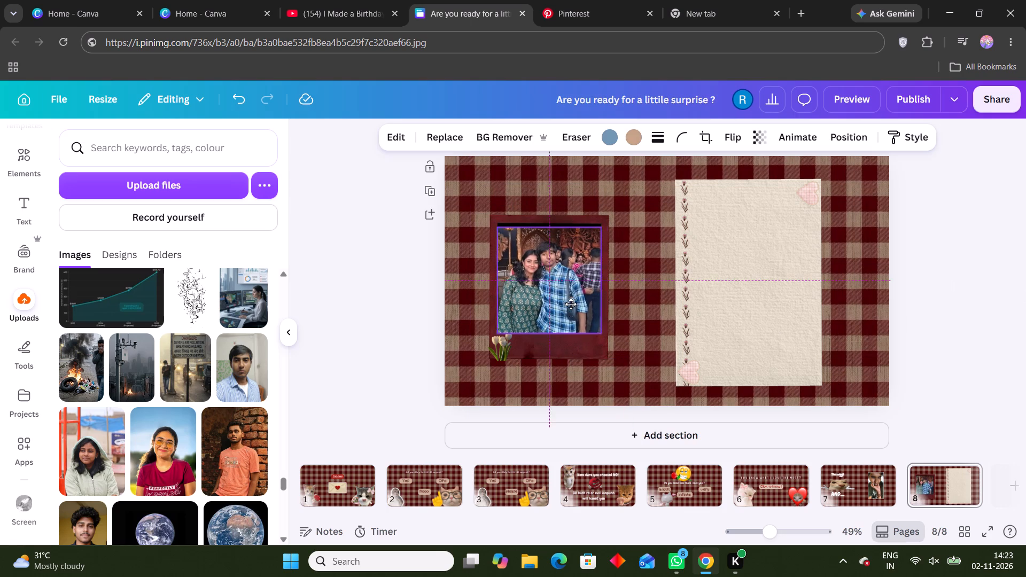
left_click_drag(571, 304, 570, 303)
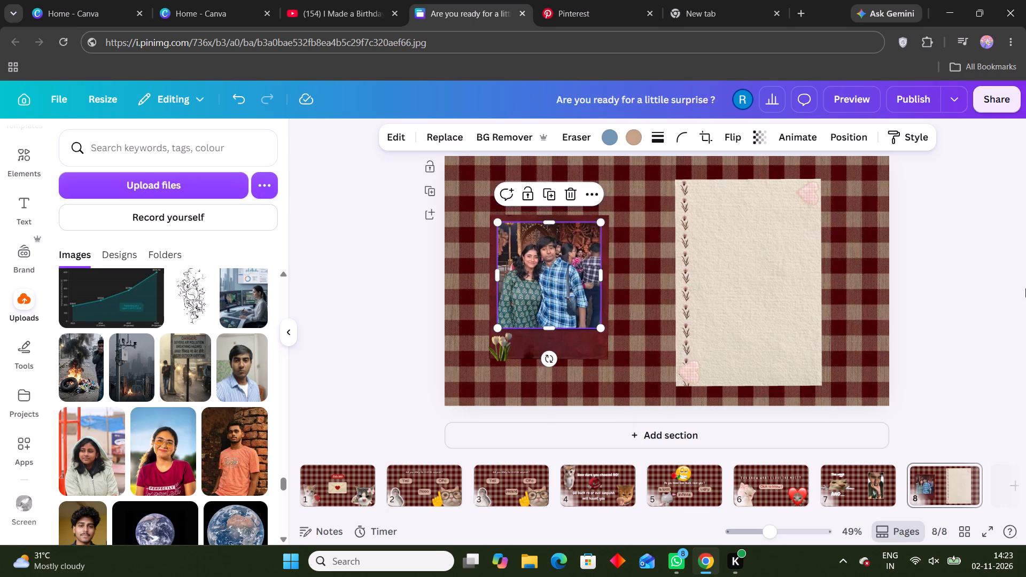
left_click(1025, 261)
left_click(589, 284)
left_click_drag(553, 326, 553, 328)
left_click_drag(553, 328, 557, 328)
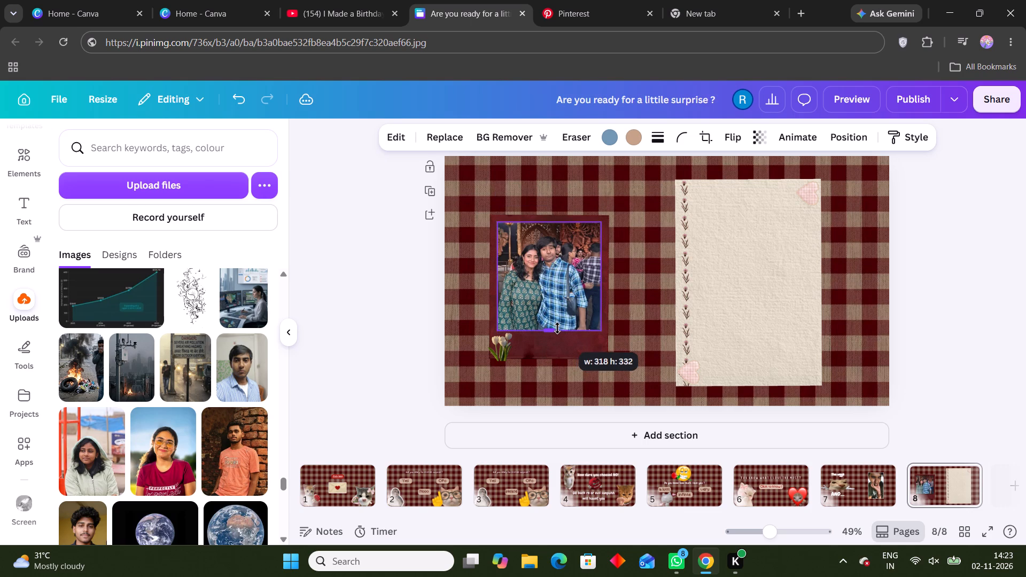
left_click_drag(557, 328, 558, 328)
left_click(448, 302)
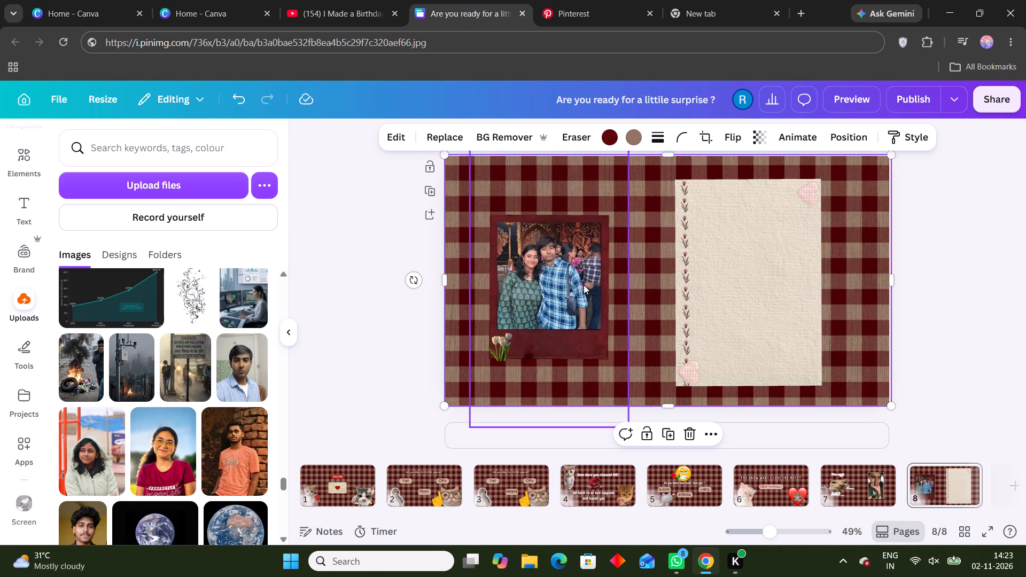
left_click(523, 300)
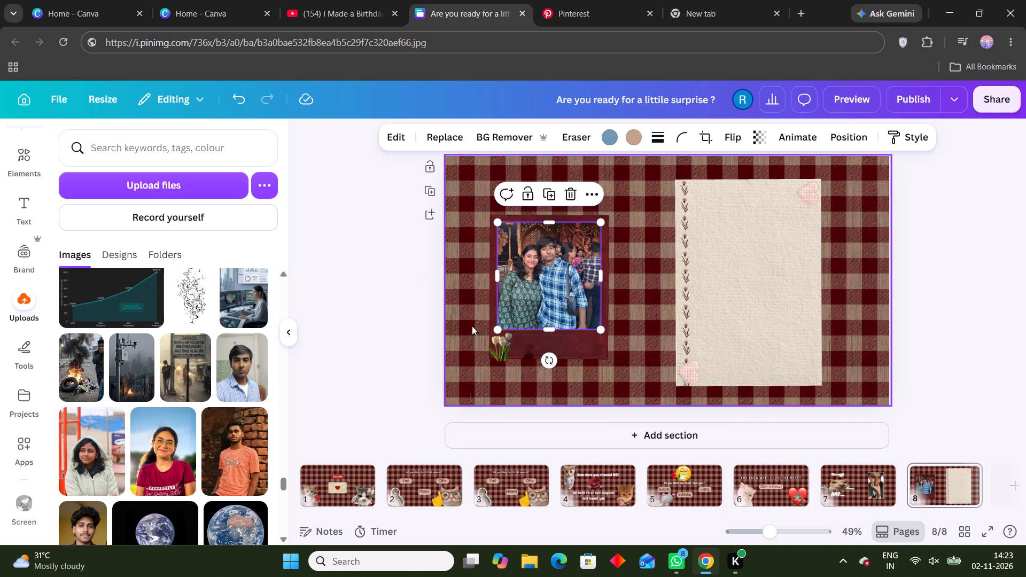
left_click(497, 329)
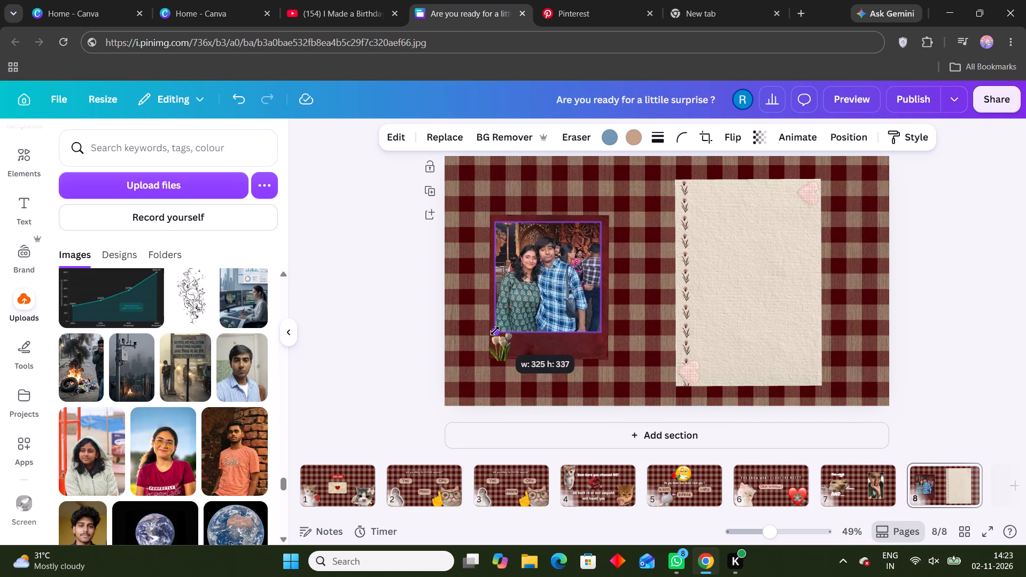
left_click(406, 302)
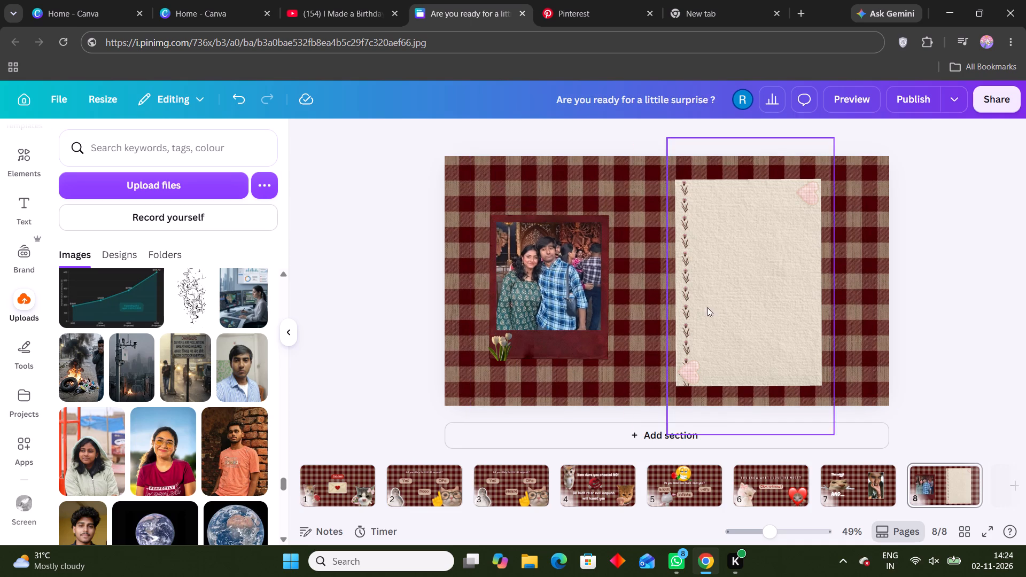
Enlarge the photo from its upper corner to about 326 × 338 to cover the rest of the polaroid's opening.
left_click(584, 282)
left_click(604, 221)
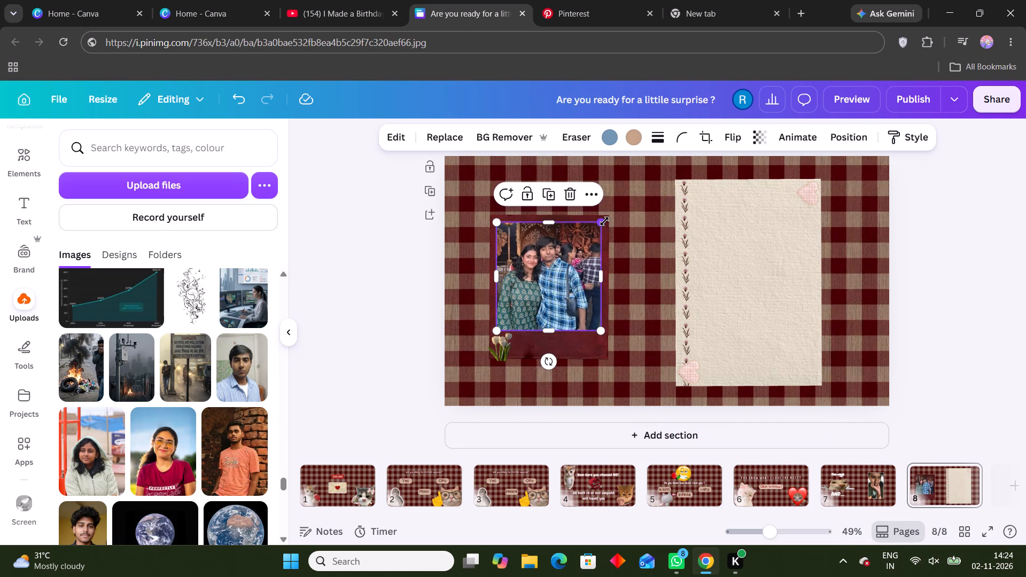
right_click(604, 220, "ctrl")
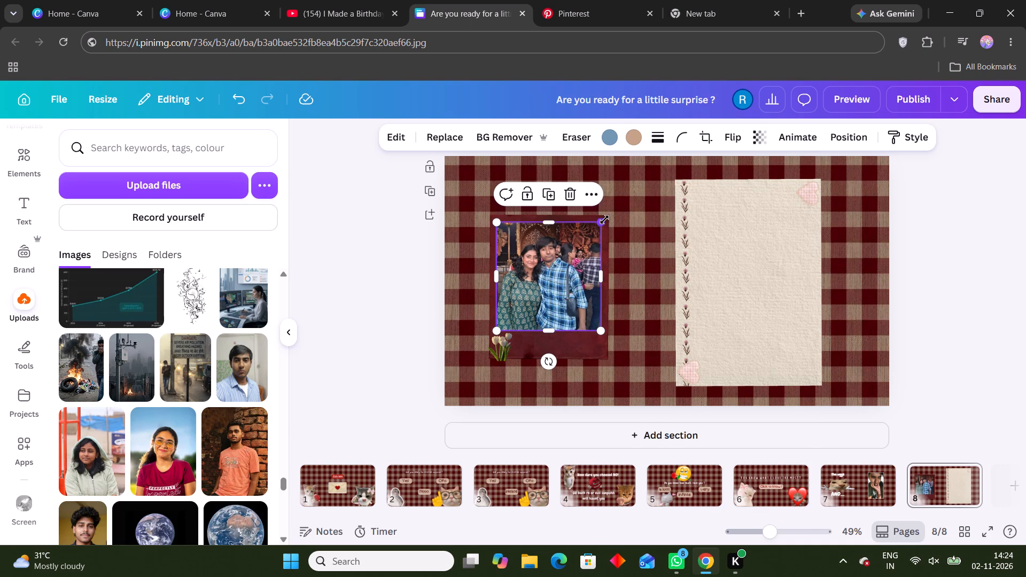
left_click(594, 230)
left_click(598, 226)
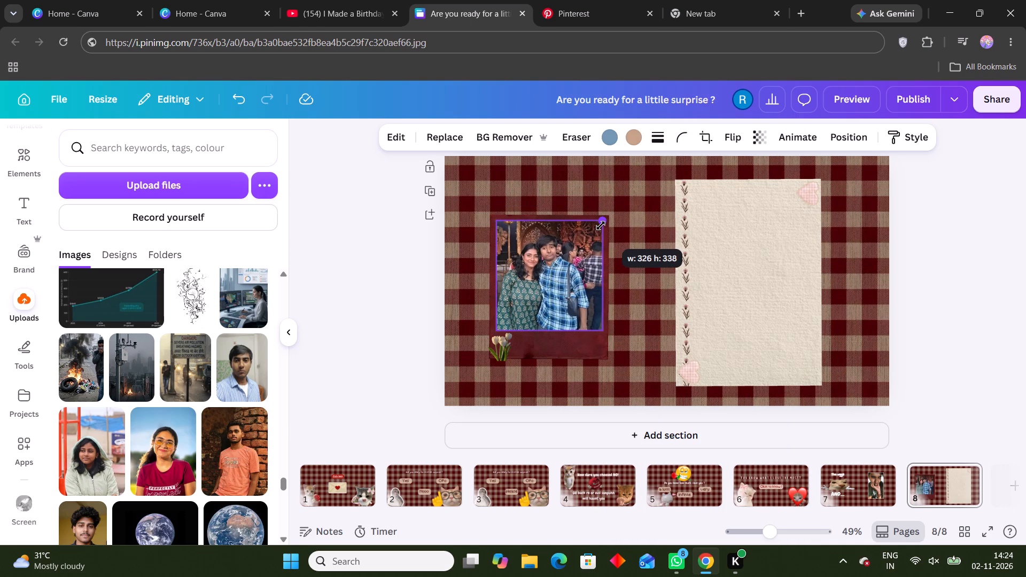
left_click(406, 268)
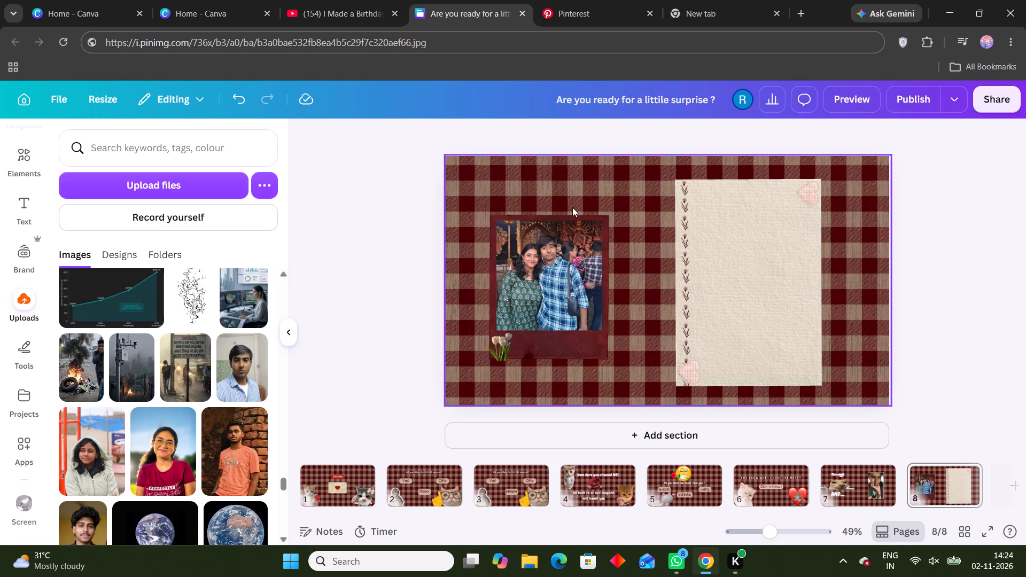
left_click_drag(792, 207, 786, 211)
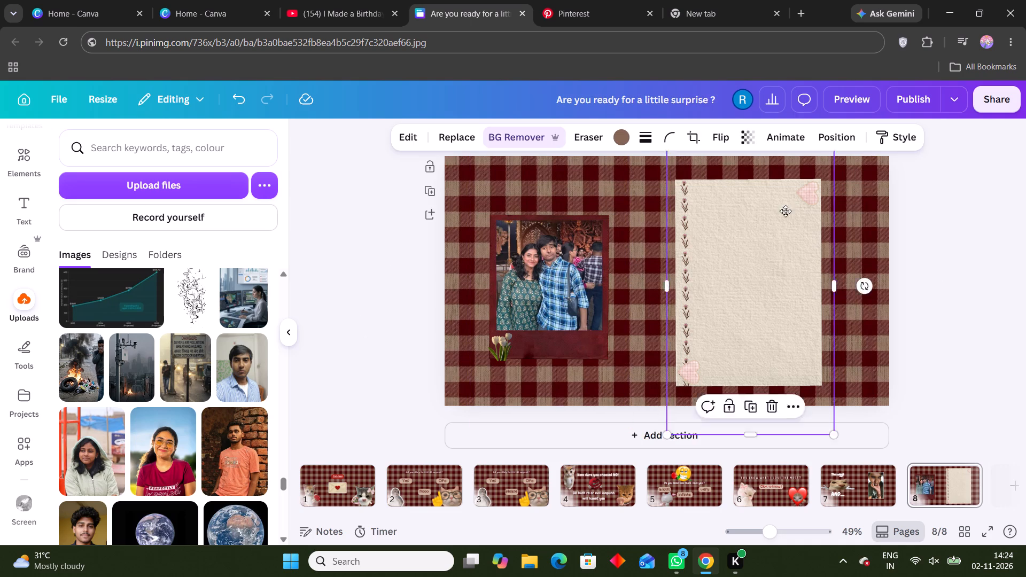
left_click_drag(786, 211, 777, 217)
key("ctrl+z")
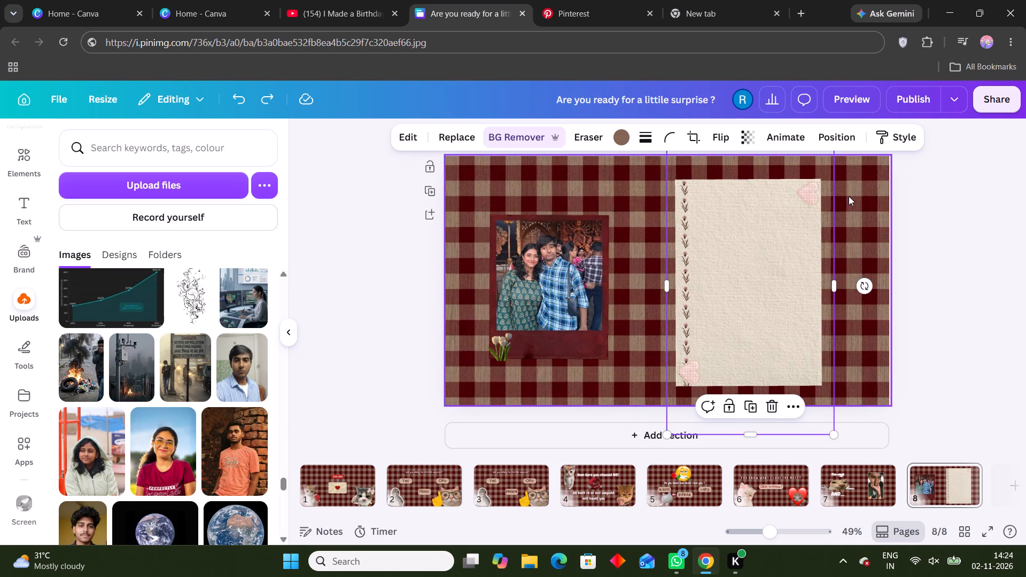
Move the cream paper sheet together with its two pink hearts closer to the polaroid, keeping its original height on the page.
left_click_drag(850, 196, 678, 387)
left_click_drag(724, 343, 718, 341)
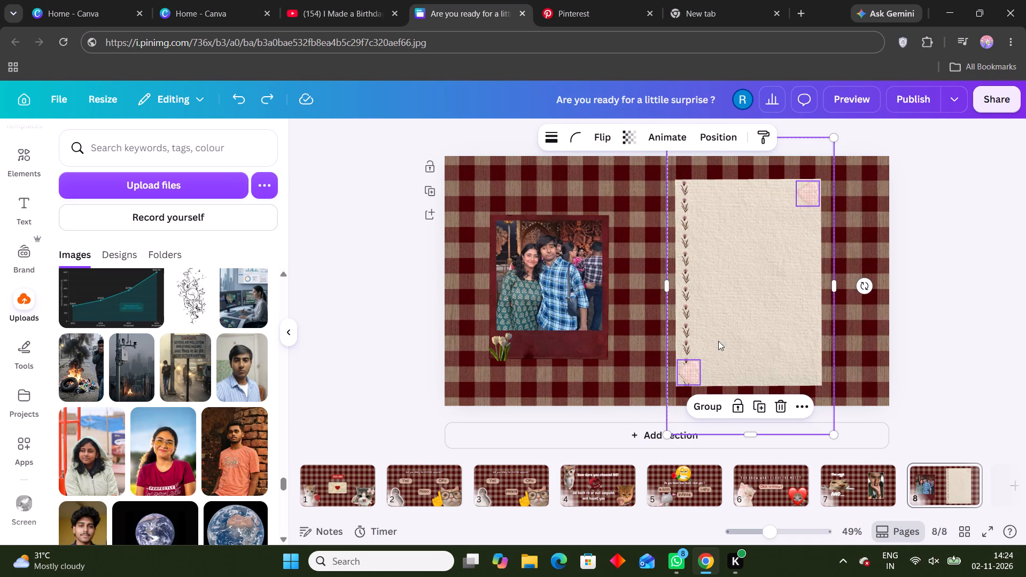
left_click_drag(718, 341, 684, 323)
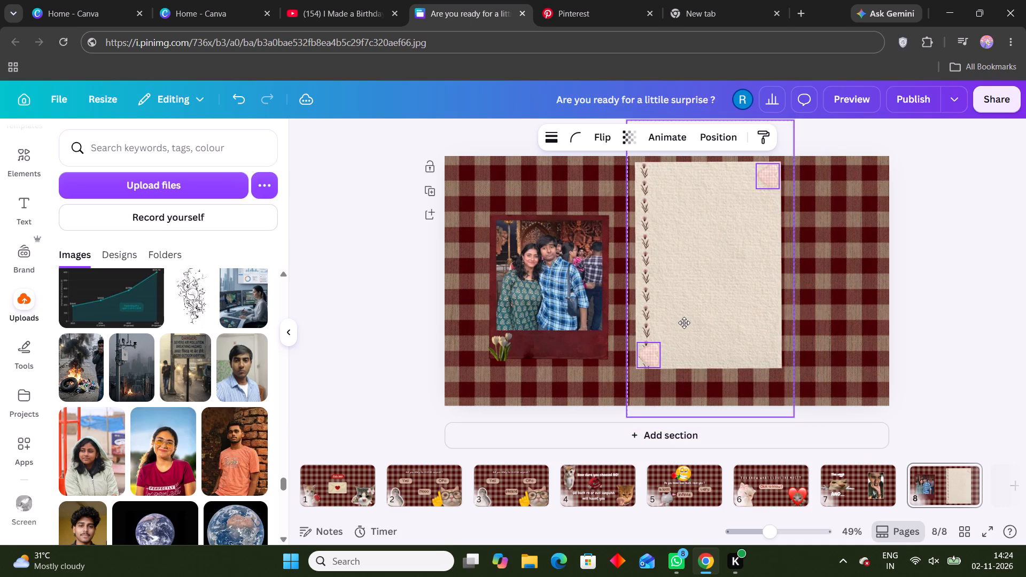
left_click_drag(684, 323, 684, 340)
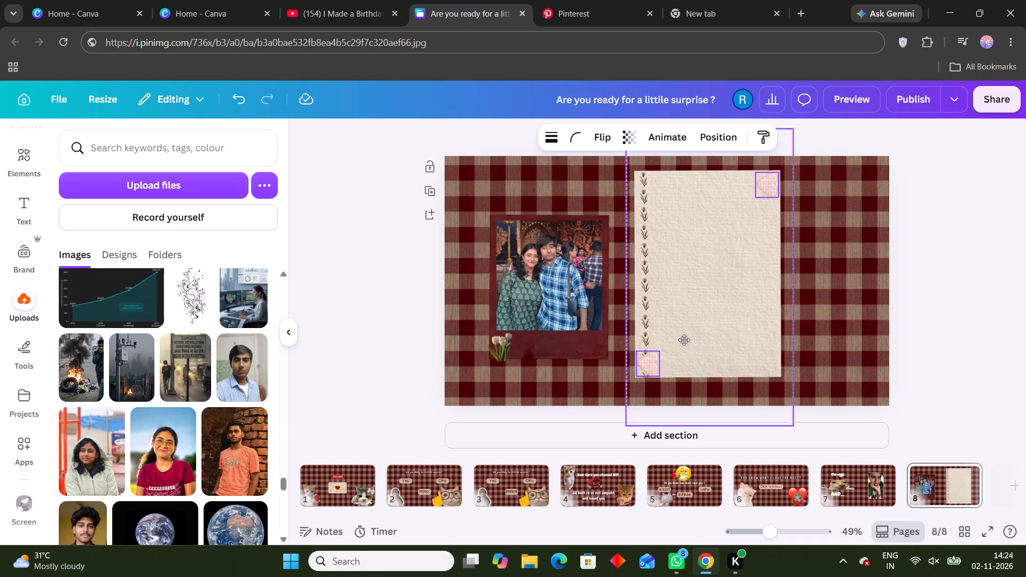
left_click_drag(684, 340, 690, 344)
left_click(690, 344)
left_click(1025, 278)
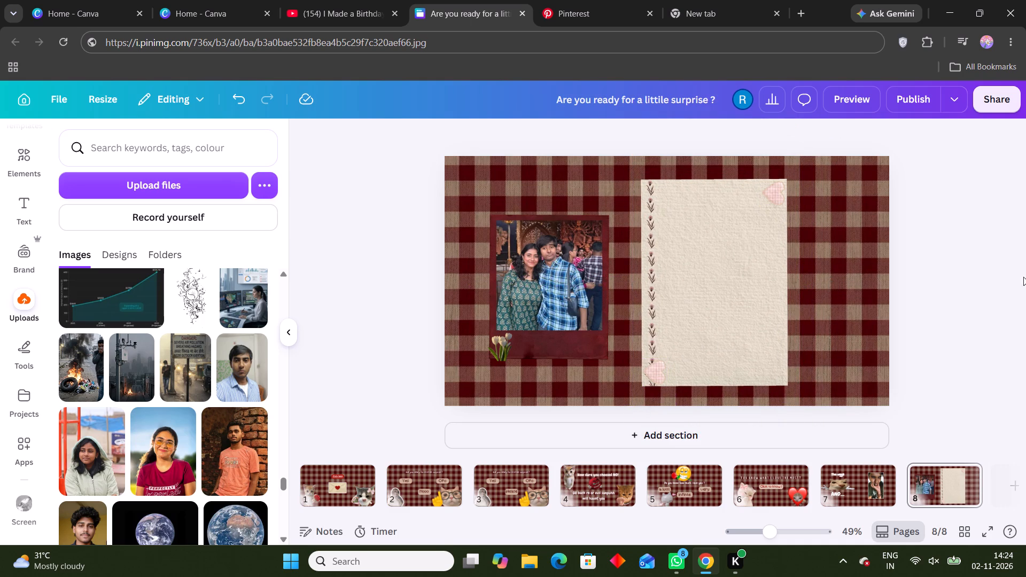
left_click(670, 289)
left_click(919, 331)
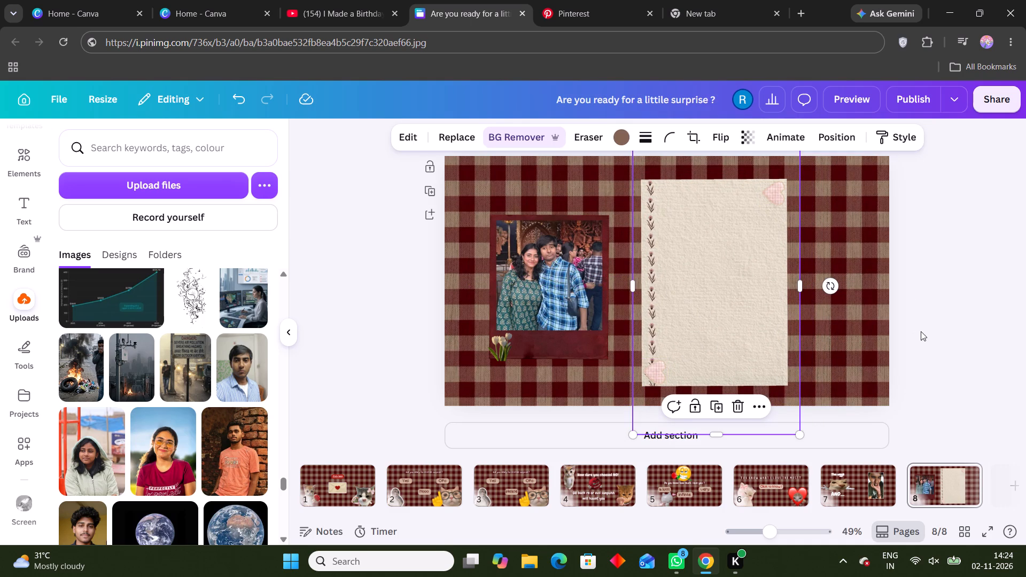
Check the YouTube birthday website tutorial and the Pinterest frame page for reference, and return to the Canva design.
left_click(631, 0)
left_click(646, 0)
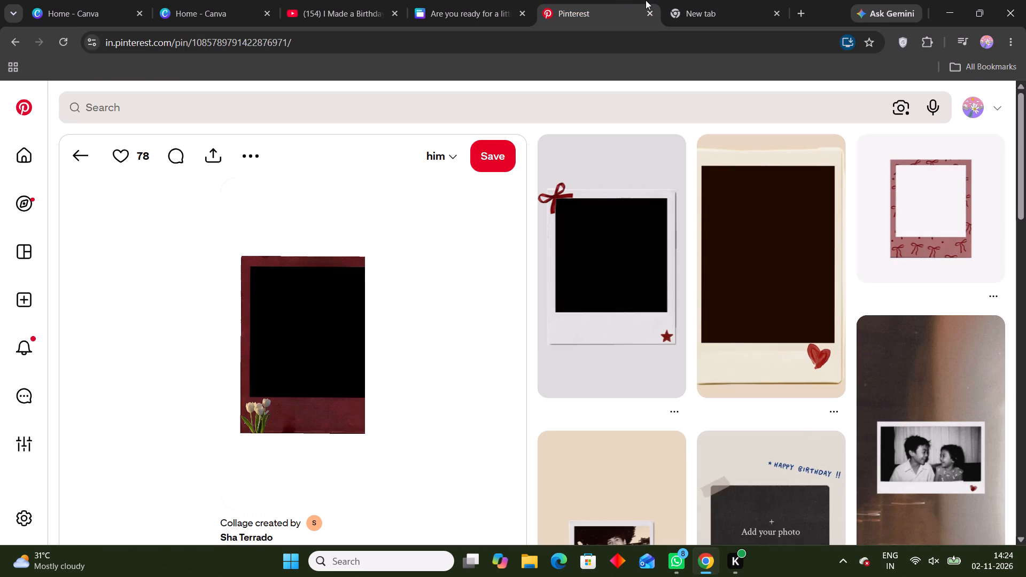
left_click(727, 0)
left_click(328, 0)
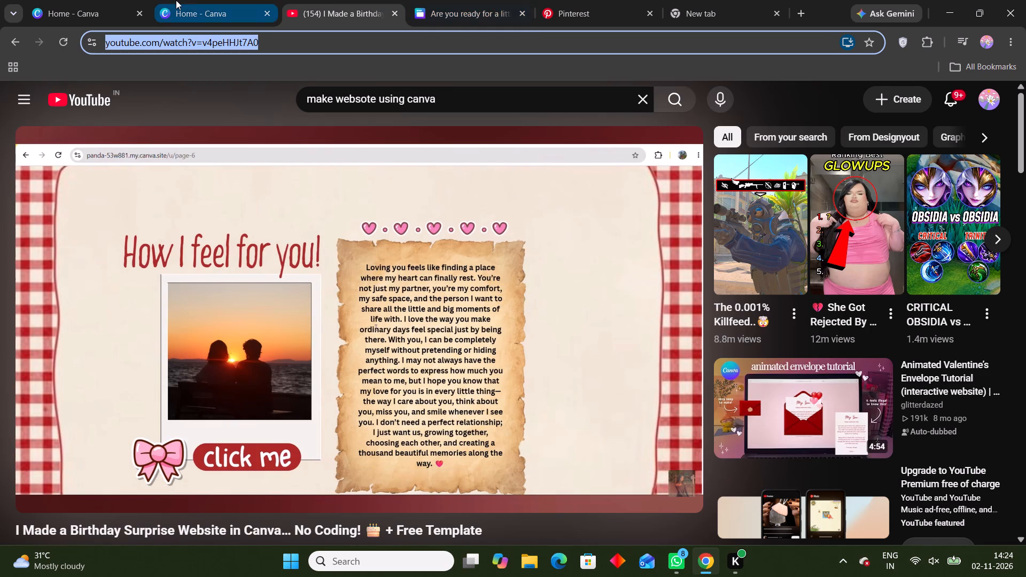
left_click(516, 0)
left_click(563, 8)
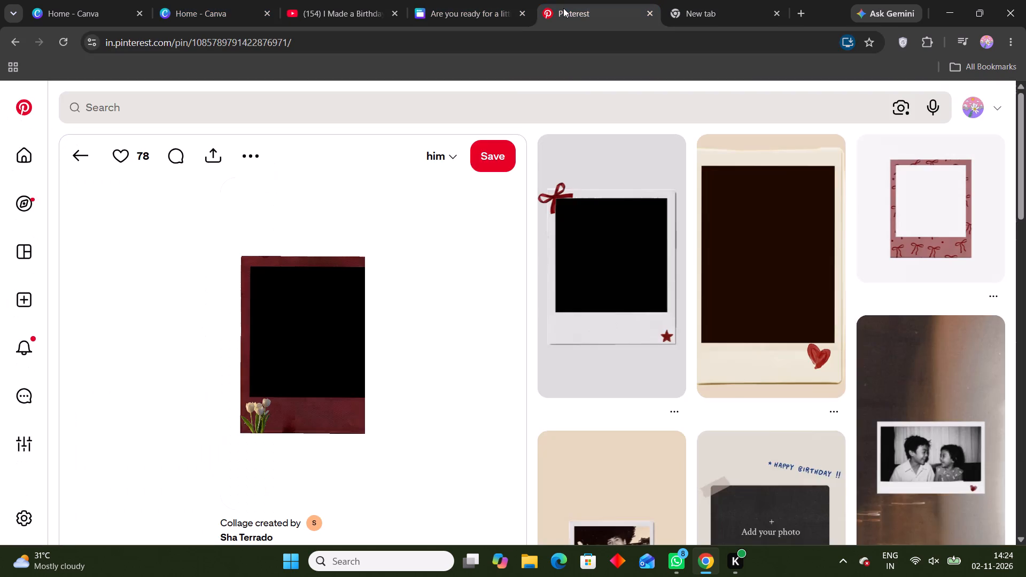
left_click(391, 0)
left_click(442, 0)
Add a text box and place it near the top of the cream paper sheet.
left_click(36, 213)
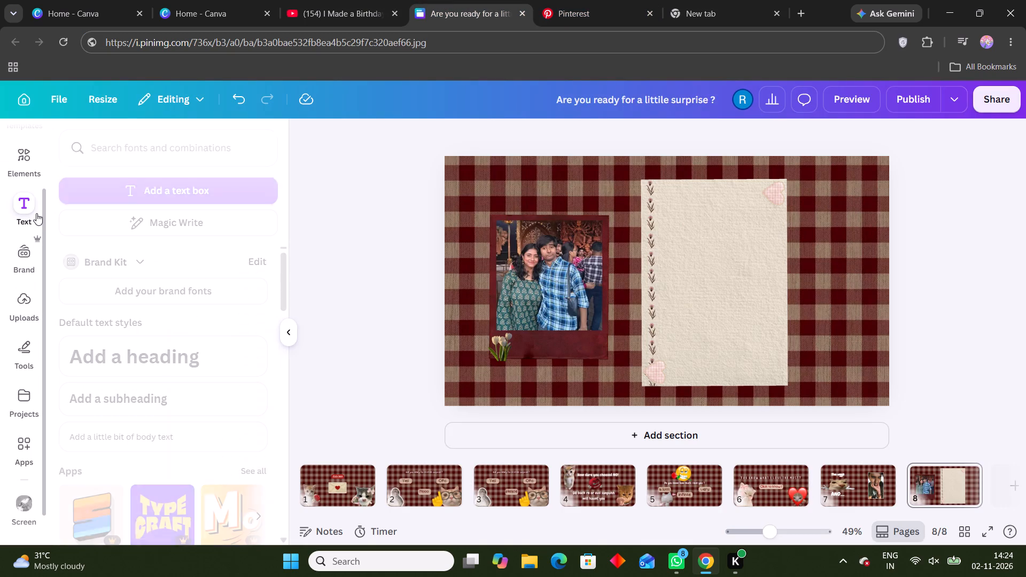
left_click(174, 188)
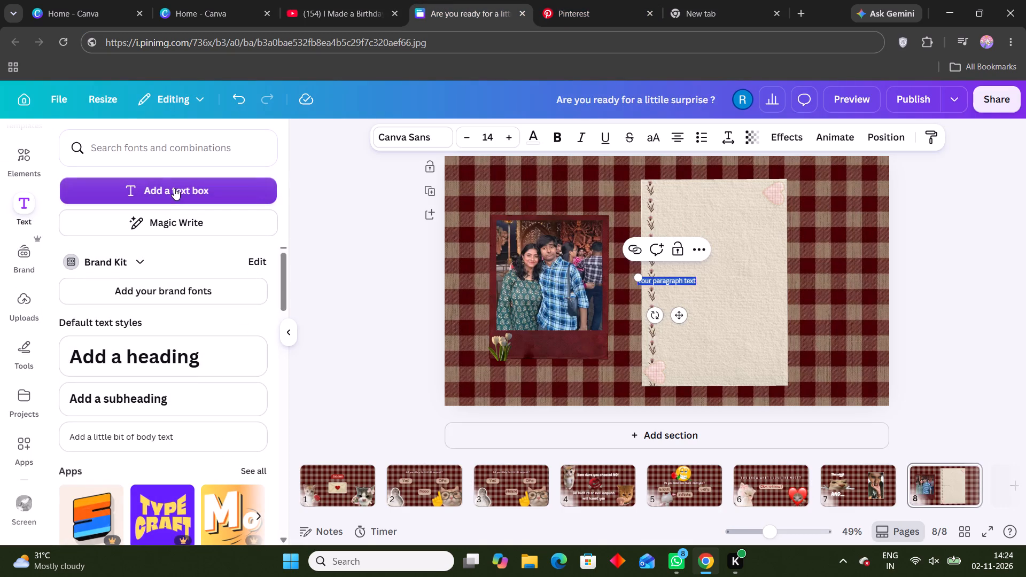
left_click_drag(668, 283, 694, 267)
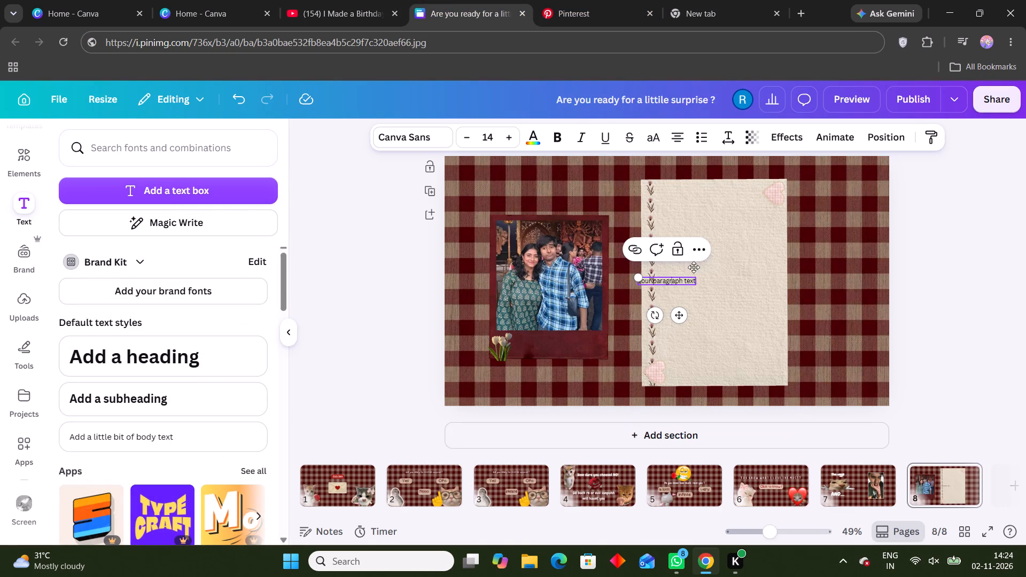
left_click_drag(694, 267, 712, 256)
left_click_drag(681, 312, 703, 243)
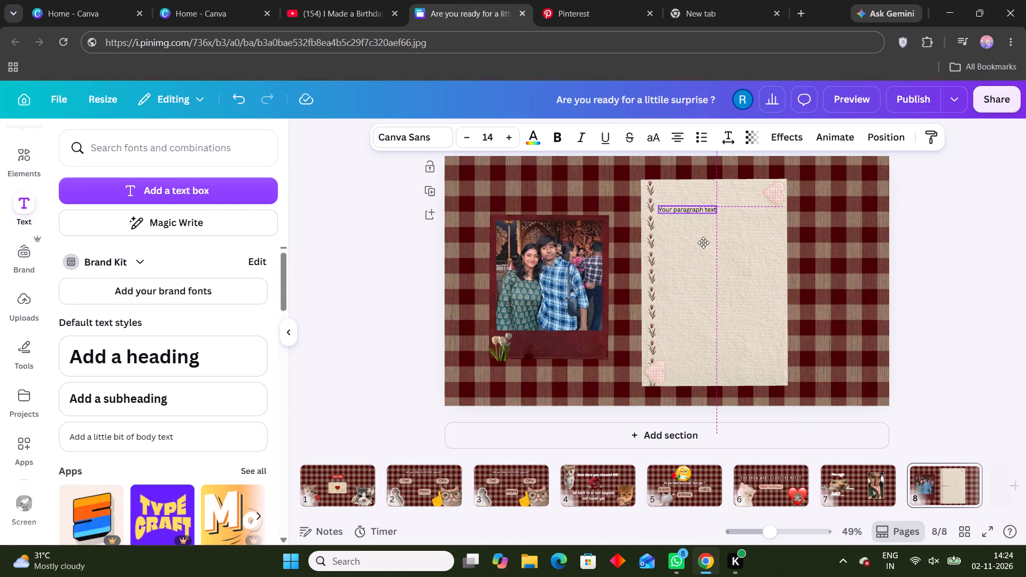
left_click_drag(703, 243, 701, 244)
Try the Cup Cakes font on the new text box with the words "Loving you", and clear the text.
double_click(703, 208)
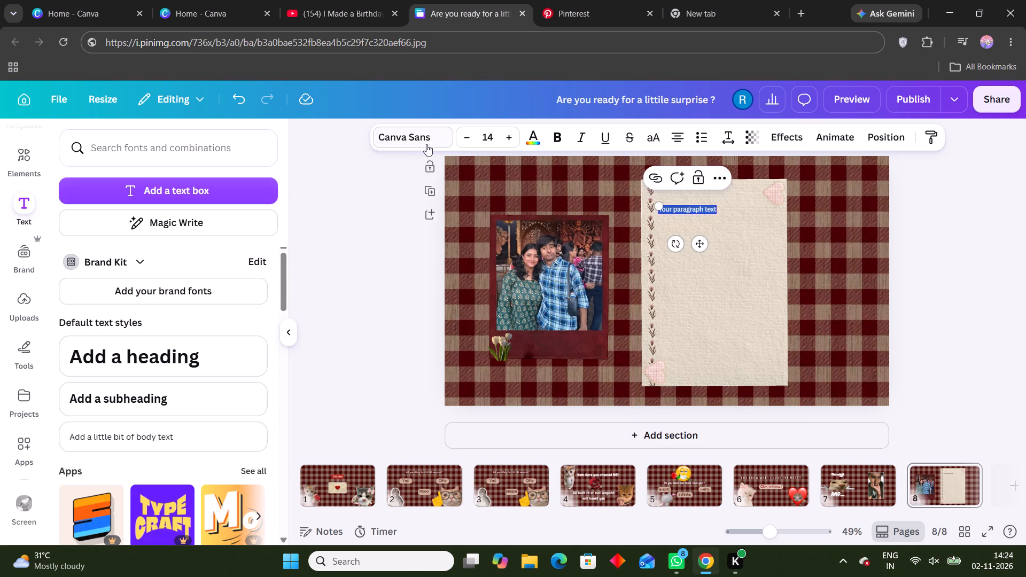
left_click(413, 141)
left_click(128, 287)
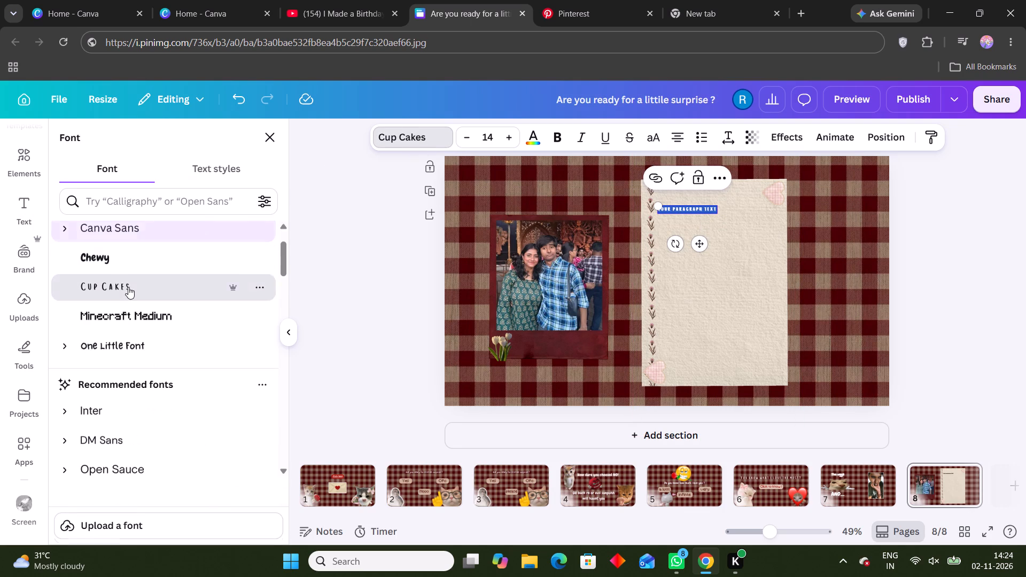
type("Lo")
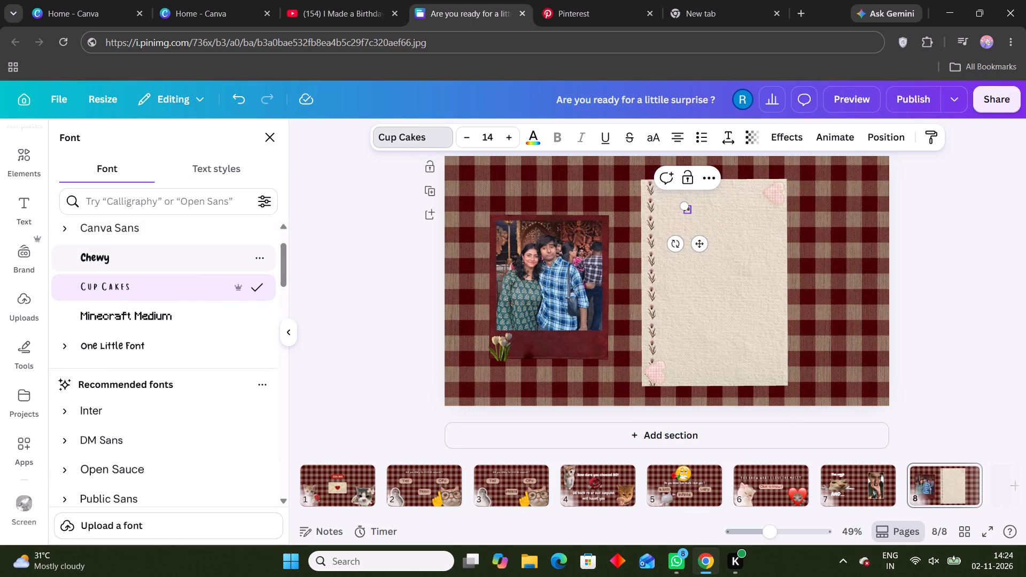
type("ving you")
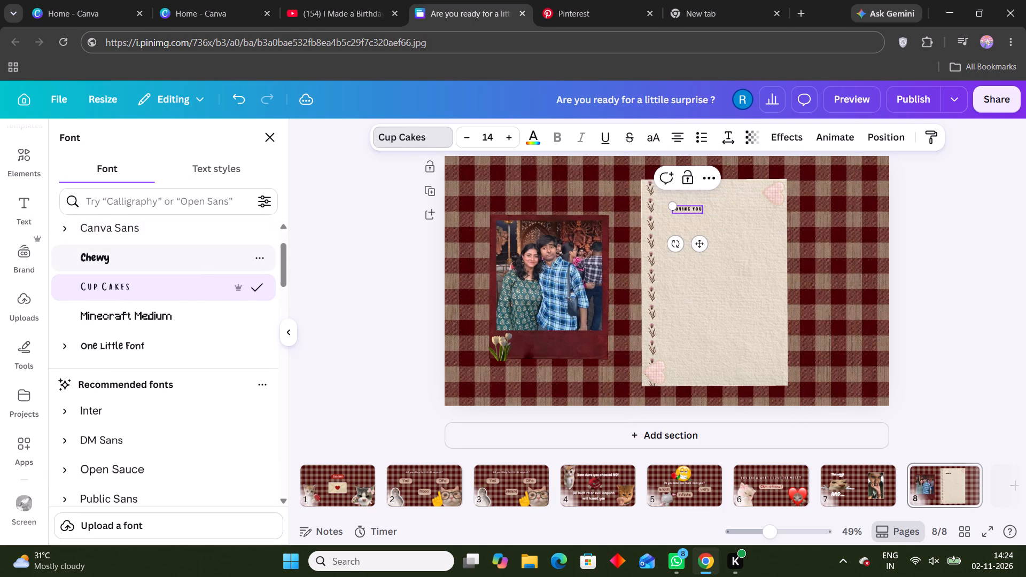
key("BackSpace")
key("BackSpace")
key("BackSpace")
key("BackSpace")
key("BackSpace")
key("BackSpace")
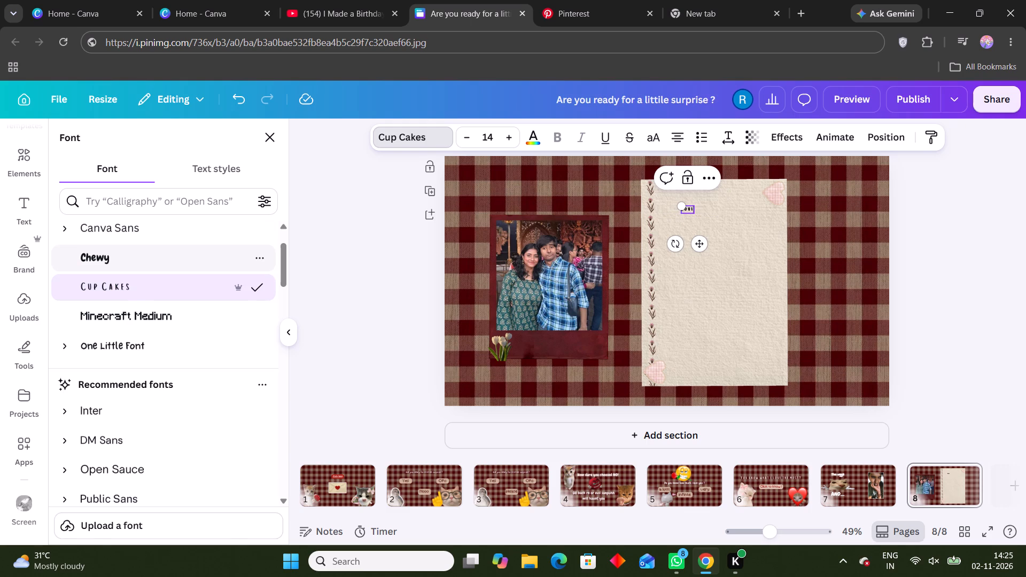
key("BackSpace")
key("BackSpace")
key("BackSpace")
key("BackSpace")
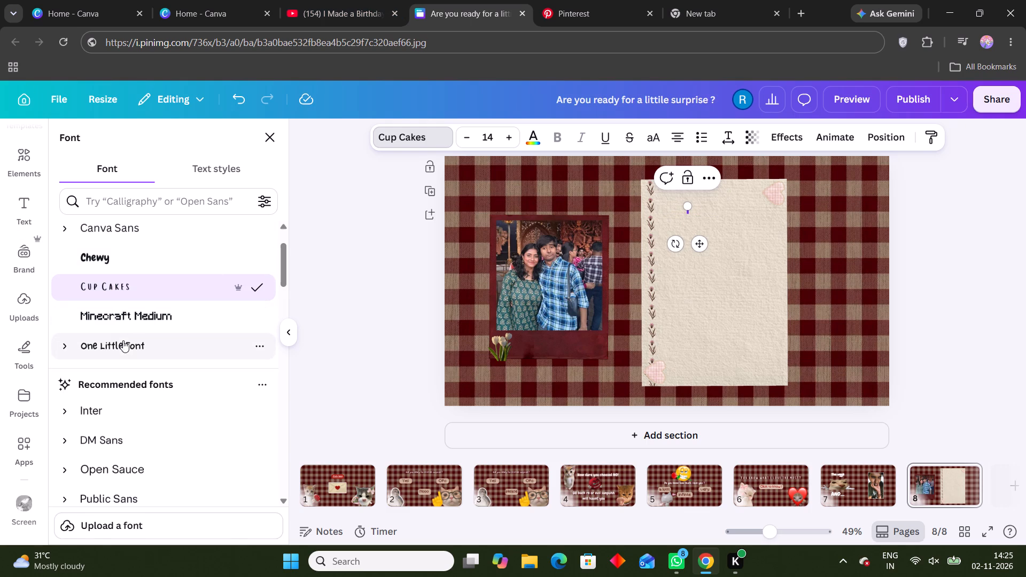
Set the text box's font to One Little Font and enter "Loving you feels like my heart found a place".
left_click(123, 340)
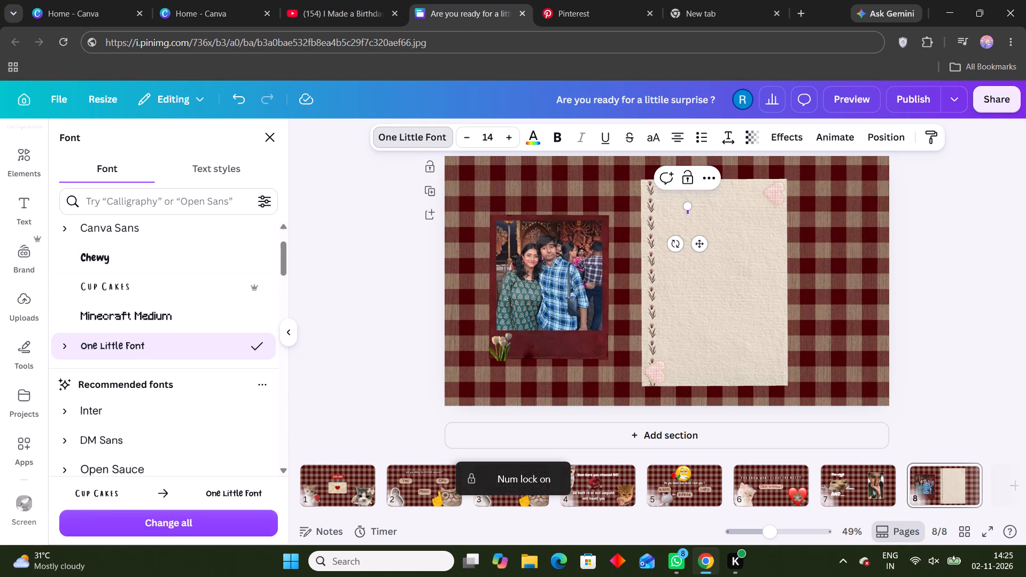
key("BackSpace")
key("BackSpace")
key("BackSpace")
type("Loving you feels like my heart do")
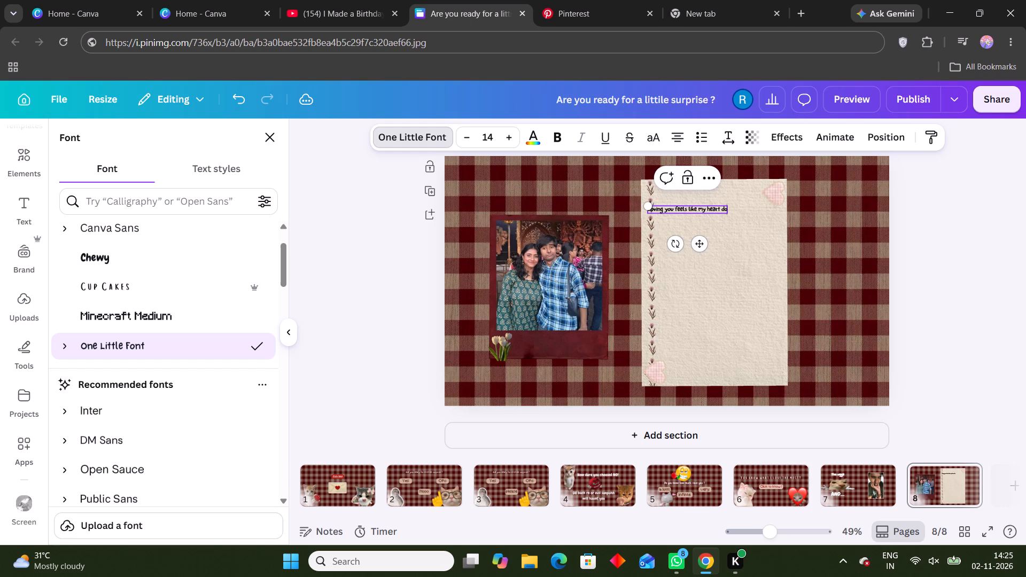
key("BackSpace")
key("BackSpace")
type("founs")
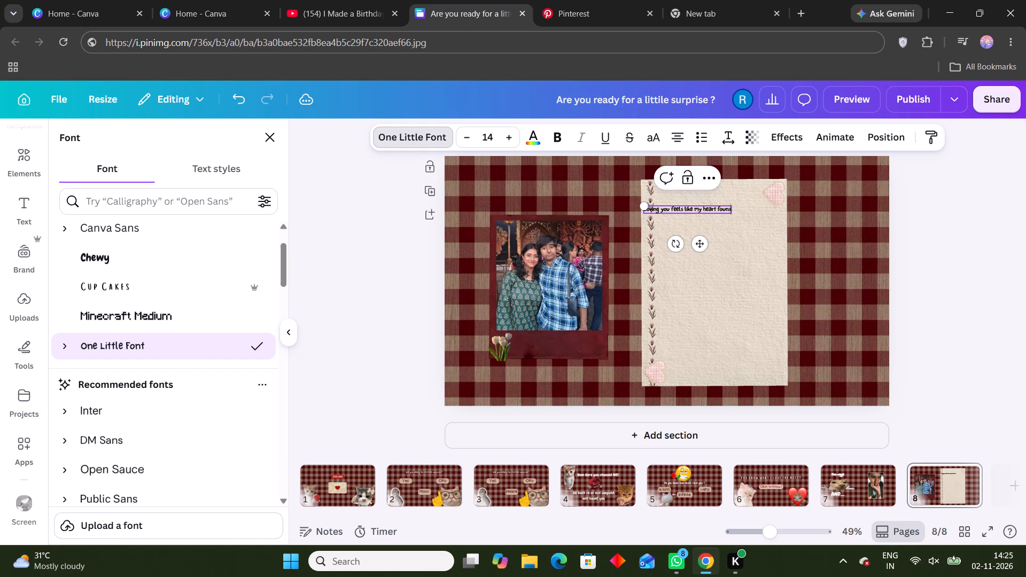
key("space")
key("BackSpace")
key("BackSpace")
type("d a place")
key("space")
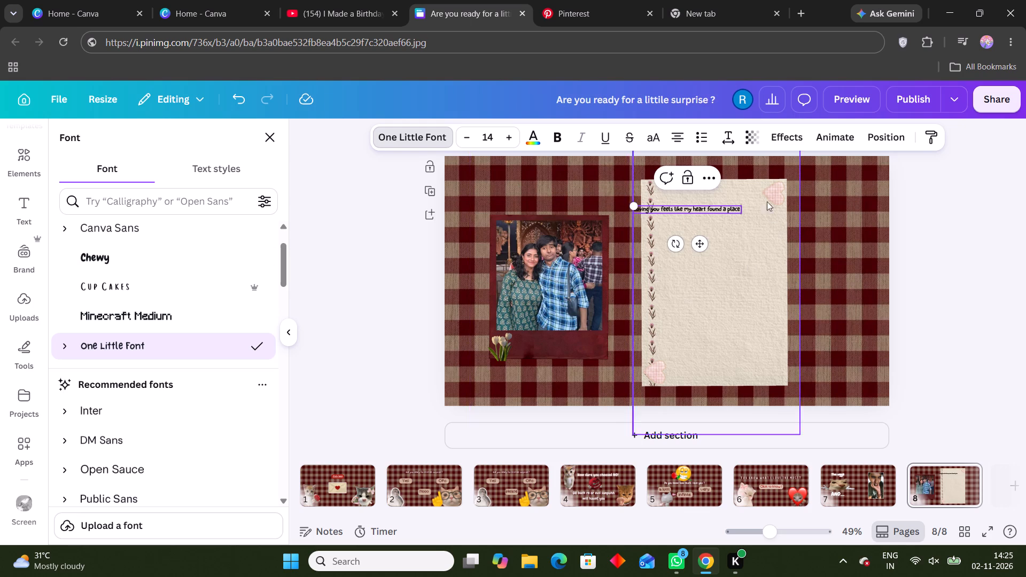
Fit the sentence inside the cream paper with a narrower text box, font size 13.9 and left alignment.
left_click_drag(636, 204, 568, 175)
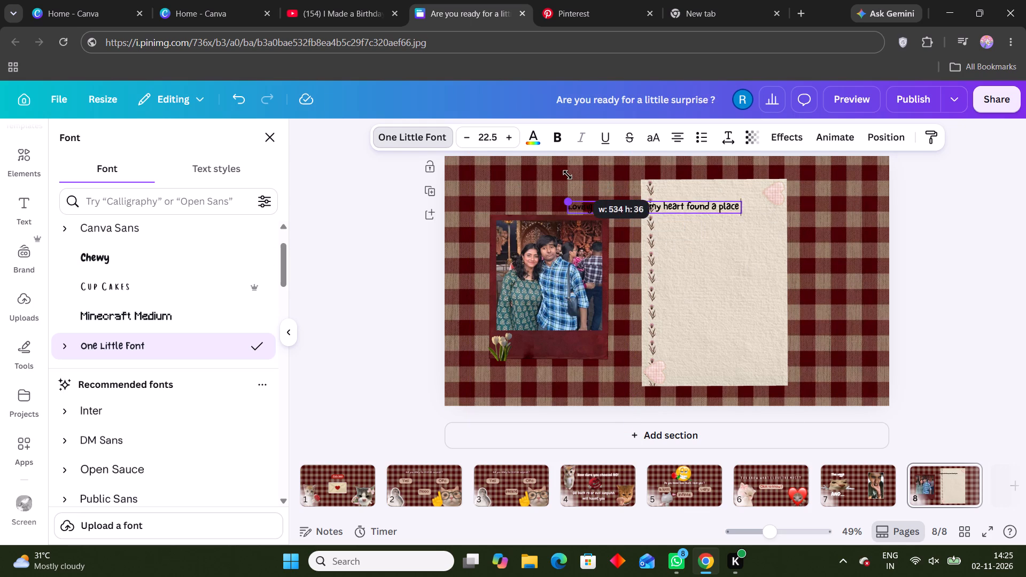
left_click_drag(568, 175, 590, 197)
left_click_drag(671, 246, 736, 239)
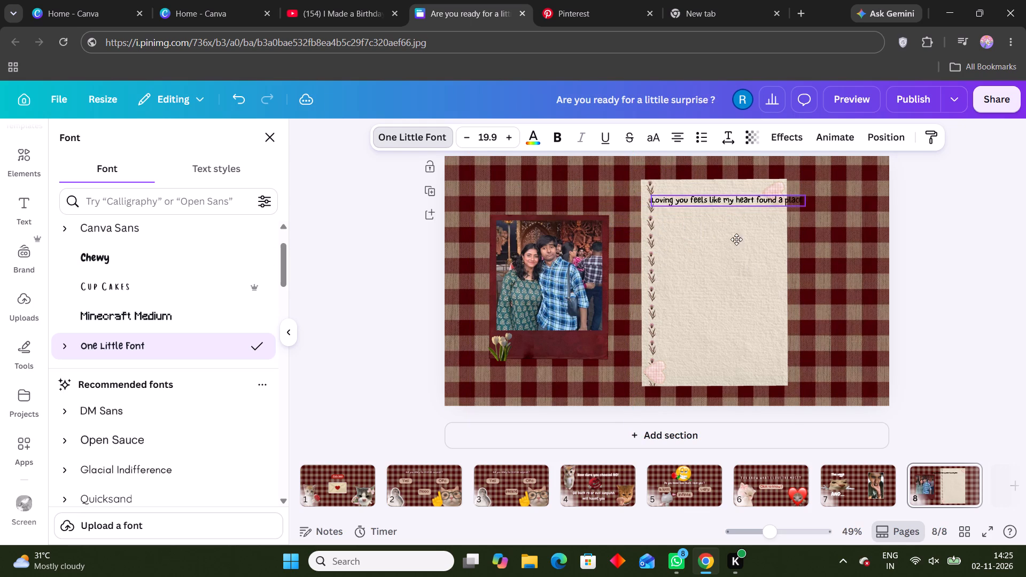
left_click_drag(736, 239, 737, 246)
left_click(738, 202)
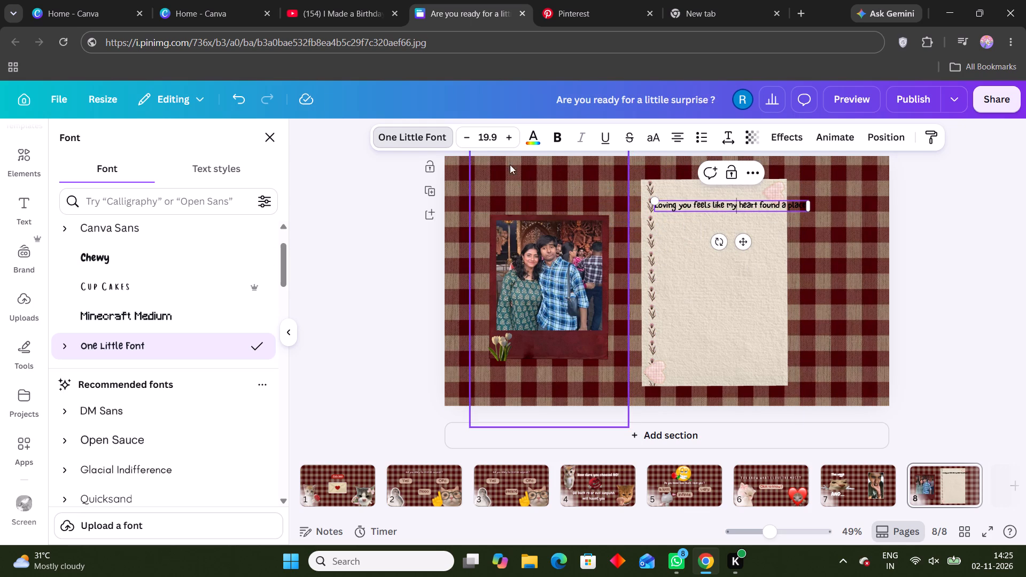
left_click(471, 139)
left_click(471, 139)
left_click_drag(740, 236, 732, 236)
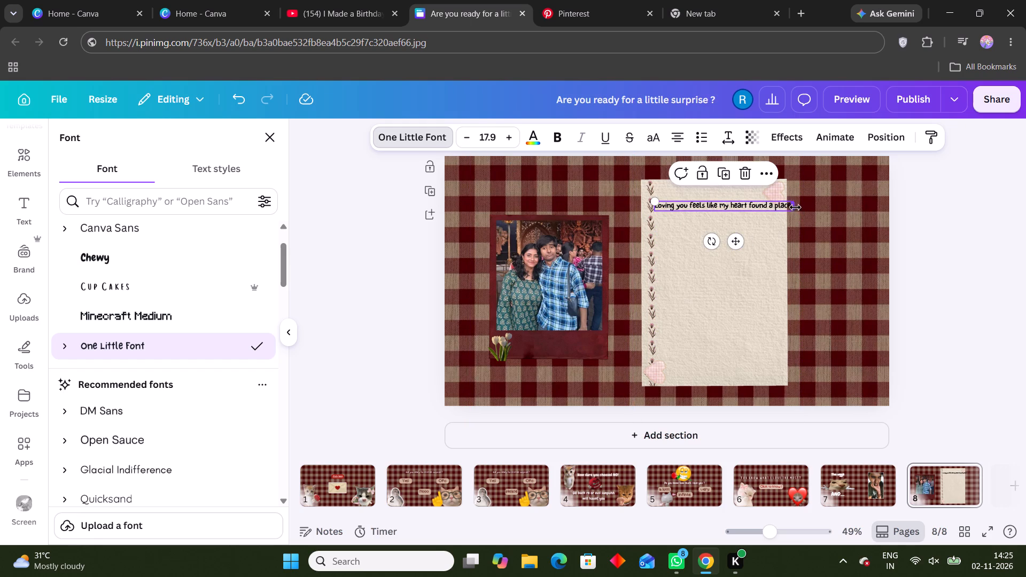
left_click_drag(795, 206, 775, 214)
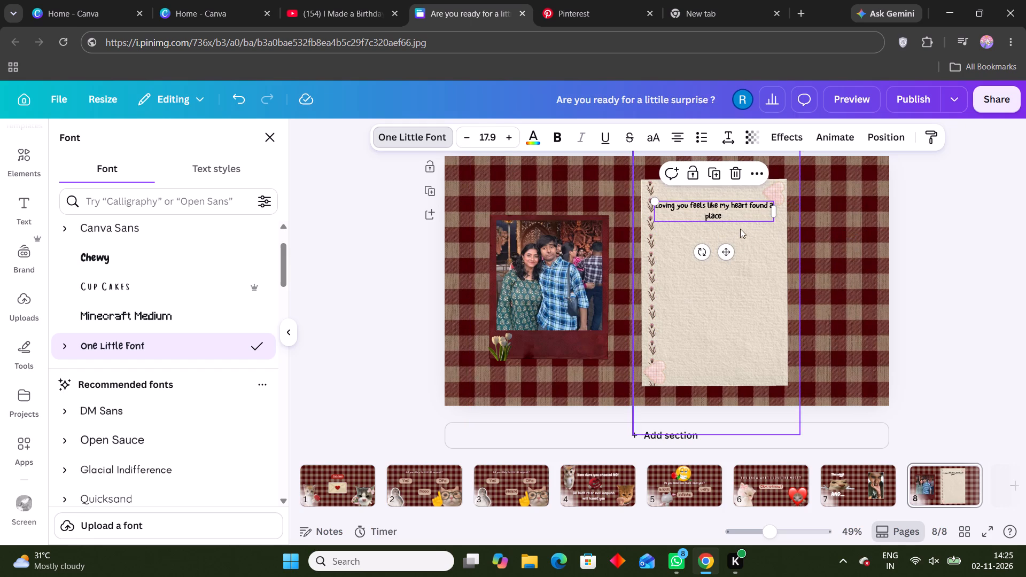
triple_click(466, 139)
left_click(466, 139)
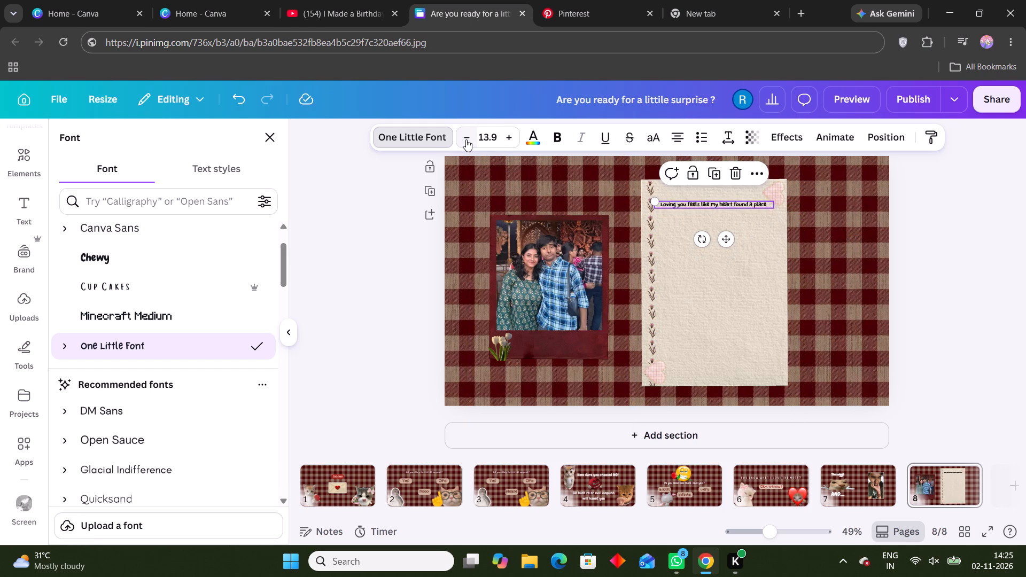
left_click(672, 131)
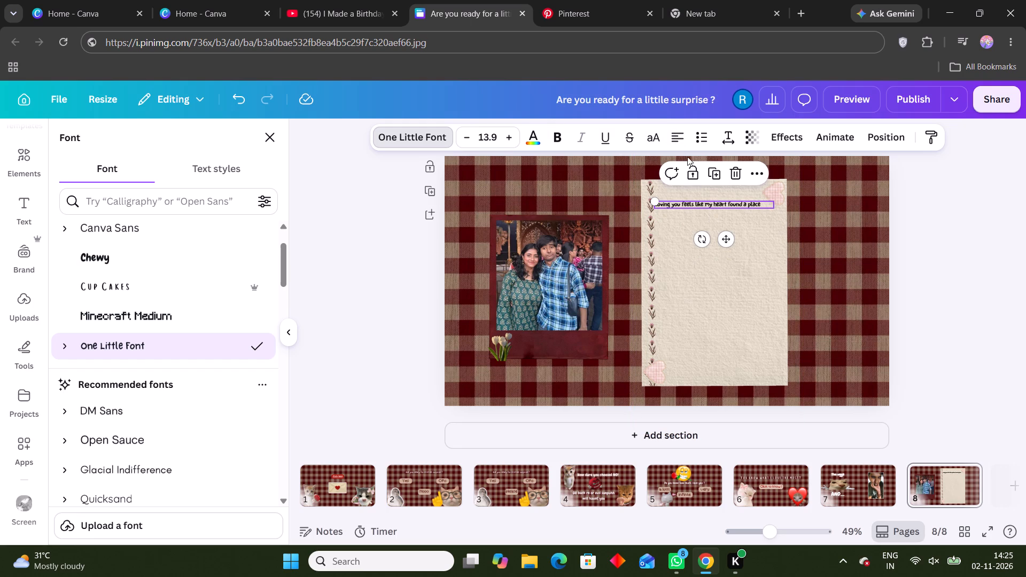
left_click(724, 237)
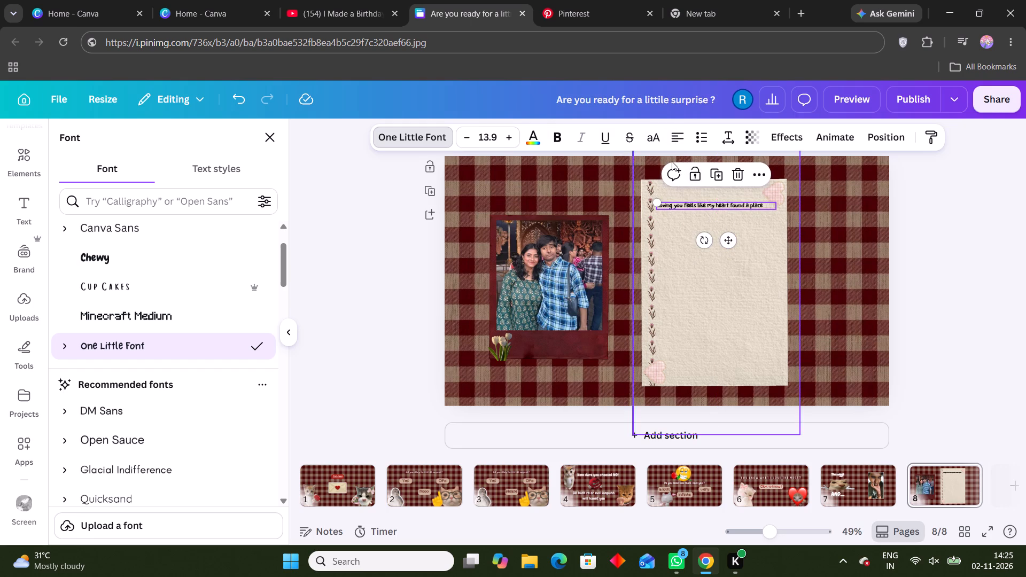
Continue the message after the tutorial's example with ". you are not just a partner you are my comfort my safe place my home my routine.".
left_click(555, 0)
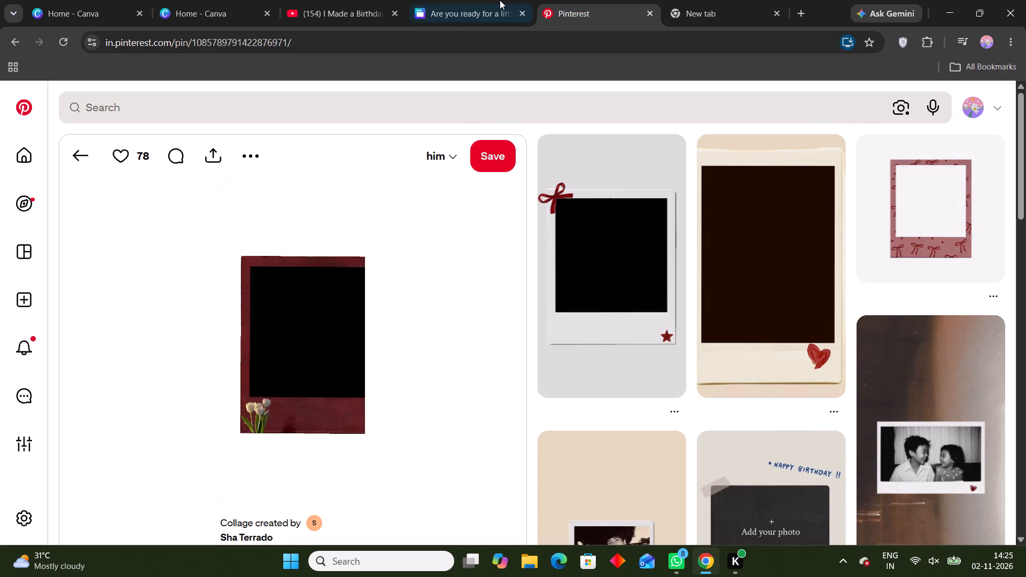
left_click(500, 0)
left_click(716, 0)
left_click(331, 0)
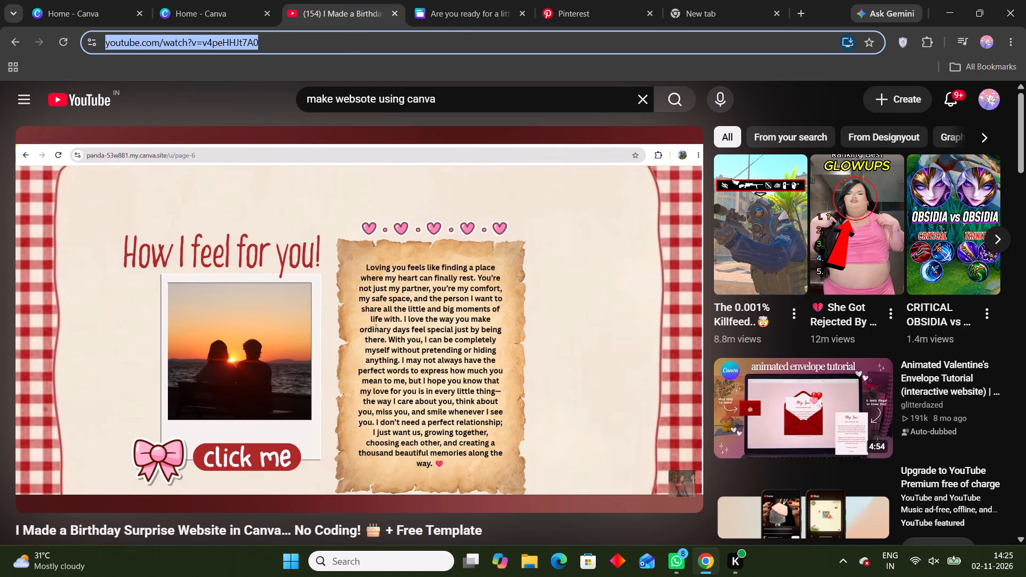
left_click(476, 16)
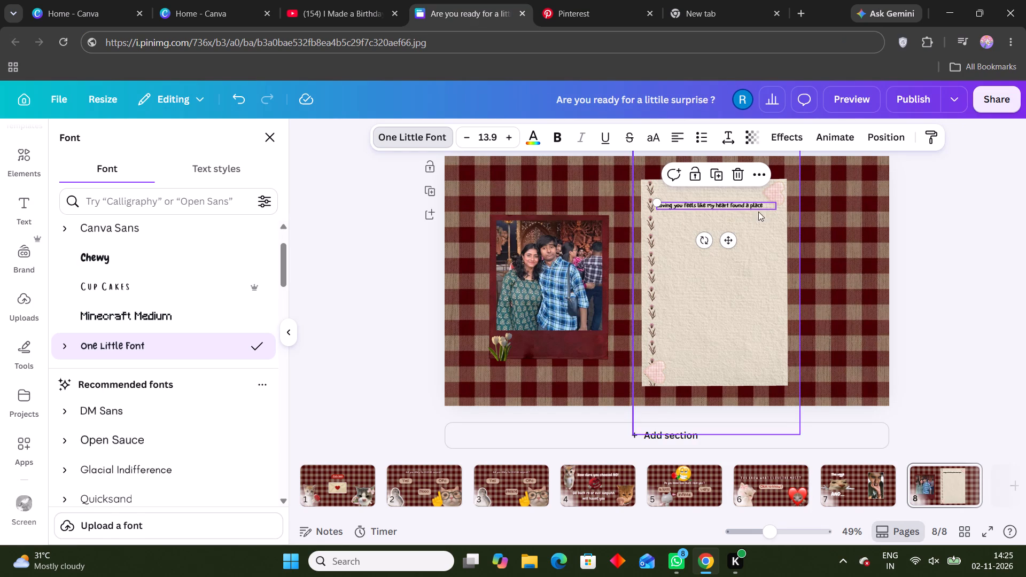
left_click(765, 206)
type(". ypu")
key("BackSpace")
key("BackSpace")
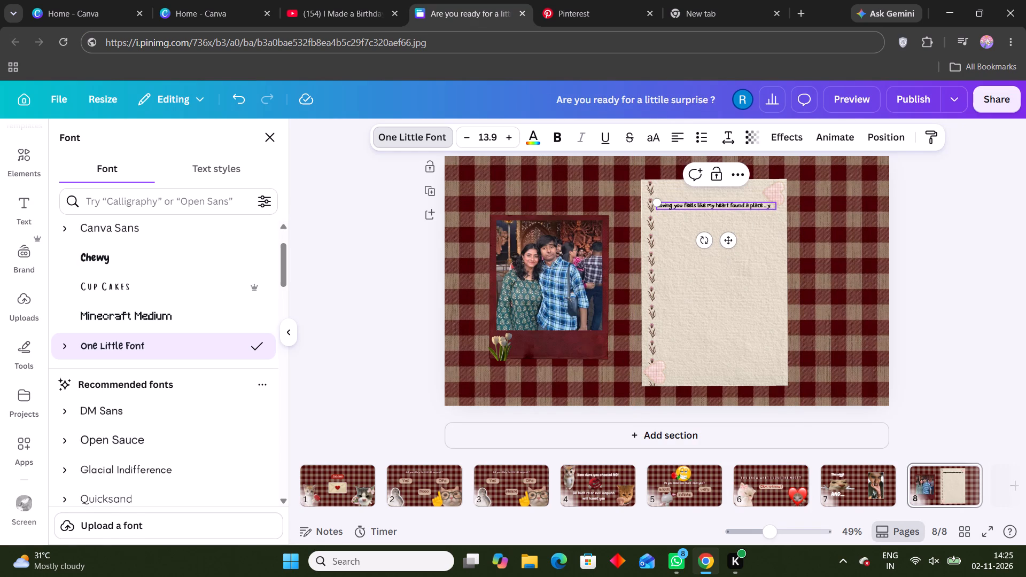
type("ou are not just a partner")
key("space")
type("you are my comfort my safe place my home my")
key("space")
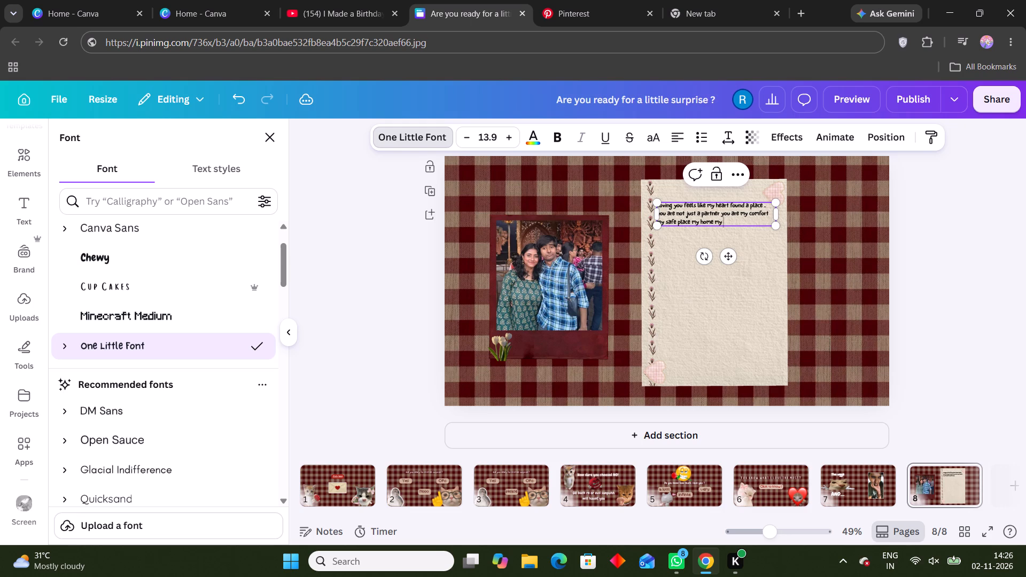
type("routine.")
key("space")
Consult the YouTube tutorial's love note again and extend the message with "with you i can be completely".
left_click(600, 0)
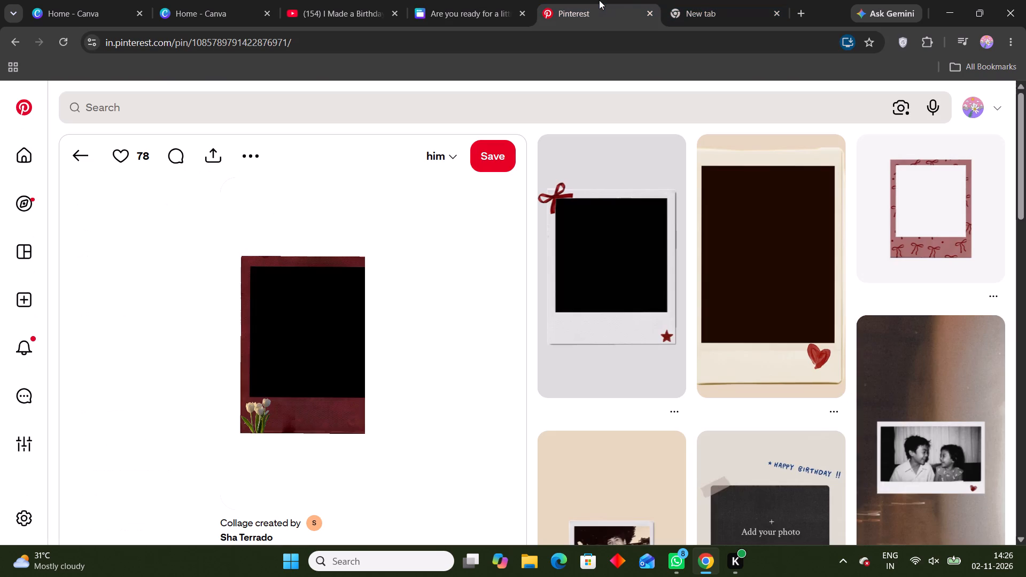
left_click(658, 0)
left_click(381, 0)
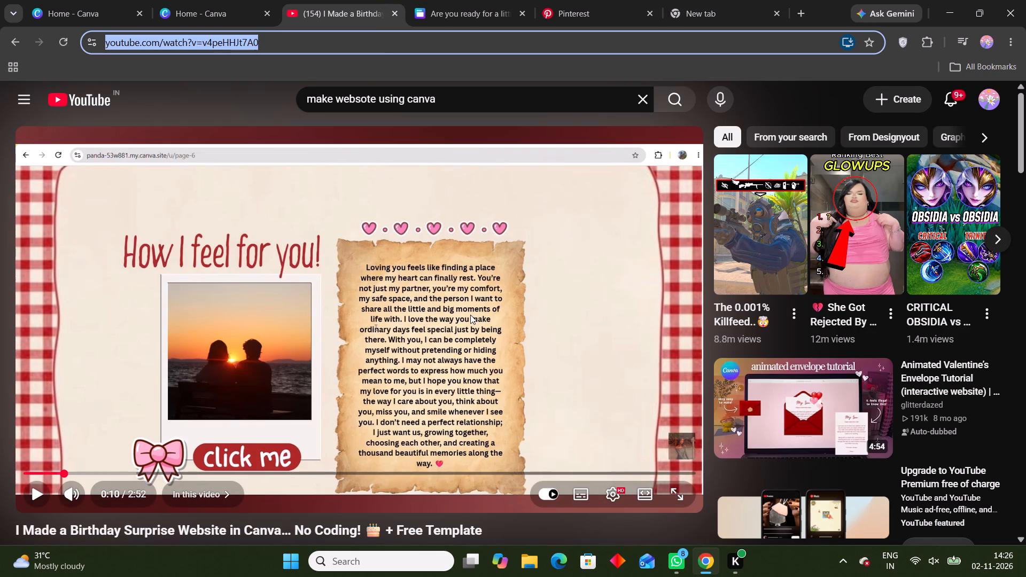
left_click(501, 0)
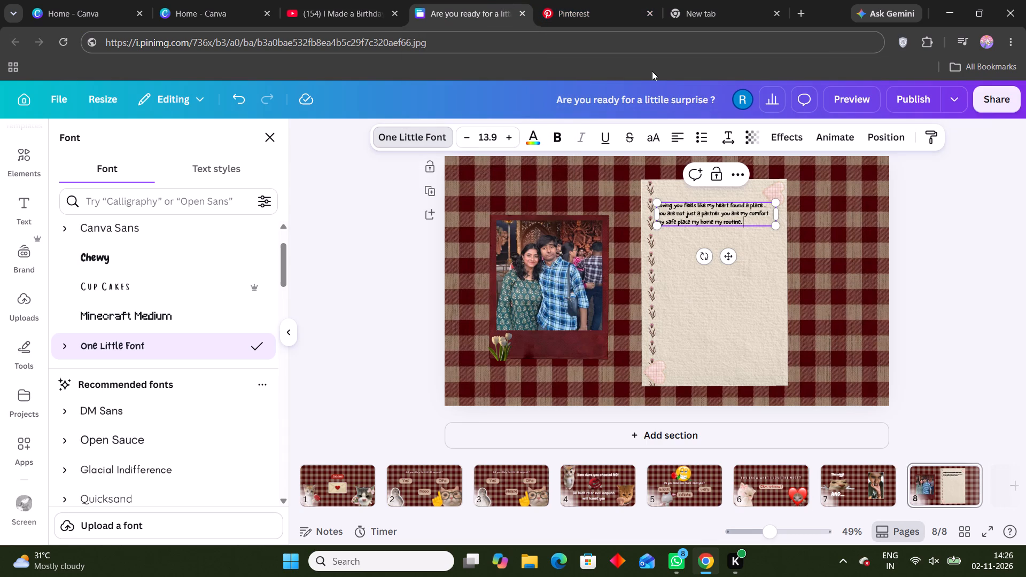
type("with you i can be completely myself")
key("BackSpace")
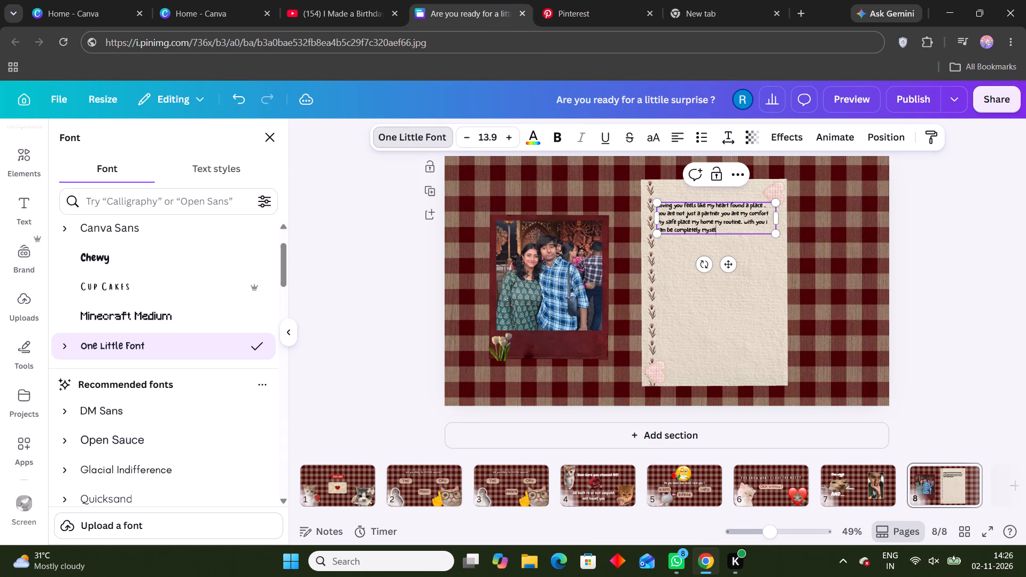
key("BackSpace")
key("BackSpace")
key("BackSpace")
key("BackSpace")
key("BackSpace")
Check the YouTube tutorial's note, continue the message with "myselsf without preteding or hiding anything and i wish you feel the same." and start a new line.
left_click(640, 0)
left_click(506, 0)
left_click(309, 0)
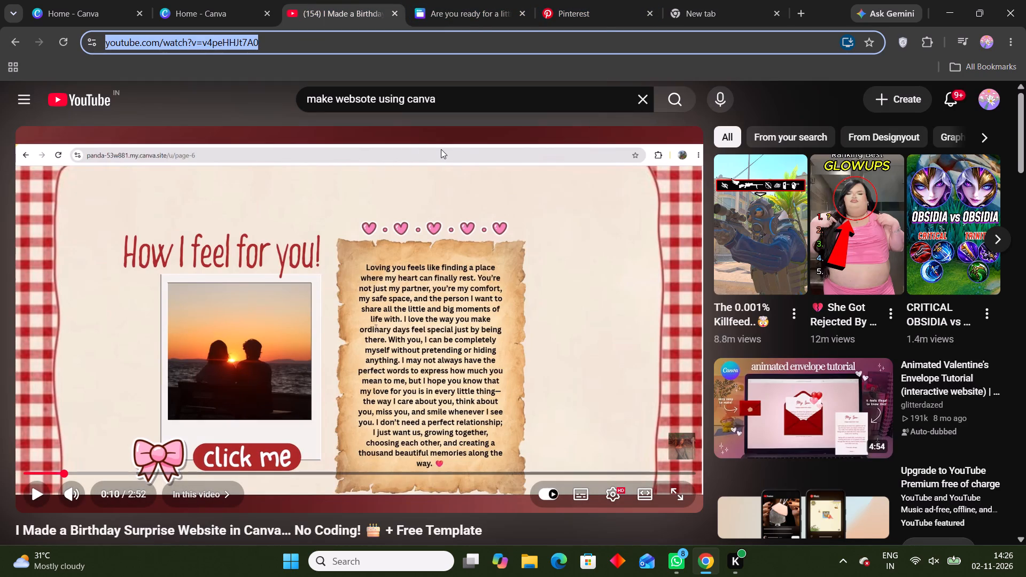
left_click(454, 0)
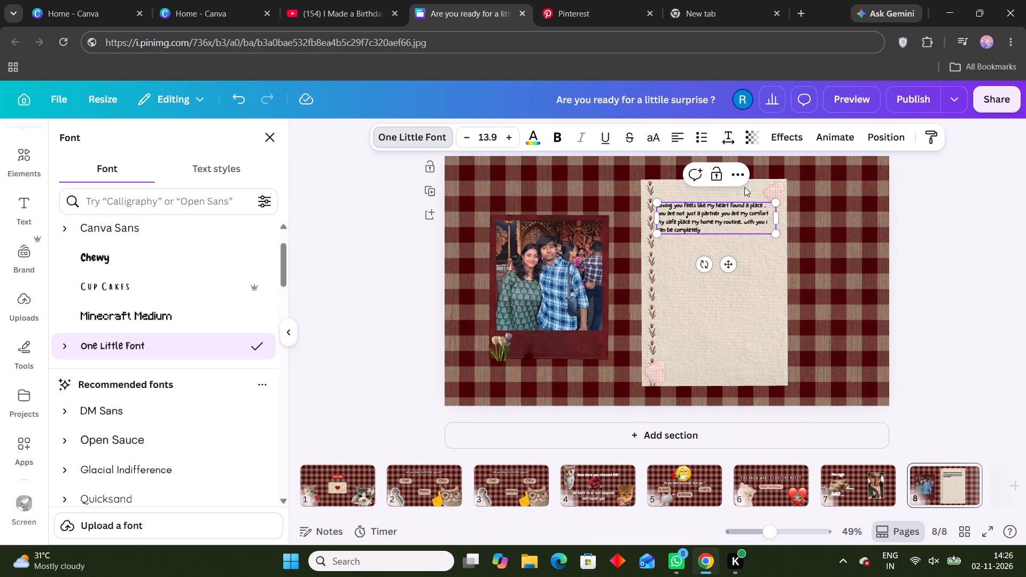
type("myselse")
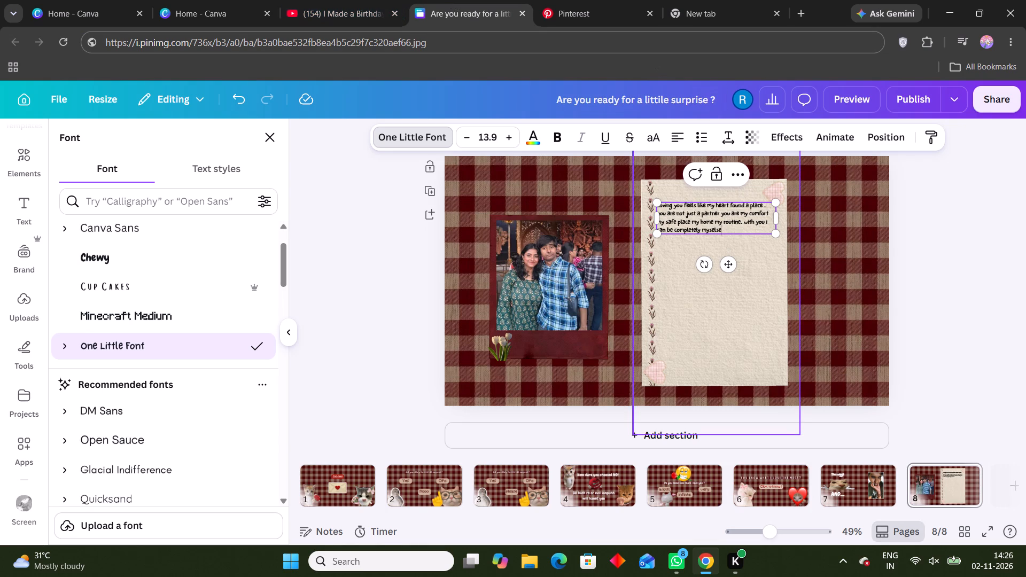
key("BackSpace")
type("f without")
key("space")
type("preteding o")
key("space")
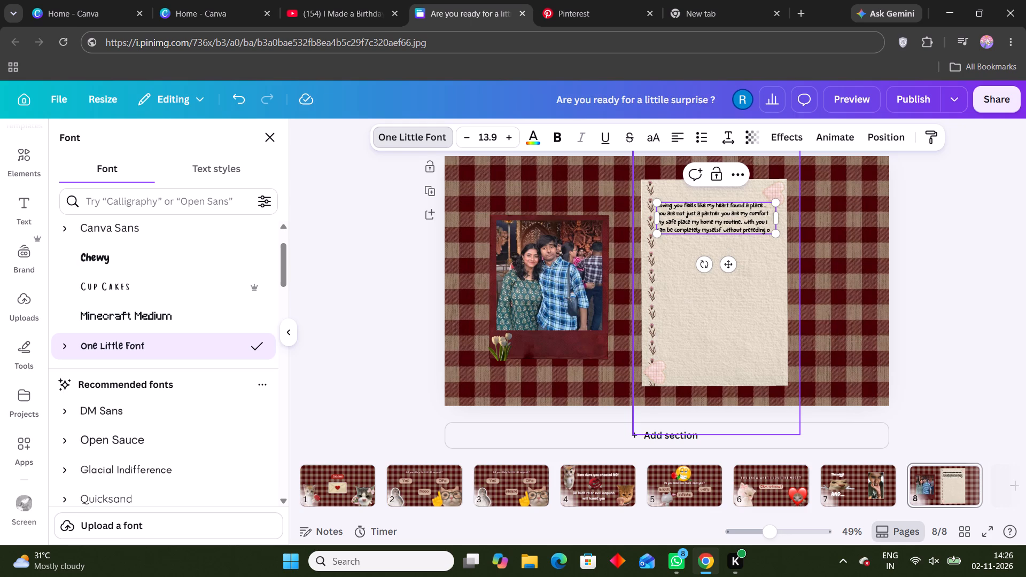
key("BackSpace")
type("r hiding anything and i wish you feel the same")
key("space")
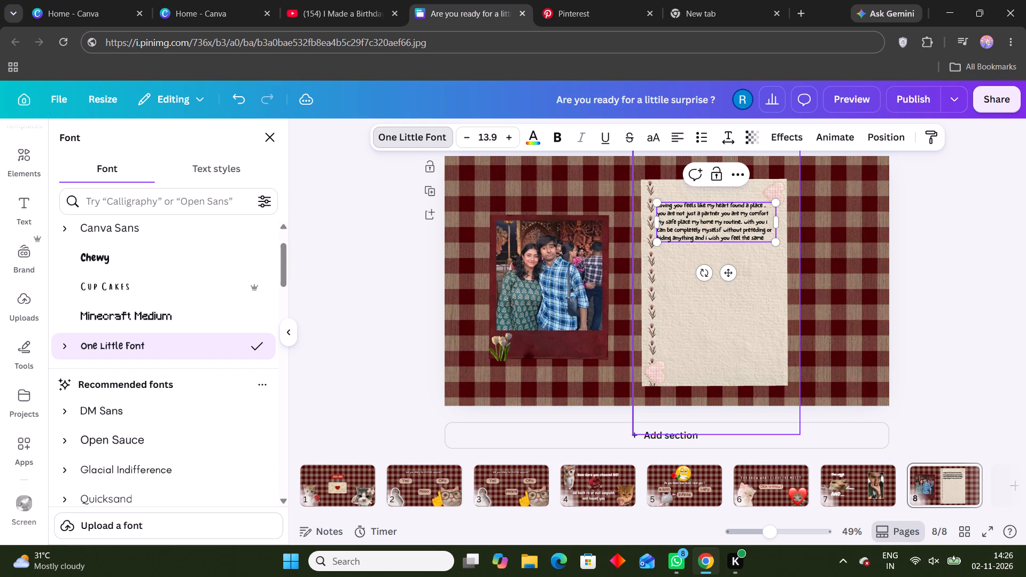
key("BackSpace")
key("period")
key("shift+Return")
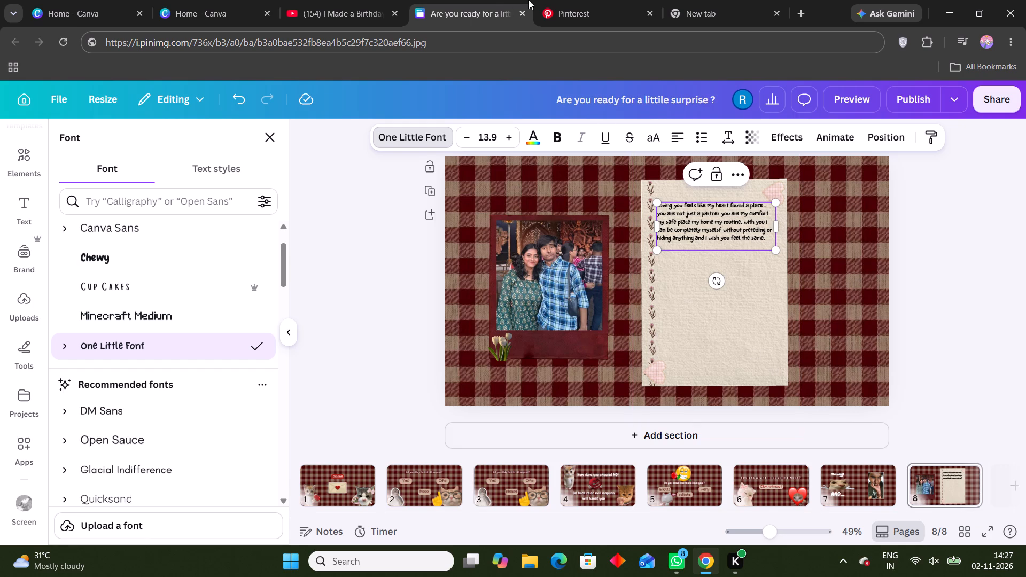
Revisit the tutorial's note, search Pinterest for "love letter" and open the pink lined-paper letter with a couple's photo for more wording ideas.
left_click(385, 0)
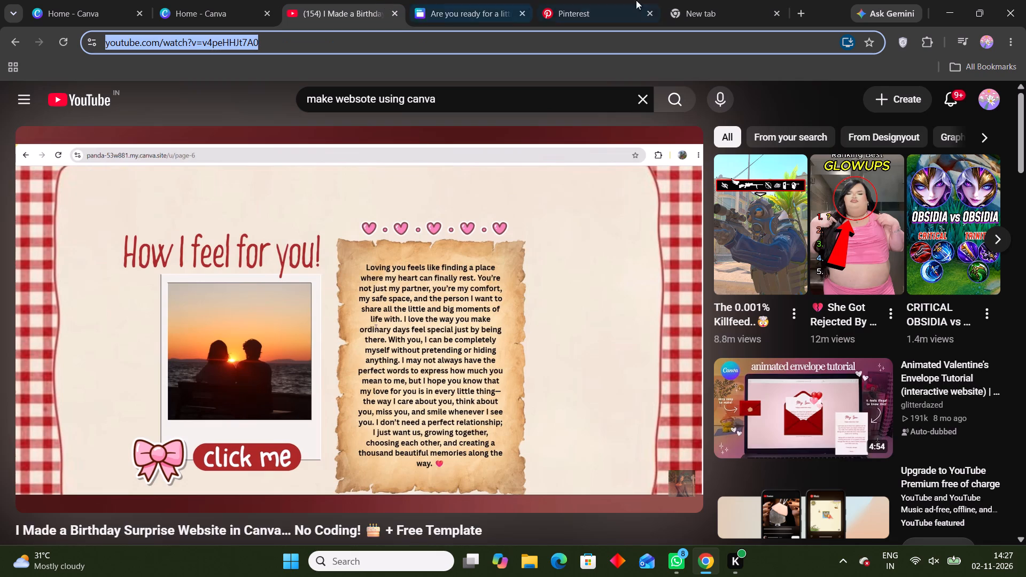
left_click(554, 10)
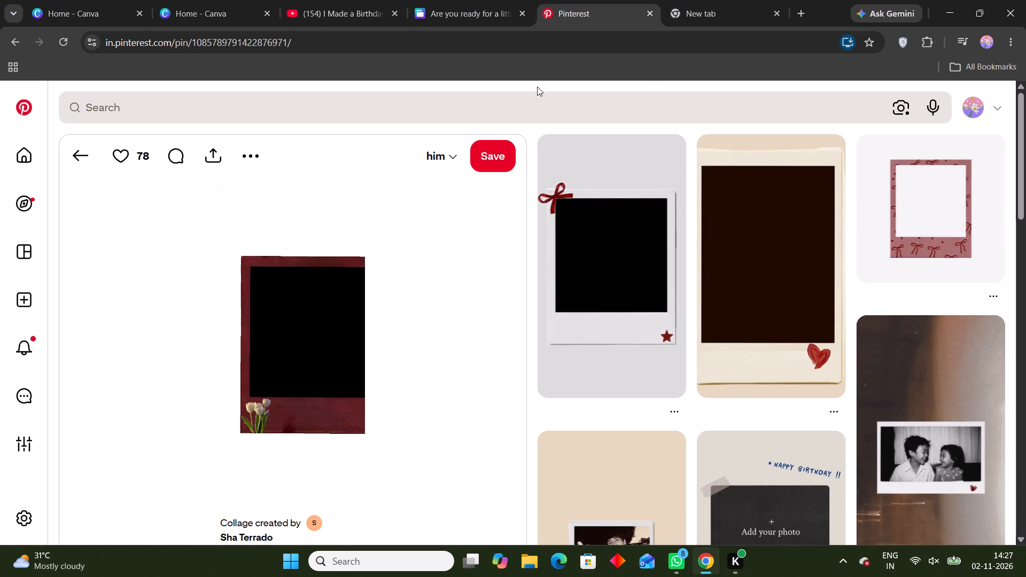
left_click(267, 0)
left_click(344, 0)
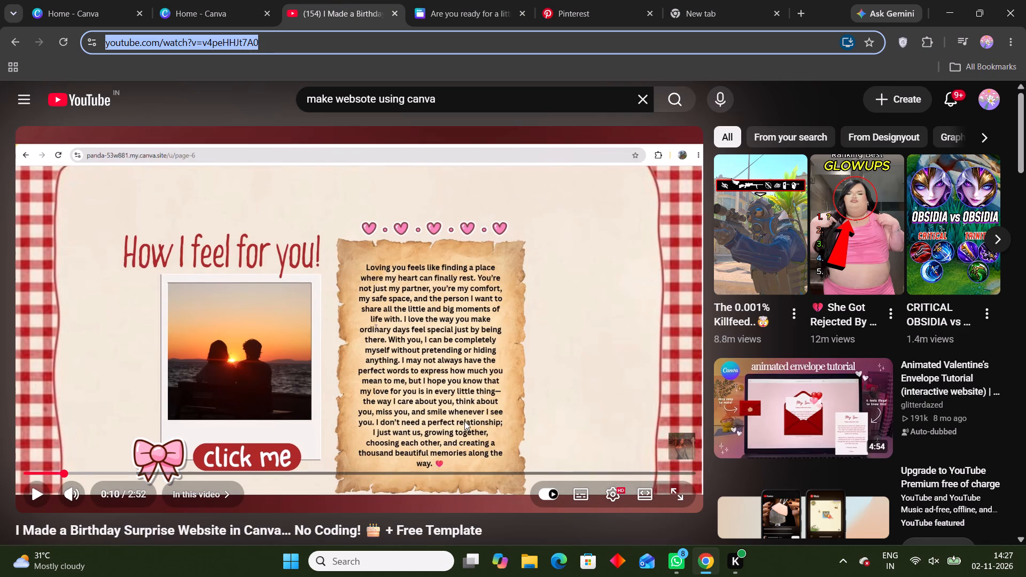
left_click(665, 0)
left_click(631, 0)
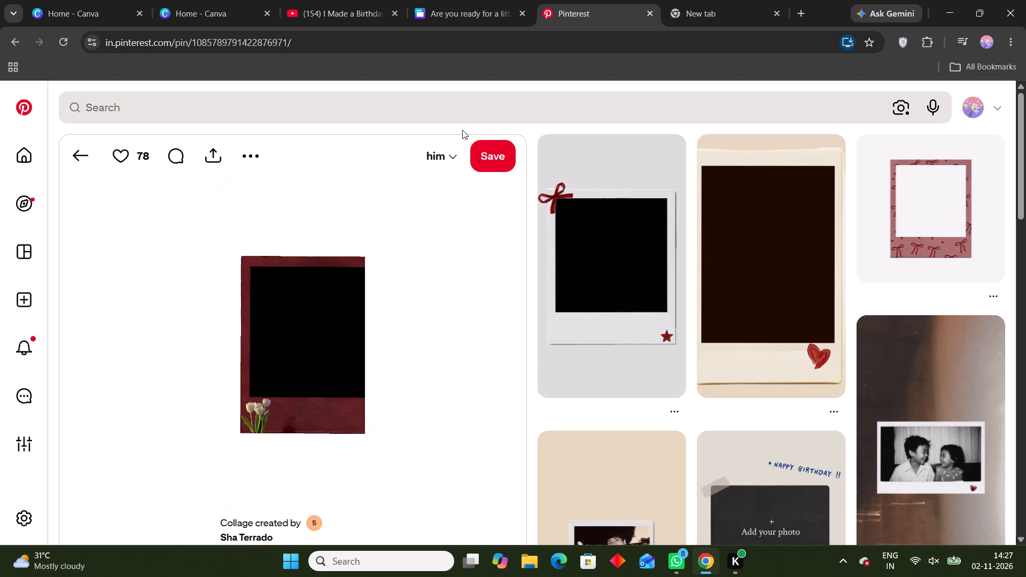
left_click(471, 112)
type("love letter")
key("space")
key("Return")
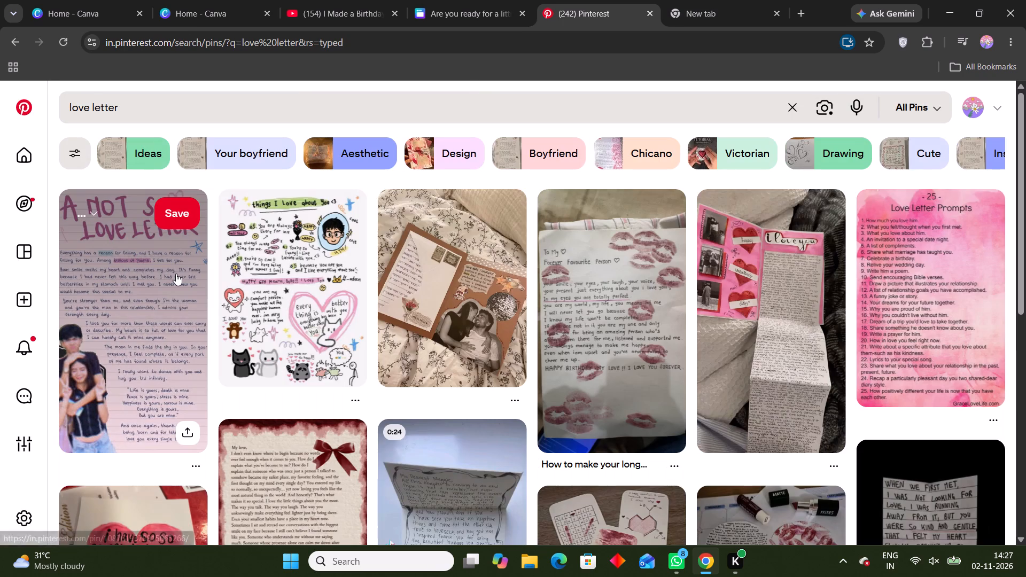
left_click(176, 274)
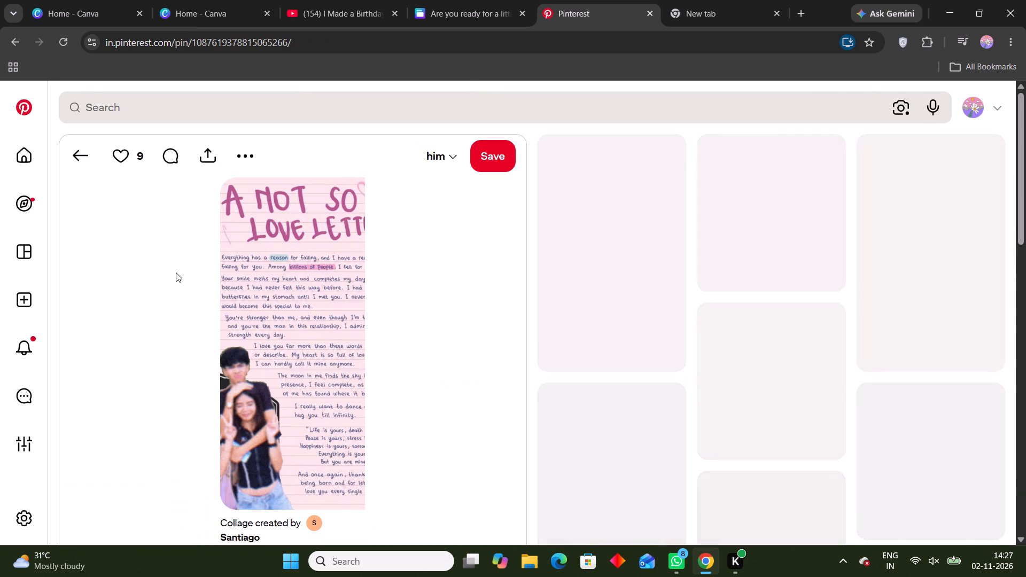
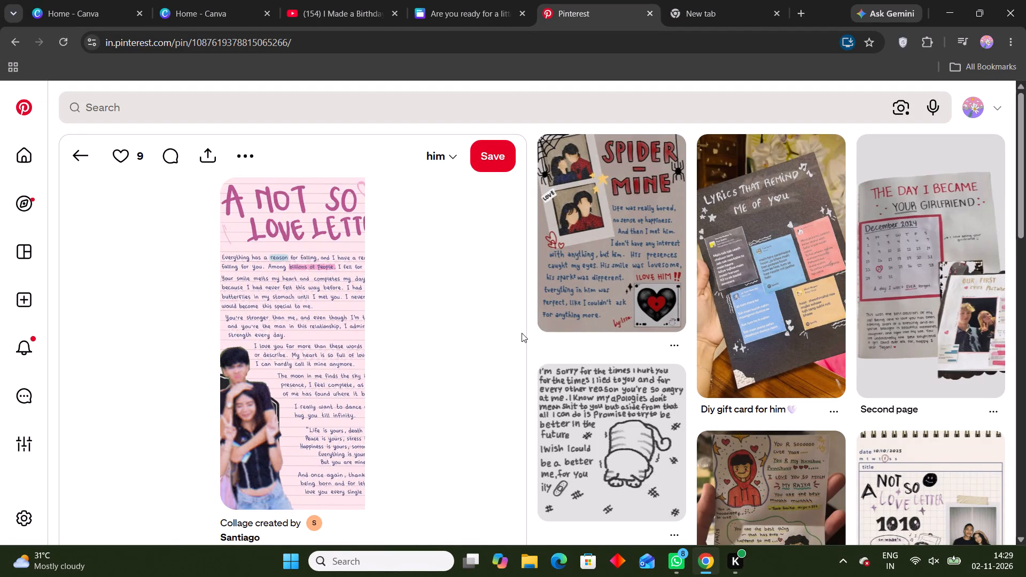
Go back to the Pinterest "love letter" results and open the handwritten letter covered in lipstick kisses.
left_click(87, 153)
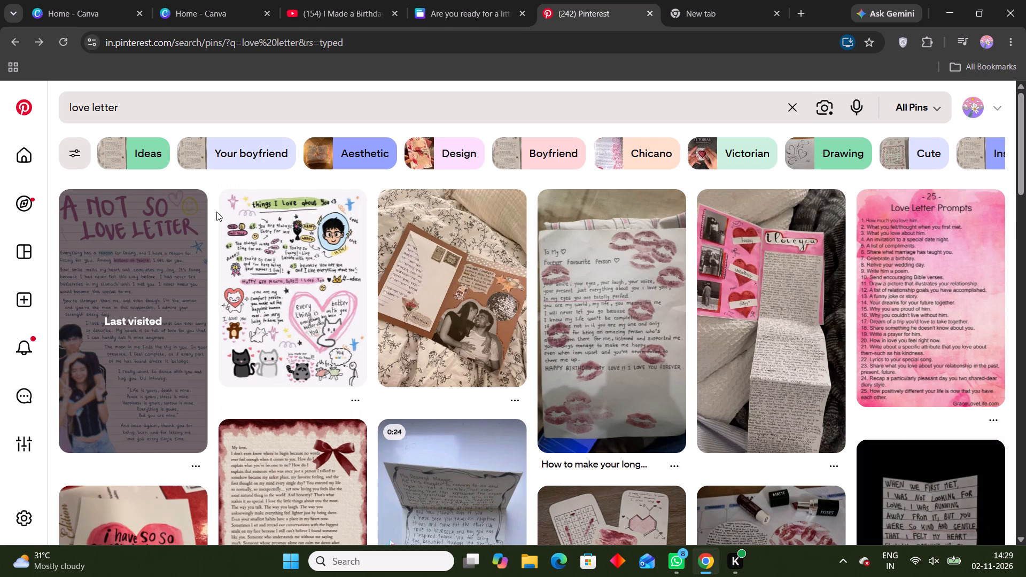
left_click(647, 299)
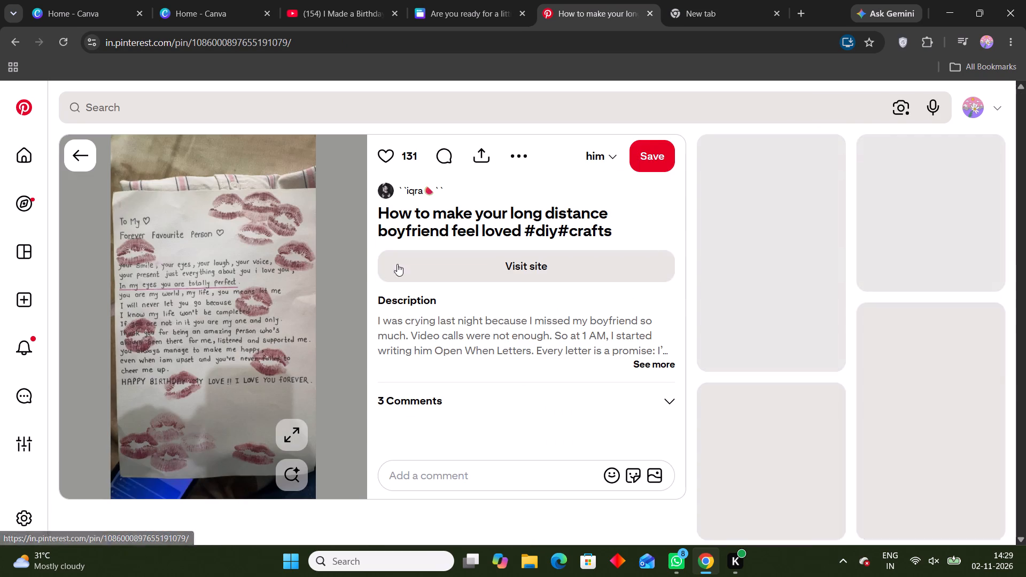
Switch to the Canva design and move the love message text box slightly lower on the note paper.
left_click(465, 0)
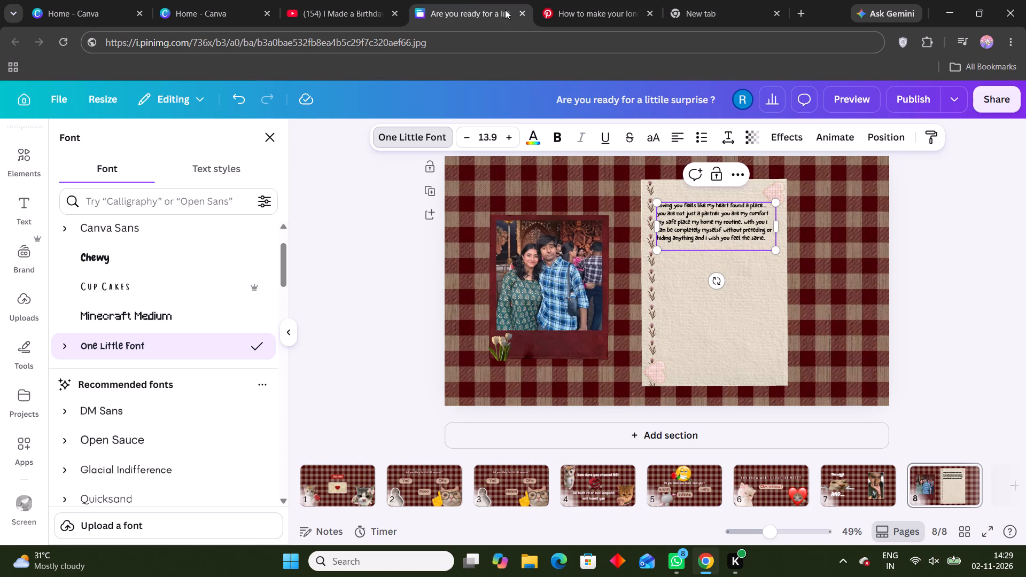
left_click_drag(667, 212, 669, 217)
left_click(695, 240)
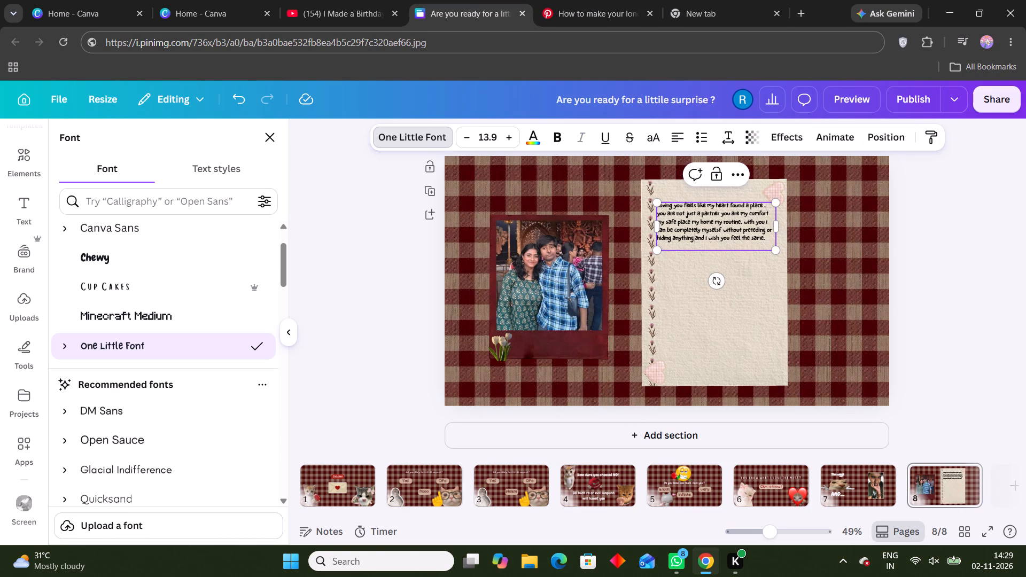
left_click_drag(696, 245, 698, 253)
left_click(699, 252)
left_click(719, 246)
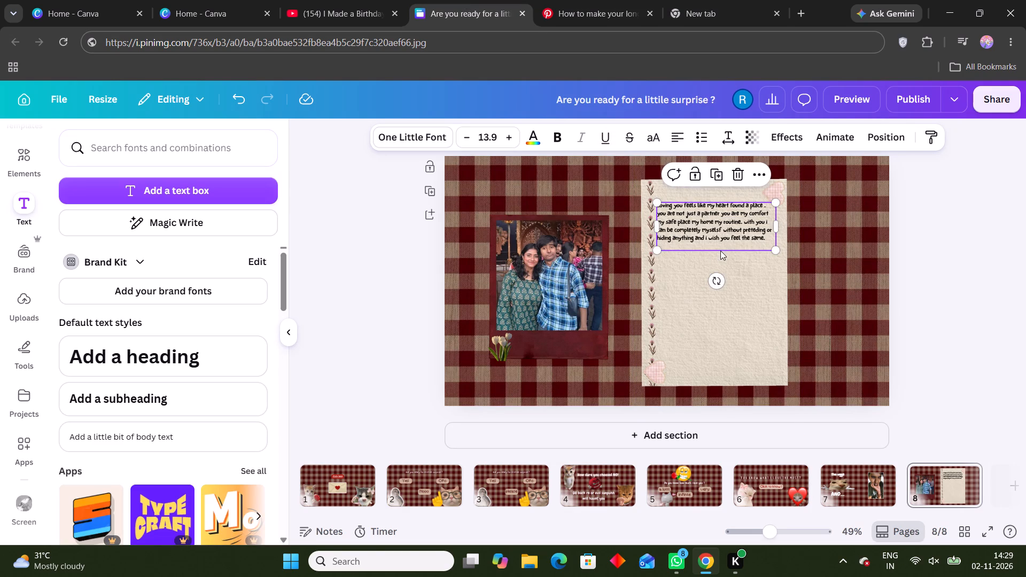
left_click_drag(720, 251, 721, 262)
left_click_drag(720, 247, 722, 264)
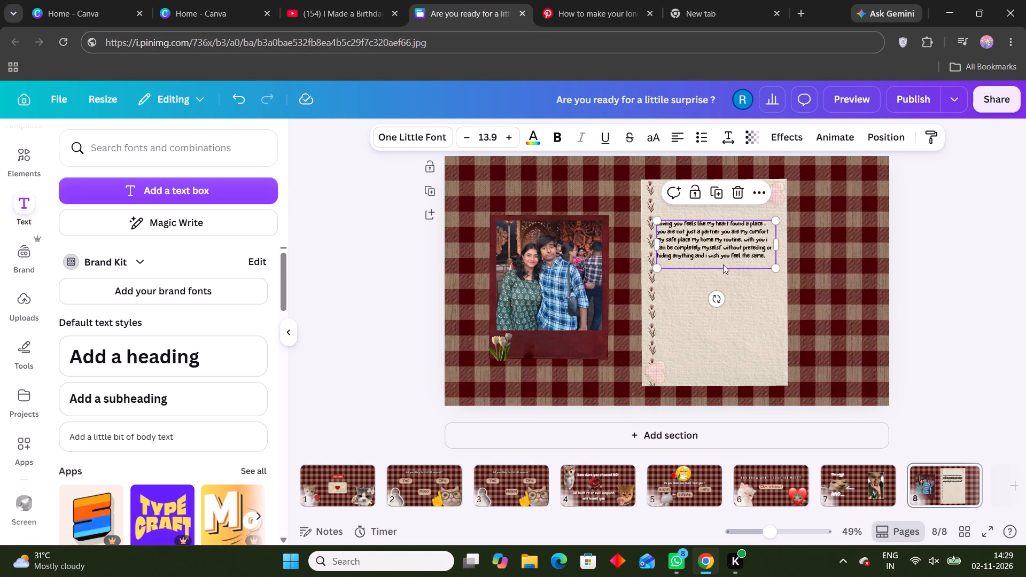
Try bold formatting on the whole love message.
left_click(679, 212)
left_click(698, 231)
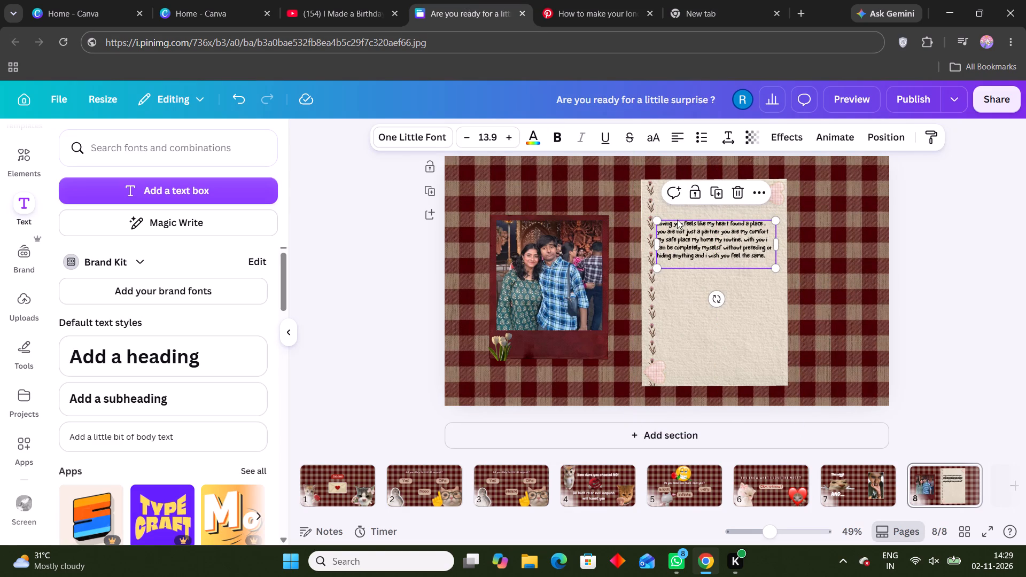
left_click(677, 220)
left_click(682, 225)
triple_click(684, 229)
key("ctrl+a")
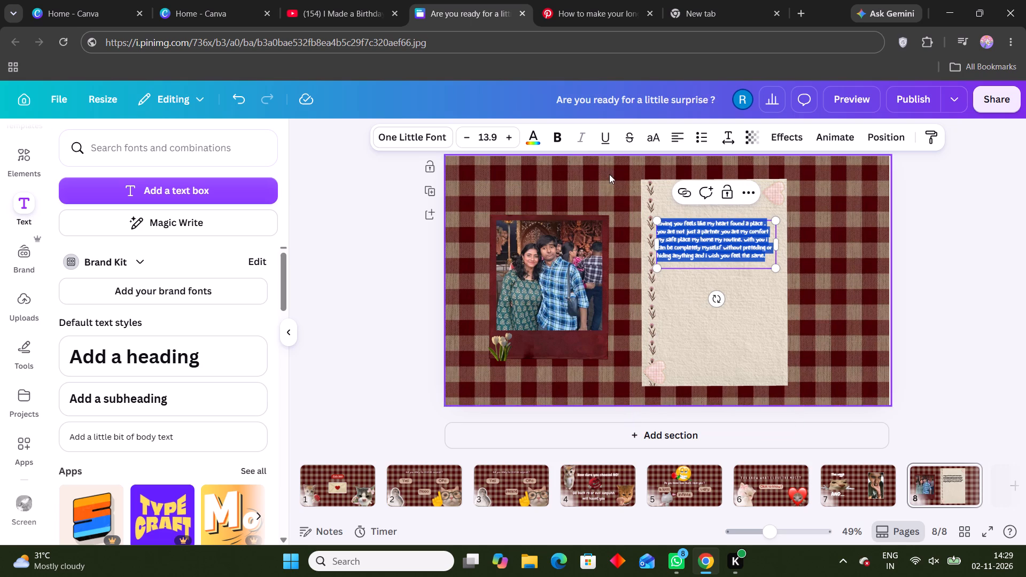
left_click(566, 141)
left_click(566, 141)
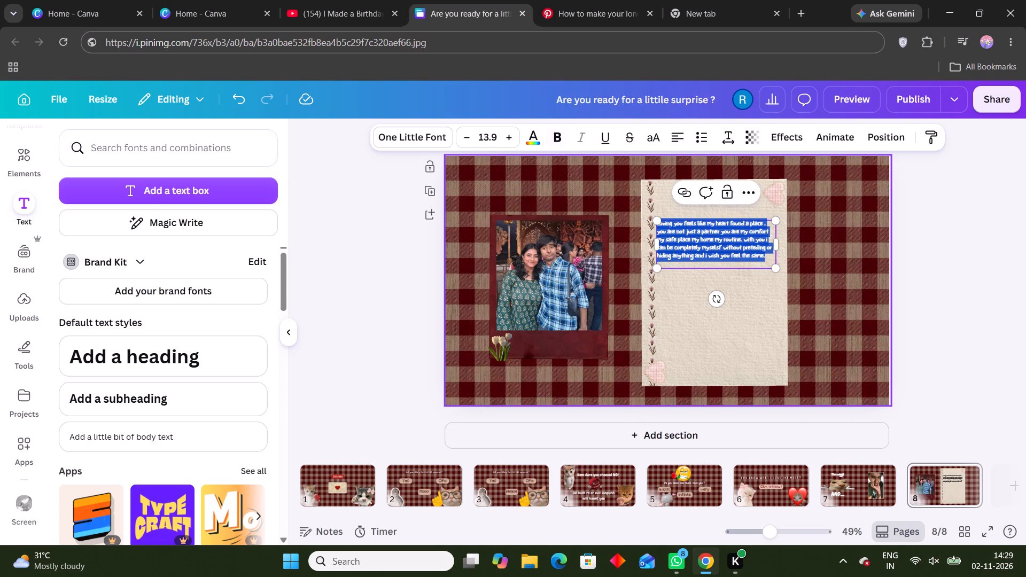
Duplicate the love message text box and place the copy directly below the original on the note paper.
left_click(724, 264)
left_click(738, 281)
left_click(738, 263)
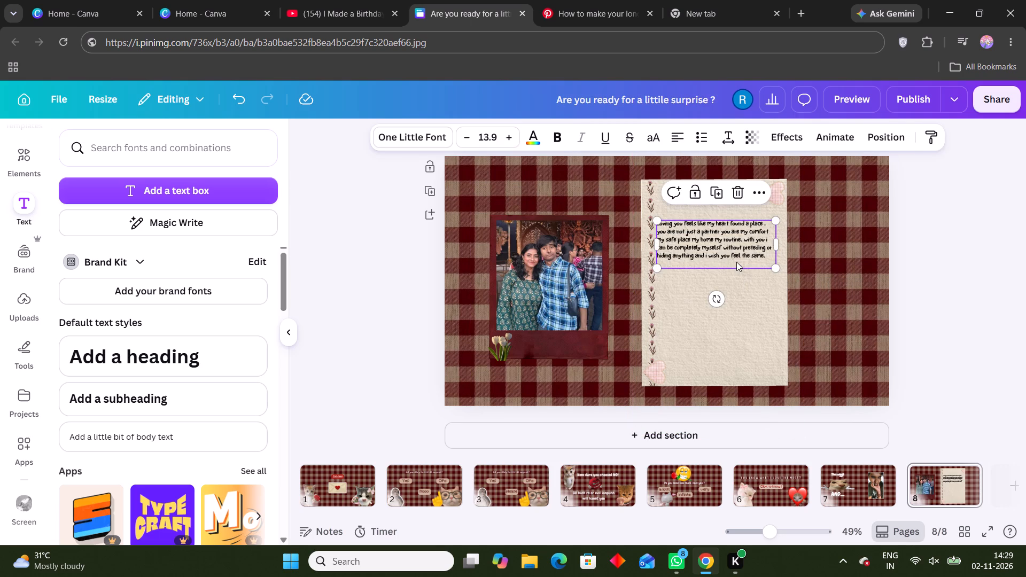
key("ctrl+d")
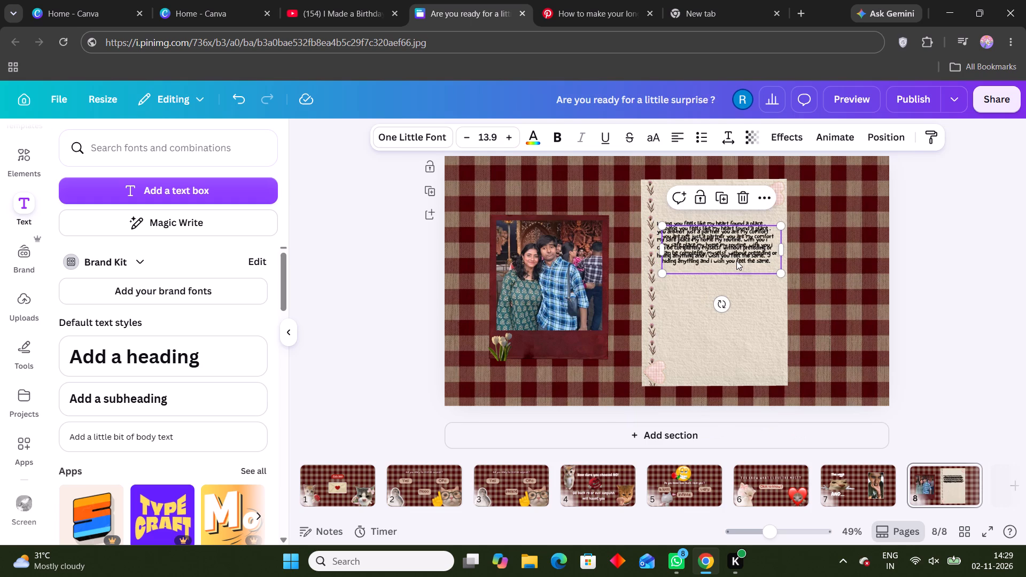
key("ctrl+a")
left_click(736, 261)
left_click(736, 260)
left_click(736, 270)
left_click(736, 287)
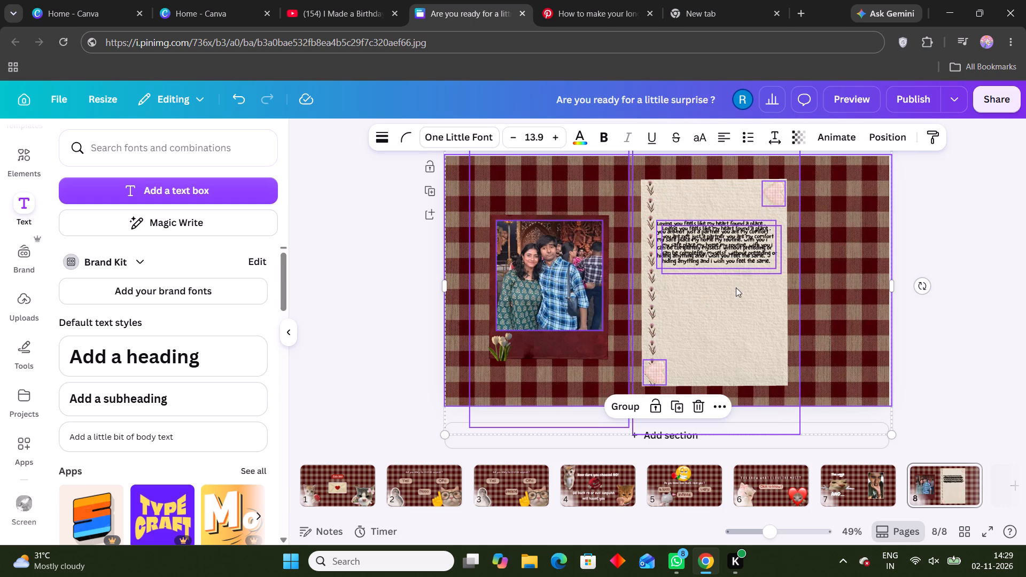
left_click(1025, 275)
left_click(683, 251)
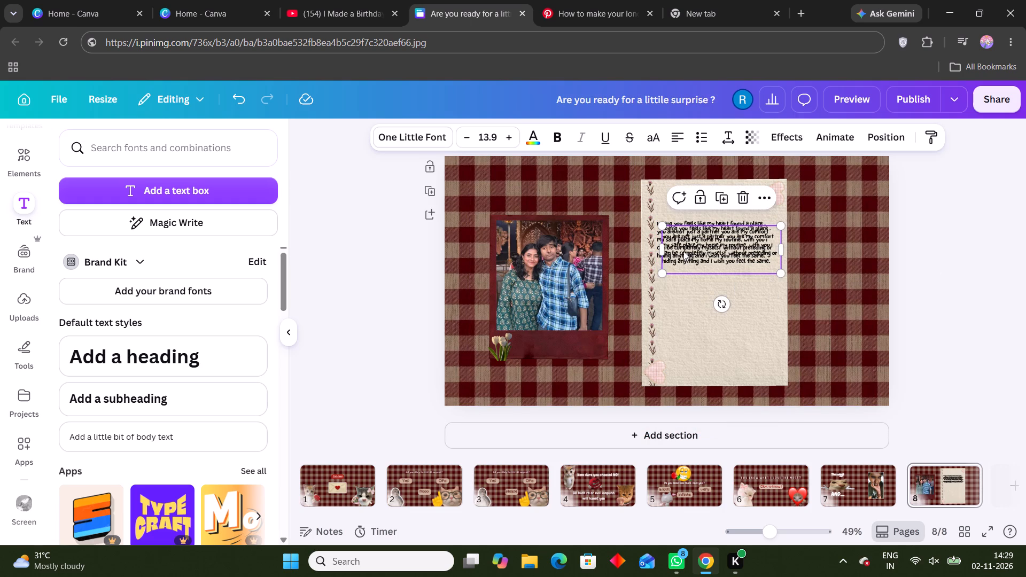
left_click_drag(683, 251, 683, 290)
Replace all of the duplicated text with the greeting "Dear anik ,".
left_click(683, 291)
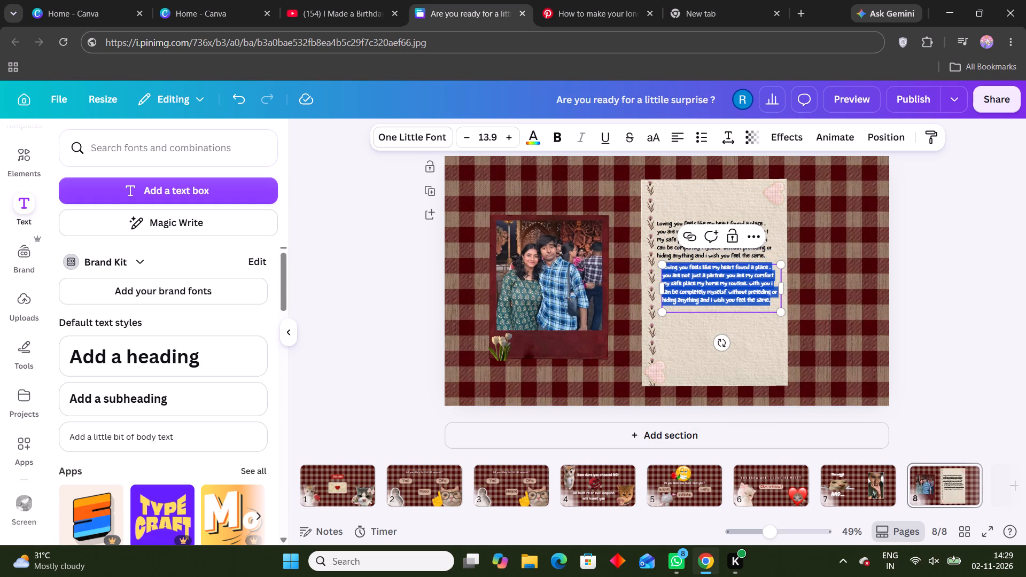
type("Dear")
key("space")
key("BackSpace")
key("BackSpace")
key("BackSpace")
key("BackSpace")
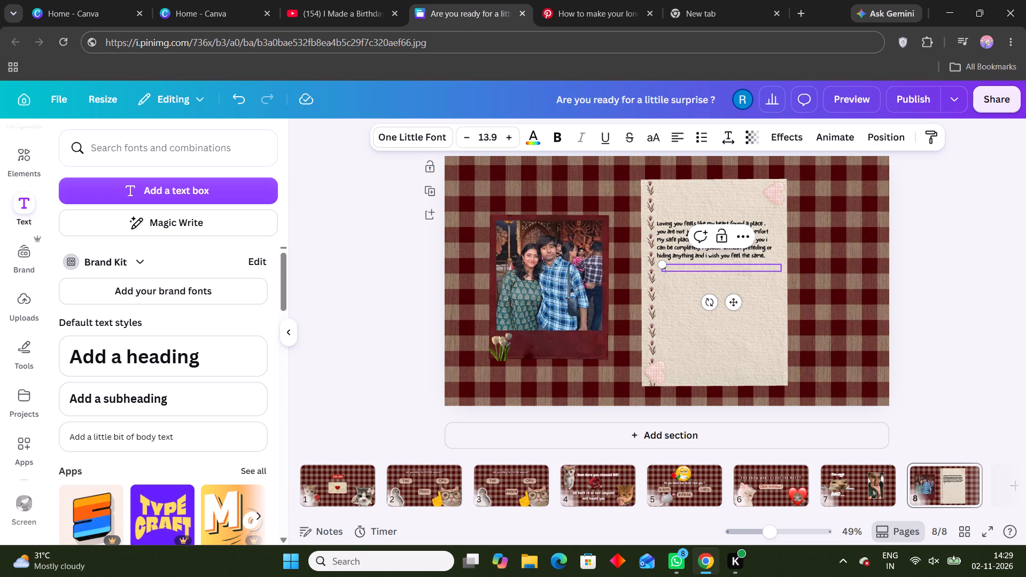
type("ear")
key("space")
key("BackSpace")
key("BackSpace")
key("BackSpace")
key("BackSpace")
key("BackSpace")
key("BackSpace")
key("BackSpace")
type("Dear anik")
key("space")
key("shift+less")
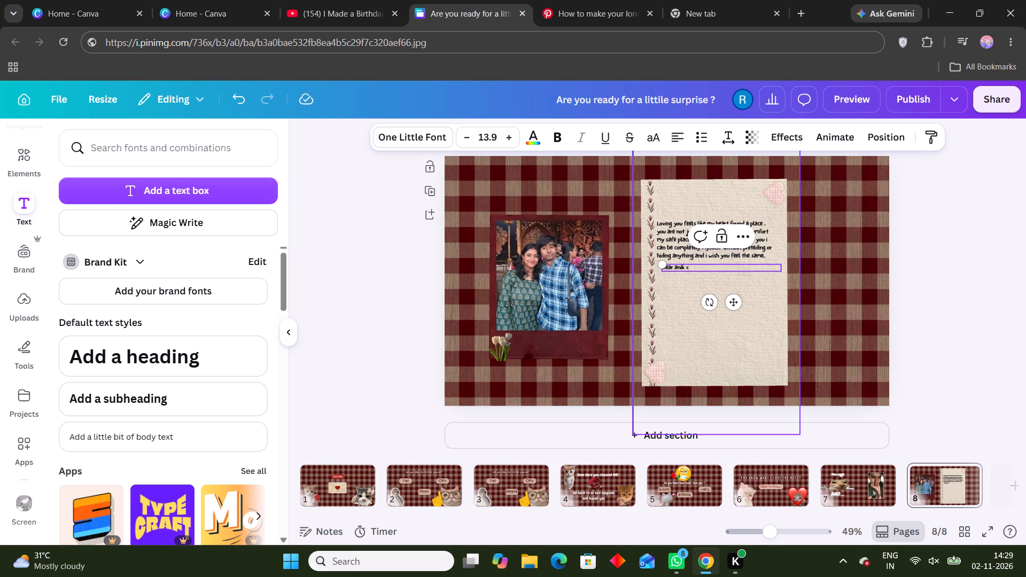
key("BackSpace")
key("comma")
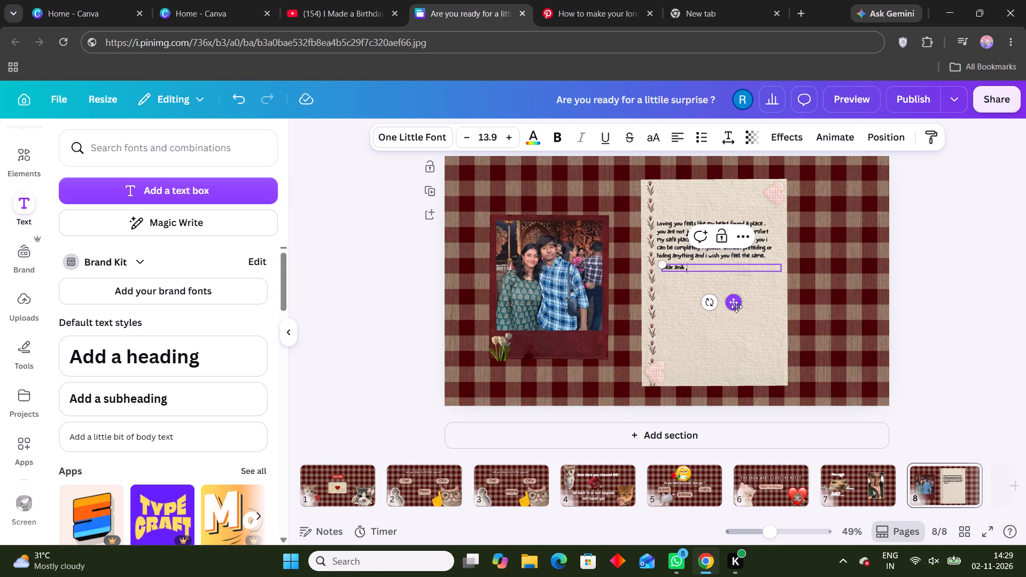
Move the greeting just above the love message, aligned with the message's left edge.
left_click_drag(736, 307, 728, 252)
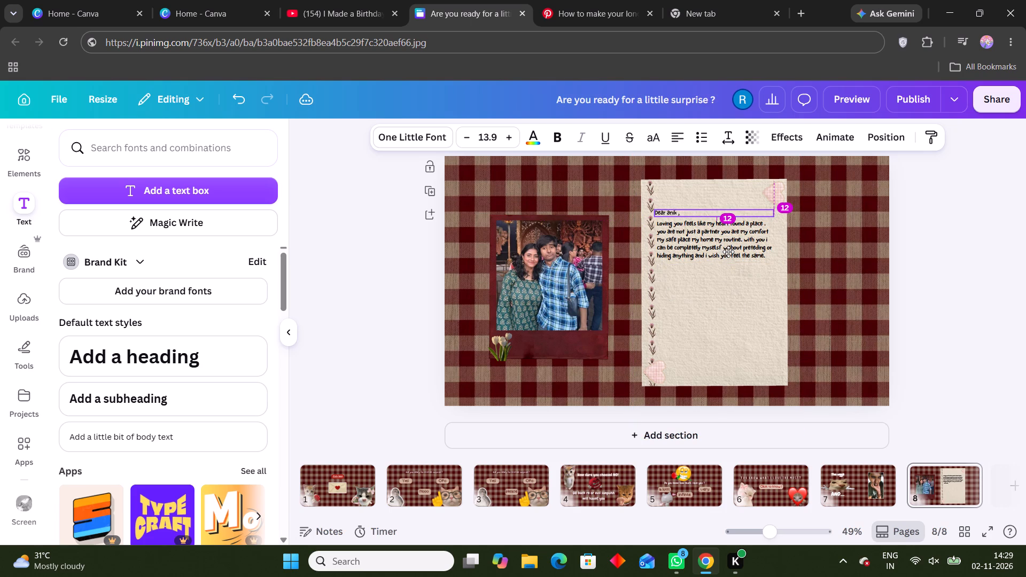
left_click_drag(728, 252, 731, 252)
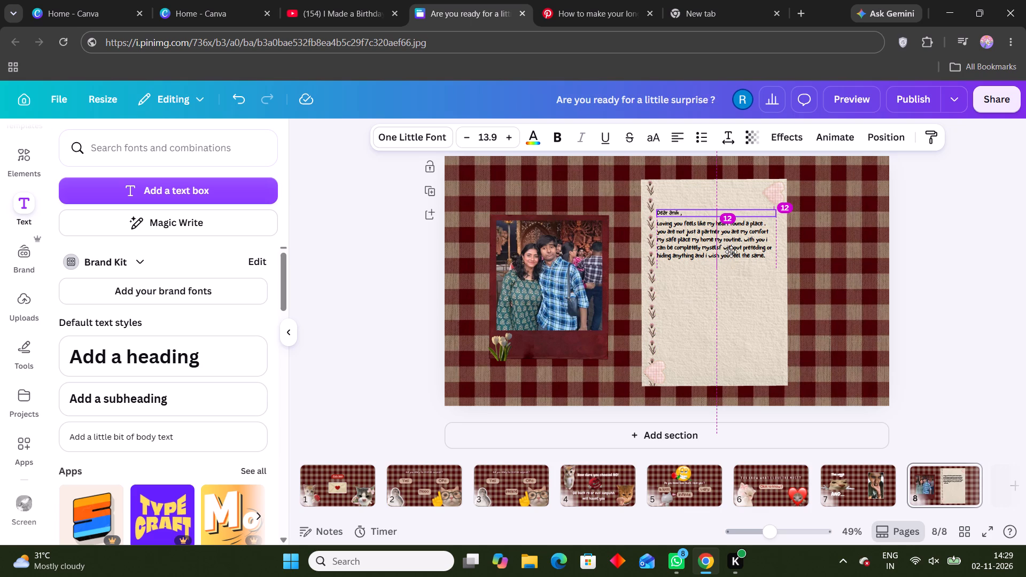
left_click_drag(731, 252, 731, 252)
left_click(978, 244)
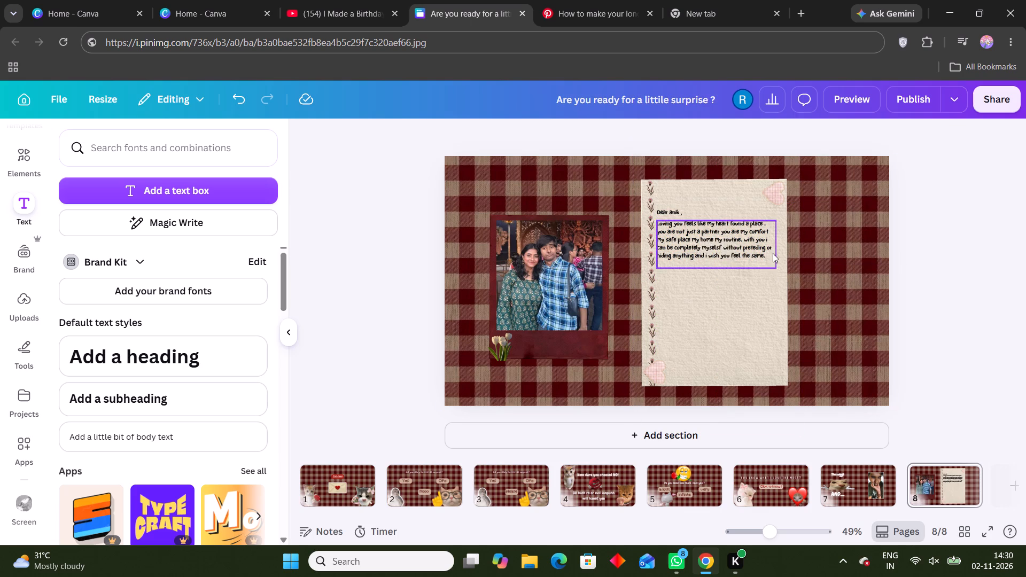
Consult the Pinterest kiss-print letter and continue the message with "i love your voice , your smile ,".
left_click(773, 253)
left_click(765, 256)
left_click(566, 0)
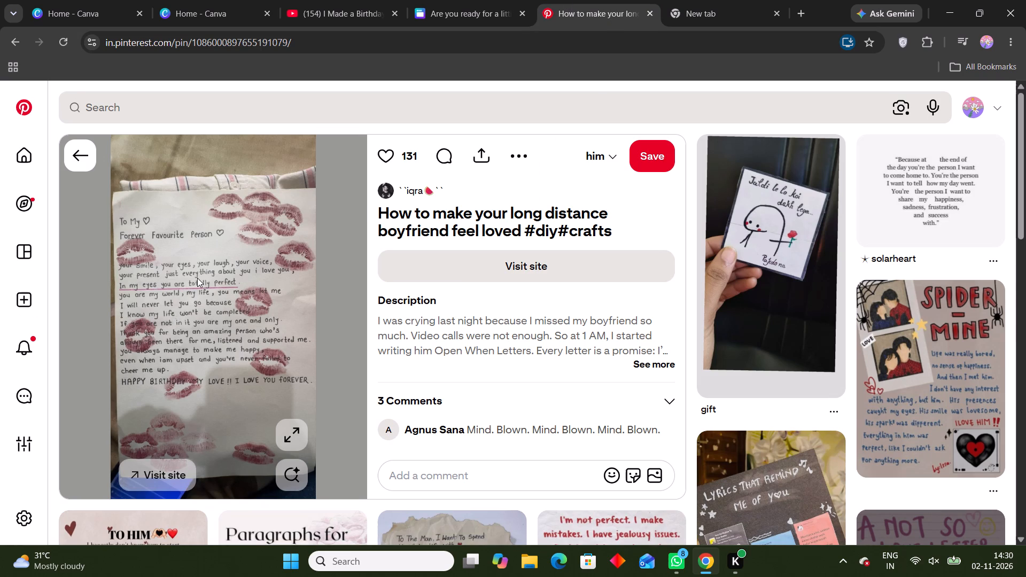
left_click(445, 0)
left_click(765, 260)
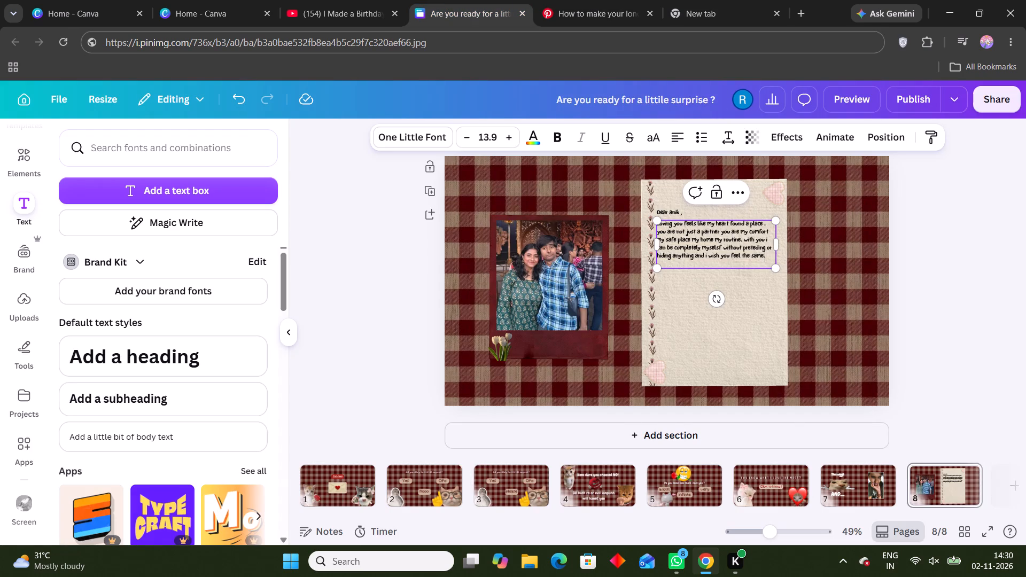
key("space")
type("i love your voice , your smile ,")
key("space")
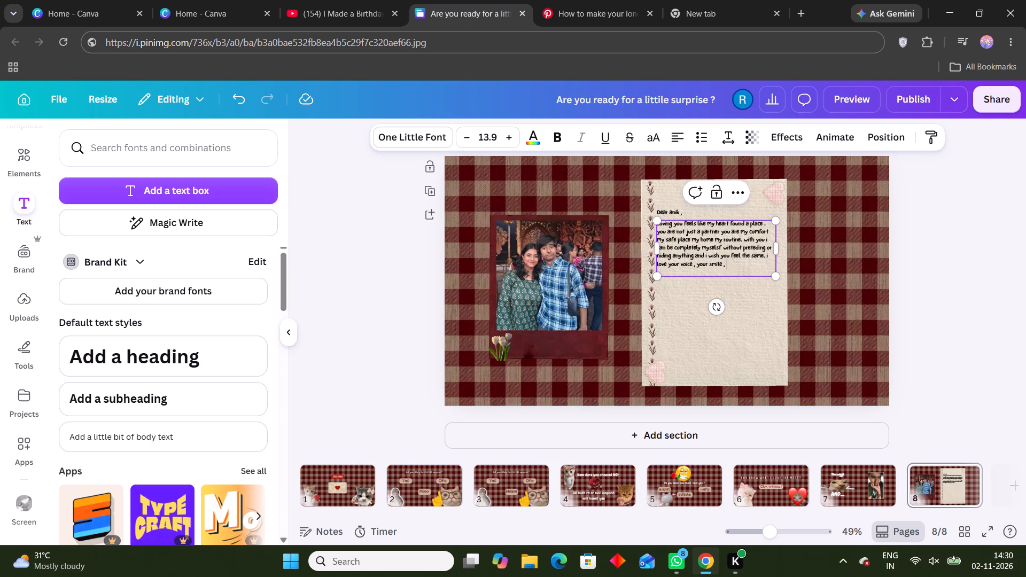
Recheck the Pinterest letter between phrases and extend the message with "your eyes, your presence".
left_click(634, 0)
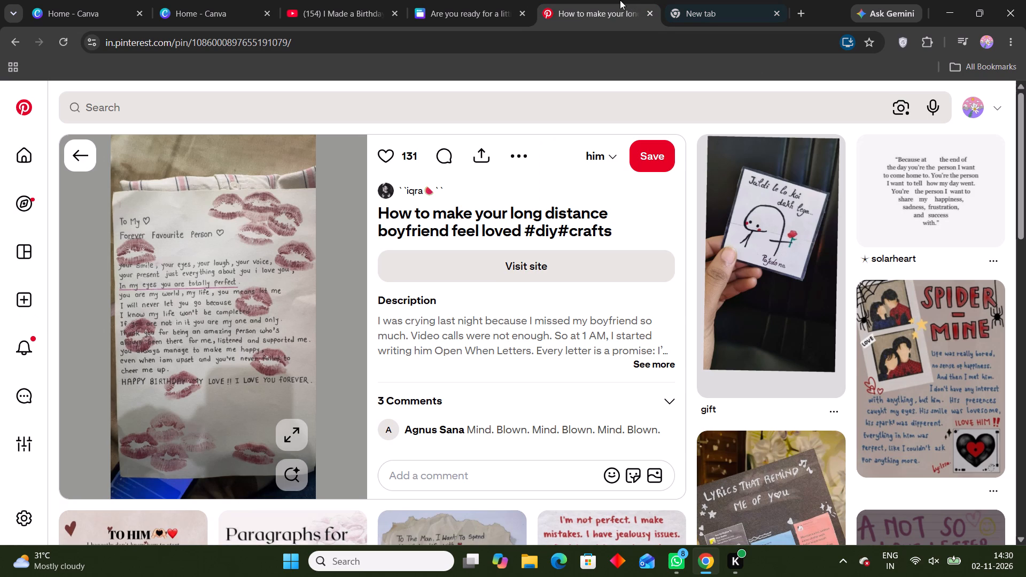
left_click(509, 0)
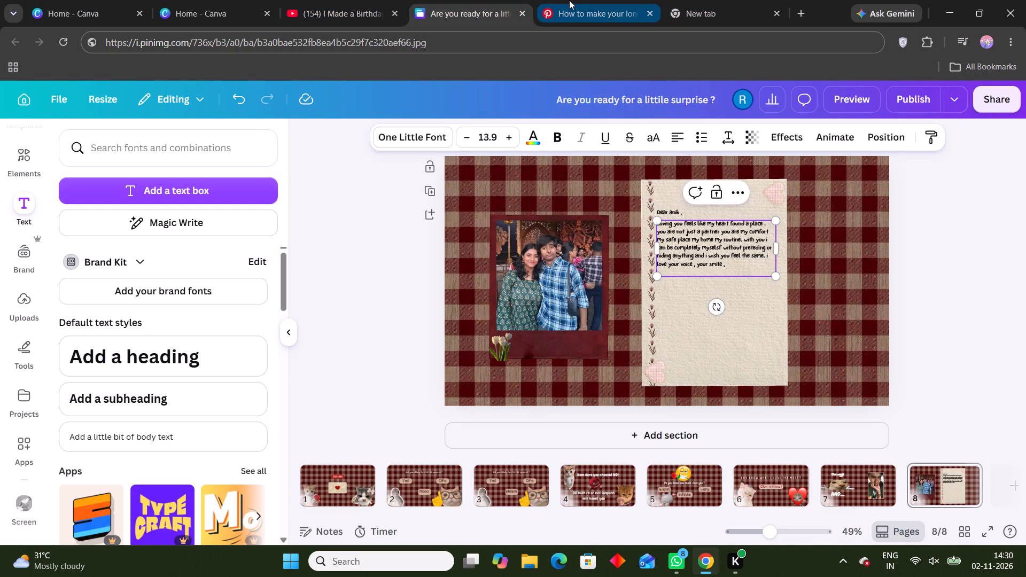
type("your eye")
key("space")
key("BackSpace")
key("s")
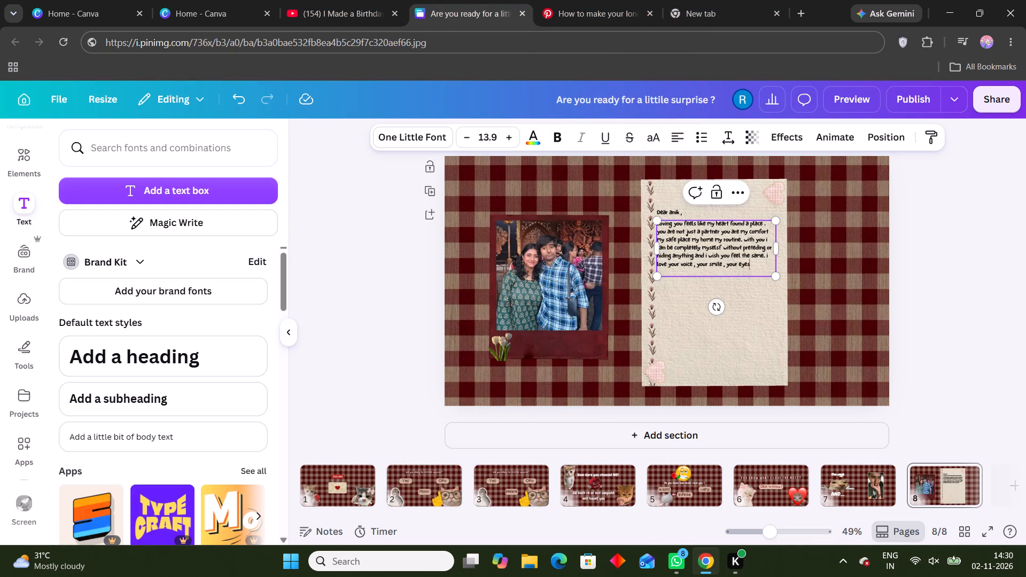
left_click(597, 0)
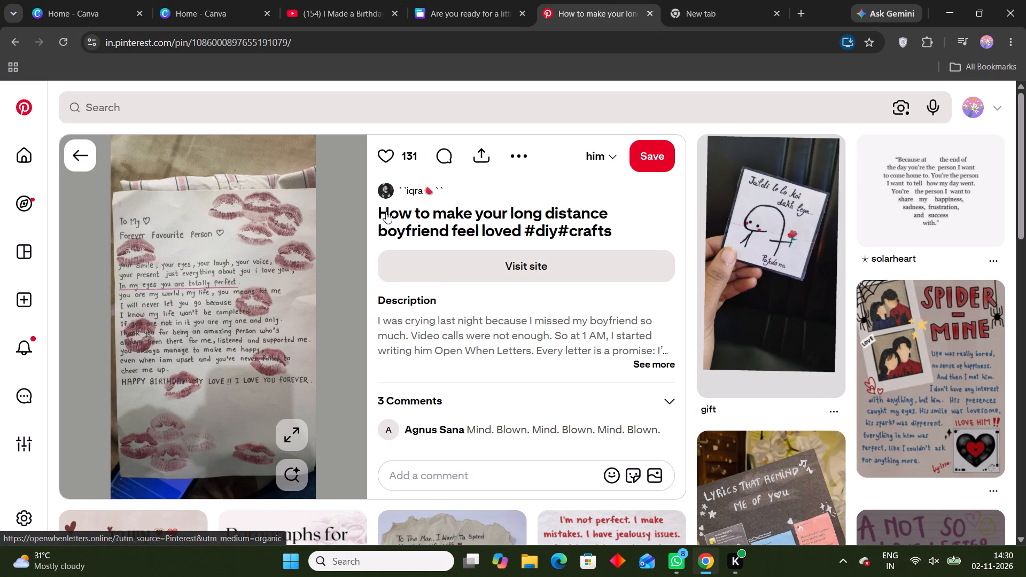
left_click(413, 0)
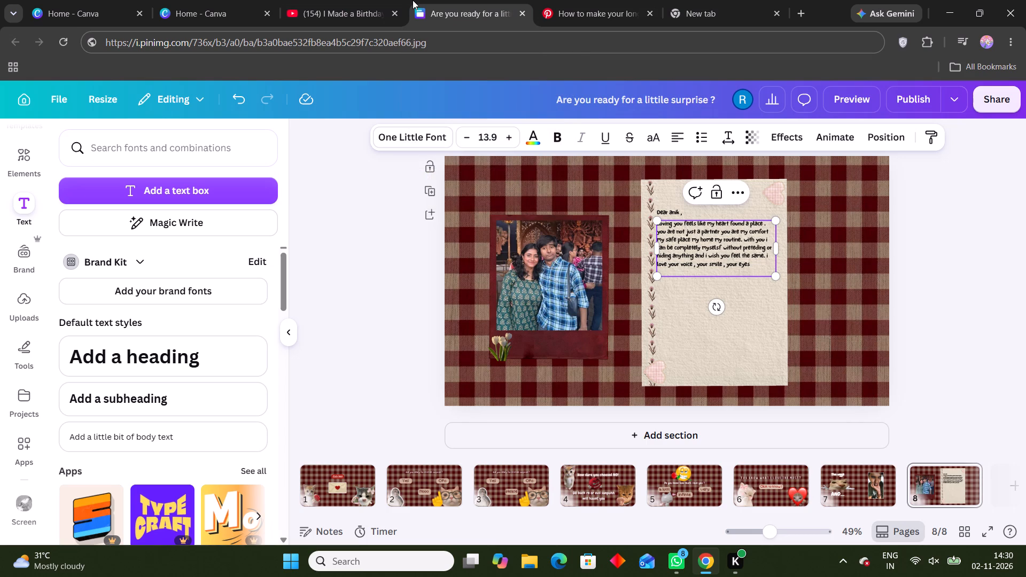
type(", your presence")
key("space")
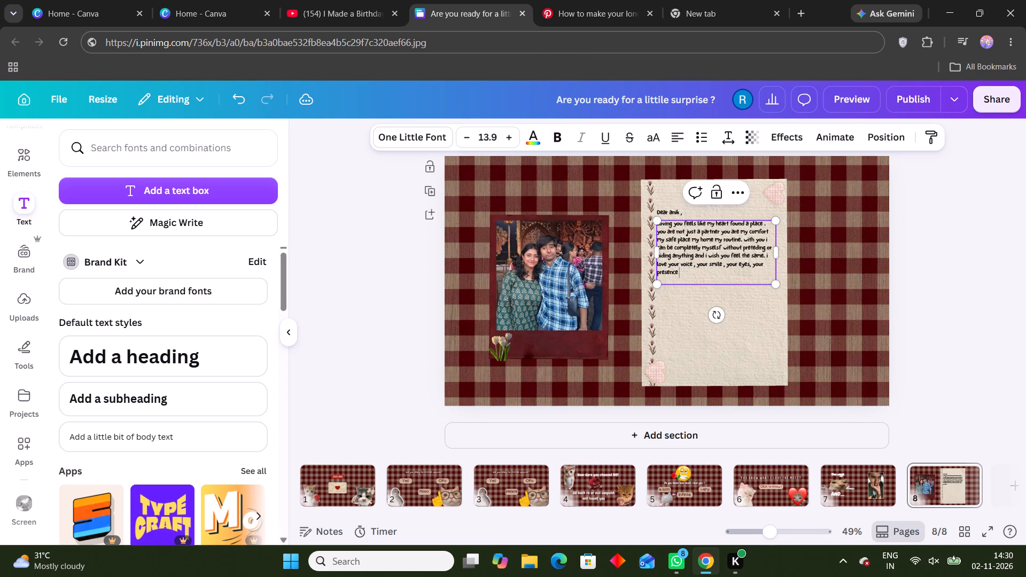
Finish the sentence with ", your nunuuuuu, everything i love everything about you.".
type(", t")
key("BackSpace")
type("yout")
key("space")
key("BackSpace")
key("BackSpace")
type("e")
key("space")
key("BackSpace")
key("BackSpace")
type("r nunuuuuu, everything i love everythign")
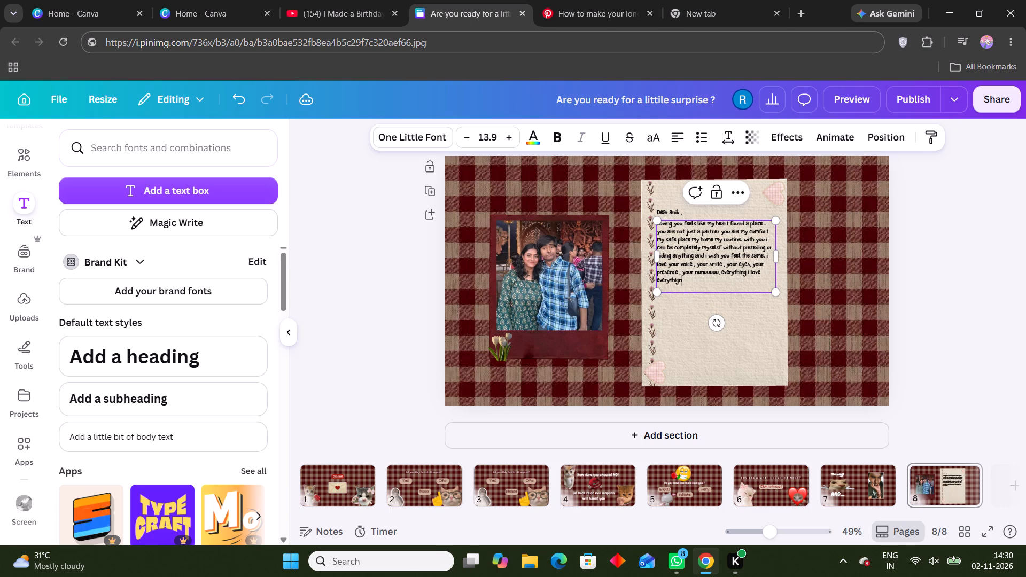
key("BackSpace")
key("BackSpace")
type("ng about you.")
key("space")
Open the burgundy-bordered bow letter on Pinterest and start a new message line: "you dont even realize how much happiness you bring to my life eveyrday.".
left_click(540, 0)
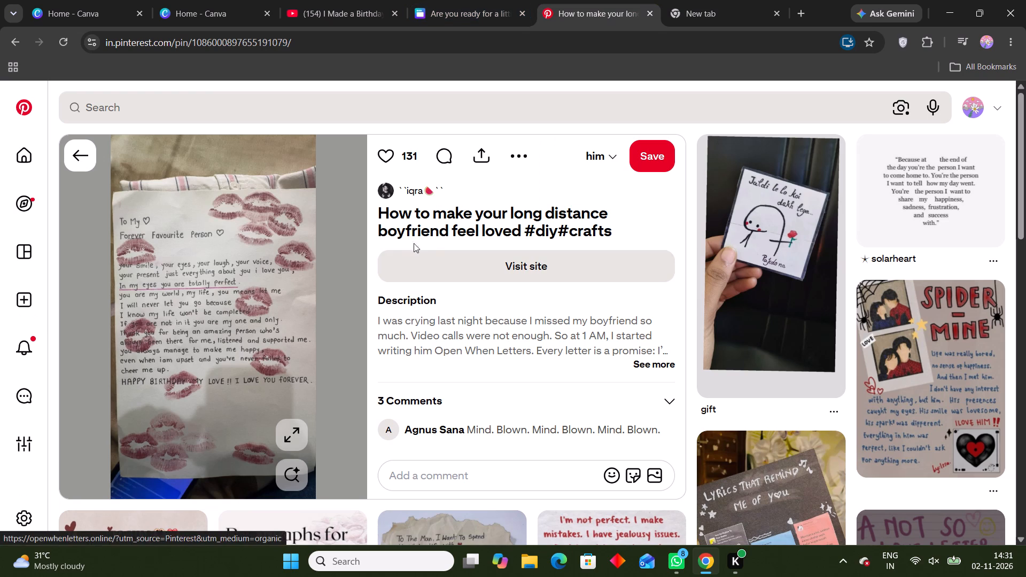
left_click(73, 151)
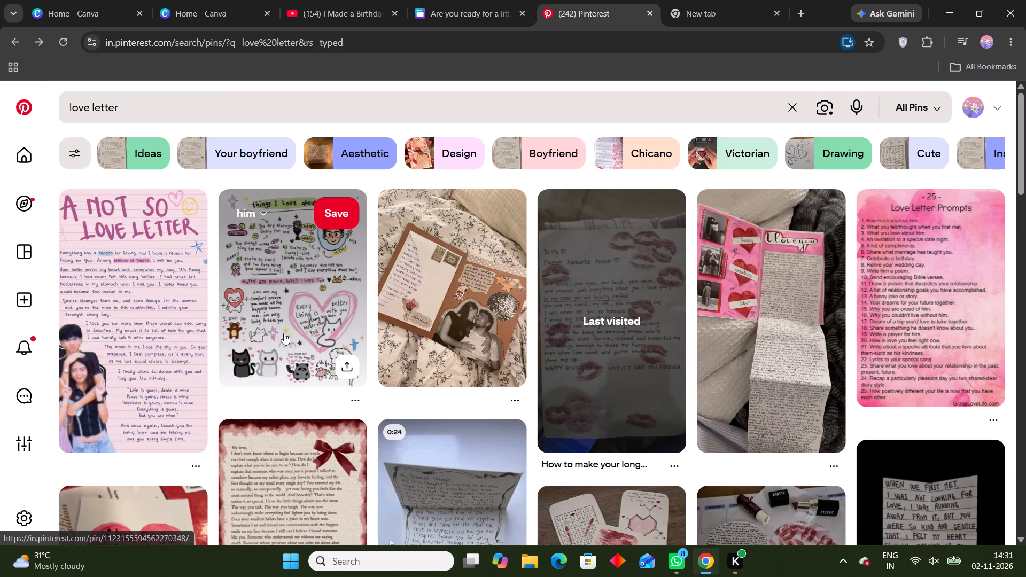
scroll(267, 378, "down", 4)
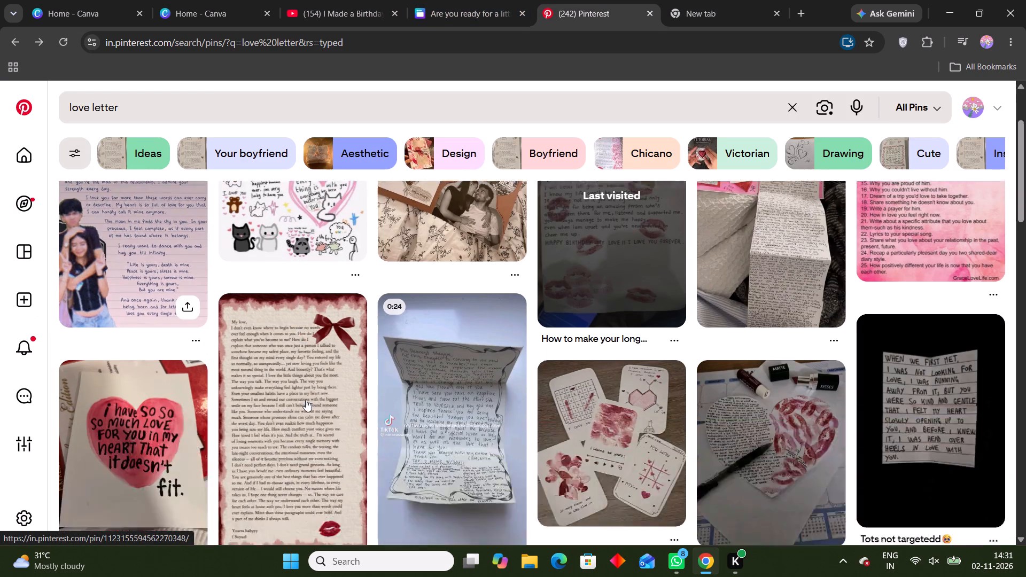
left_click(313, 379)
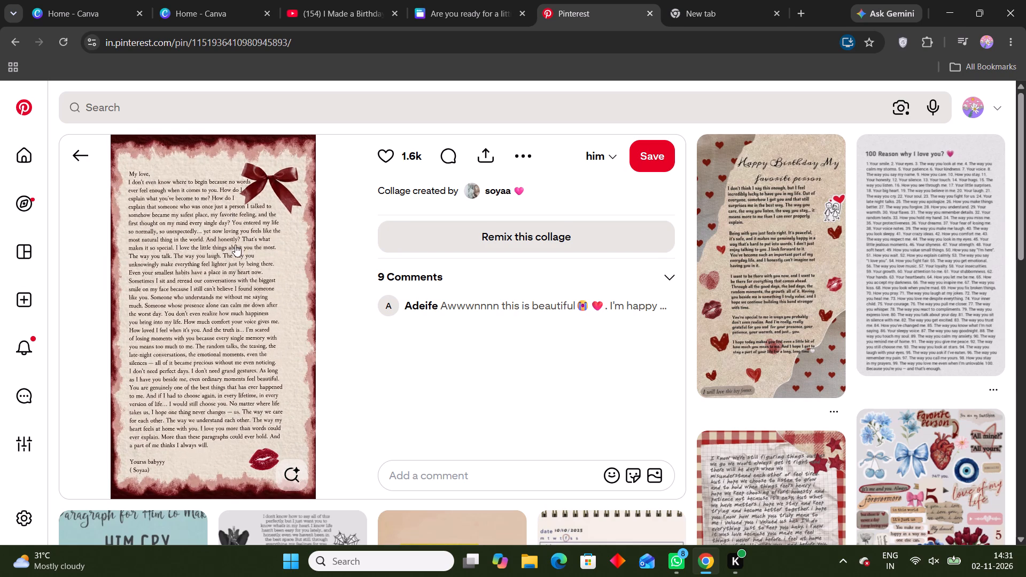
left_click(553, 0)
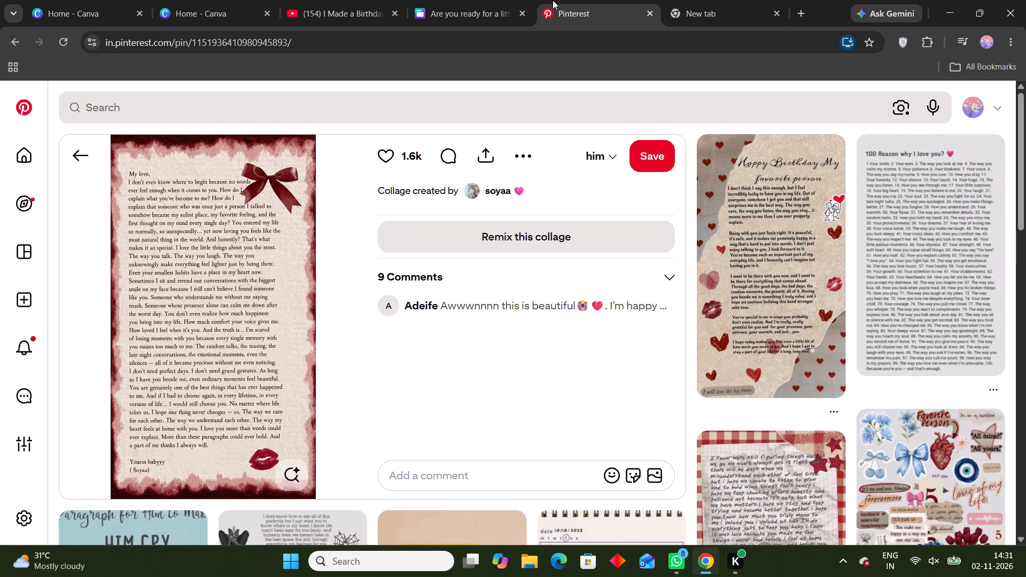
left_click(481, 0)
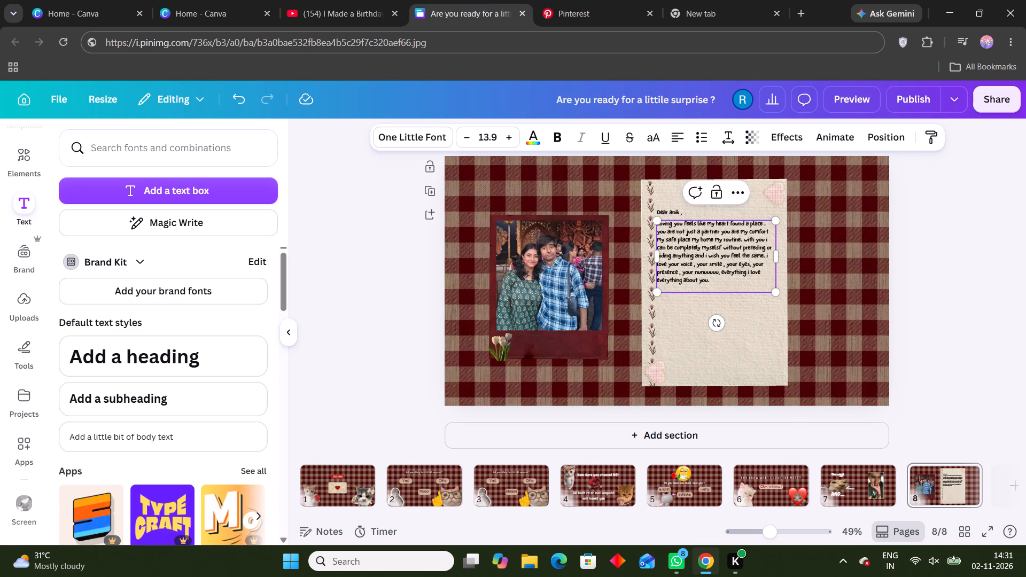
key("shift+Return")
type("you")
key("space")
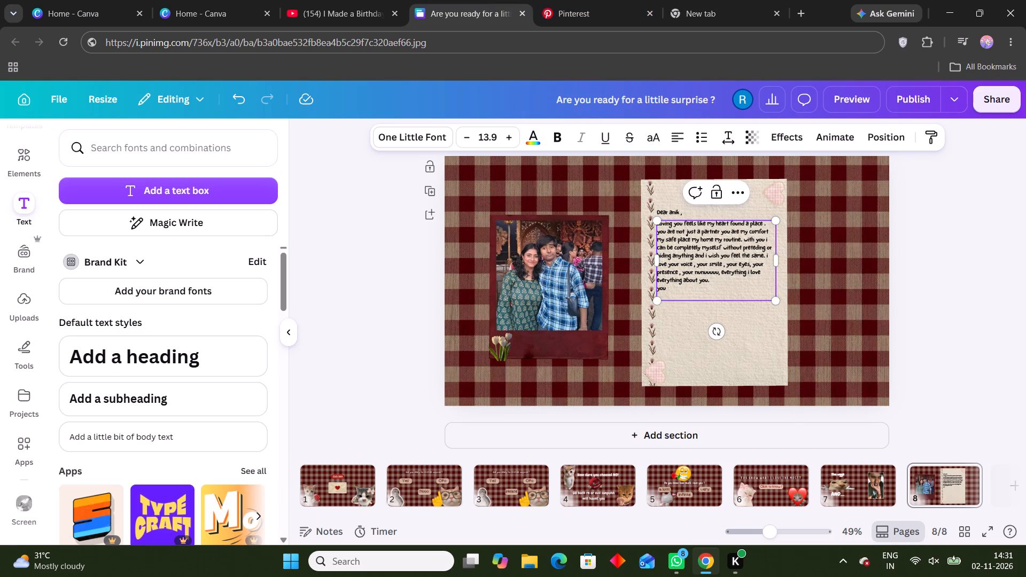
type("dont even realize how much happiness")
key("space")
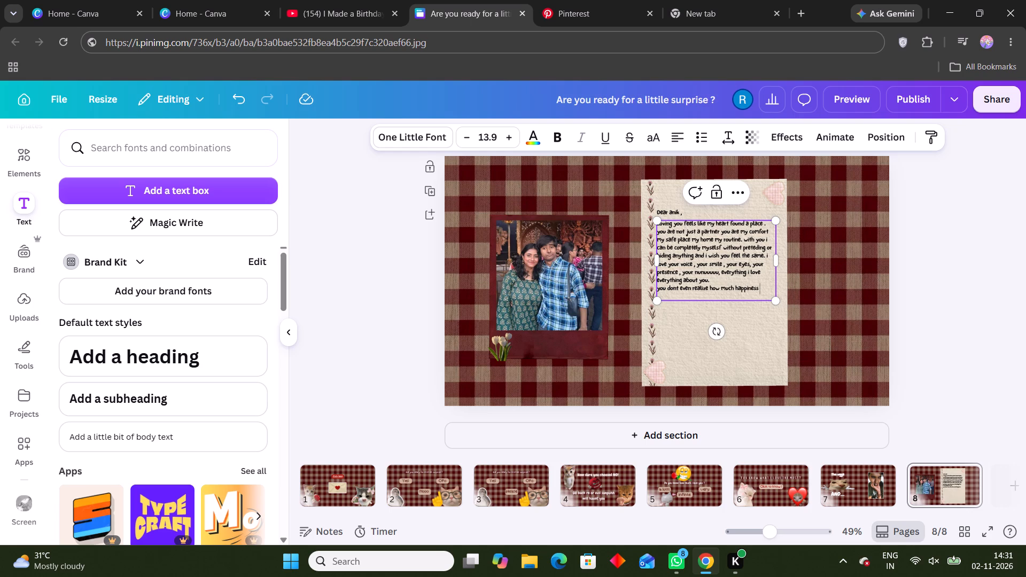
type("you bring to my life eveyrday.")
key("space")
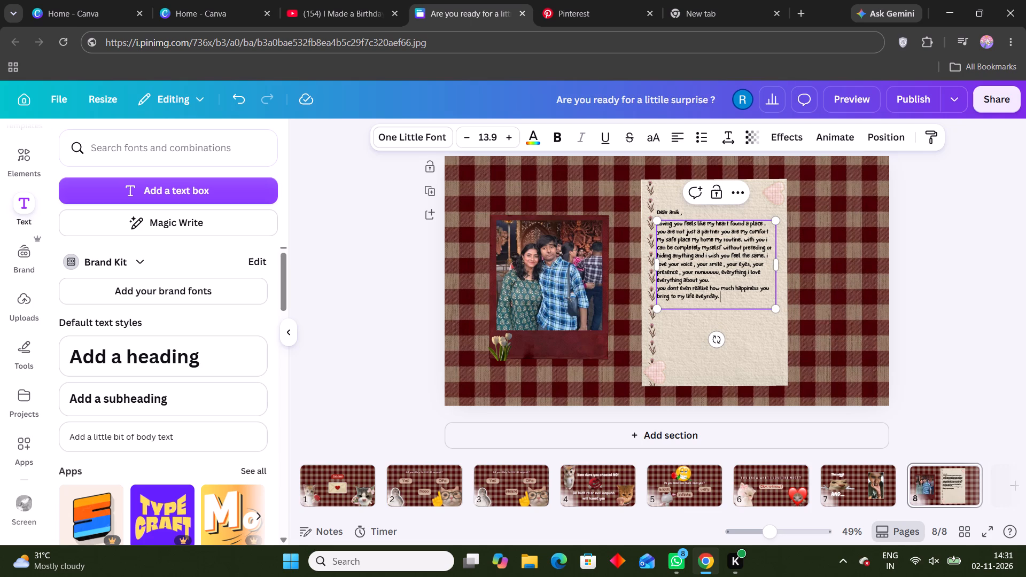
Continue the message with "yes i am littile stupid to make you upset everytime you expect something from me but that never meant i dont love you.".
type("yes i am littile stupid to")
key("space")
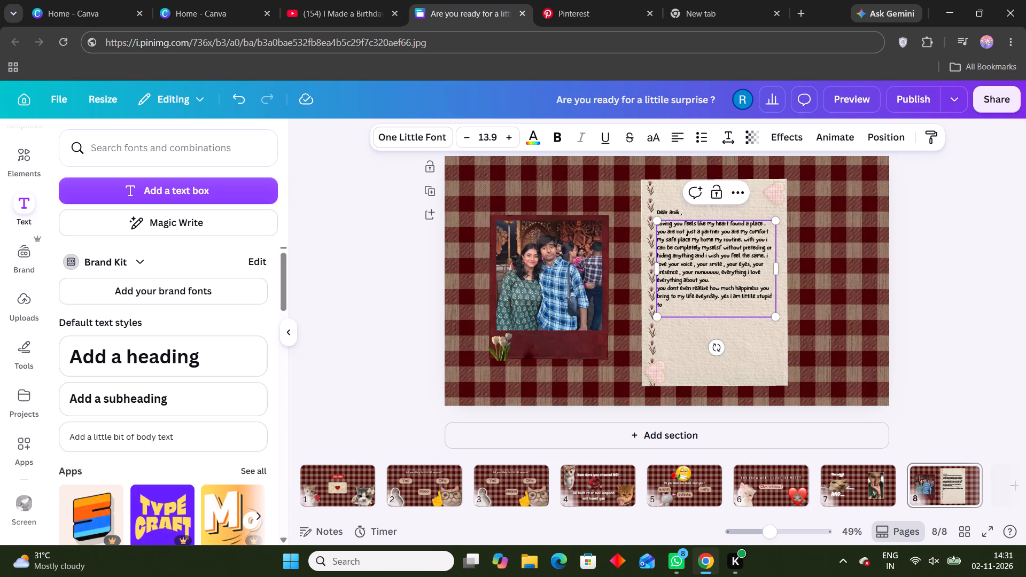
type("make you upset everytmi")
key("BackSpace")
key("BackSpace")
type("ie")
key("BackSpace")
type("me you expect something from me bu")
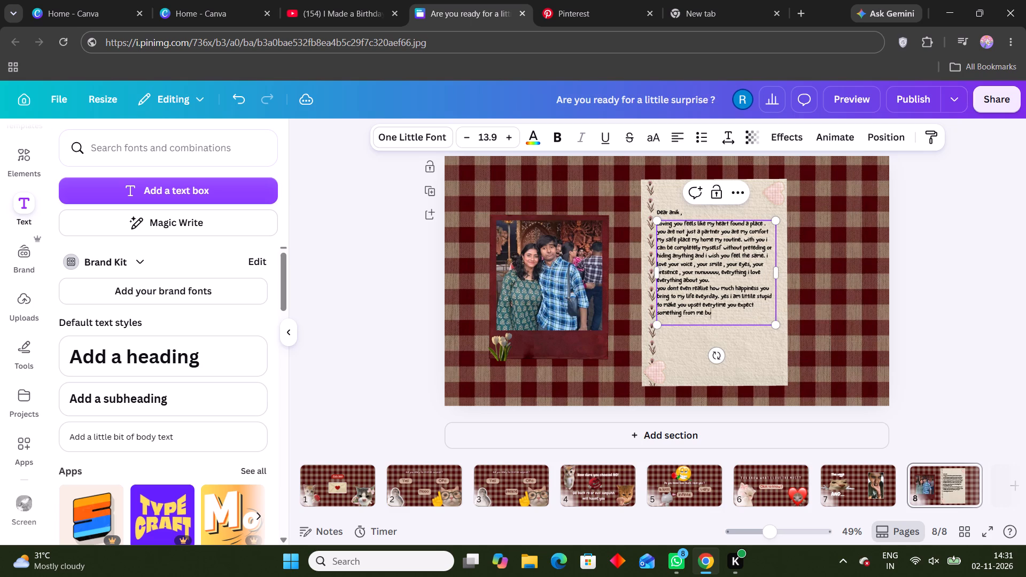
type("t that never meant my")
key("space")
key("BackSpace")
key("BackSpace")
key("BackSpace")
type("i ne")
key("BackSpace")
key("BackSpace")
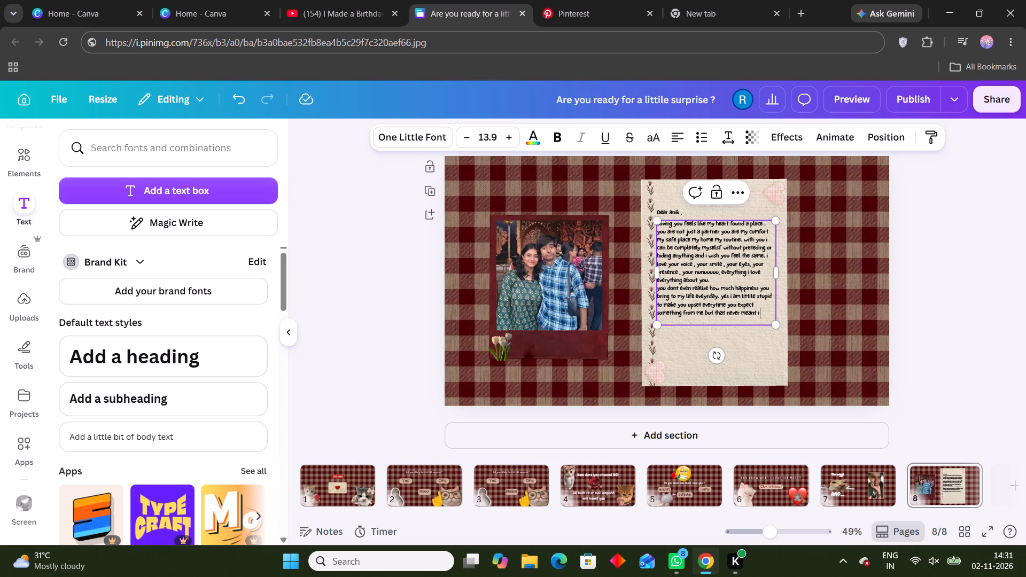
type("dont love you,")
key("BackSpace")
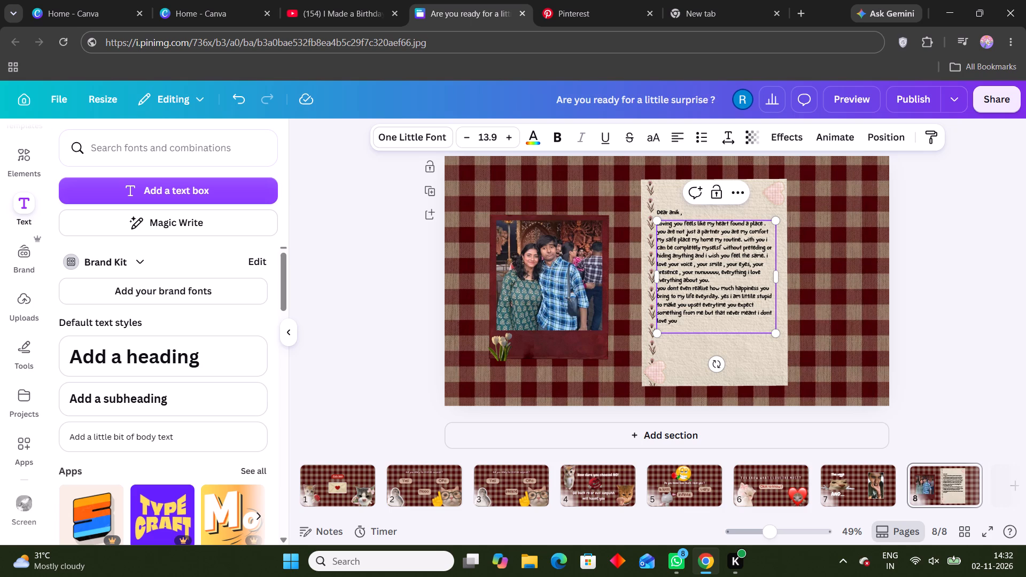
key("period")
Browse related love letters on Pinterest and save the pink "Happy Birthday, My Love" letter pin to the him board.
left_click(601, 0)
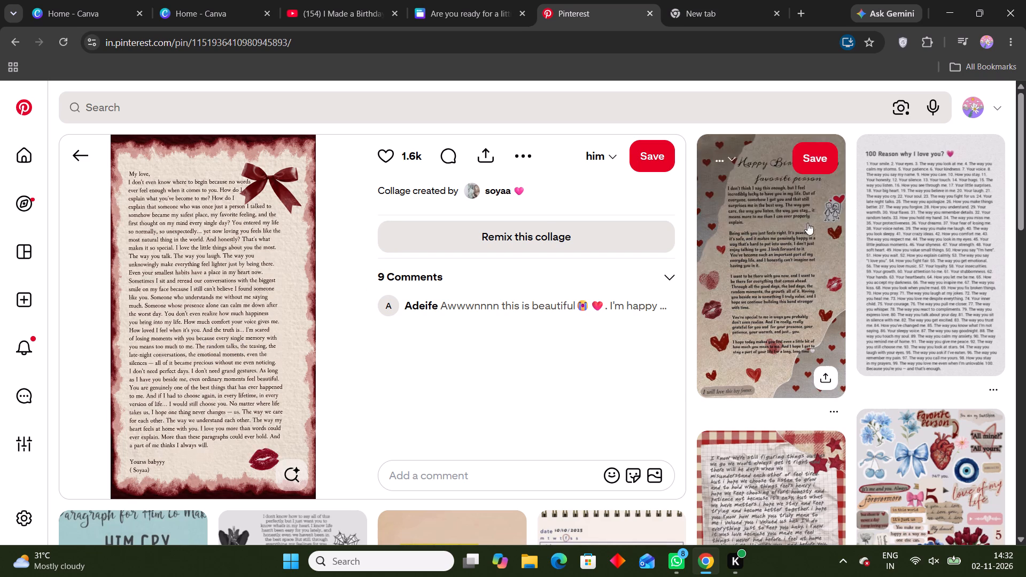
left_click(752, 284)
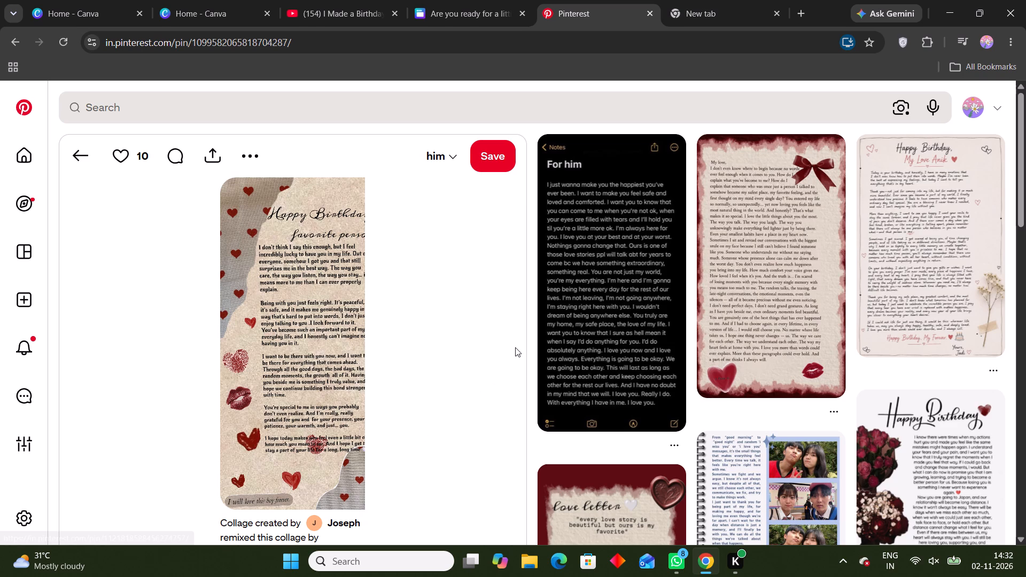
left_click(978, 266)
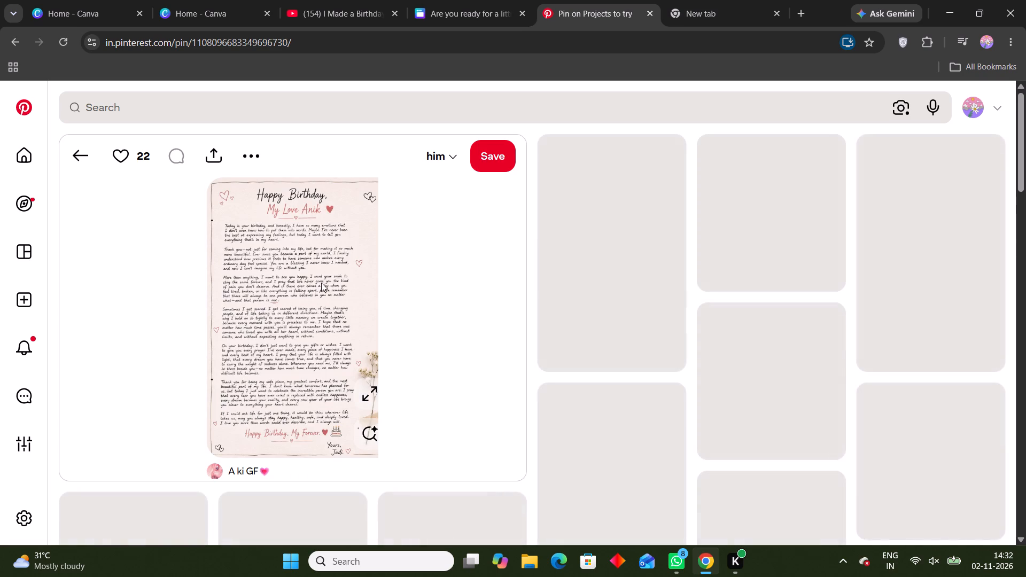
left_click(477, 168)
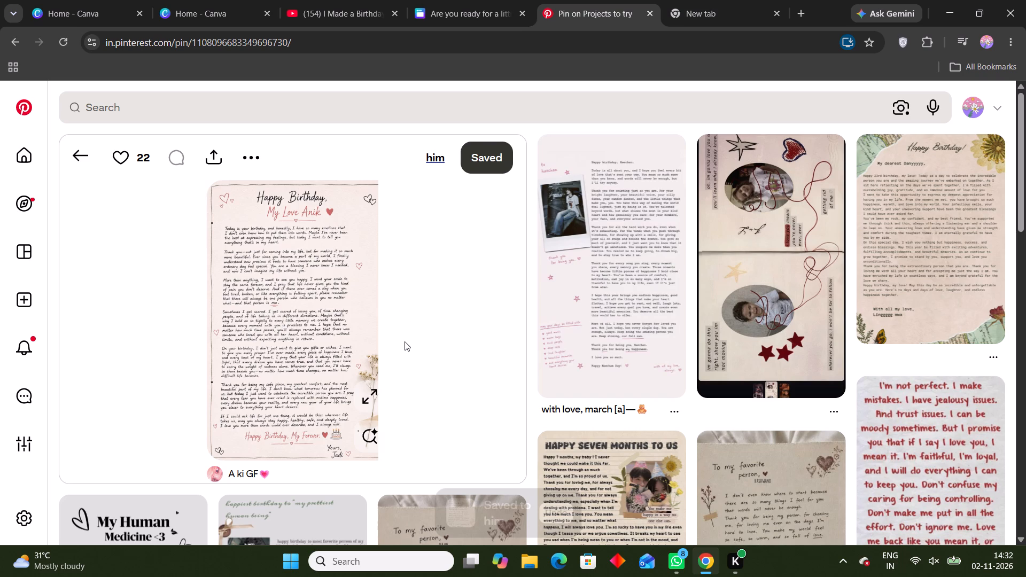
scroll(484, 333, "down", 3)
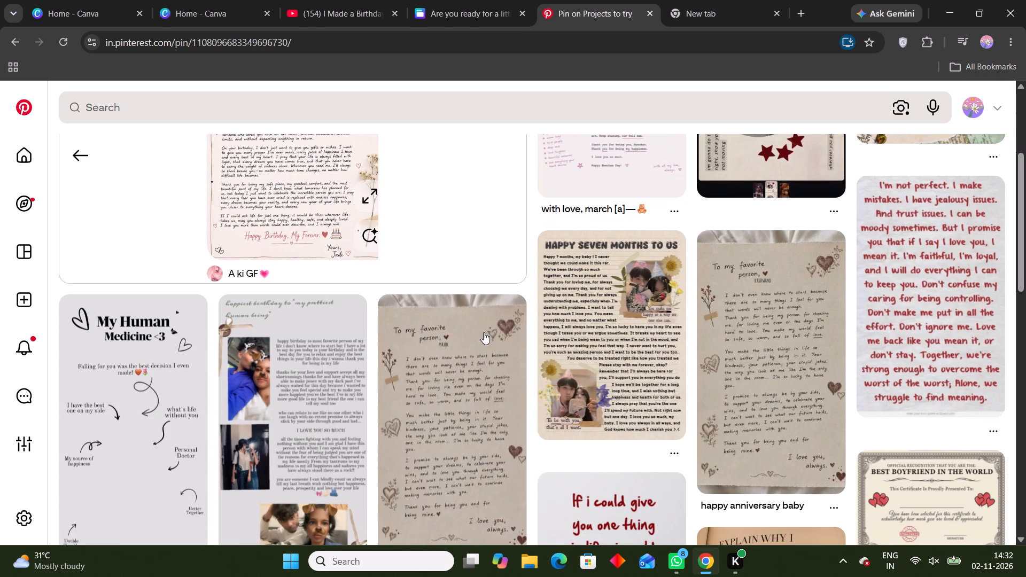
scroll(484, 332, "up", 4)
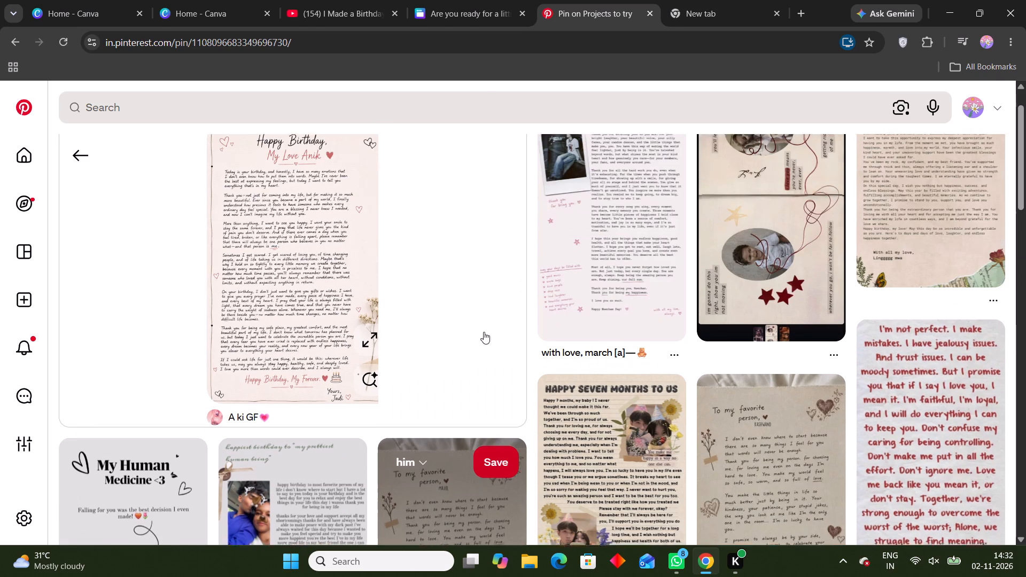
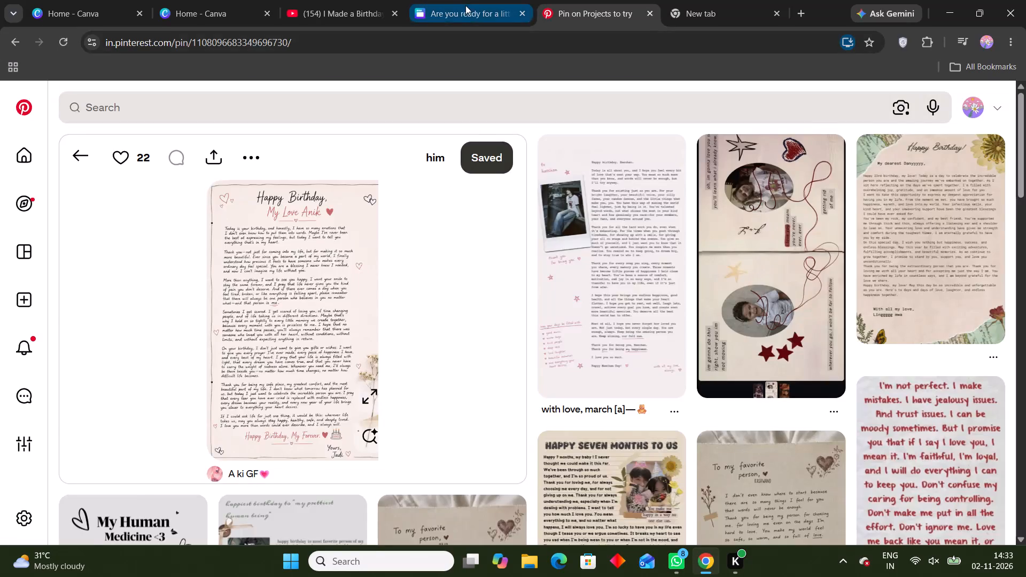
Check the Pinterest letters and start a new message line in Canva: "i am really grateful that i have you beside me .".
left_click(465, 5)
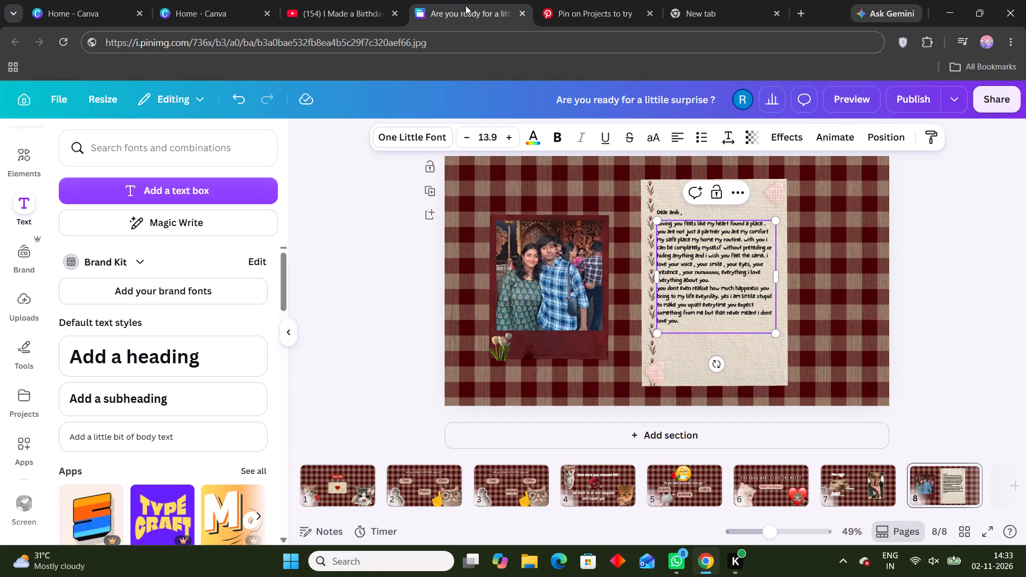
left_click(576, 0)
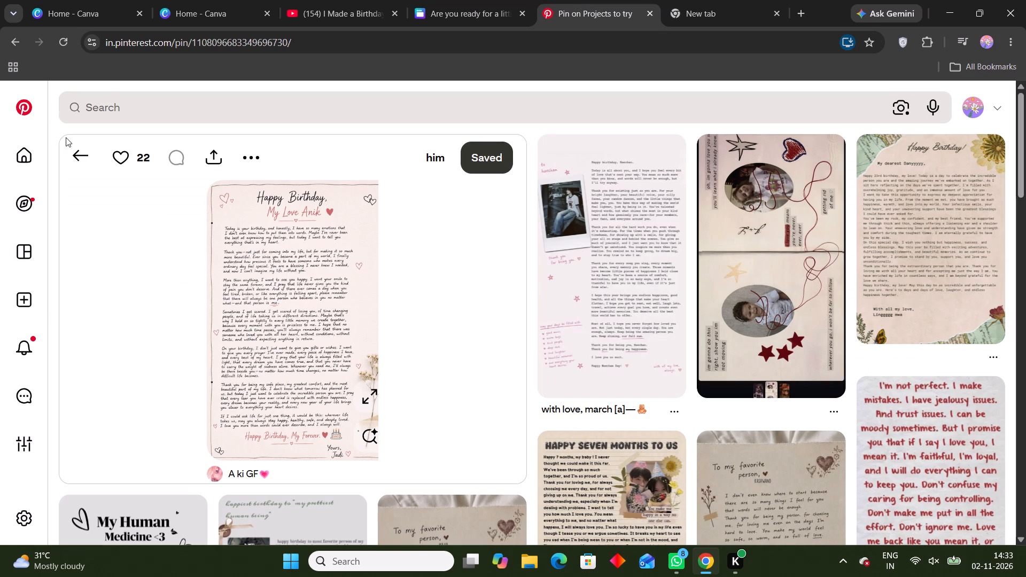
left_click(86, 147)
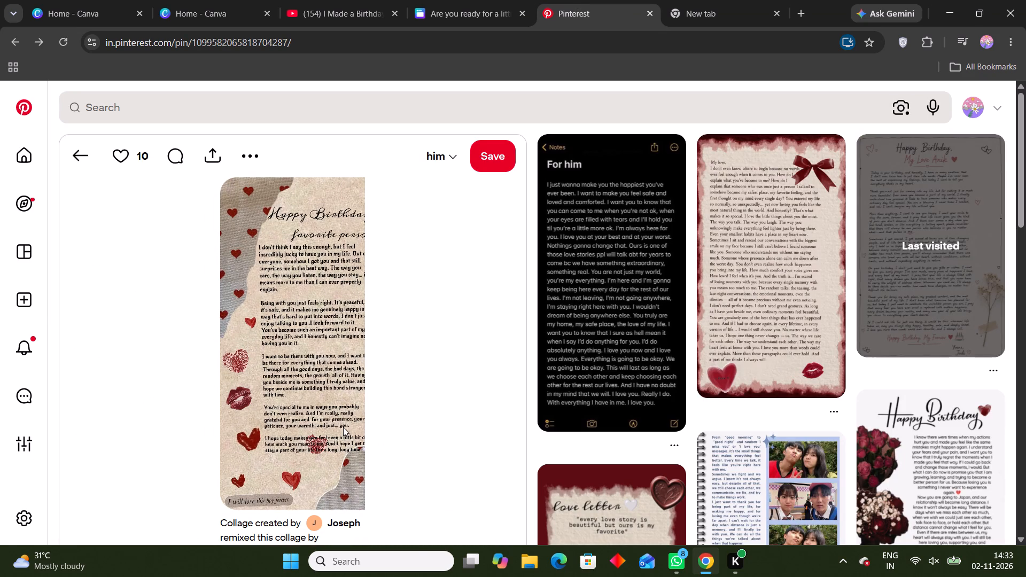
left_click(417, 0)
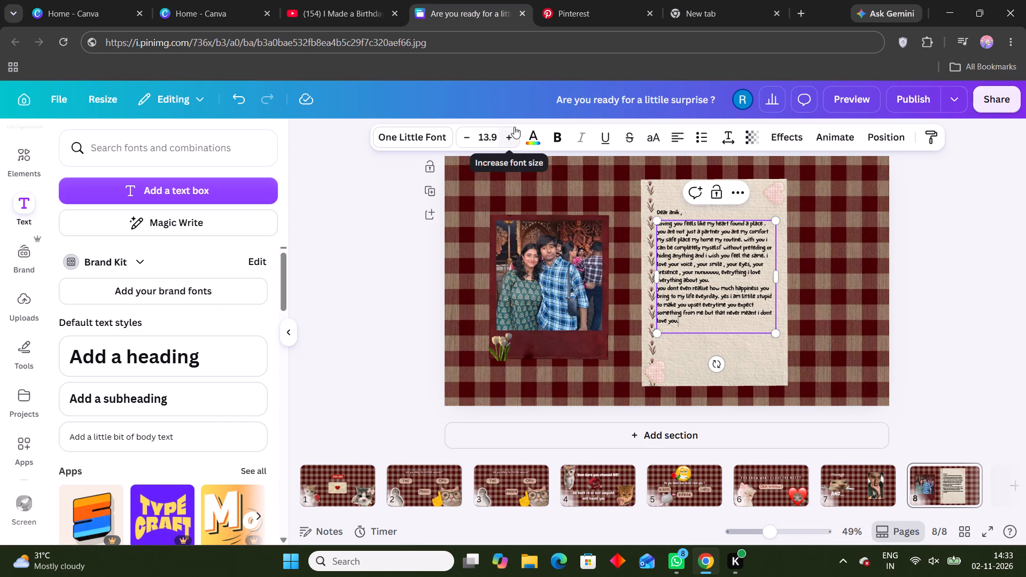
key("shift+Return")
type("i am really gratefull")
key("space")
key("BackSpace")
key("BackSpace")
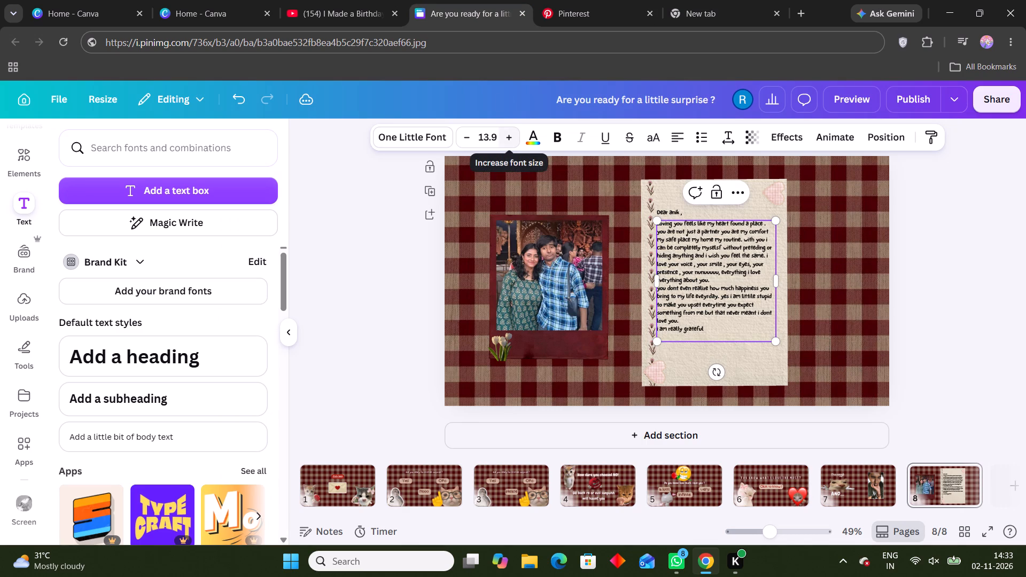
key("space")
type("r")
key("BackSpace")
type("that")
key("space")
type("i have you and")
key("space")
key("BackSpace")
key("BackSpace")
key("BackSpace")
key("BackSpace")
type("beside me .")
key("space")
Reread the burgundy-bordered bow letter on Pinterest and continue the Canva message with "the random talks your teasing".
left_click(610, 0)
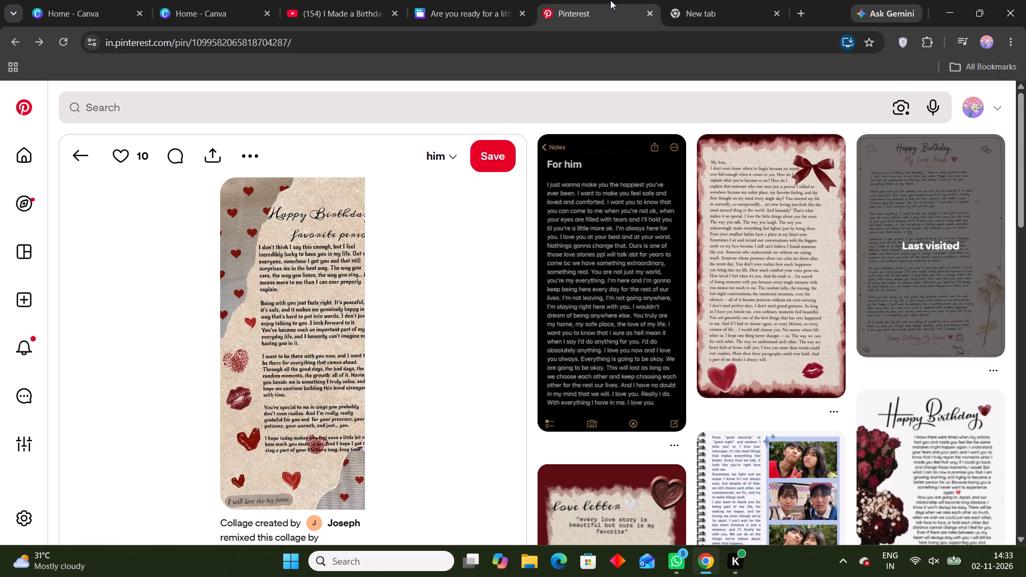
left_click(90, 153)
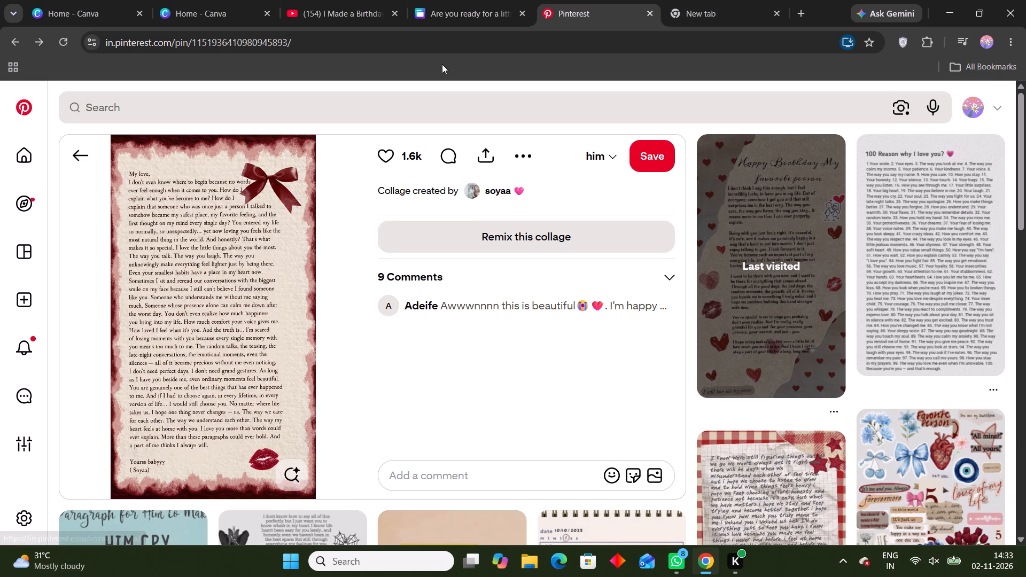
left_click(196, 342)
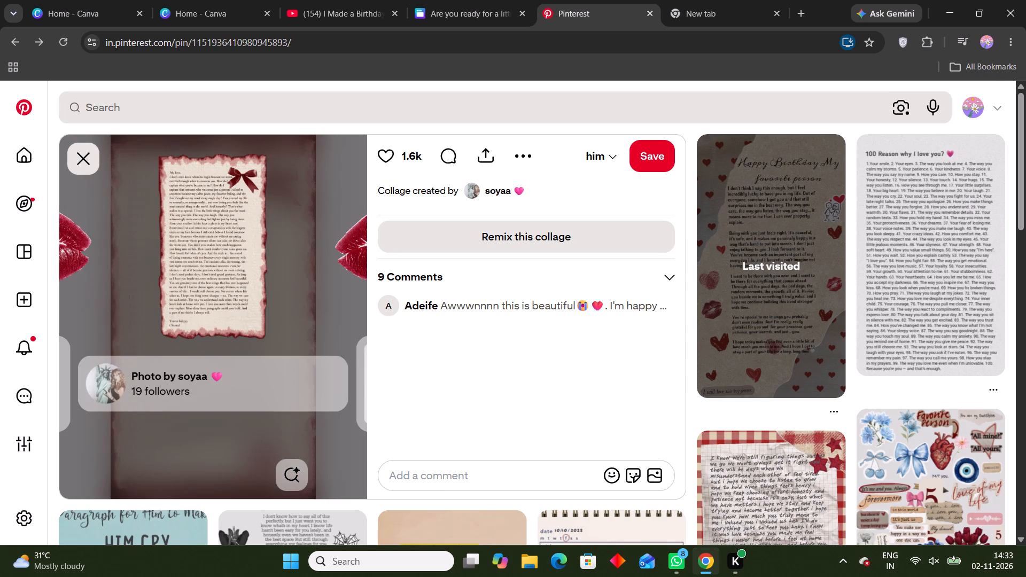
left_click(81, 150)
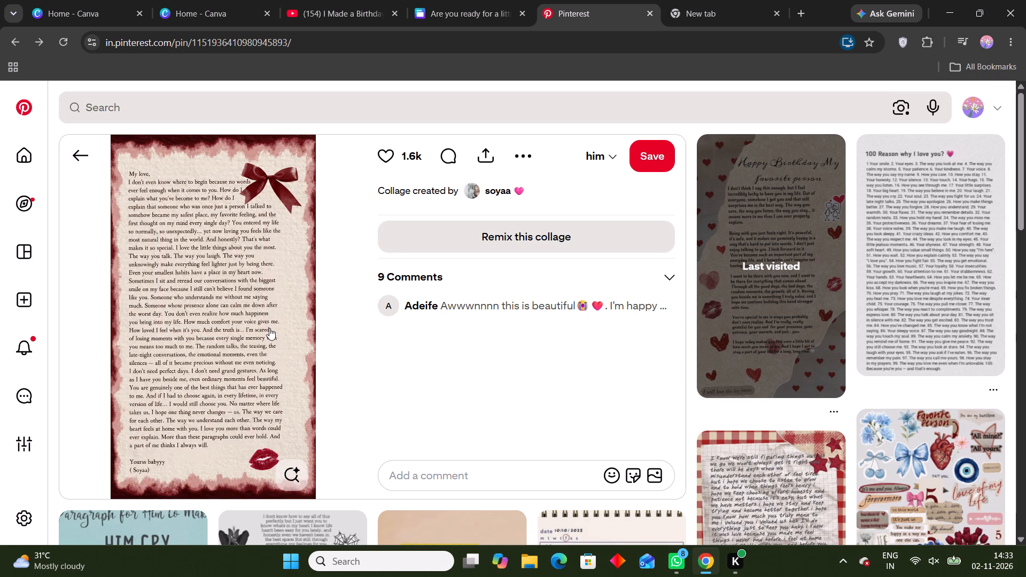
left_click(432, 0)
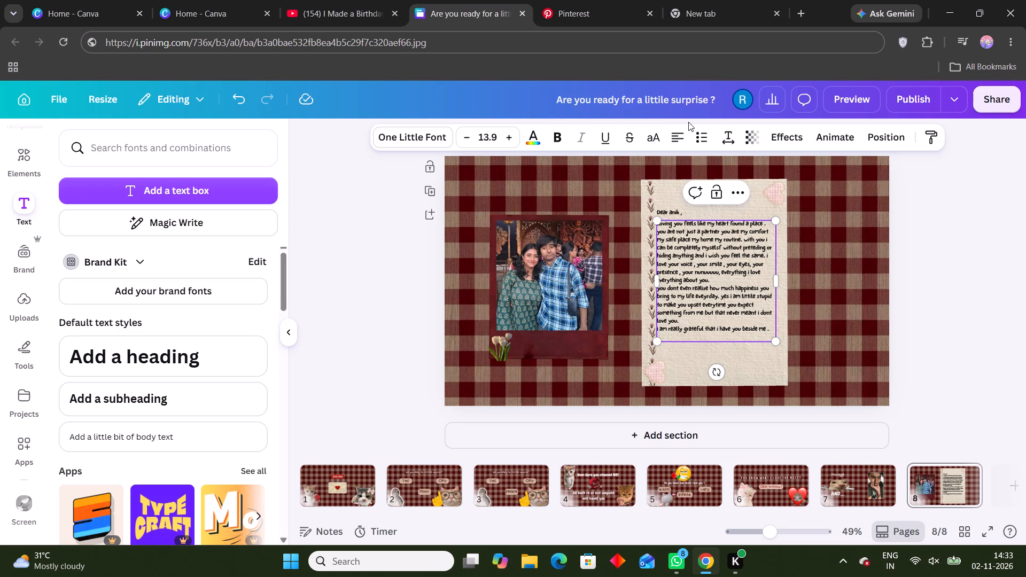
left_click(767, 335)
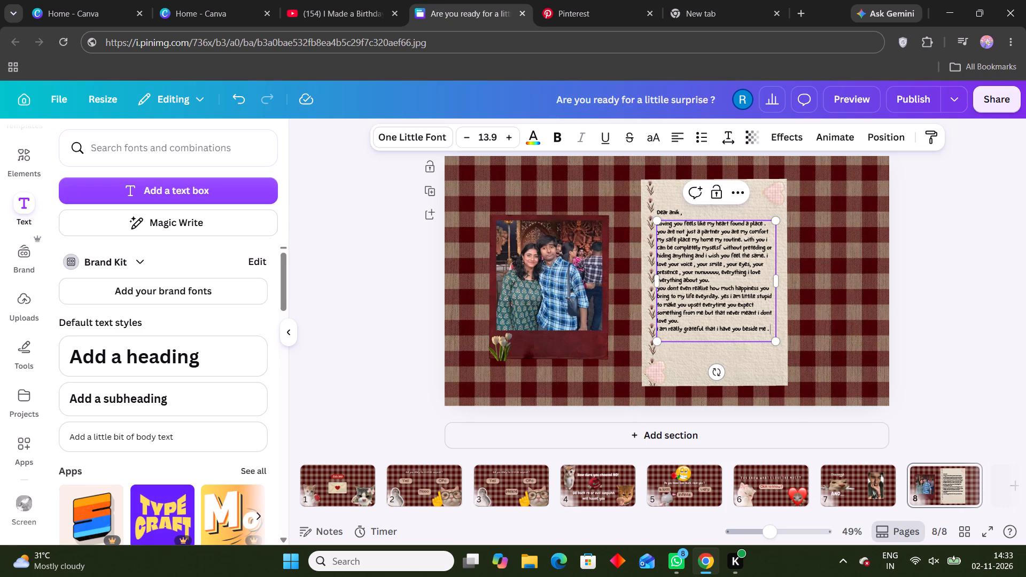
left_click(771, 329)
type("the")
key("space")
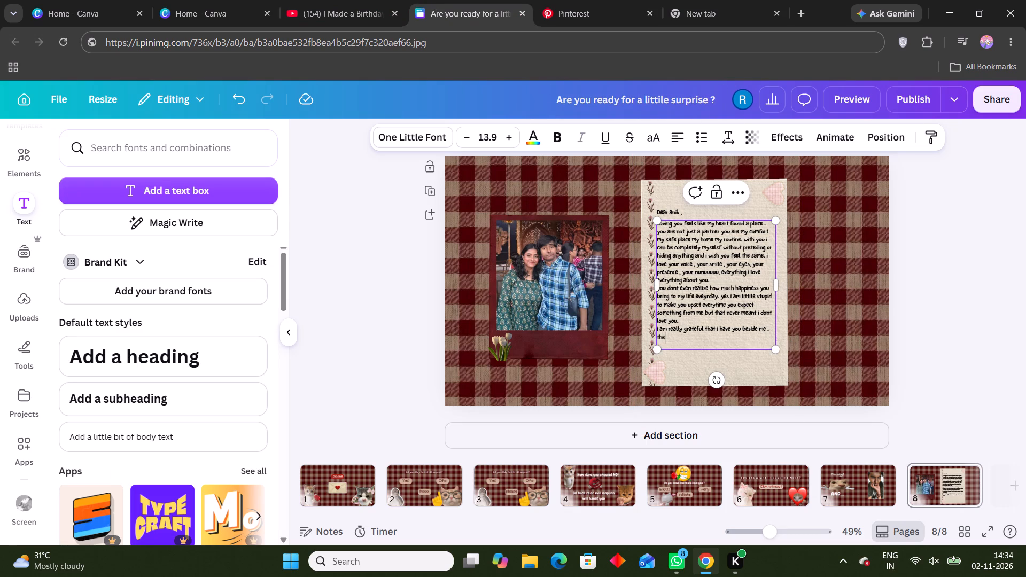
type("random talks your teasing")
key("space")
Insert a comma after "the random talks" and another after "your teasing" in the letter's last line.
key("Left")
key("Left")
key("Left")
key("Left")
key("Left")
key("Left")
key("Left")
key("Left")
key("Left")
key("Left")
key("Left")
key("Left")
key("Left")
type(",")
key("space")
key("Right")
key("Right")
key("Right")
key("Right")
key("Right")
key("Right")
key("Right")
key("Right")
key("Right")
key("Right")
key("Right")
key("Right")
key("Right")
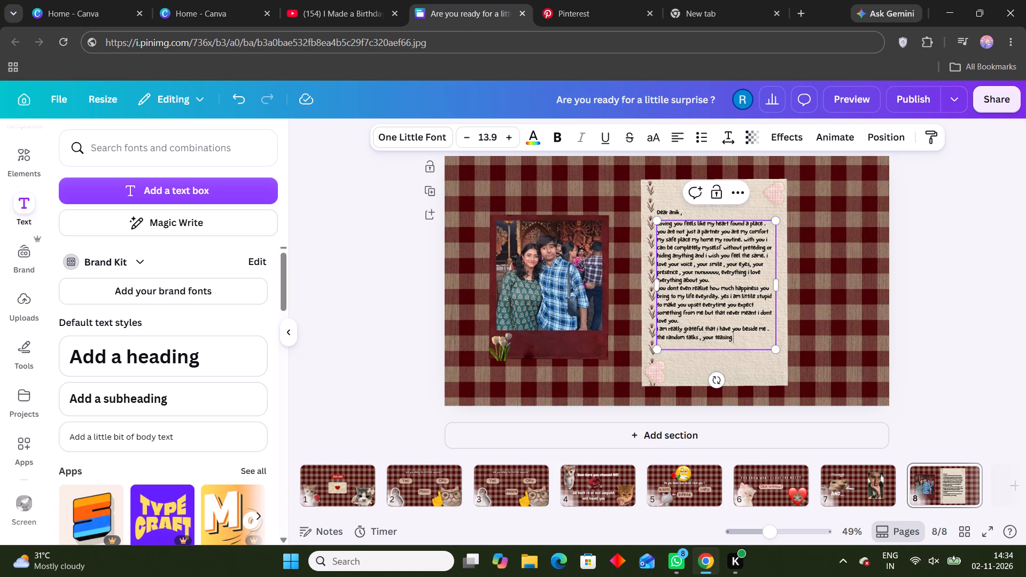
type(",")
key("space")
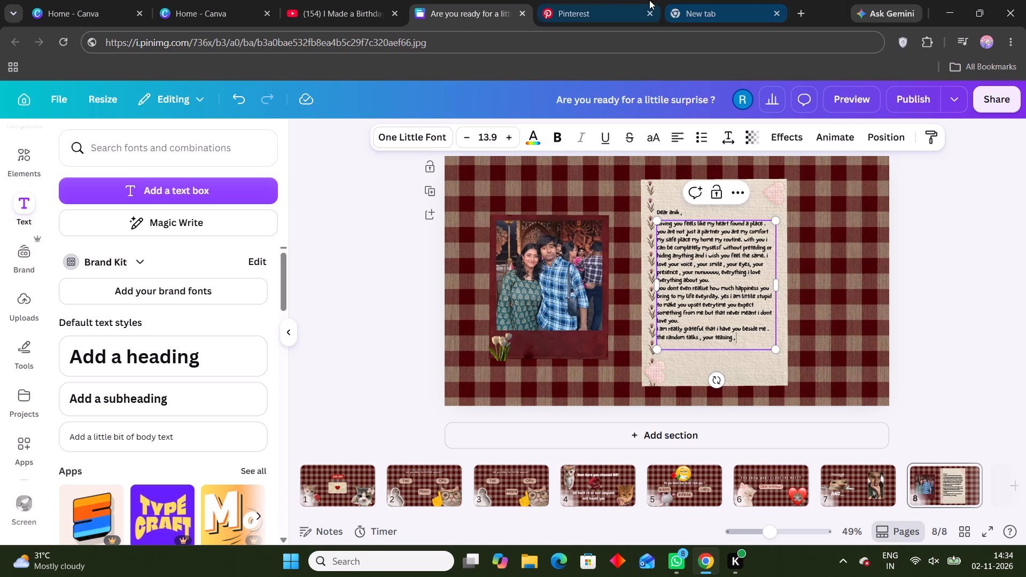
Continue the letter message with "playing games everything holds memories".
left_click(649, 0)
left_click(467, 0)
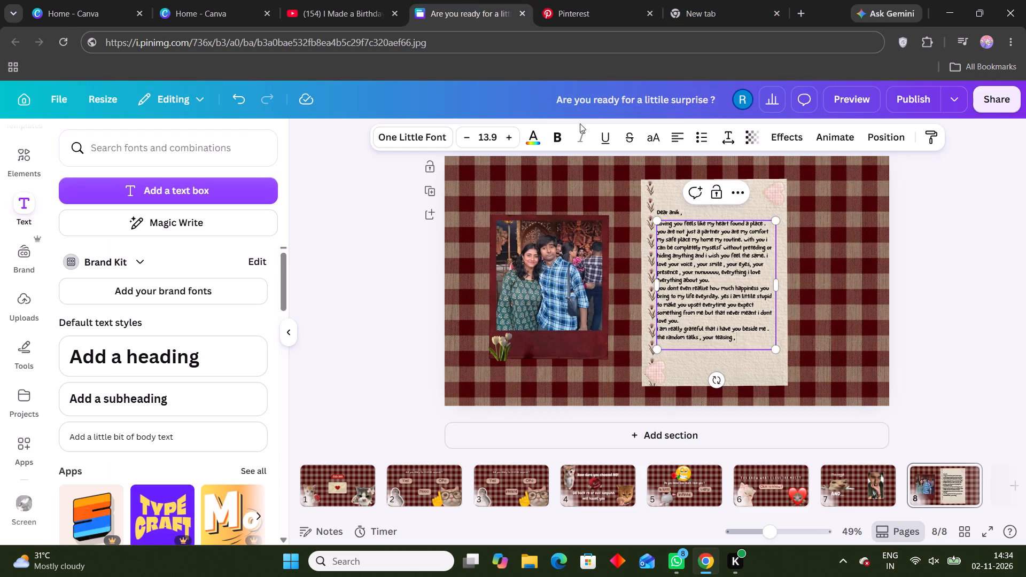
type("playing games everything holds")
key("BackSpace")
type("s memories")
key("space")
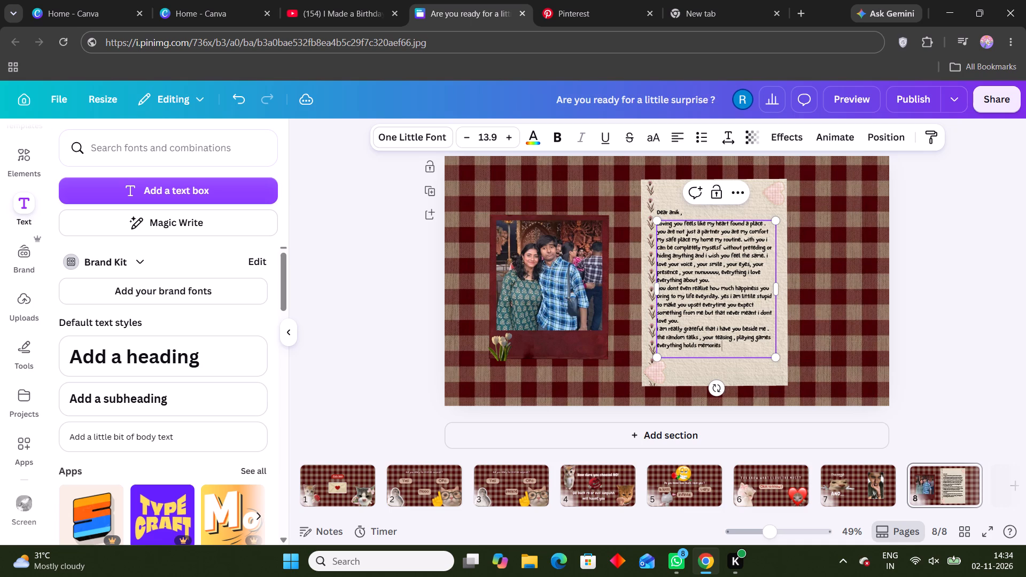
Finish the sentence after "memories" with "and i want to cherrish those forever .".
key("Left")
key("Left")
key("Left")
key("Left")
key("Left")
key("Left")
key("Left")
key("Left")
key("Left")
key("Right")
key("Right")
key("Right")
key("Right")
key("Right")
key("Right")
key("Right")
key("Right")
key("space")
type("and i want to cherrish thos")
key("space")
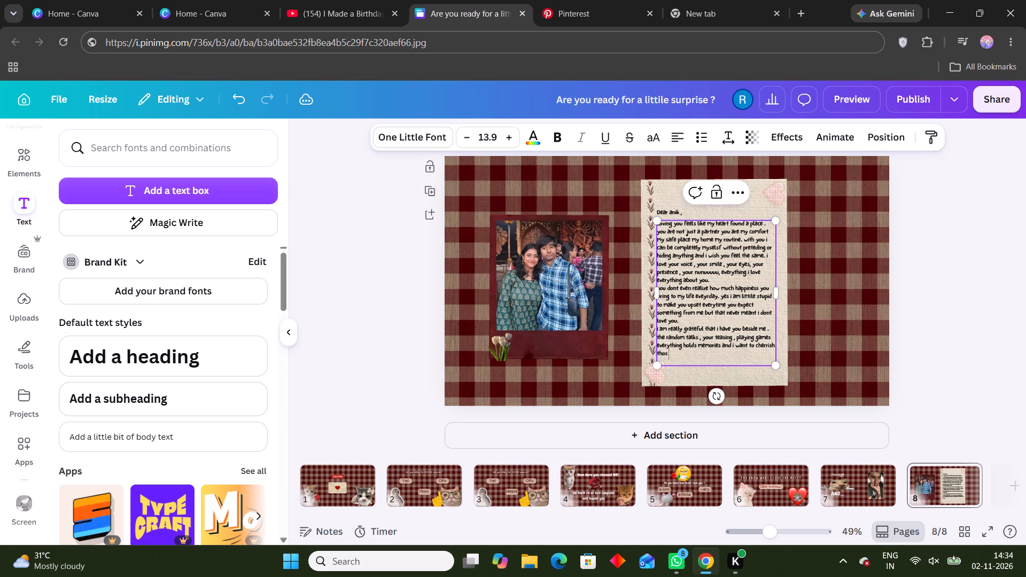
key("BackSpace")
type("e forever")
key("space")
type(".")
key("space")
left_click(945, 238)
left_click(687, 304)
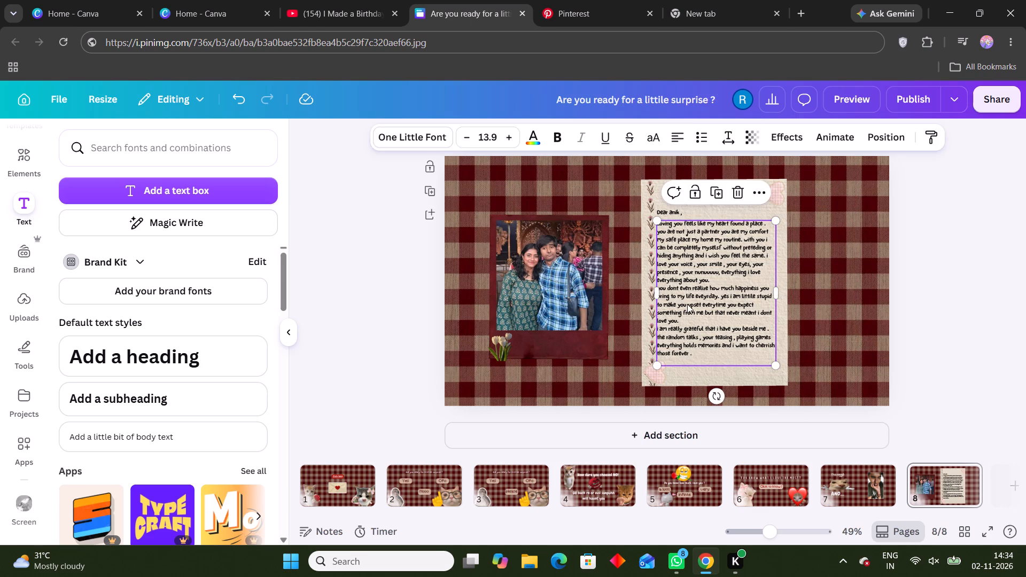
key("ctrl+a")
left_click(753, 292)
left_click(948, 319)
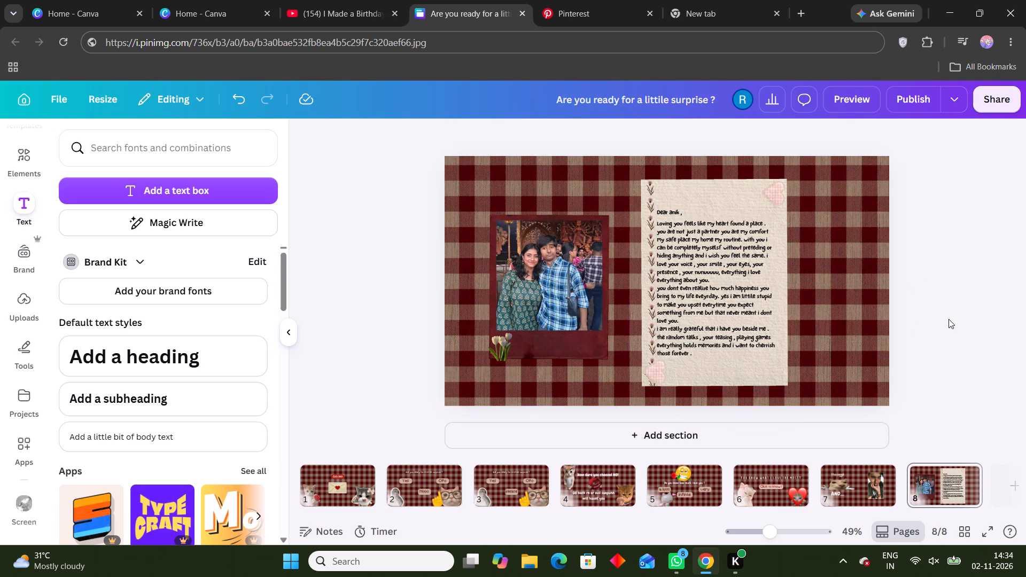
left_click(749, 301)
left_click(736, 328)
key("ctrl+a")
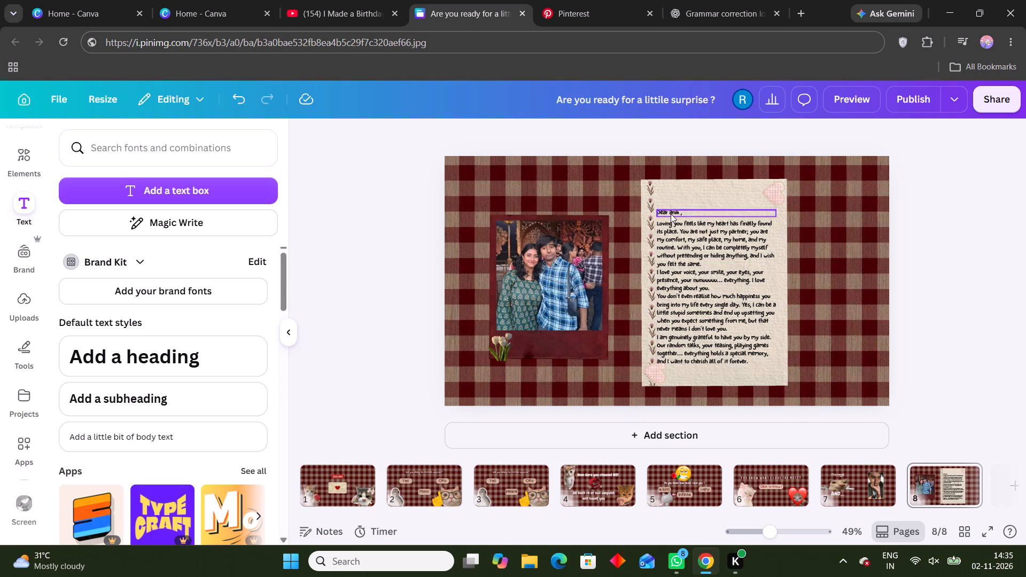
Move the greeting and the letter body slightly higher on the page 8 letter paper, keeping them aligned.
left_click_drag(670, 213, 670, 208)
left_click_drag(674, 243, 673, 237)
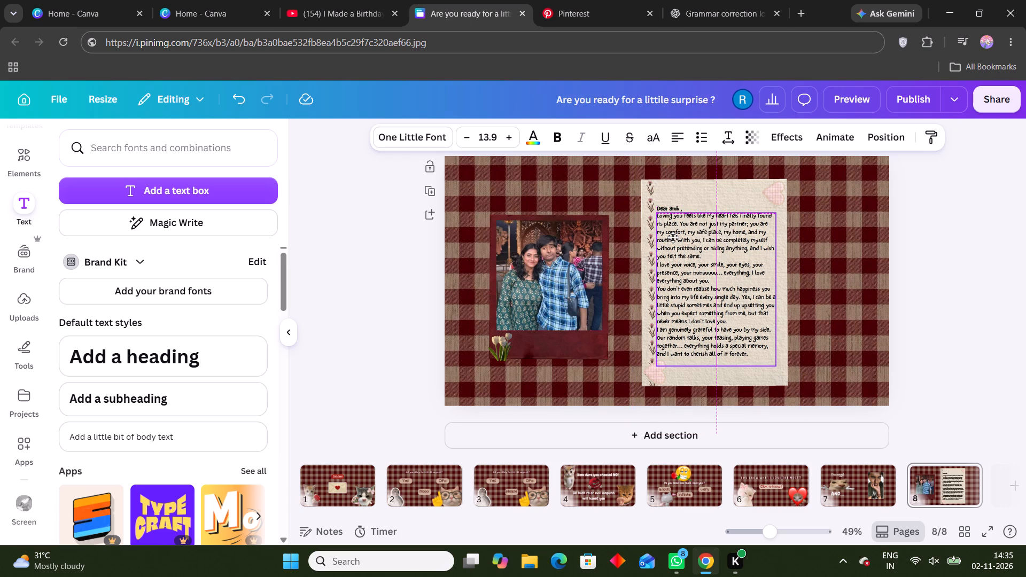
left_click_drag(673, 237, 674, 237)
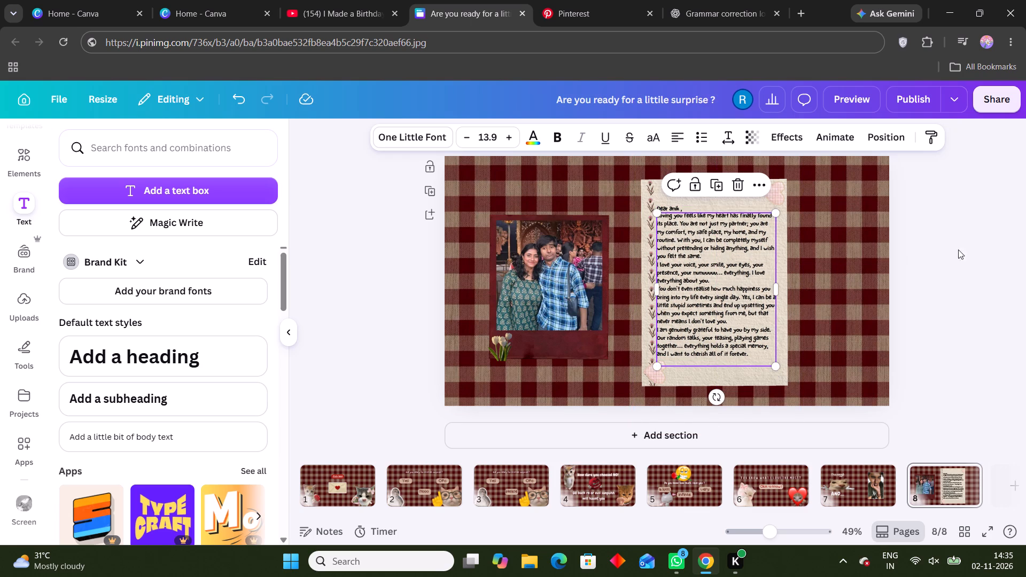
left_click(971, 252)
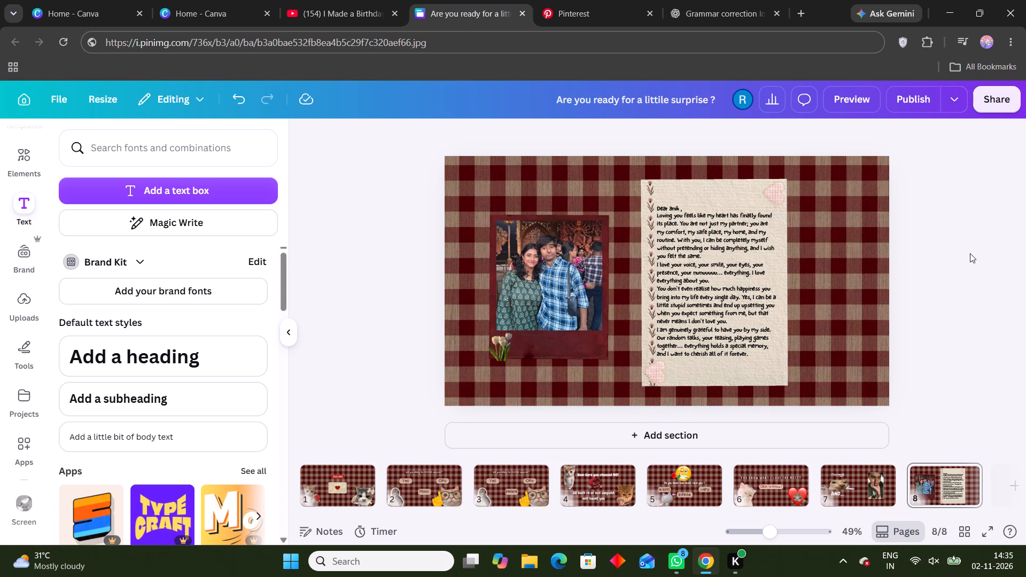
Look at the birthday surprise website tutorial video on YouTube and return to the Canva design.
left_click(619, 0)
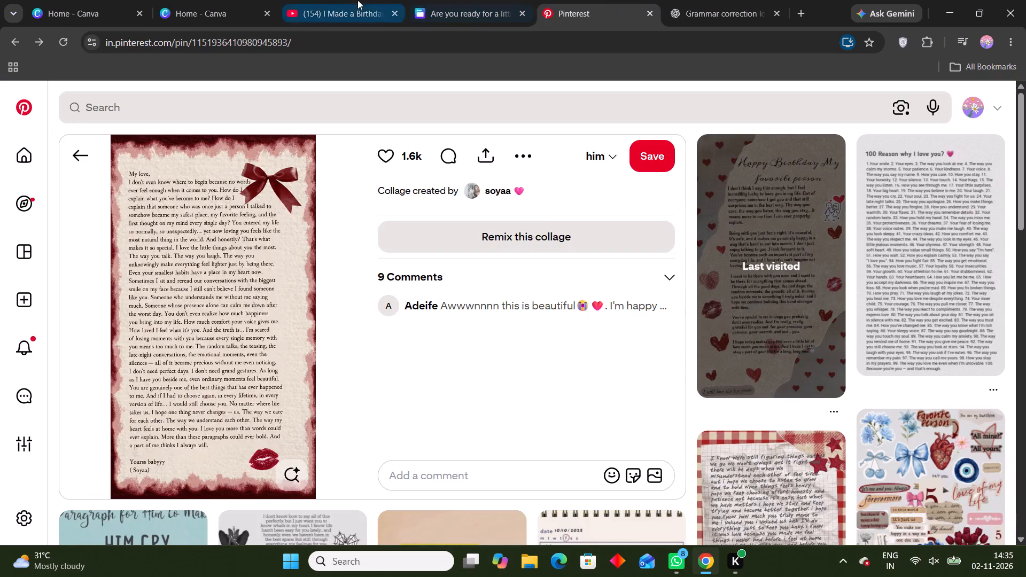
left_click(357, 0)
left_click(407, 204)
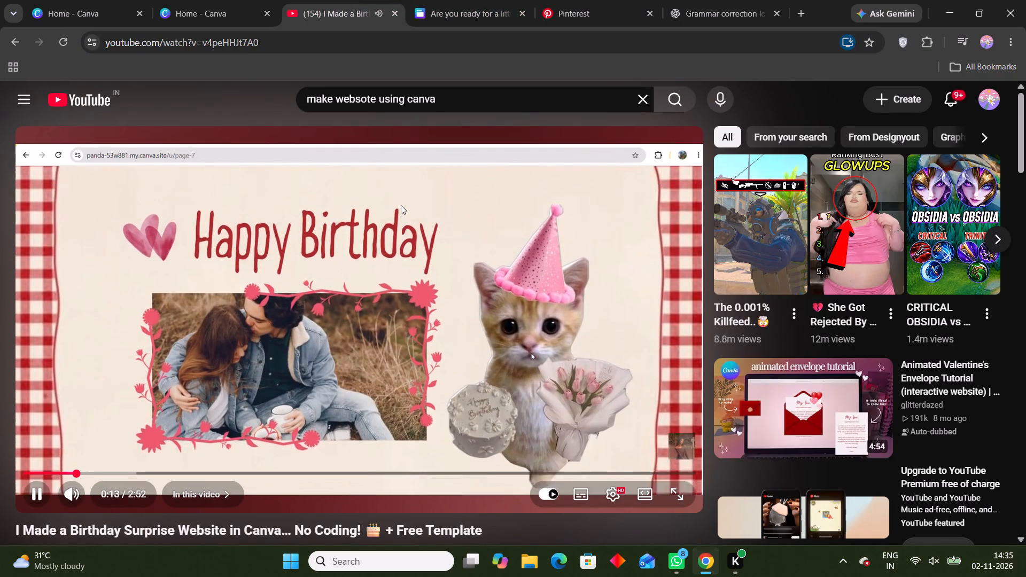
left_click(401, 205)
left_click(442, 0)
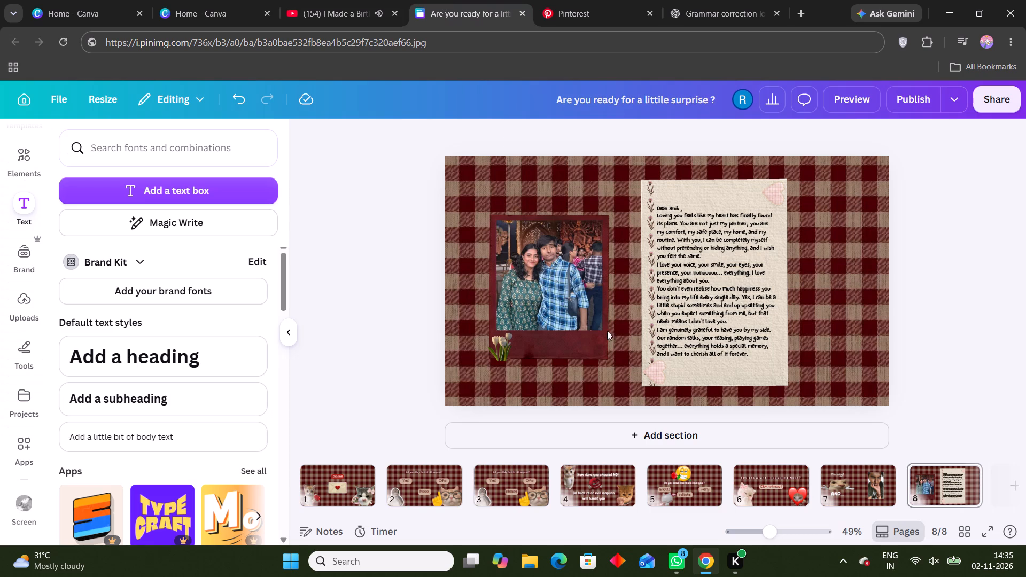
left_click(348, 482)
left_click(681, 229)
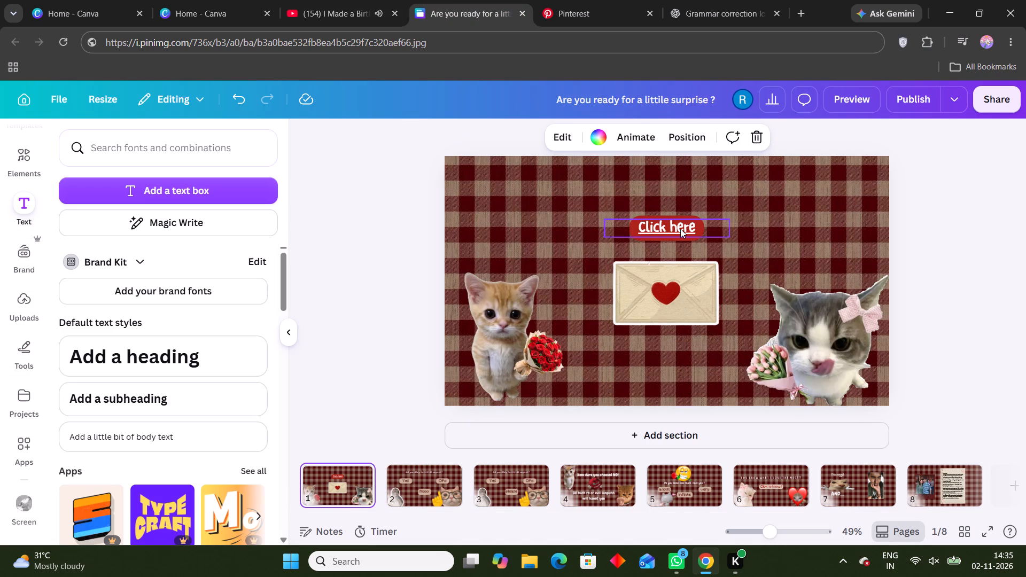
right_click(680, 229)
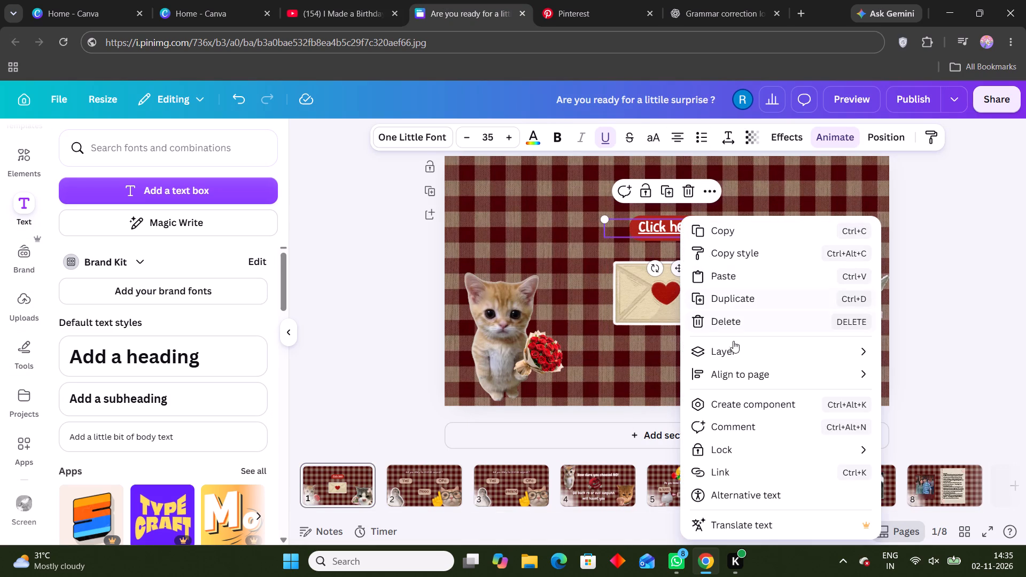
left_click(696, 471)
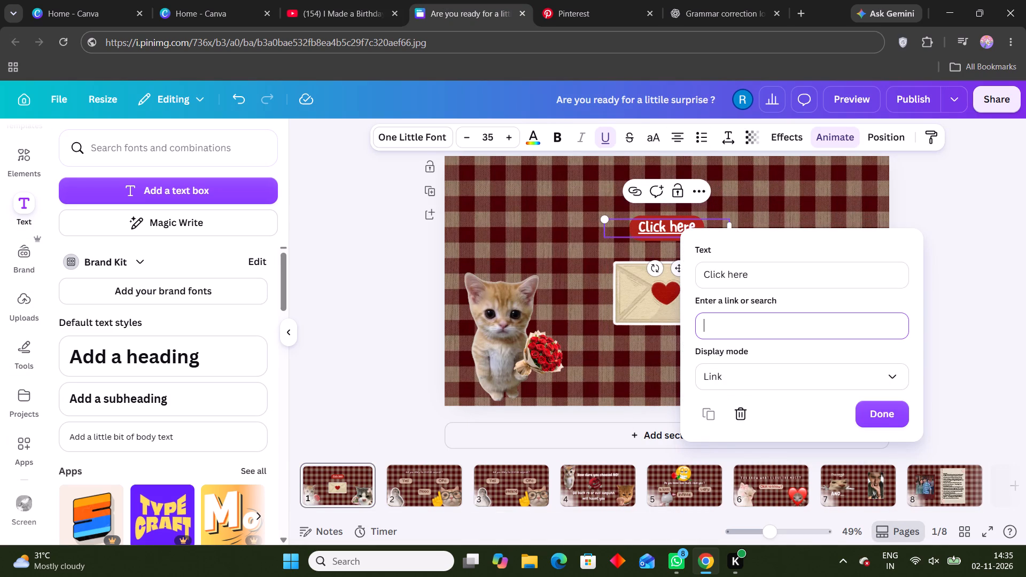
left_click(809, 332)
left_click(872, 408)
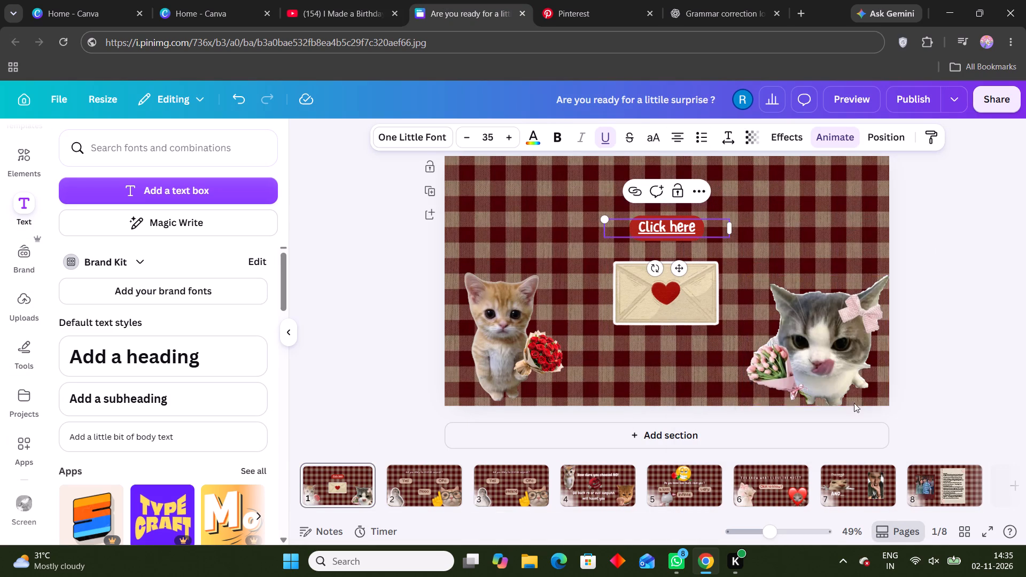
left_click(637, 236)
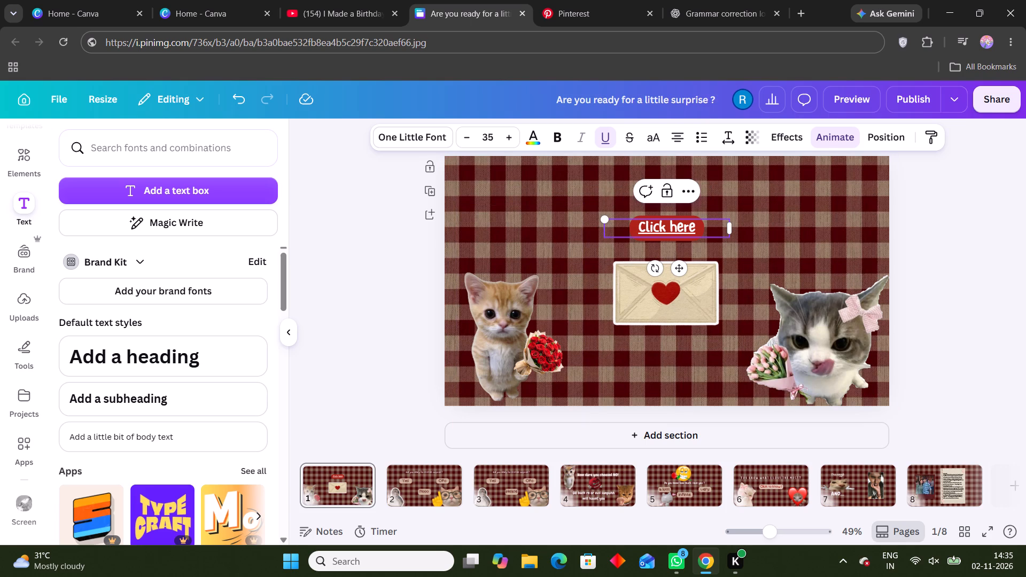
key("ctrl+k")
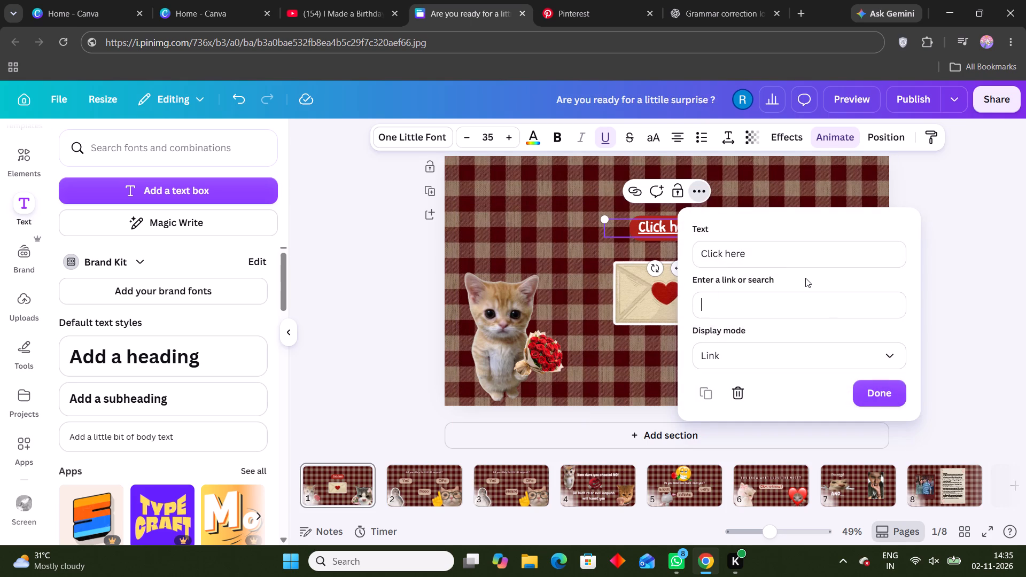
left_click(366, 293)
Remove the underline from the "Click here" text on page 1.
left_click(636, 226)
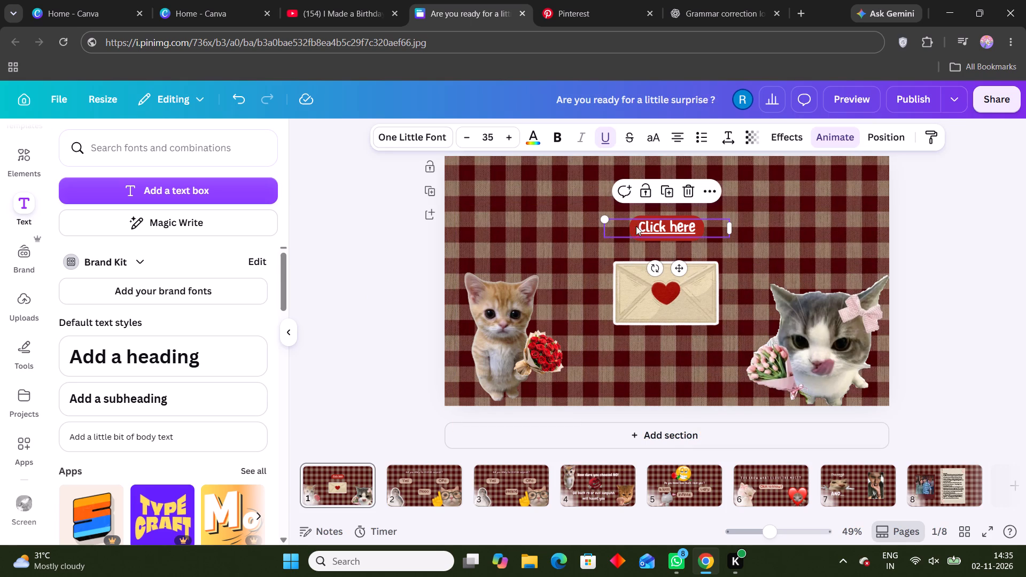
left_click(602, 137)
Link the "Click here" text on page 1 to page 2 of the design.
left_click(668, 225)
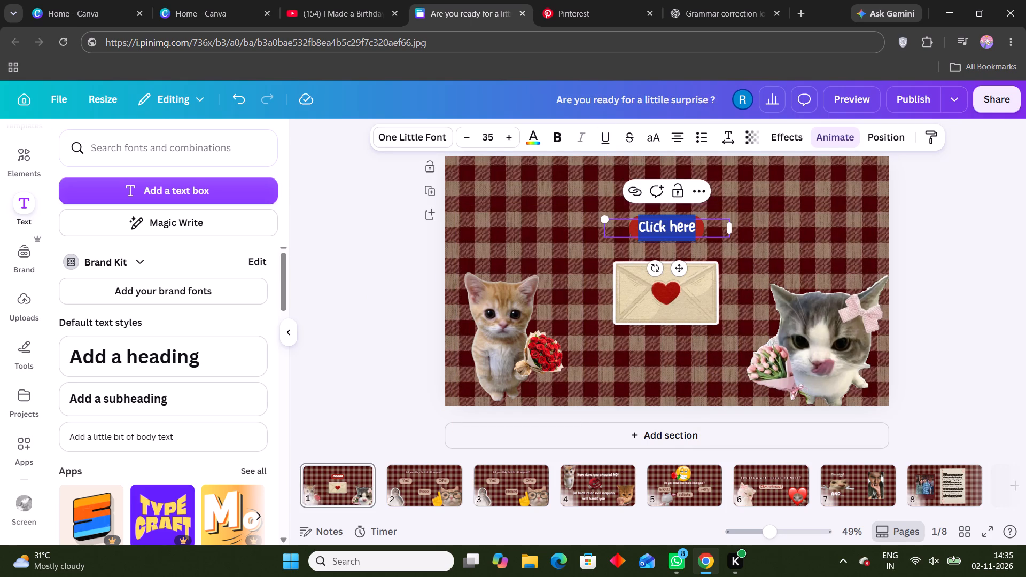
left_click(668, 224)
key("ctrl+k")
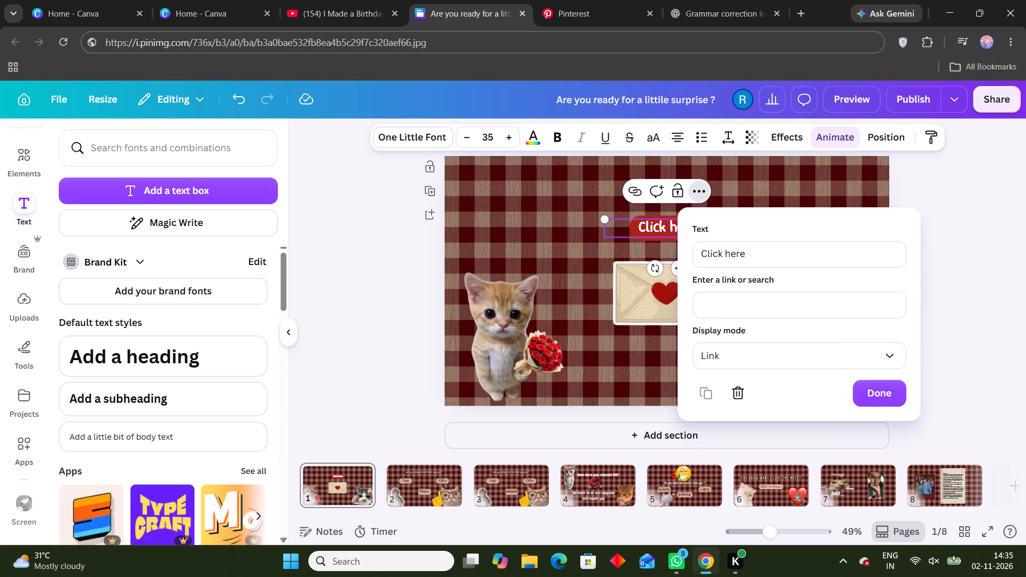
left_click(739, 356)
left_click(743, 301)
left_click(745, 244)
left_click(741, 299)
key("2")
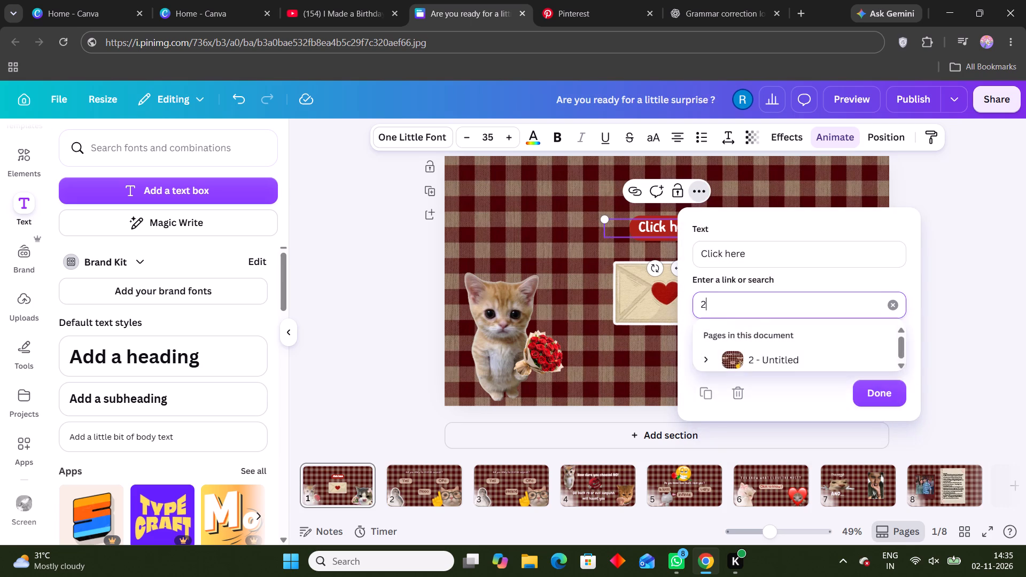
scroll(771, 383, "down", 2)
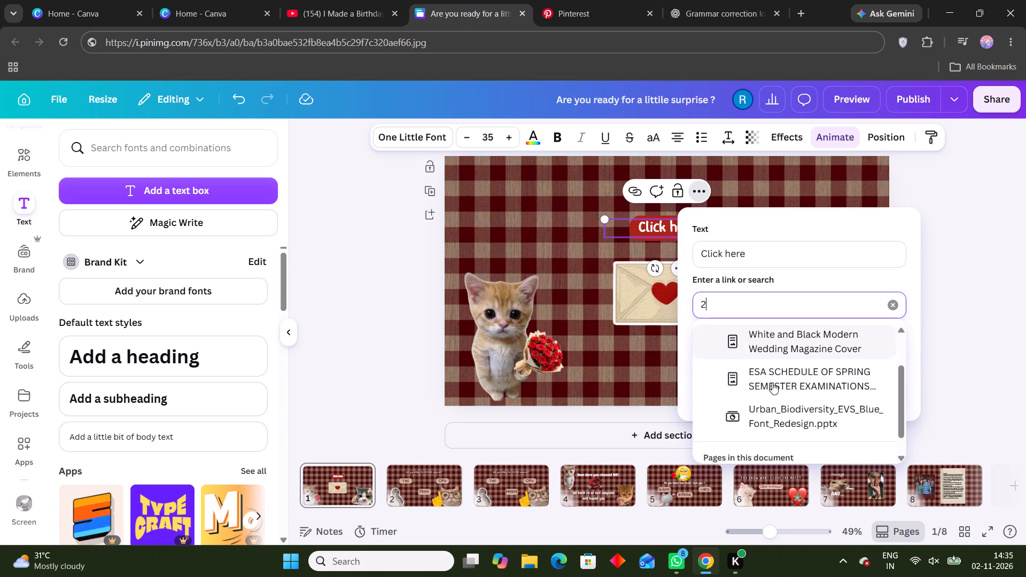
scroll(772, 383, "down", 3)
left_click(795, 449)
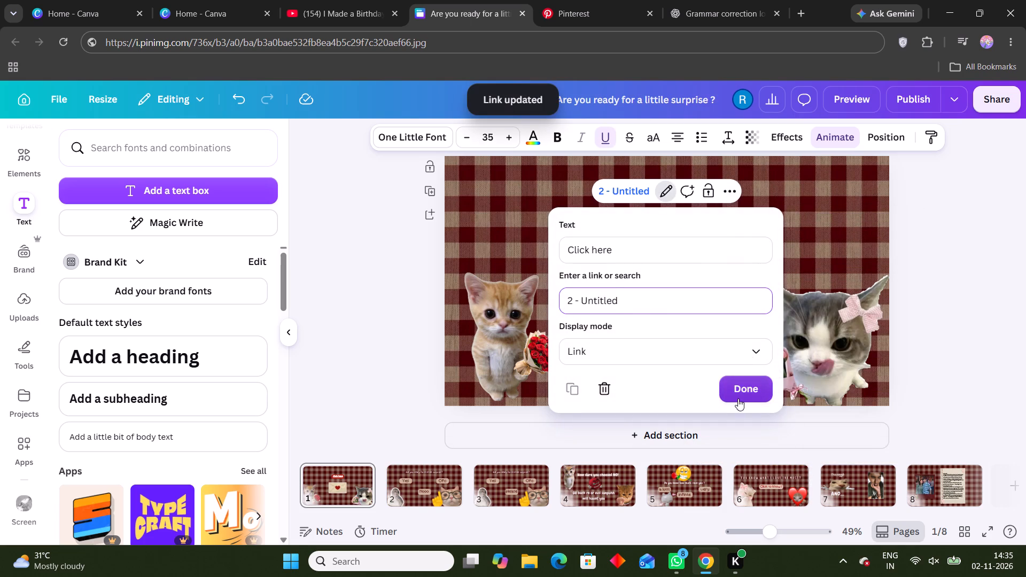
left_click(743, 395)
Link the "Yes" button shape on page 2 to page 5 of the design.
left_click(429, 481)
left_click(578, 252)
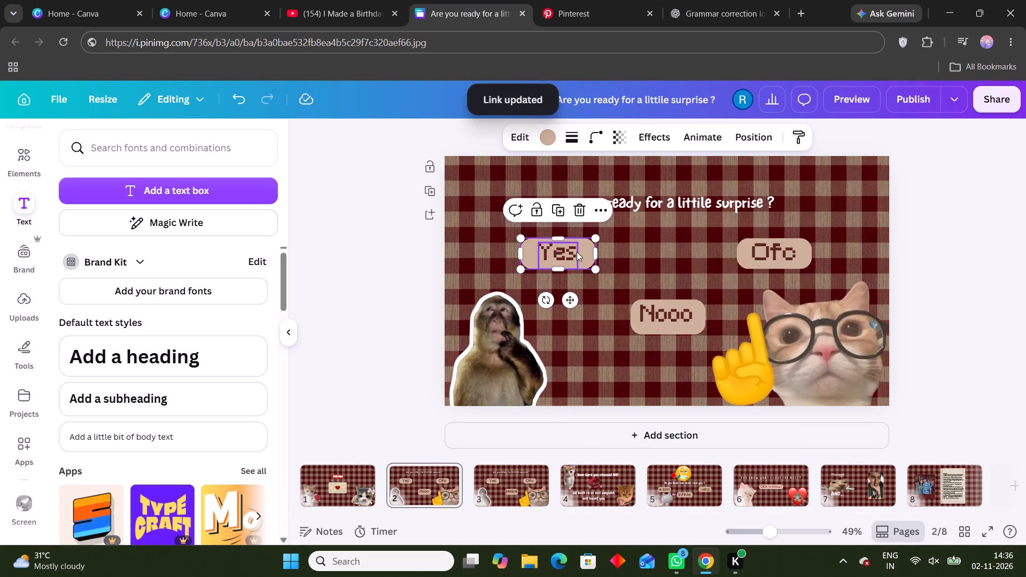
key("ctrl+k")
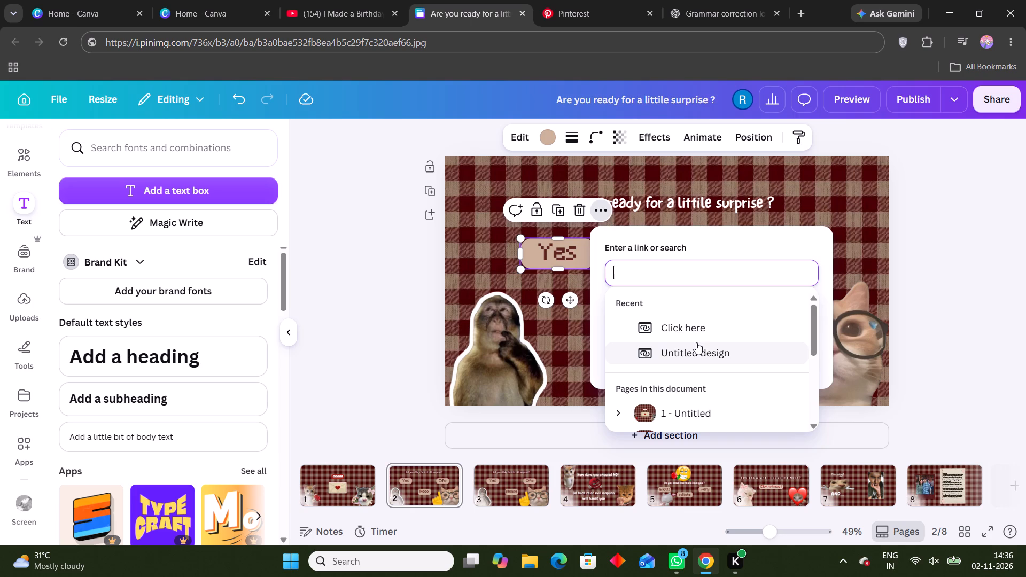
scroll(701, 346, "down", 2)
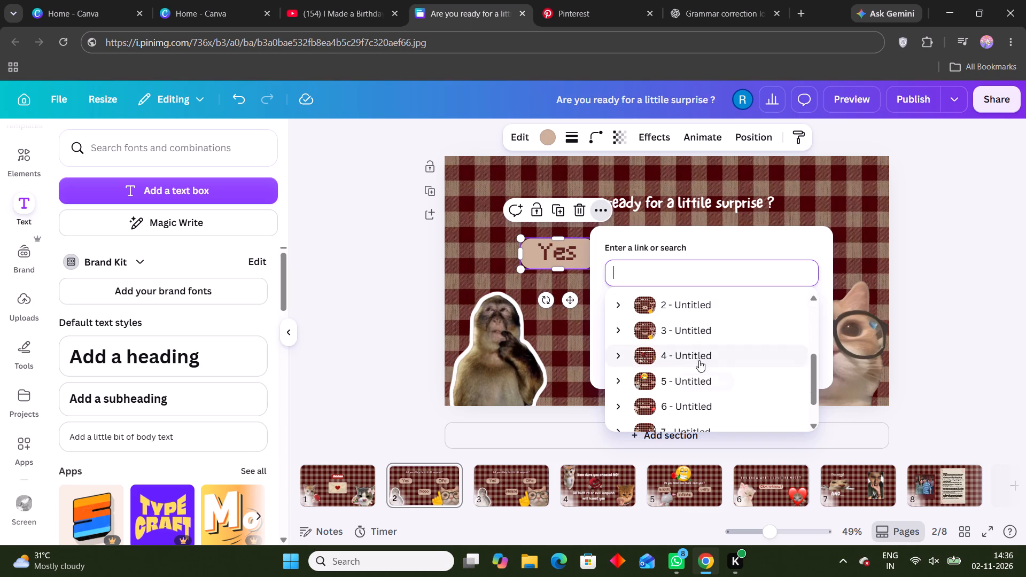
left_click(696, 371)
left_click(609, 354)
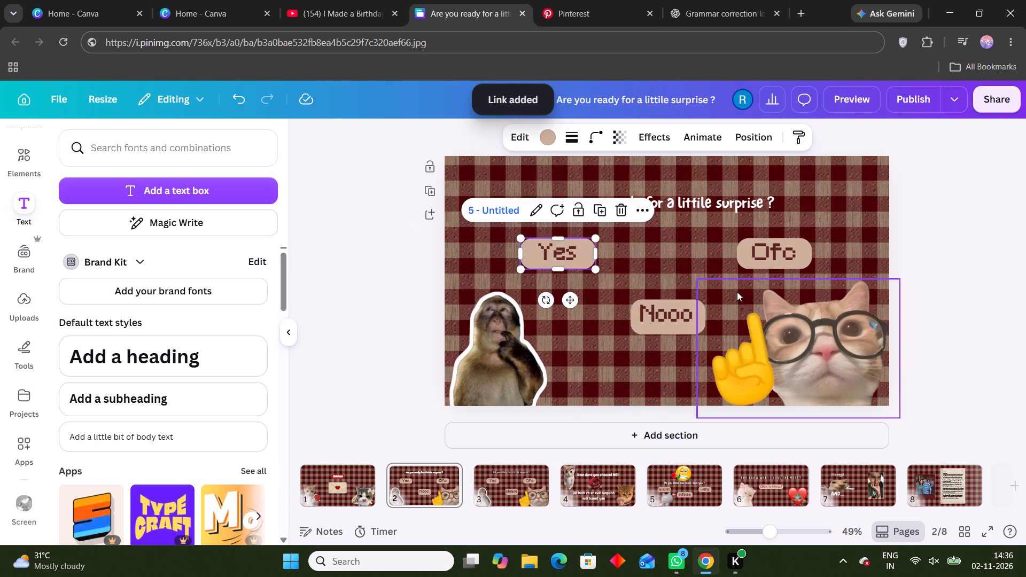
Link the "Ofc" text on page 2 to page 5 of the design.
left_click(764, 253)
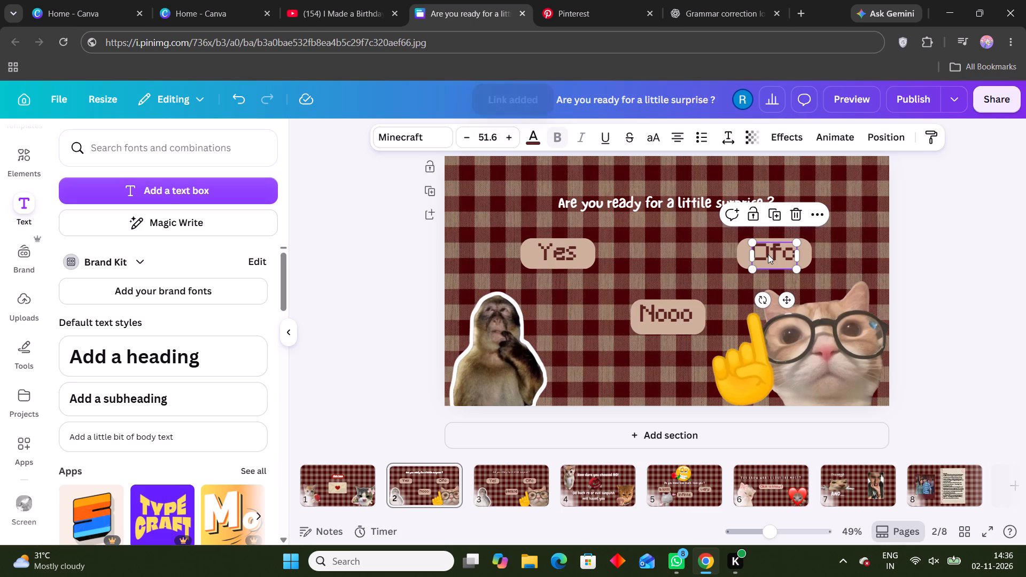
key("ctrl+k")
scroll(898, 377, "down", 3)
left_click(876, 344)
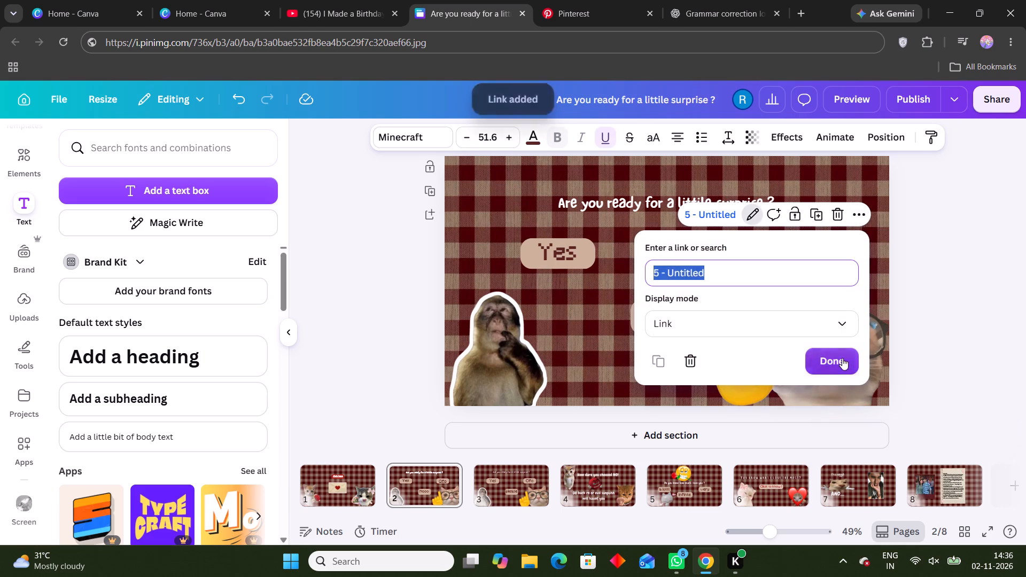
left_click(842, 358)
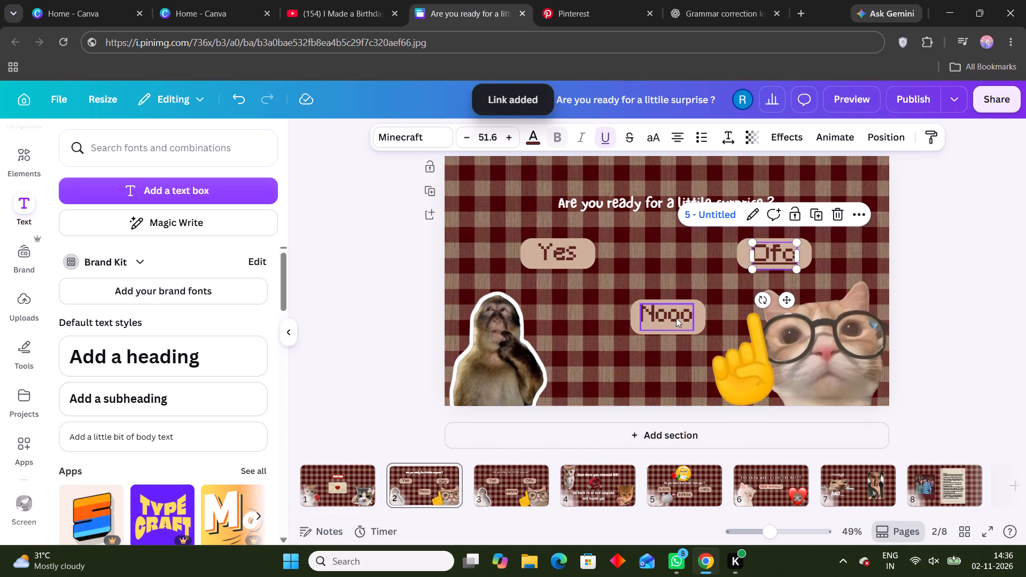
Link the "Nooo" text on page 2 to page 4 of the design.
left_click(676, 318)
key("ctrl+k")
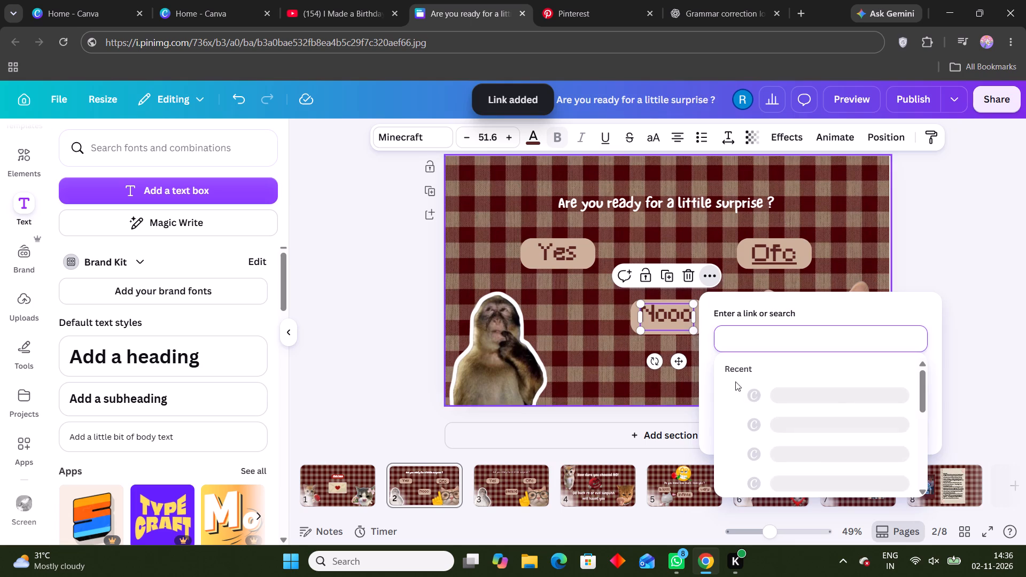
scroll(811, 430, "down", 2)
left_click(782, 421)
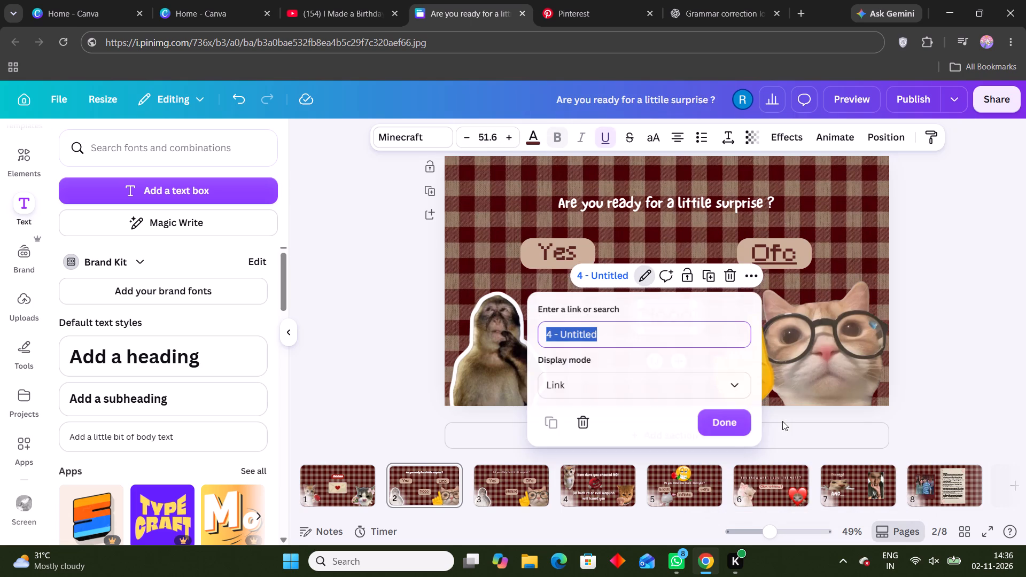
left_click(730, 427)
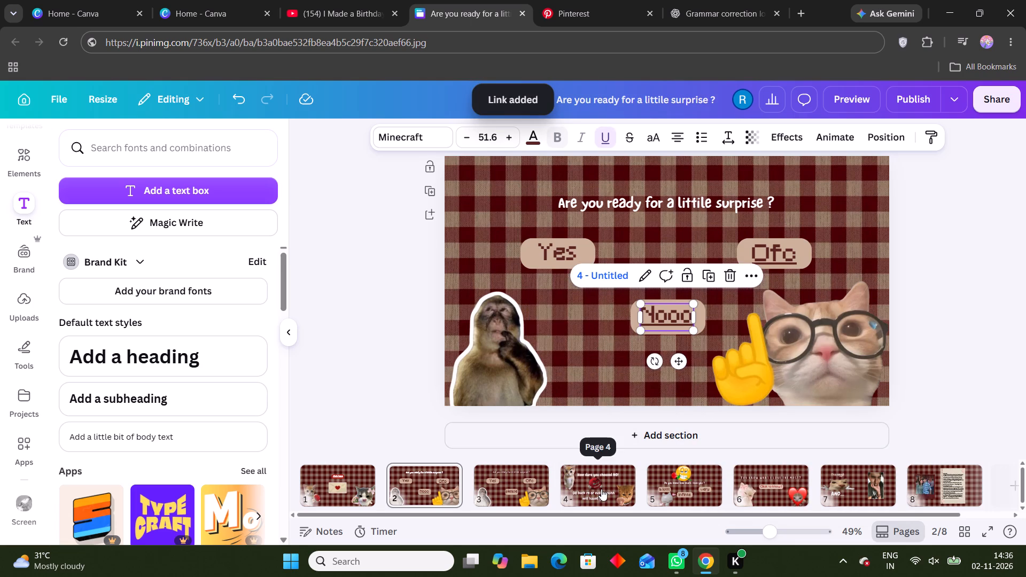
Remove the underline from the "Nooo" and "Ofc" texts on page 2.
left_click(601, 489)
left_click(452, 478)
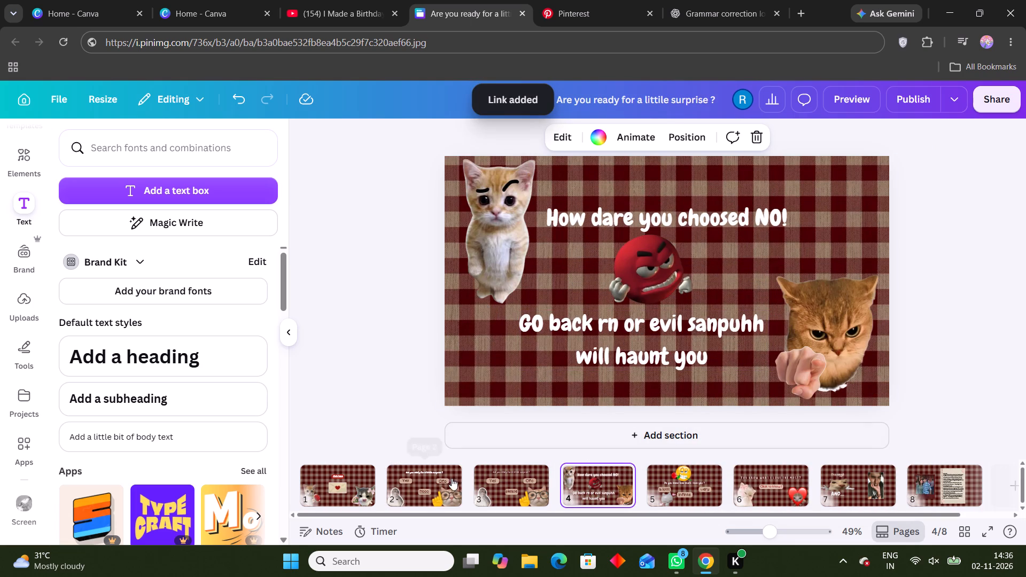
left_click(664, 326)
left_click(609, 142)
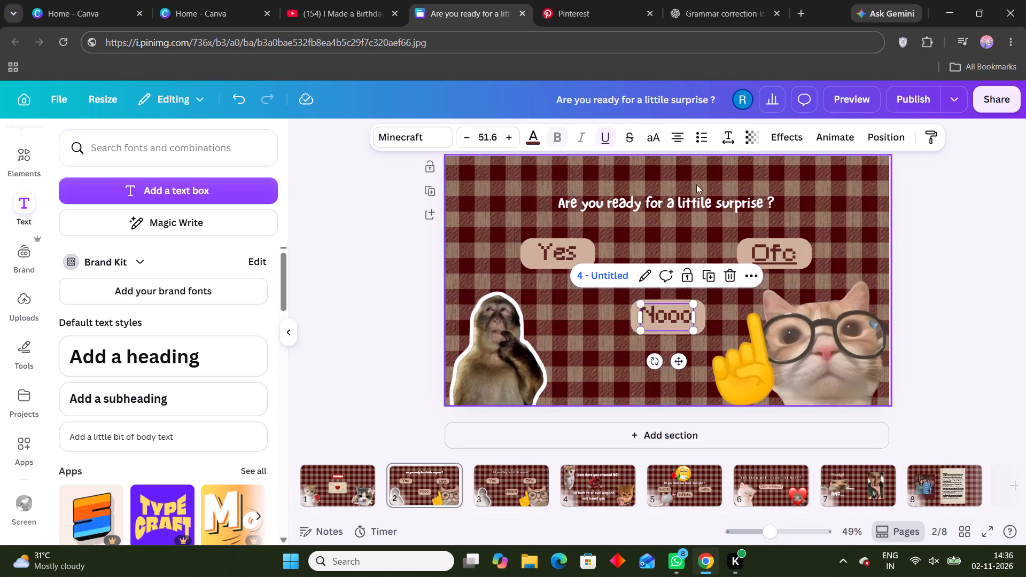
left_click(776, 249)
left_click(600, 136)
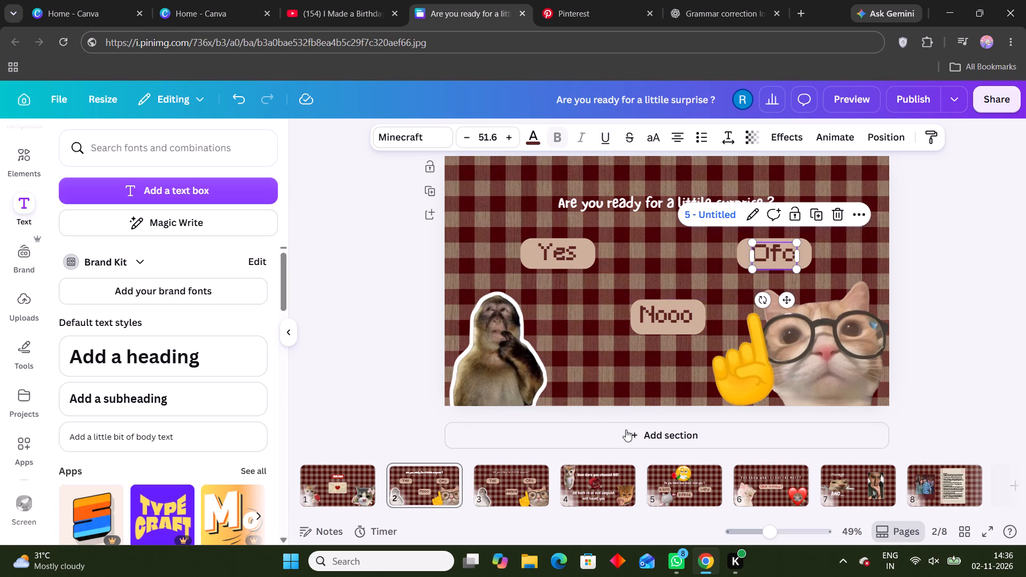
Link the word "back" in the lower text on page 4 to page 3 of the design.
left_click(612, 476)
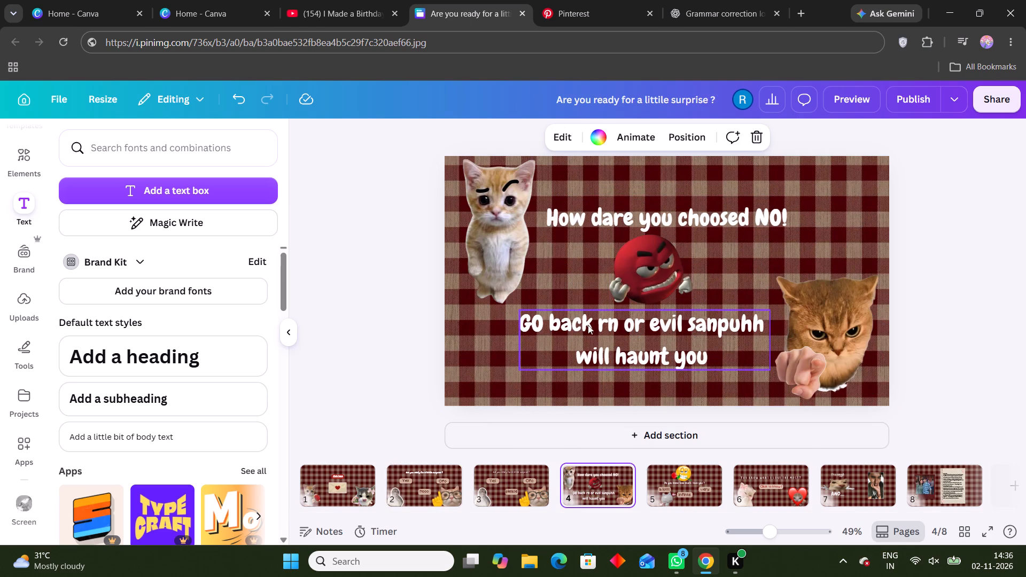
left_click(584, 324)
key("ctrl+k")
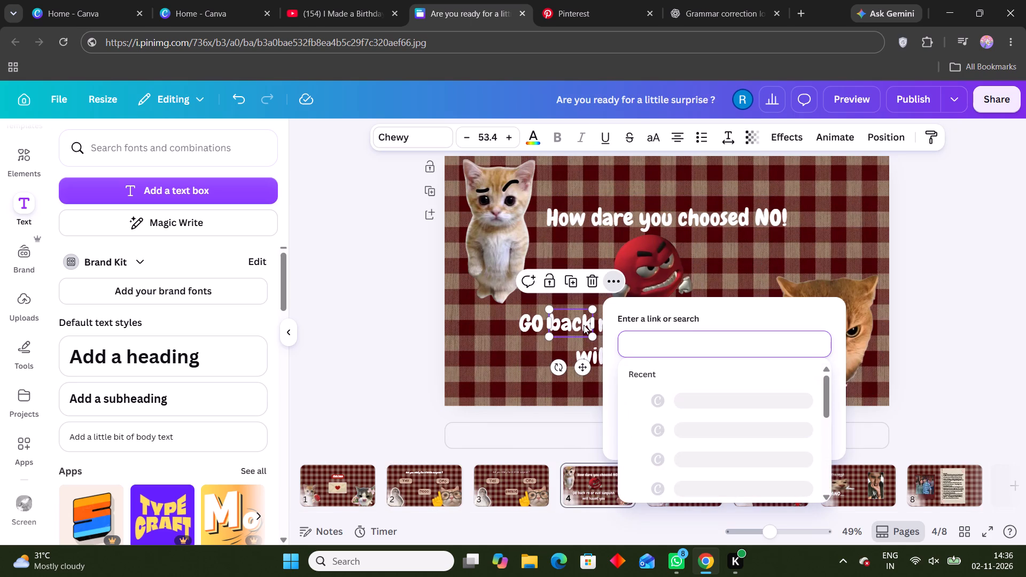
scroll(719, 456, "down", 2)
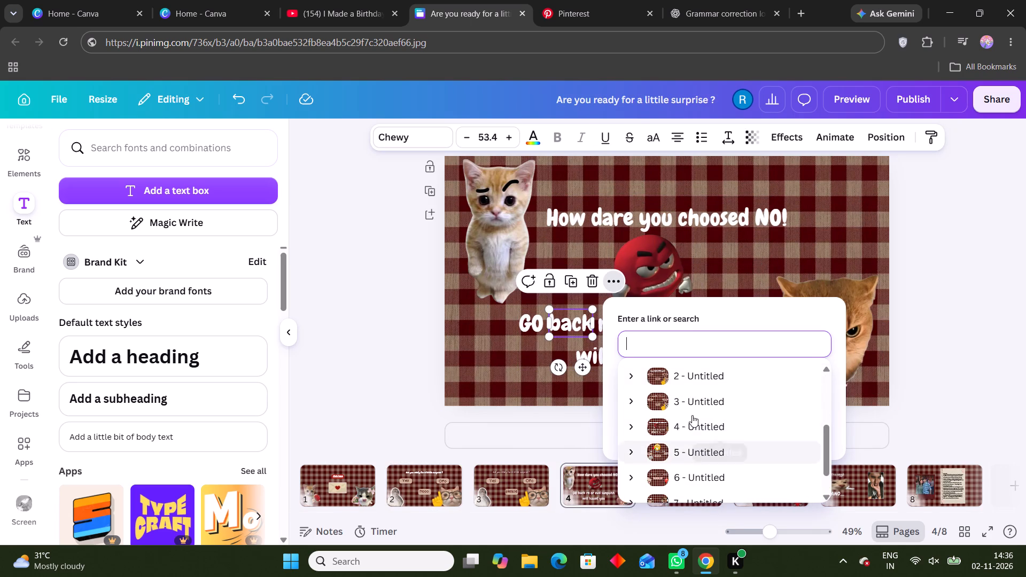
left_click(690, 400)
left_click(635, 432)
left_click(379, 363)
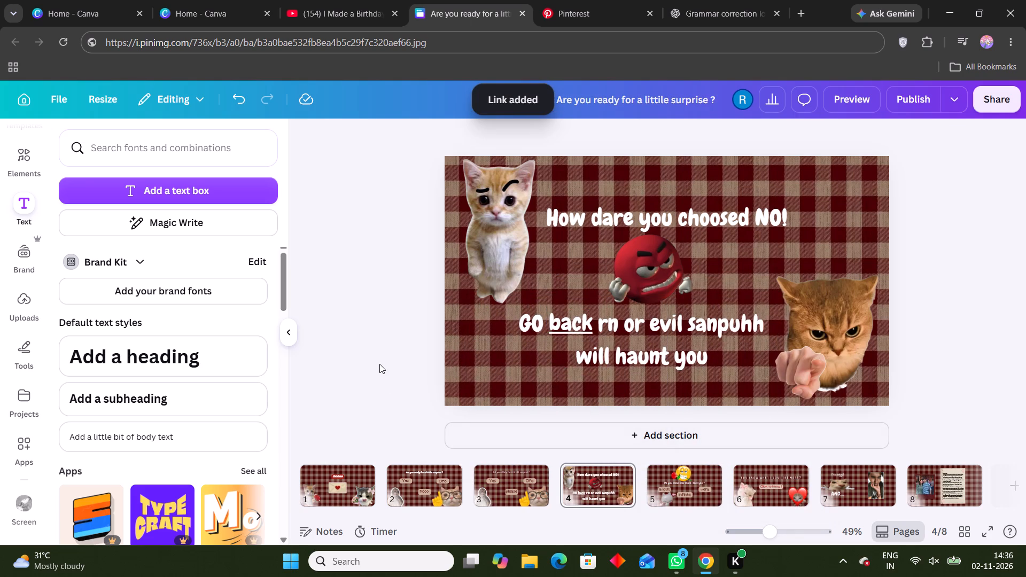
Link the "Yes" text on page 3 to page 5 and remove its underline.
left_click(511, 496)
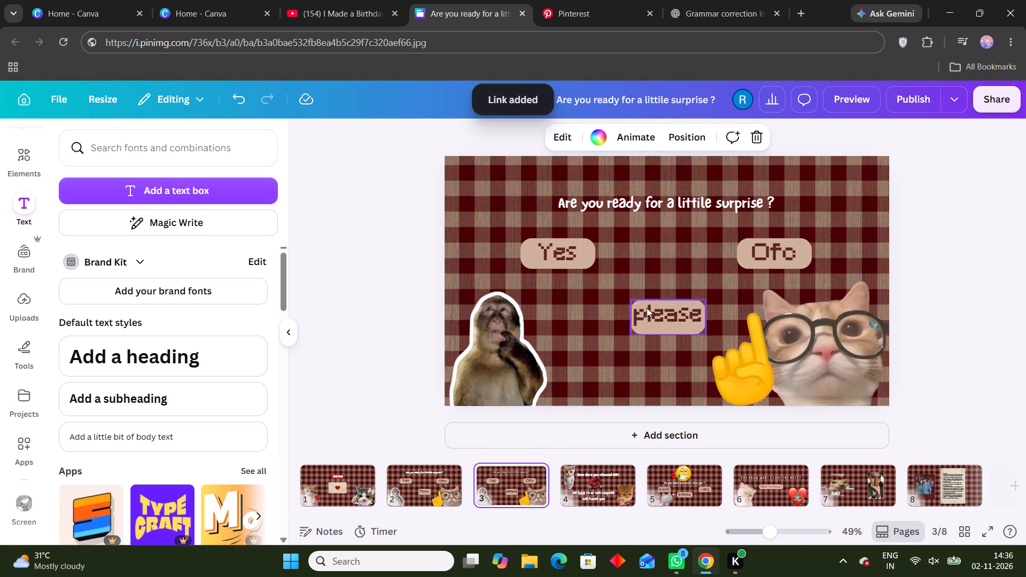
left_click(577, 255)
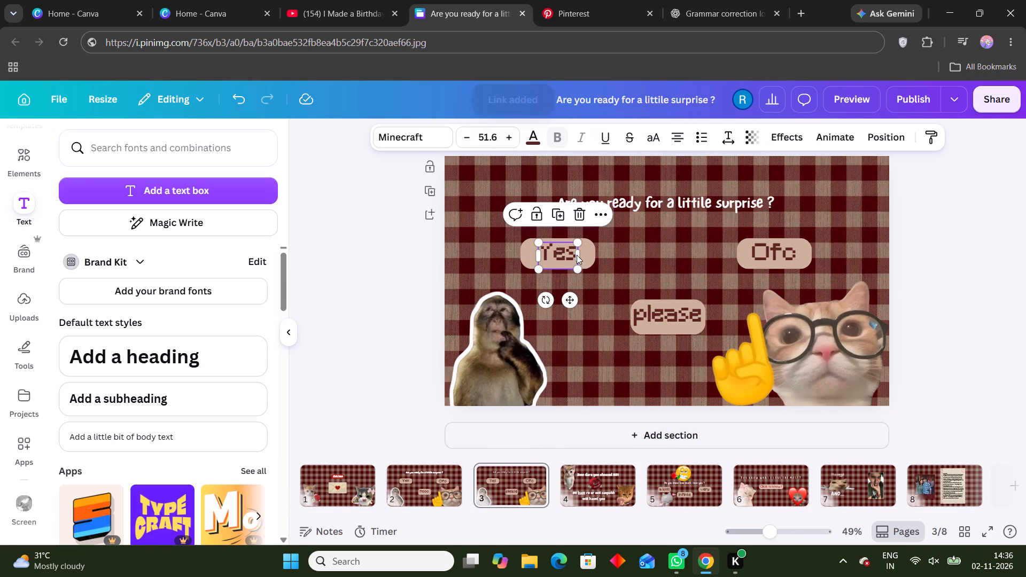
key("ctrl+k")
scroll(718, 403, "down", 3)
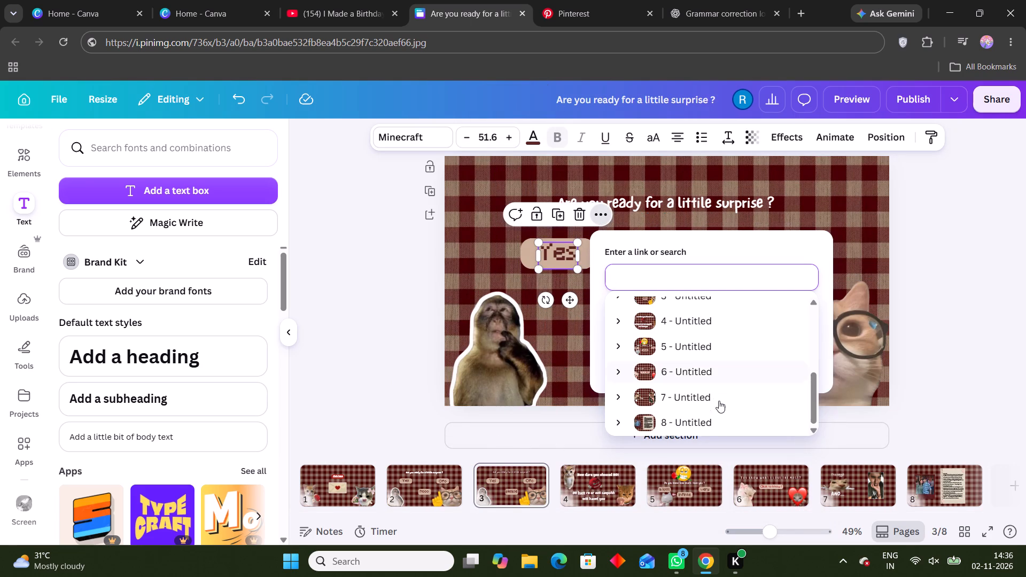
left_click(693, 350)
left_click(611, 360)
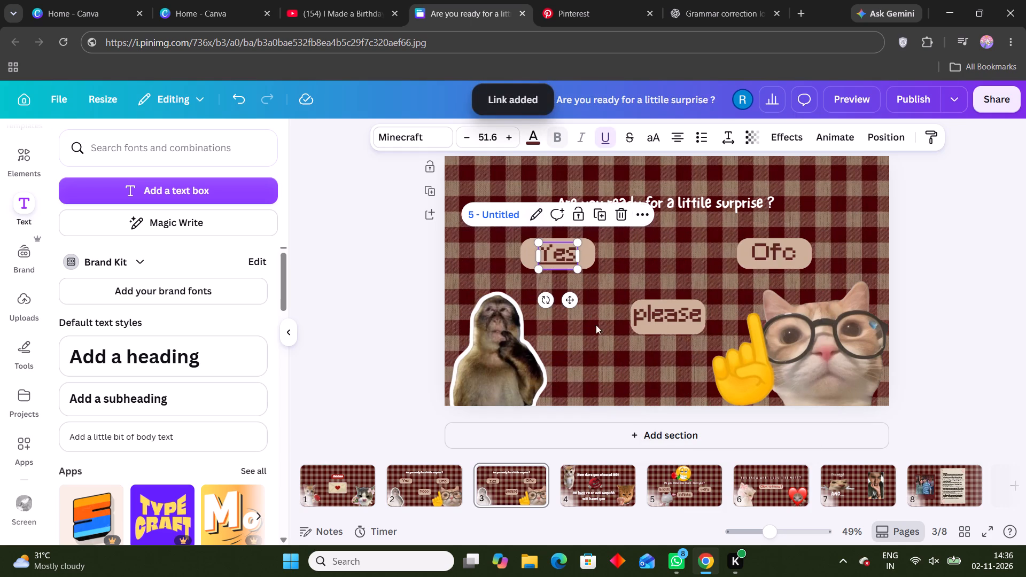
left_click(607, 127)
Link the "please" text on page 3 to page 5 and remove its underline.
left_click(635, 324)
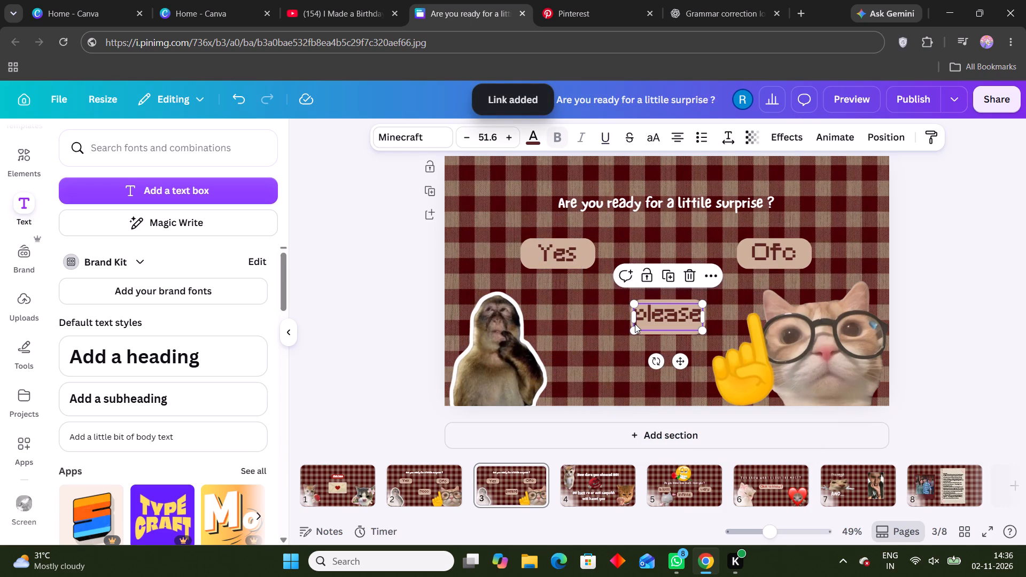
key("ctrl+k")
scroll(805, 415, "down", 1)
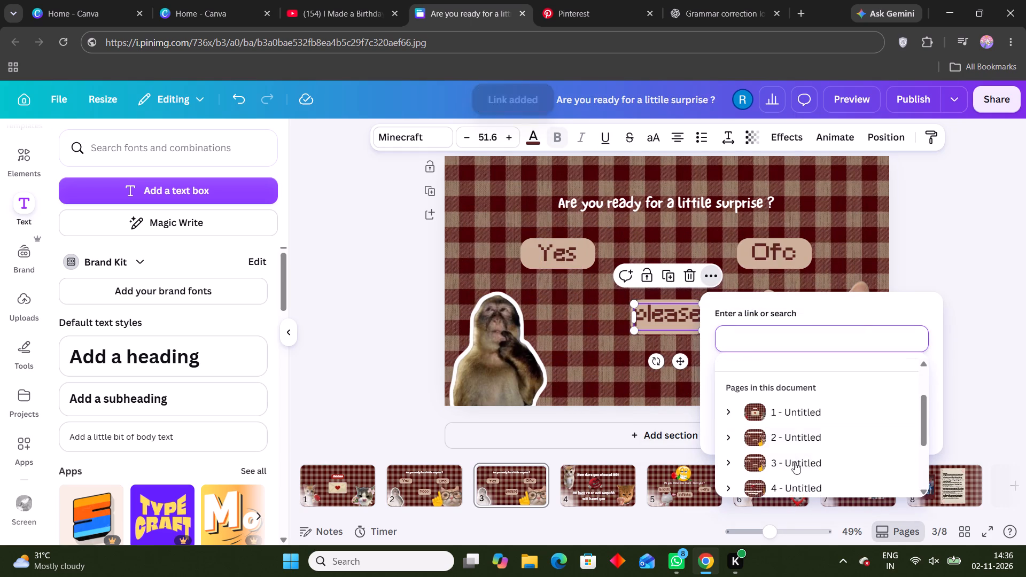
scroll(789, 481, "down", 1)
left_click(788, 453)
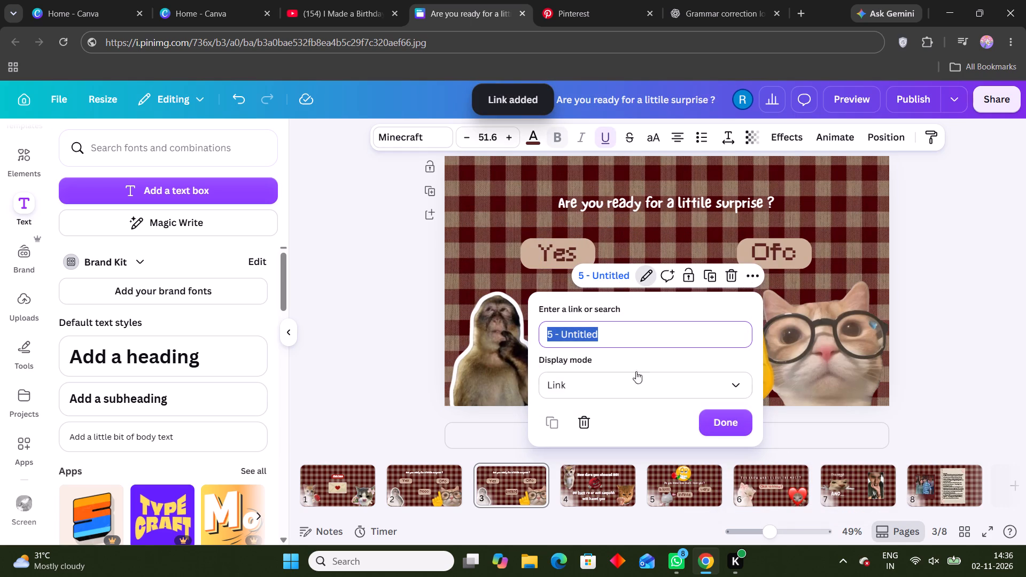
left_click(606, 137)
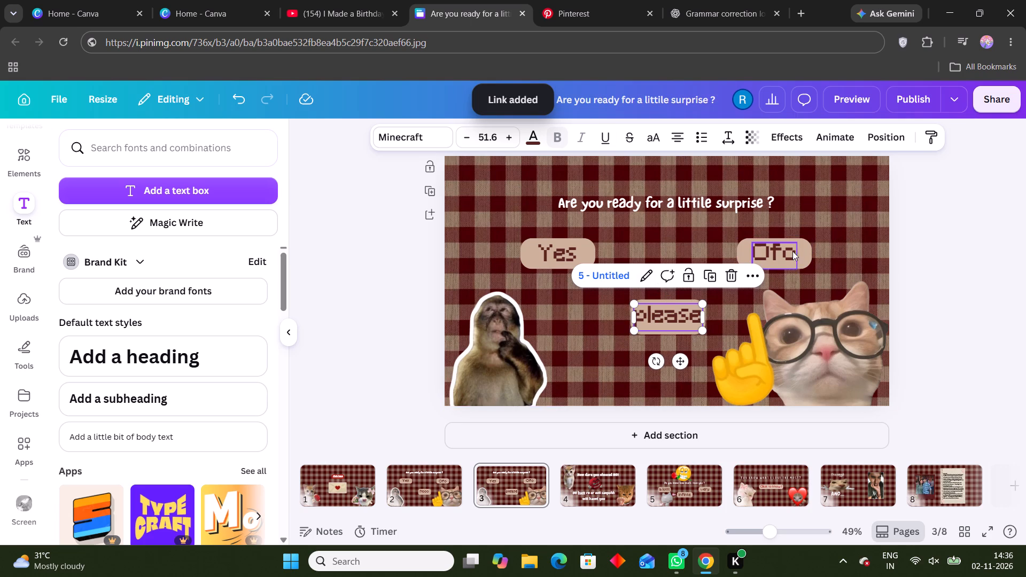
Link the "Ofc" text on page 3 to page 5 and remove its underline.
left_click(791, 251)
key("ctrl+k")
scroll(864, 340, "down", 1)
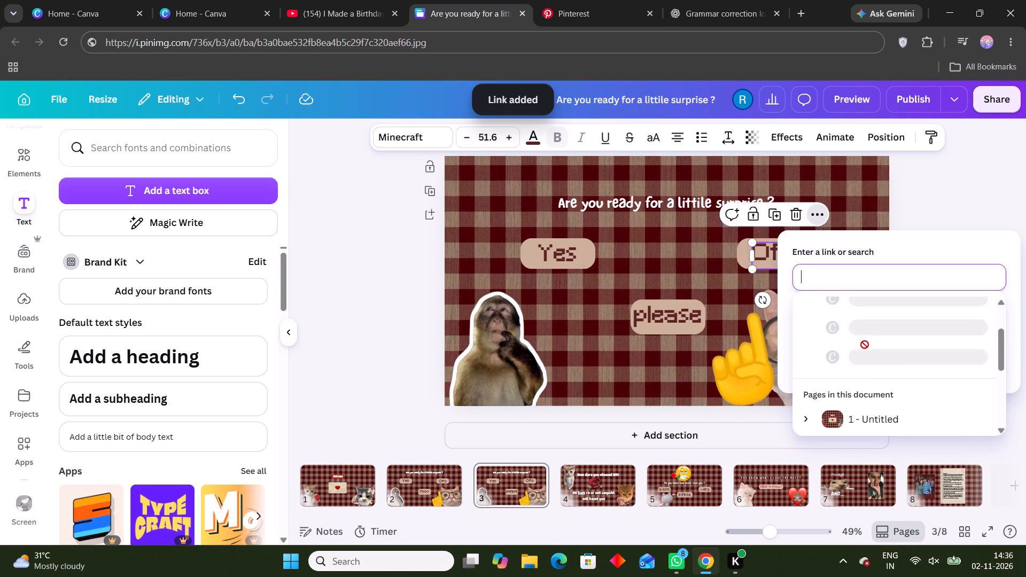
scroll(872, 368, "down", 2)
left_click(871, 394)
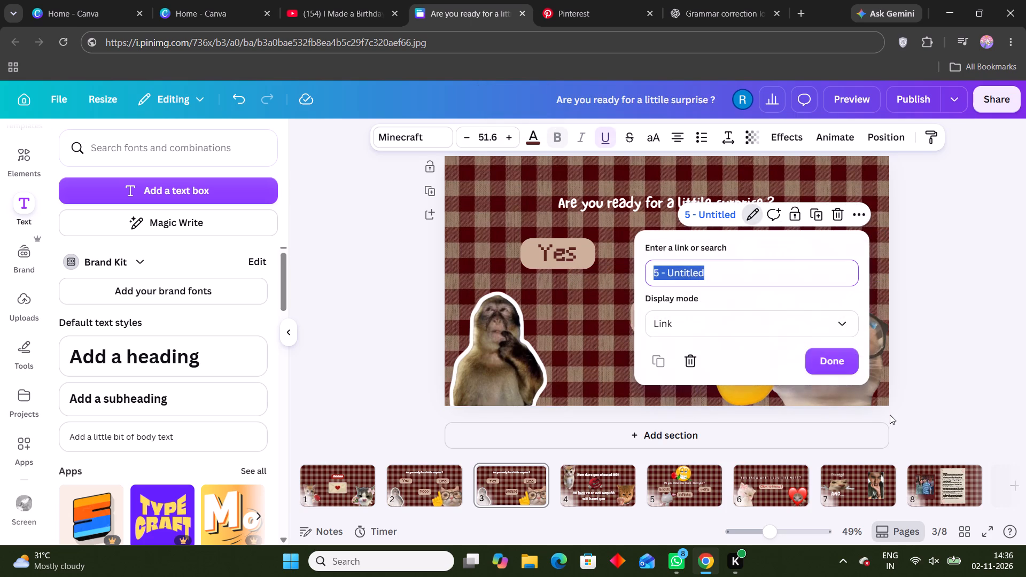
left_click(822, 354)
left_click(607, 137)
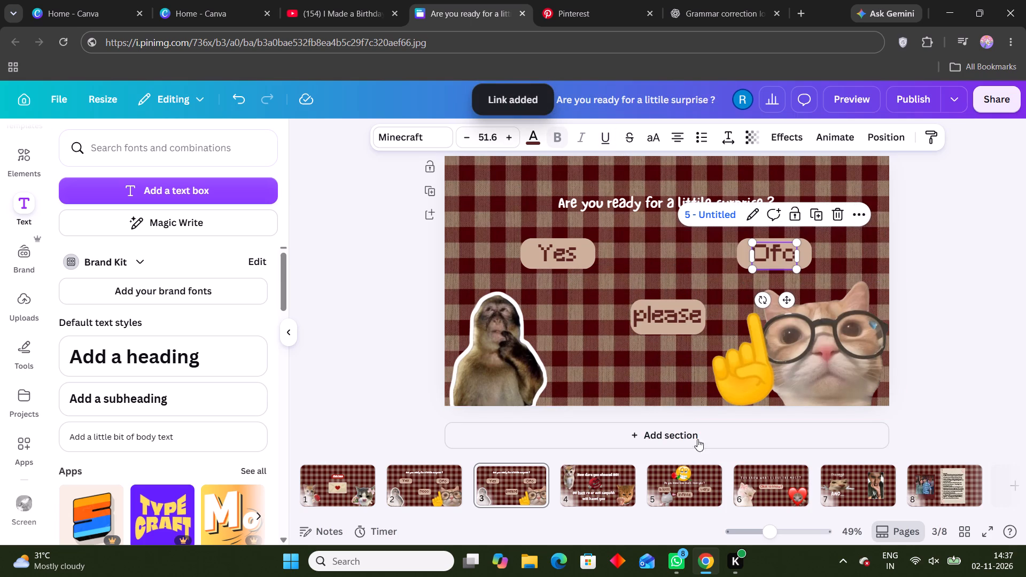
Link the "a lottt" text on page 5 to page 6 and remove its underline.
left_click(706, 478)
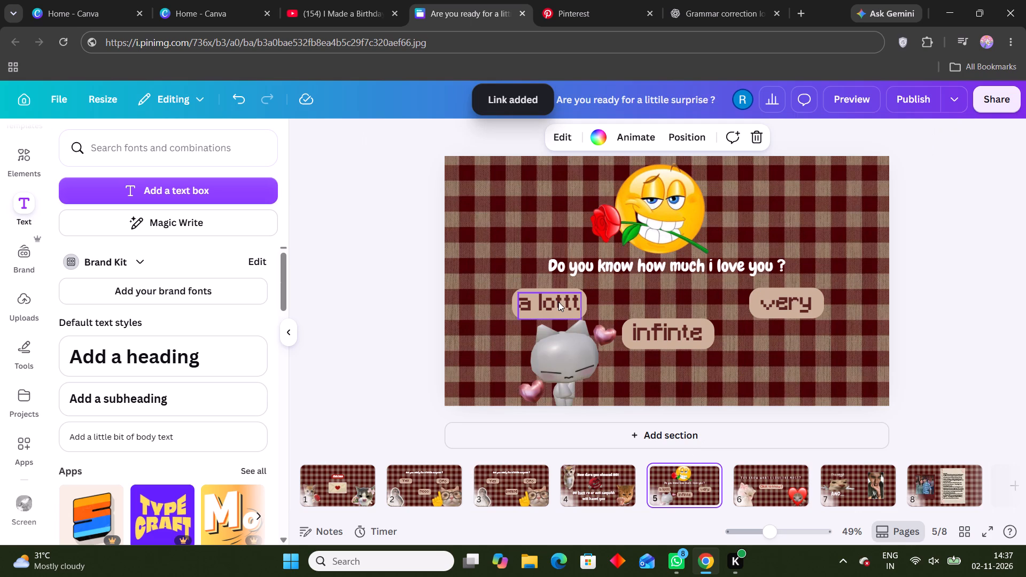
left_click(563, 293)
key("ctrl+k")
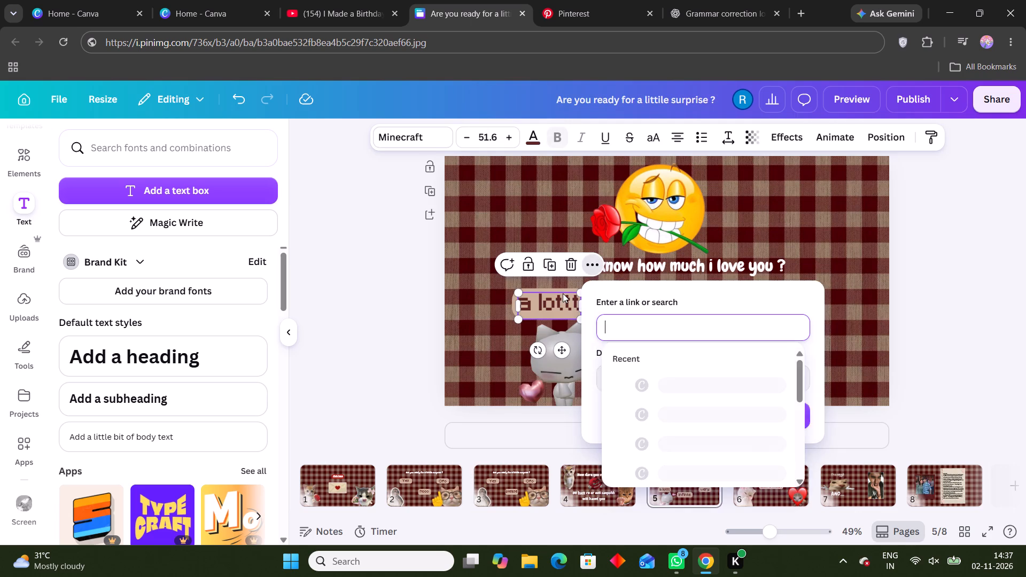
scroll(711, 405, "down", 2)
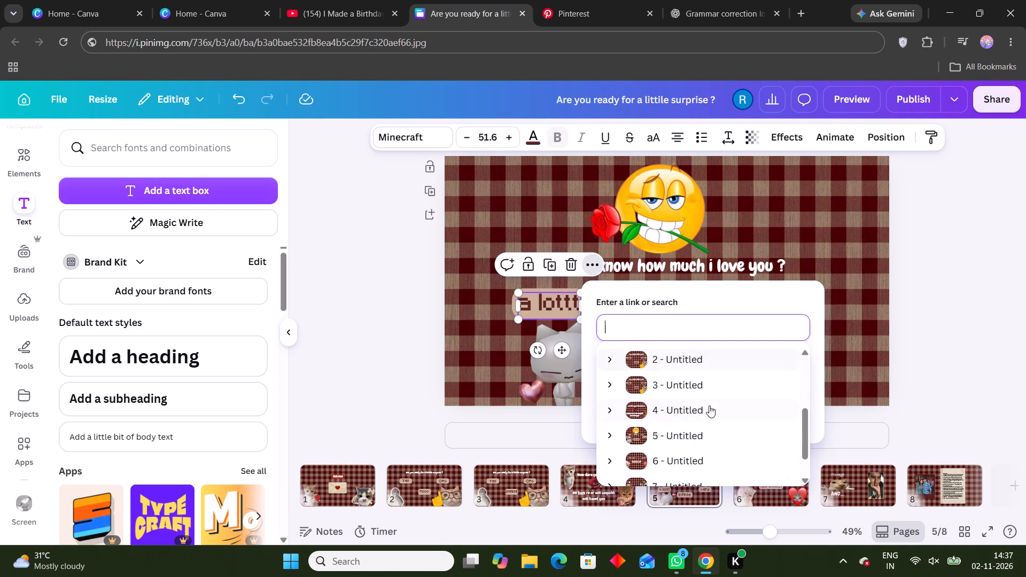
left_click(670, 449)
left_click(670, 461)
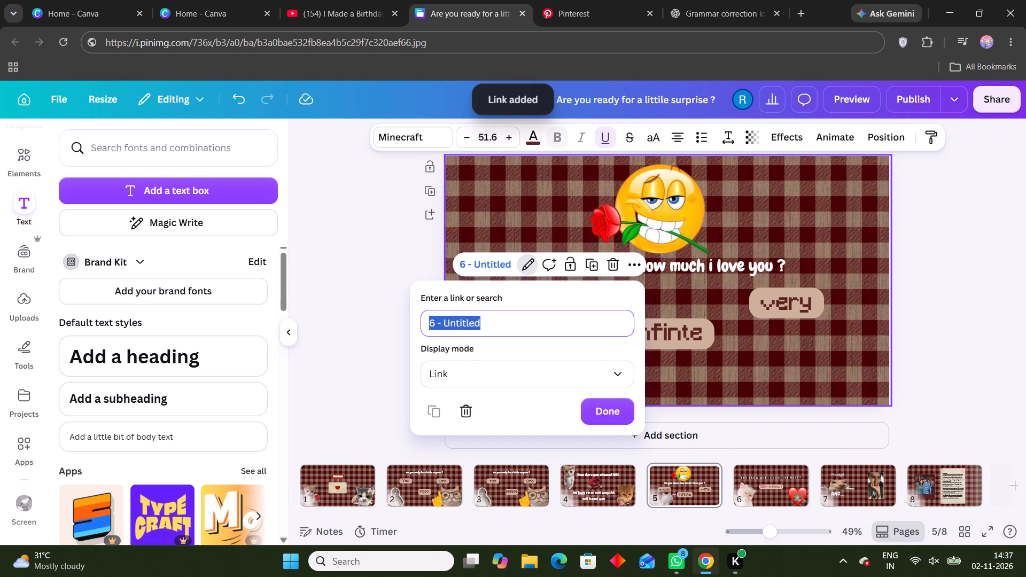
left_click(589, 408)
left_click(600, 132)
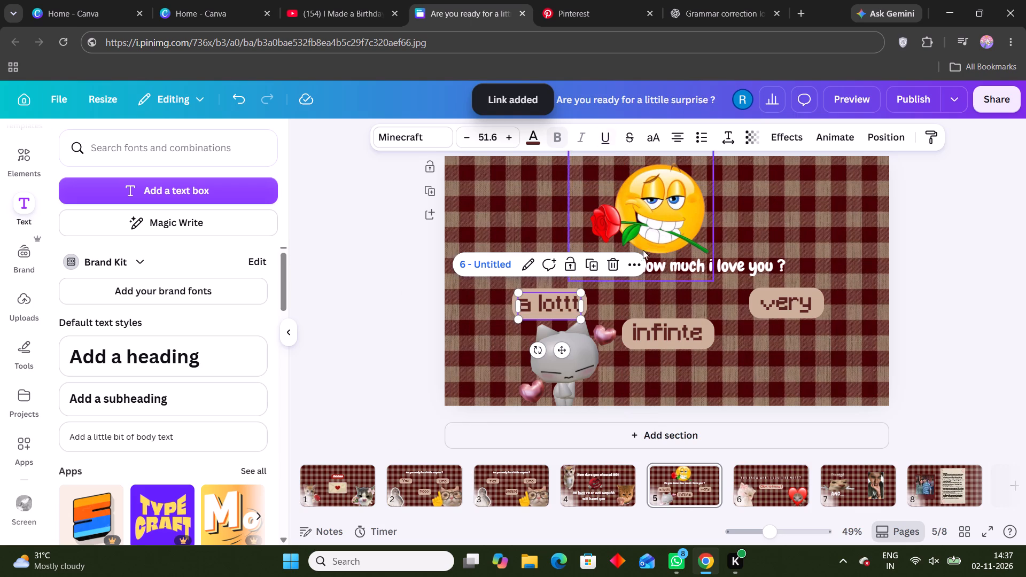
Link the "infinte" text on page 5 to page 6 and remove its underline.
left_click(670, 330)
key("ctrl+k")
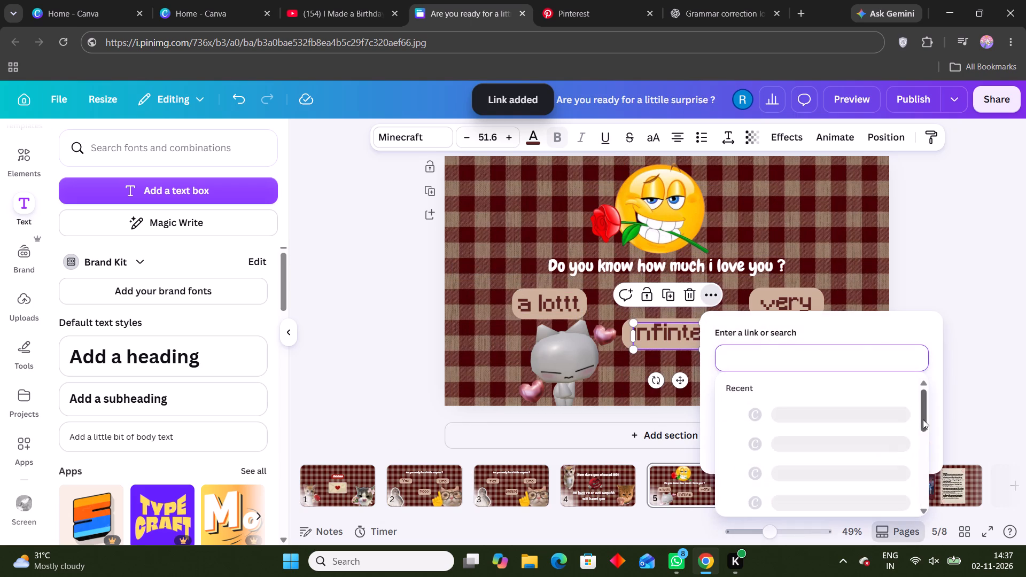
scroll(845, 420, "down", 3)
left_click(802, 457)
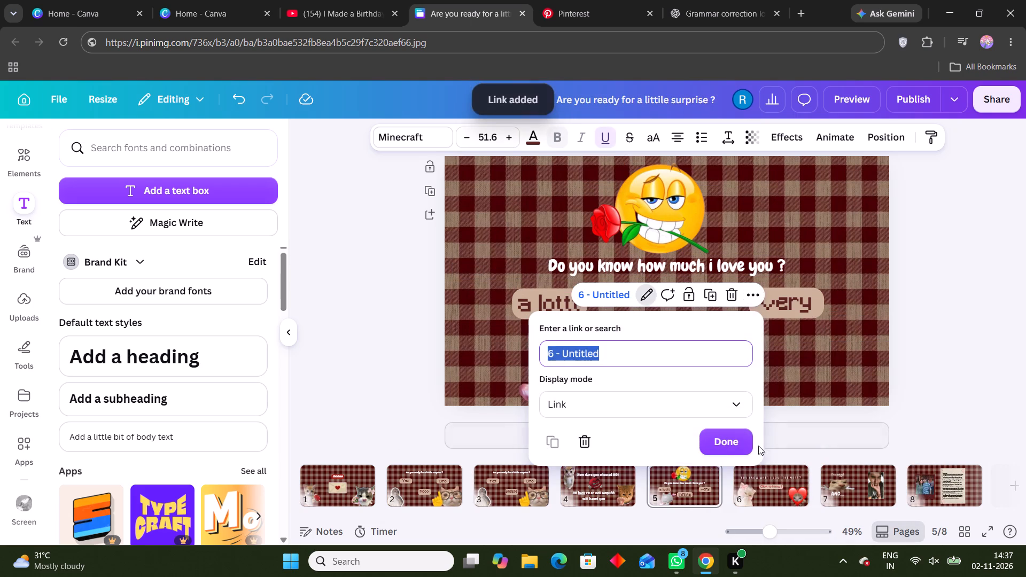
left_click(731, 443)
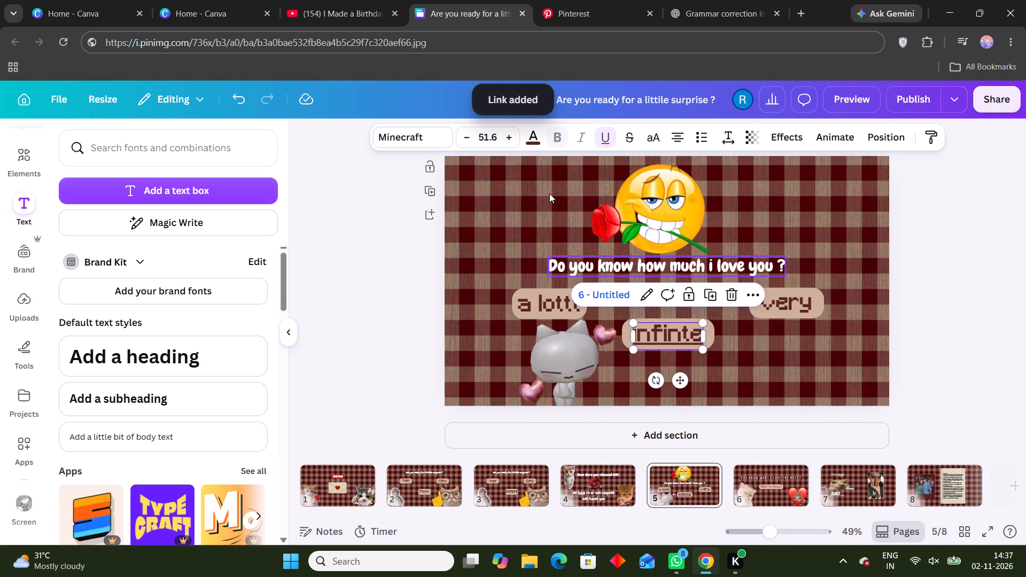
left_click(615, 130)
Link the "very" text on page 5 to page 6 and remove its underline.
left_click(778, 294)
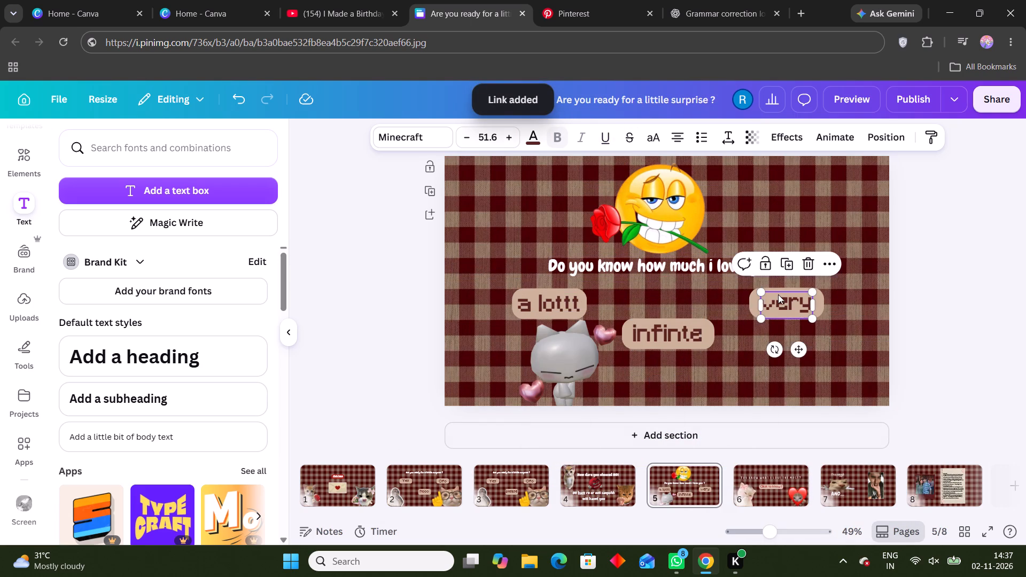
key("ctrl+k")
scroll(895, 414, "down", 1)
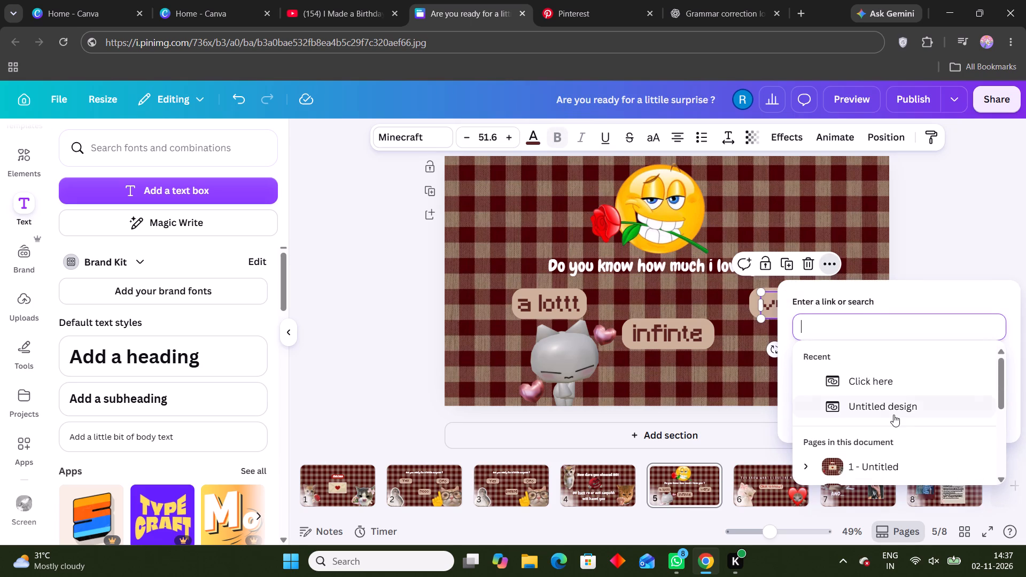
scroll(889, 415, "down", 2)
left_click(869, 455)
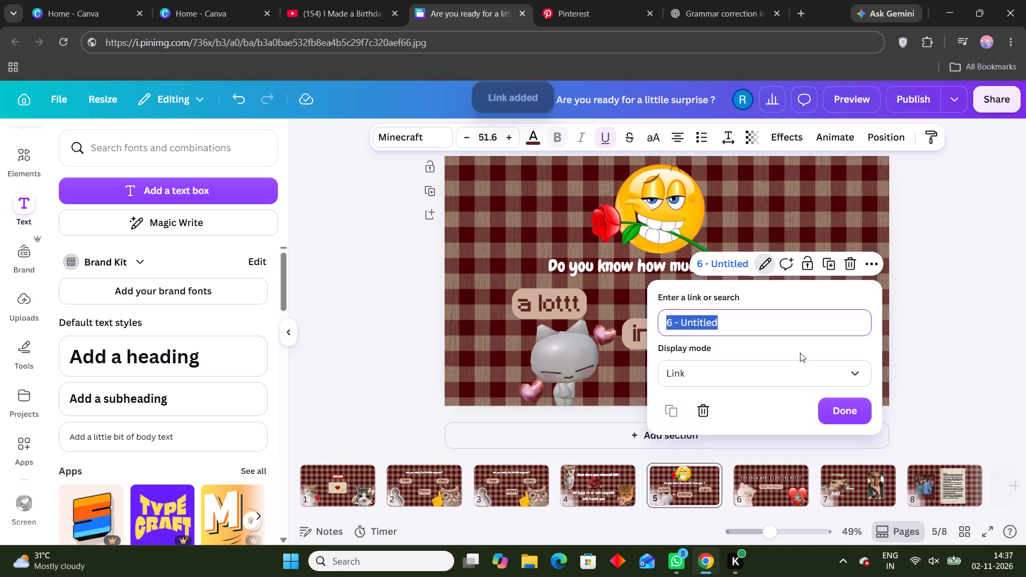
left_click(829, 411)
left_click(611, 137)
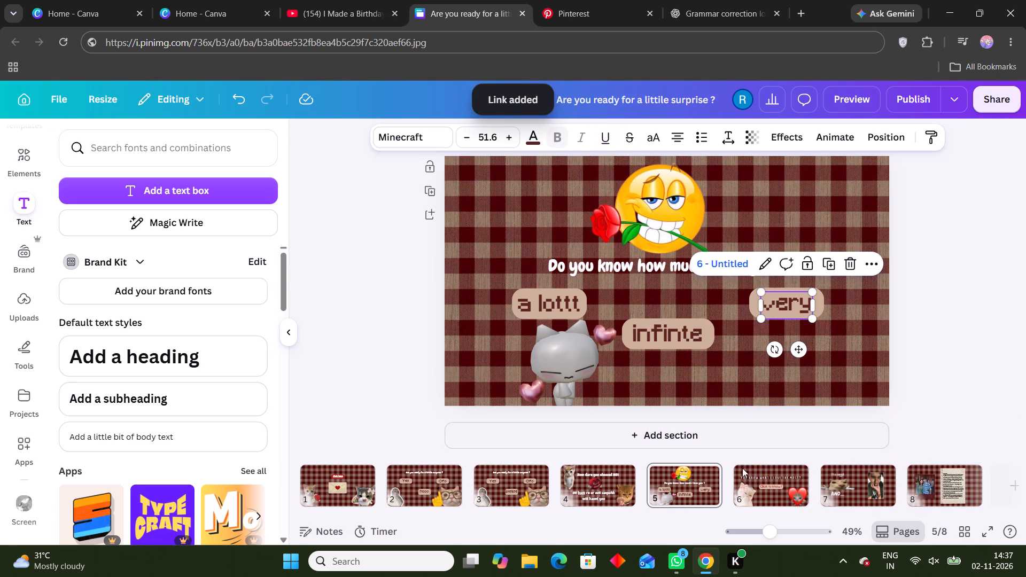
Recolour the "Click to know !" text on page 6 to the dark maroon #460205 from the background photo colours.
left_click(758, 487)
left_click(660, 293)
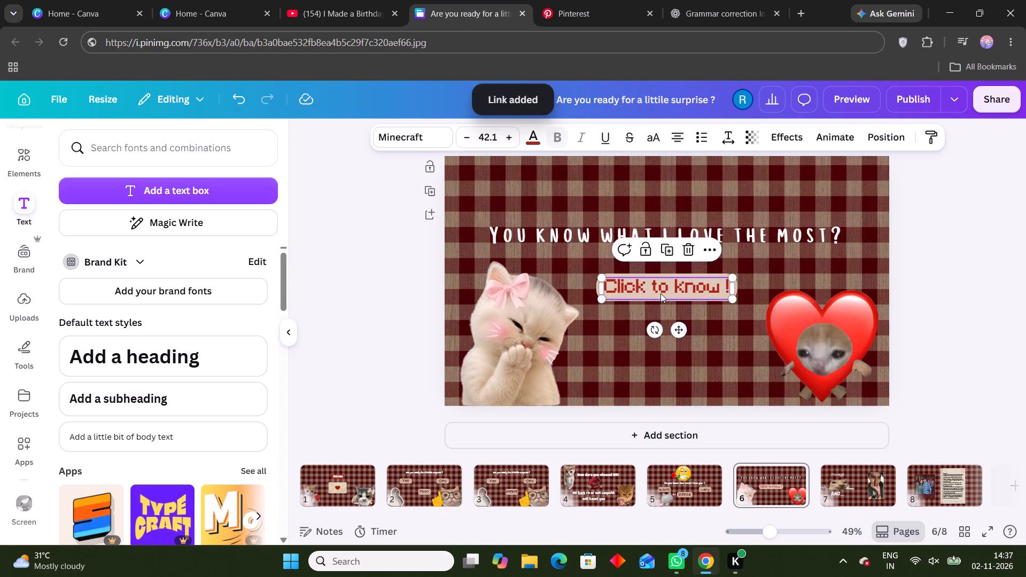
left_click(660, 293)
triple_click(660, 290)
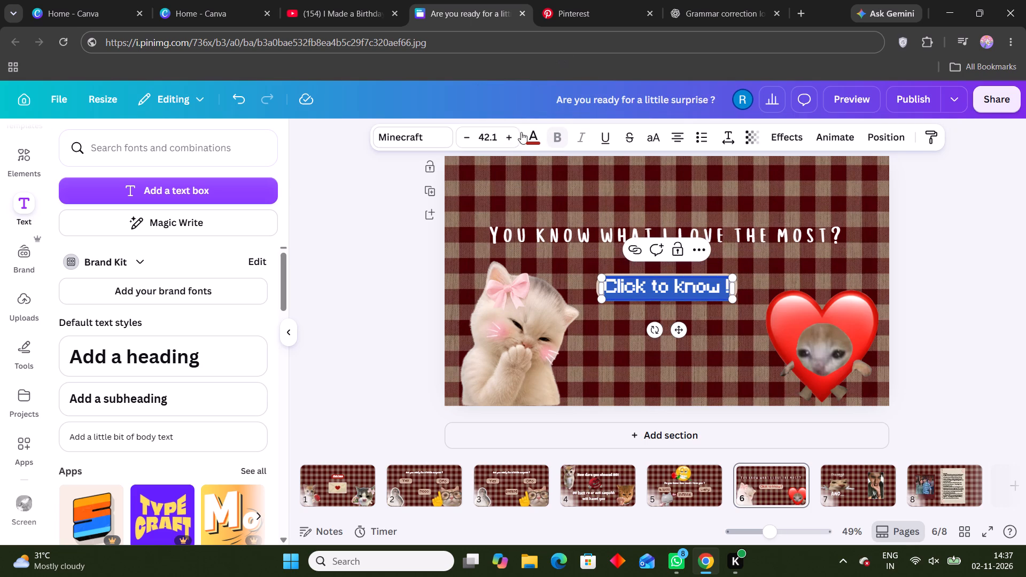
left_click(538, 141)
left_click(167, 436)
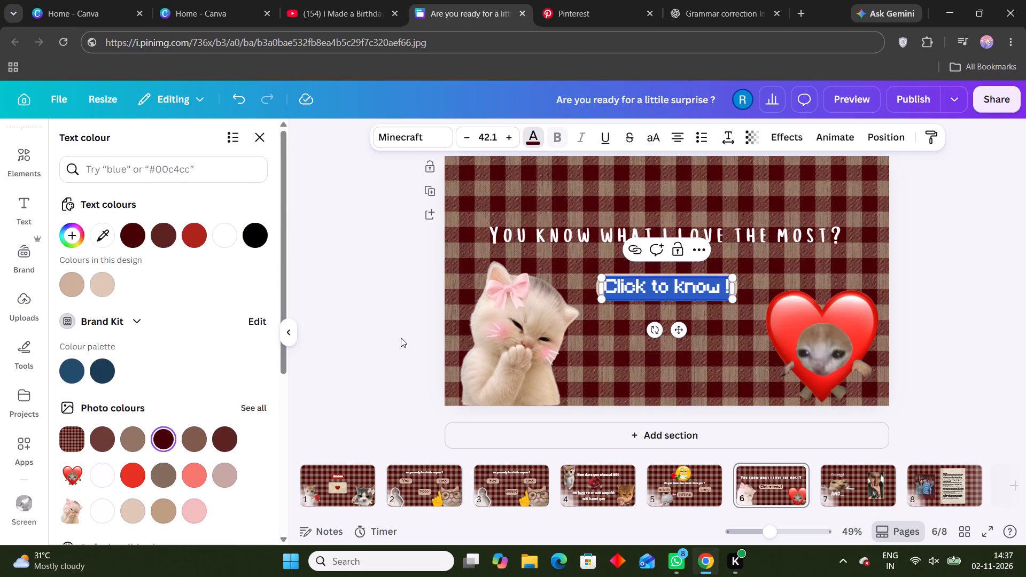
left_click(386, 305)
Set the "Click to know !" text on page 6 to the custom dark red #6A0509.
left_click(685, 264)
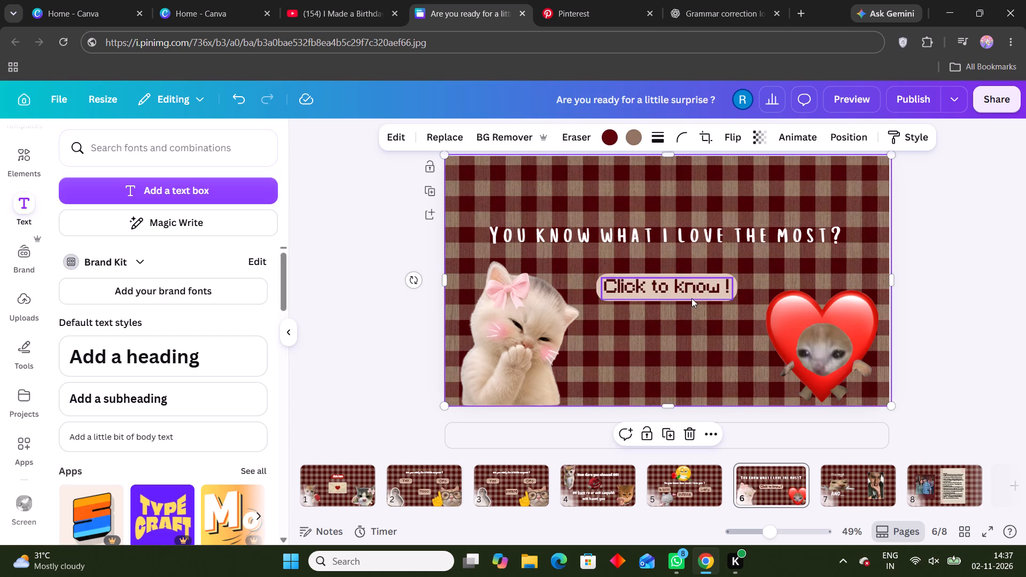
left_click(691, 298)
double_click(624, 277)
triple_click(627, 295)
left_click(540, 135)
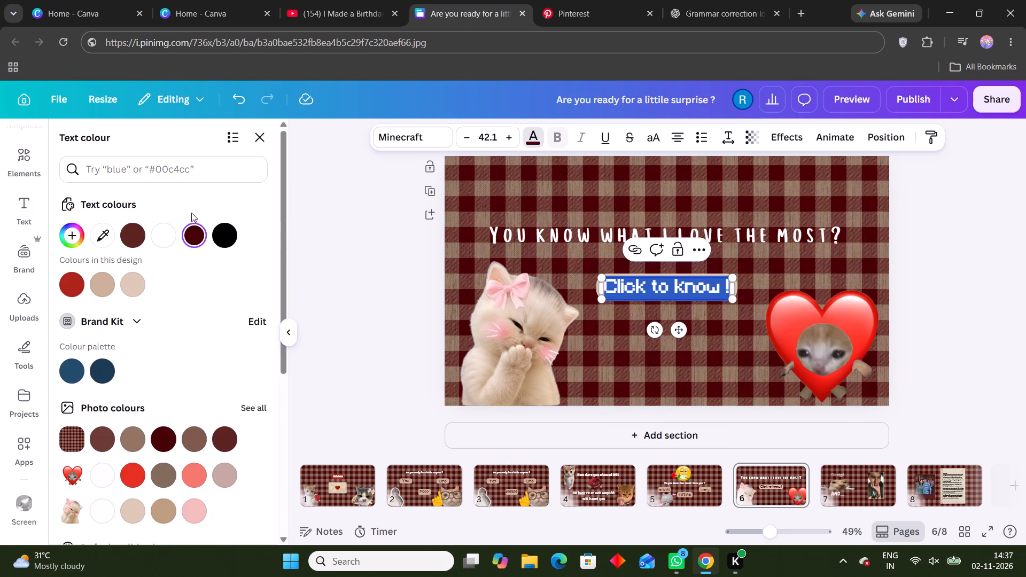
left_click(75, 235)
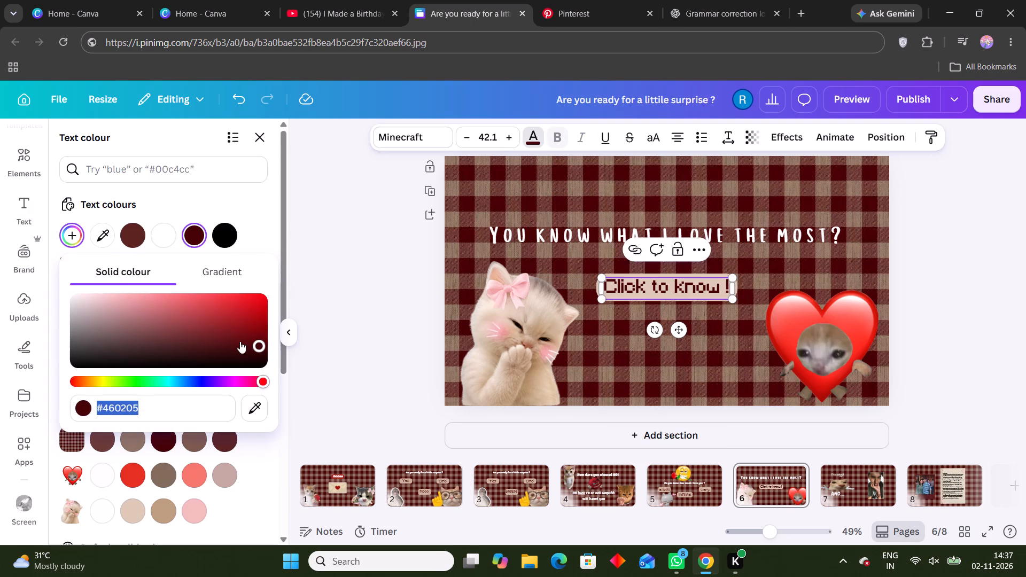
left_click_drag(252, 344, 260, 338)
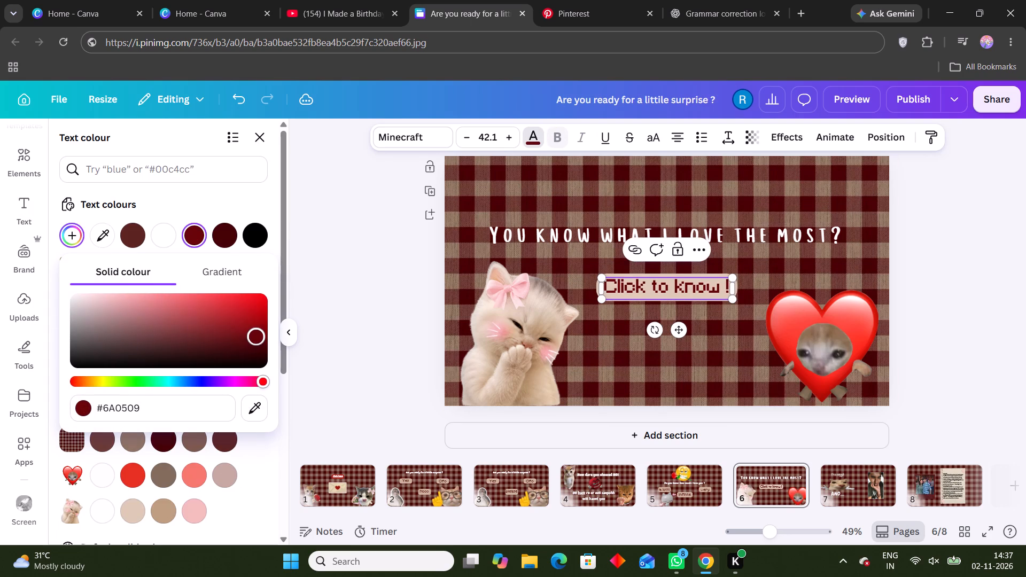
Lighten the "Click to know !" text on page 6 to the custom dark red #7C0308.
left_click_drag(260, 338, 263, 332)
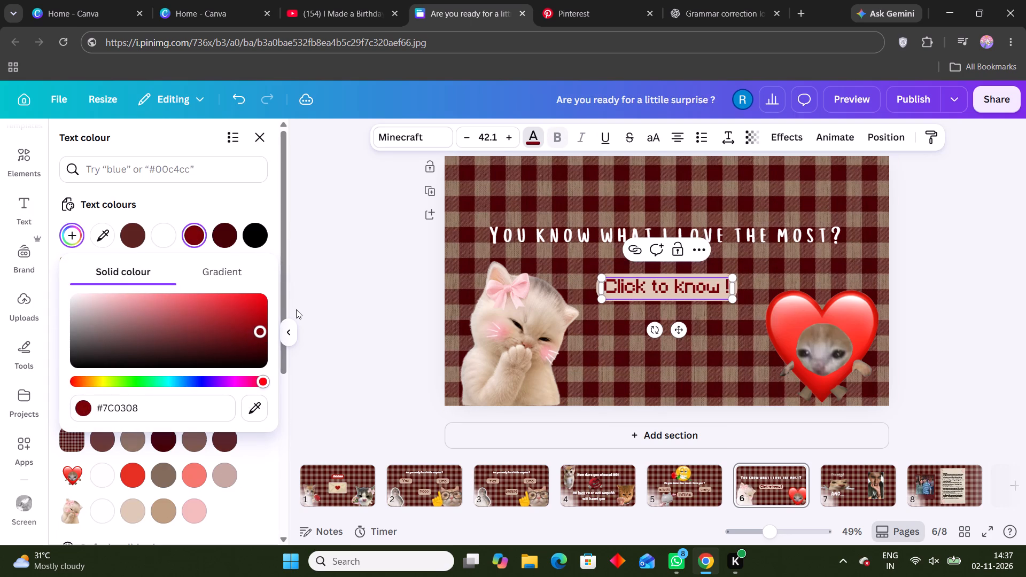
left_click(307, 309)
Link the "Click to know !" text on page 6 to page 7.
double_click(677, 293)
left_click(677, 290)
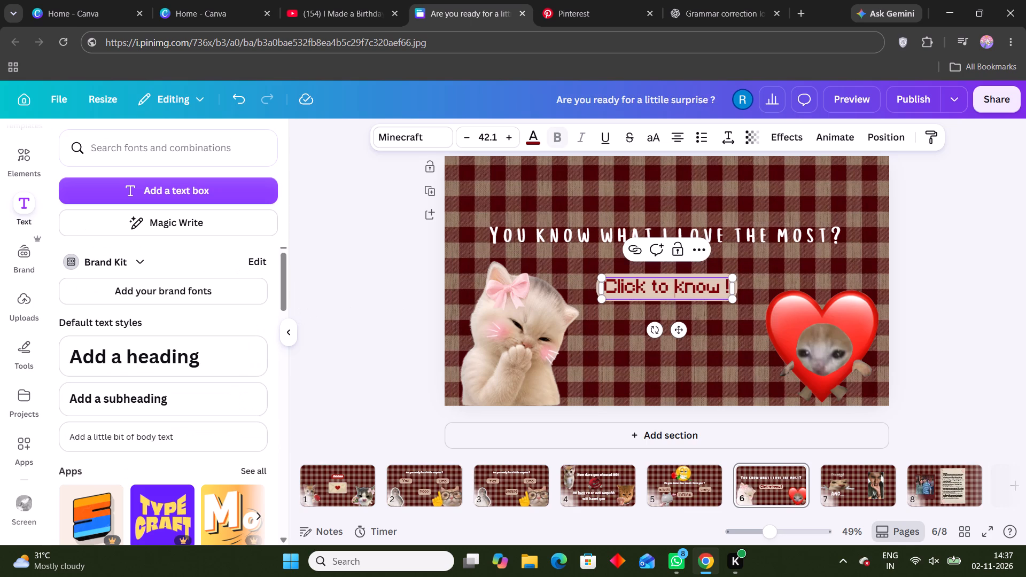
key("ctrl+l")
key("ctrl+l")
key("ctrl+k")
left_click(677, 288)
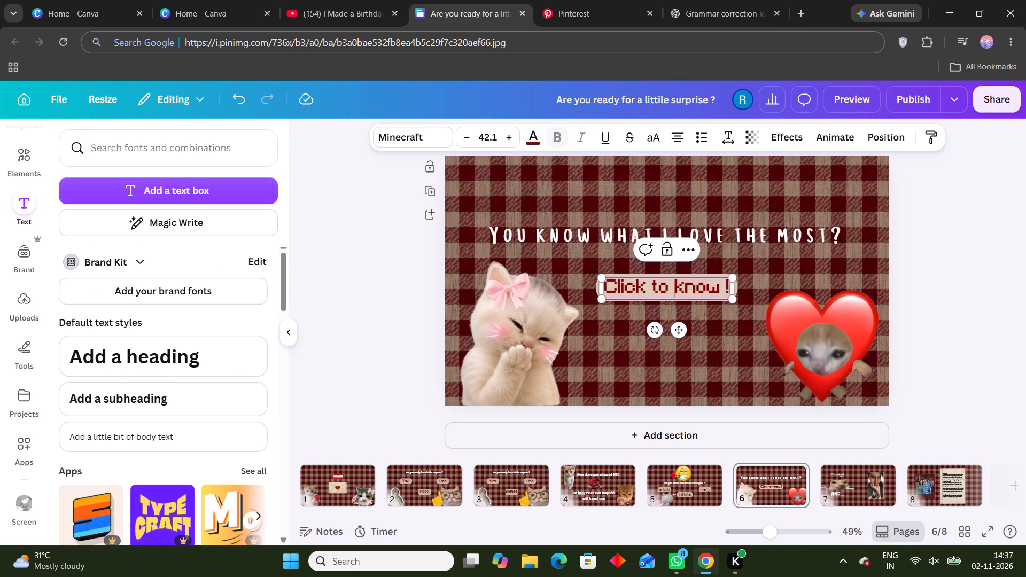
key("ctrl+k")
scroll(786, 395, "down", 3)
left_click(777, 431)
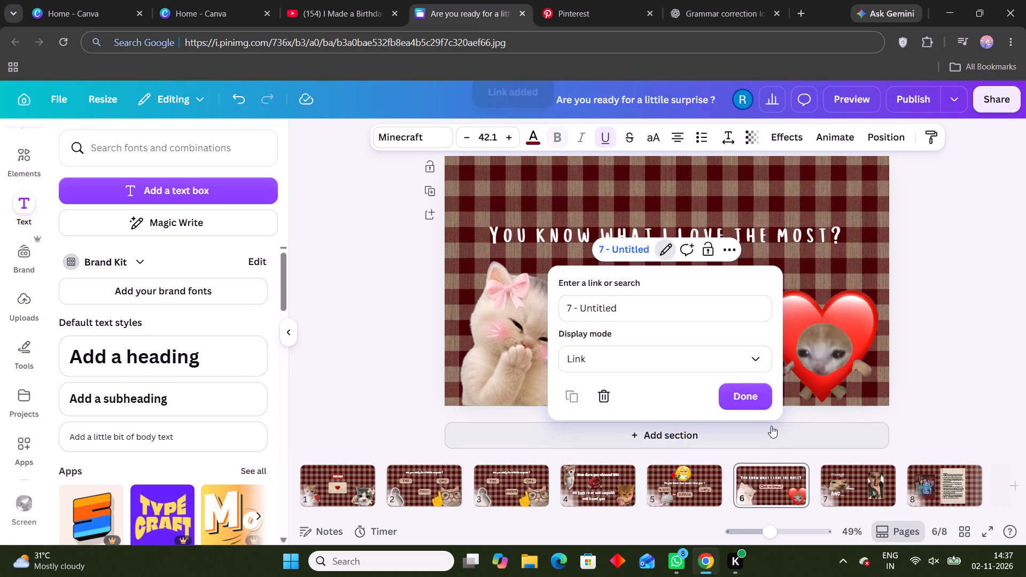
left_click(749, 399)
Link the "AND...." text on page 7 to page 8 and remove its underline.
left_click(834, 489)
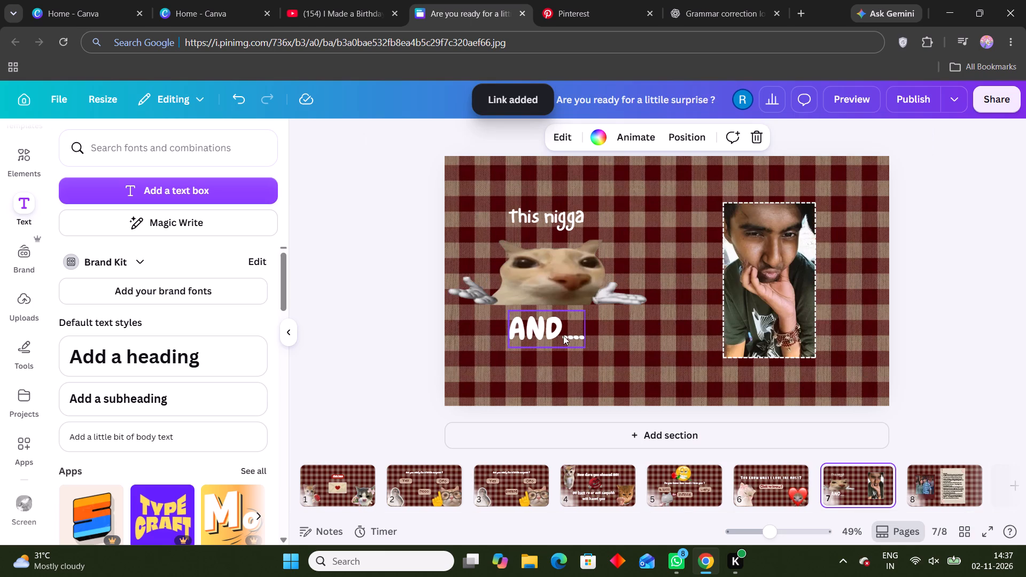
left_click(561, 334)
key("ctrl+k")
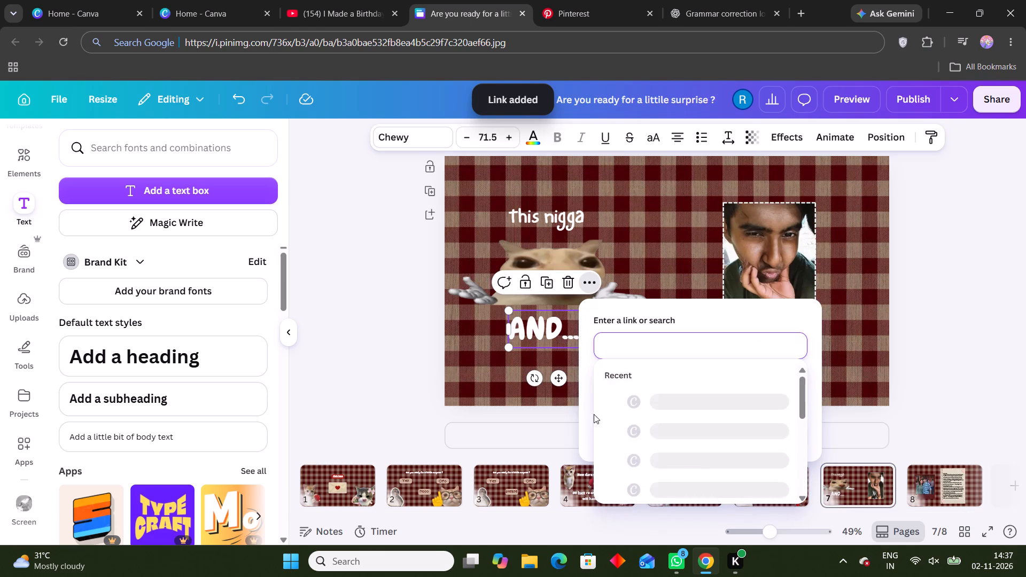
scroll(705, 414, "down", 4)
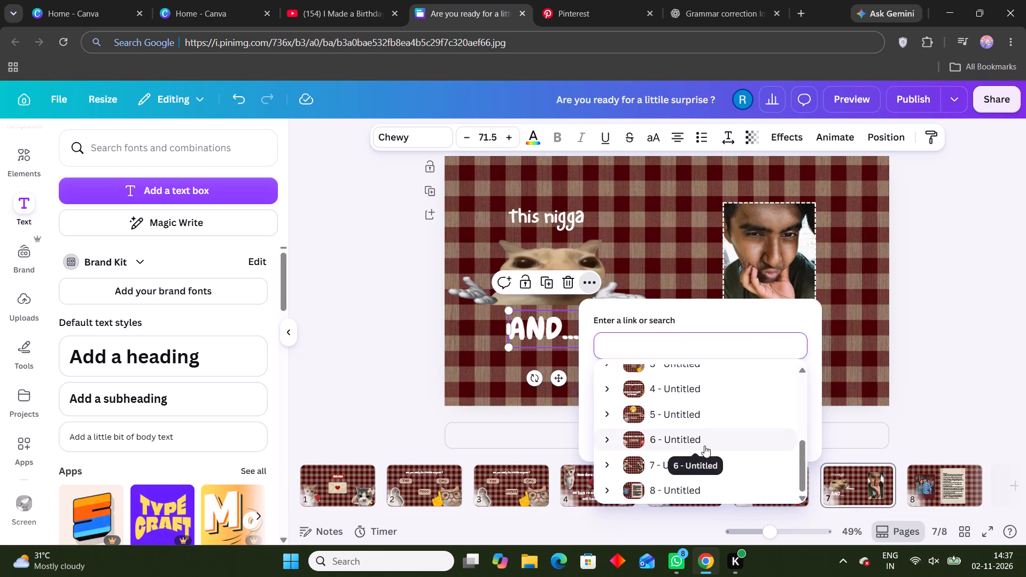
left_click(688, 490)
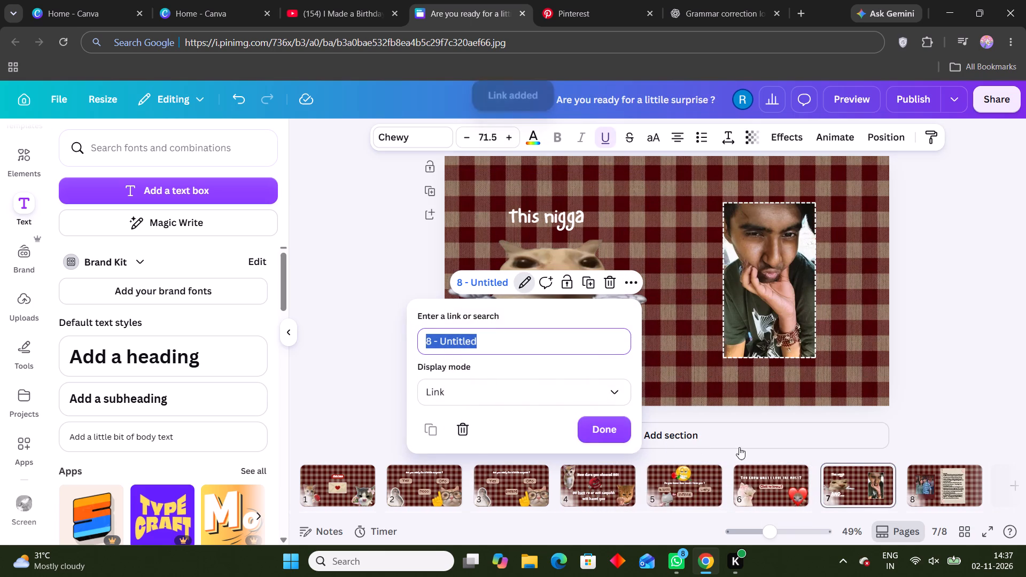
left_click(613, 436)
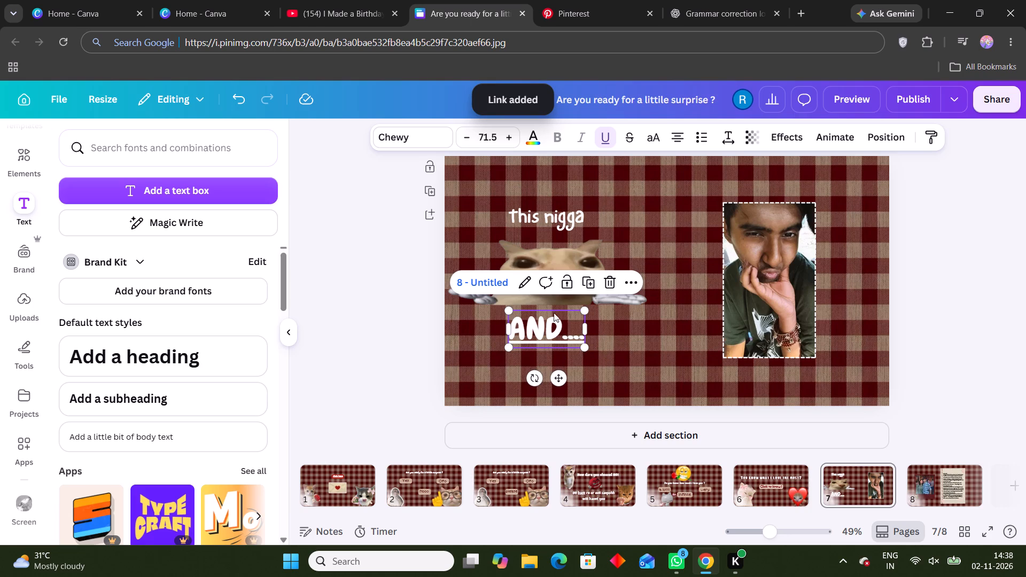
left_click(603, 135)
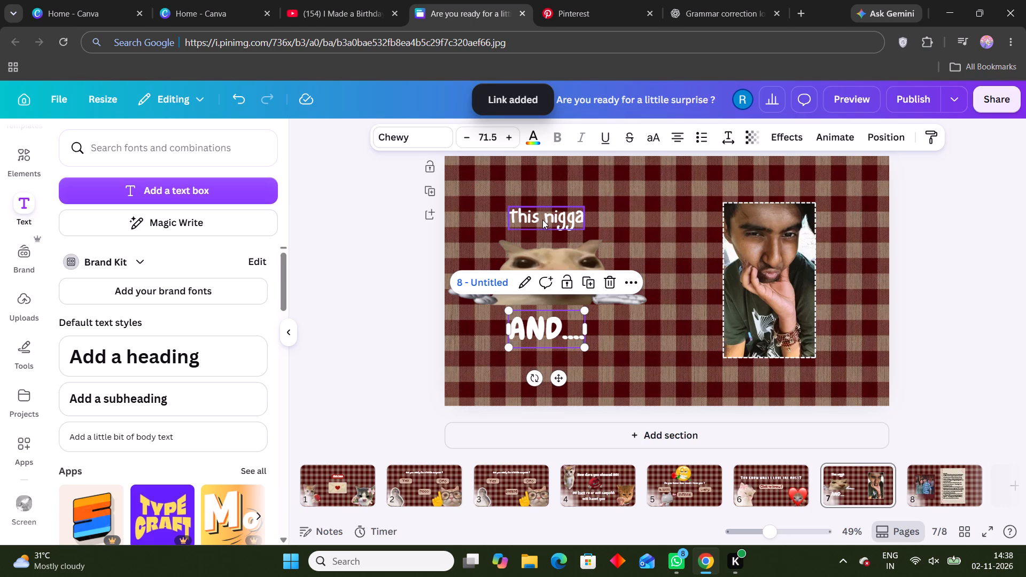
Move the small caption above the cat on page 7 slightly down, closer to the cat's head.
left_click_drag(542, 220, 546, 228)
left_click(939, 221)
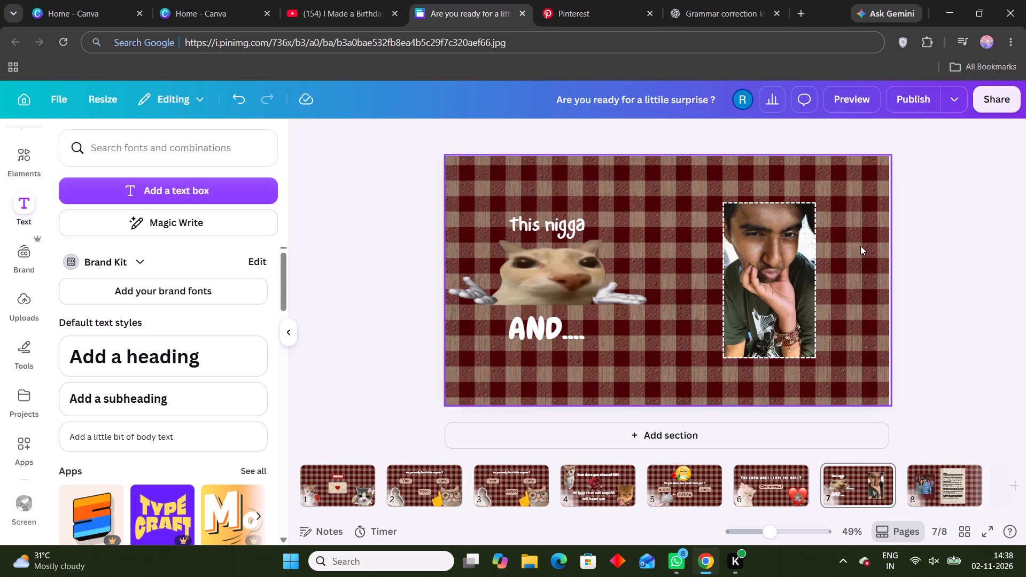
Move the portrait photo on page 7 closer to the cat and slightly up, leaving free space on its other side.
left_click_drag(734, 276, 688, 275)
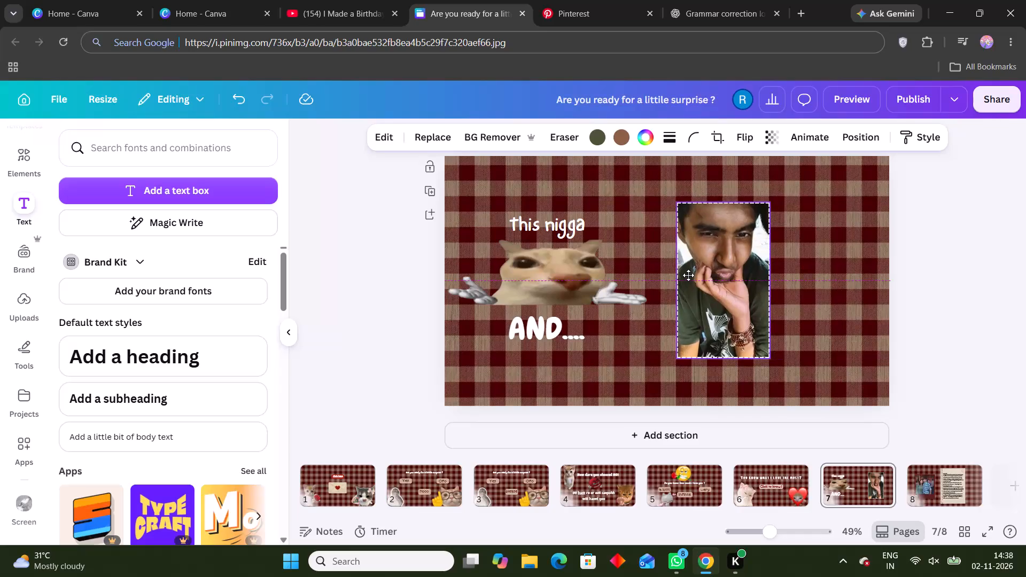
left_click_drag(688, 275, 701, 274)
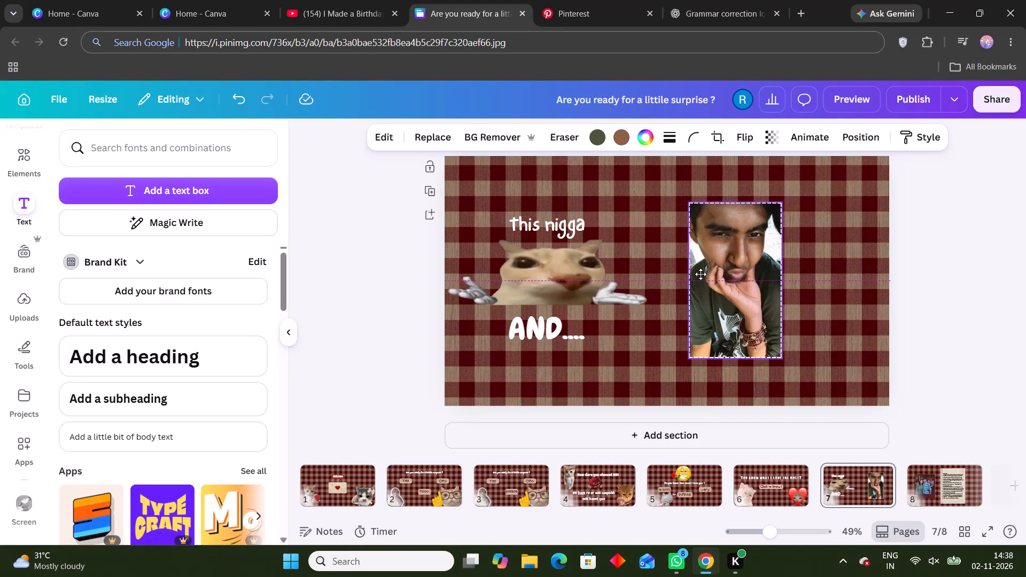
left_click_drag(701, 274, 683, 271)
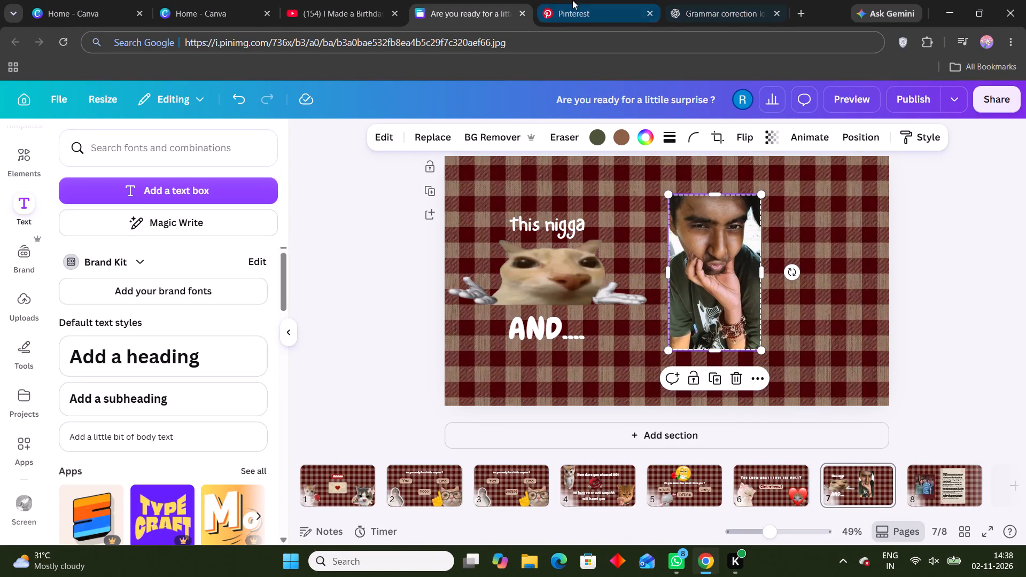
Switch to Pinterest and search for "pointing cat png".
left_click(518, 0)
left_click(597, 0)
left_click(245, 115)
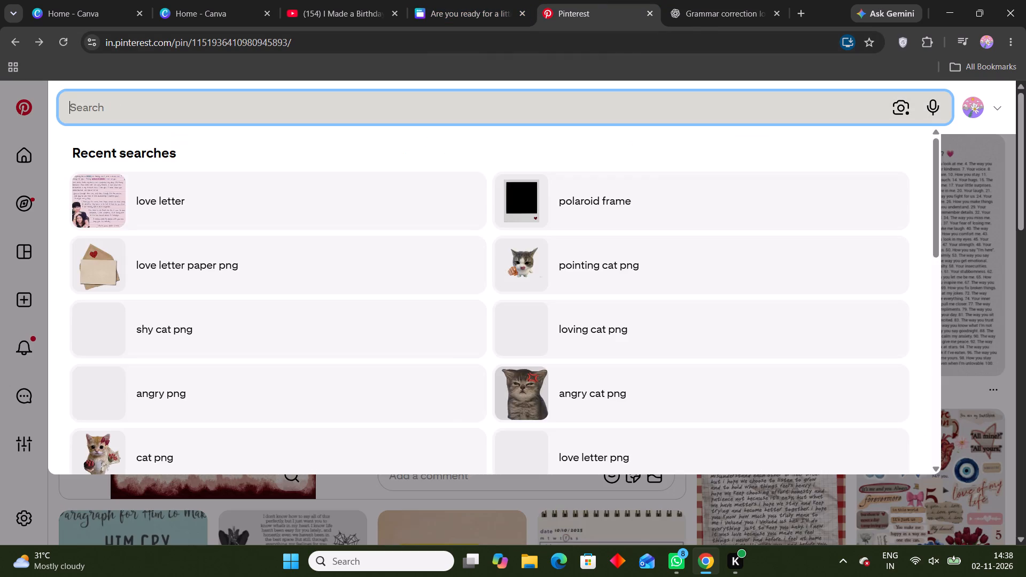
type("cat png")
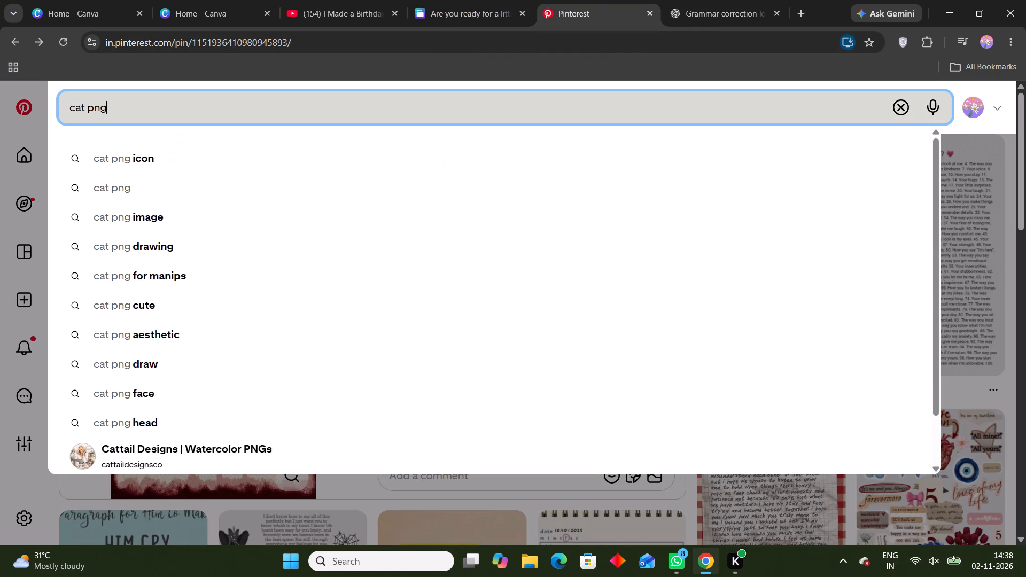
key("Left")
key("Left")
key("Left")
key("Left")
key("Left")
key("Left")
key("Left")
key("Left")
key("Left")
type("pointing")
key("space")
key("Return")
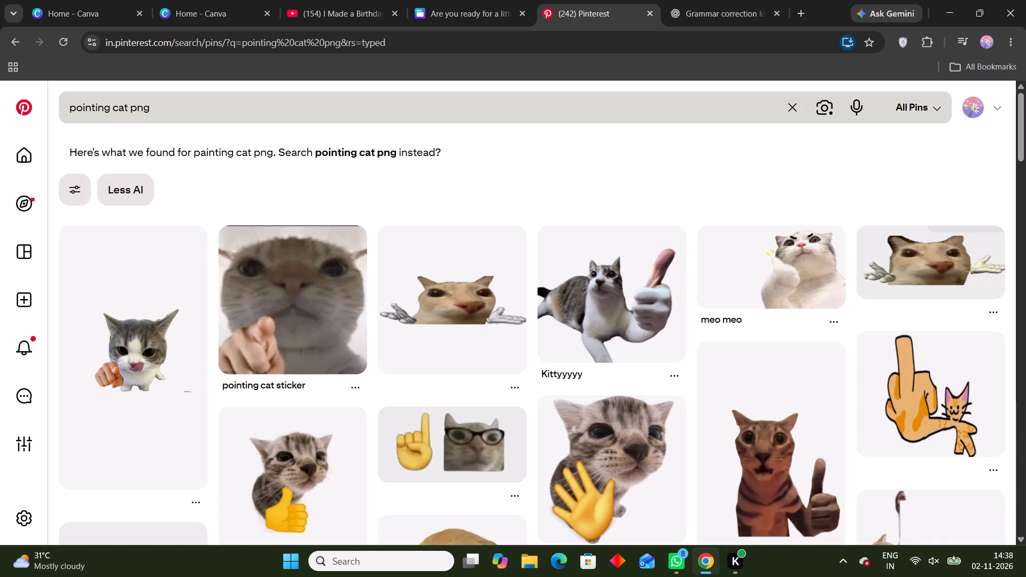
Browse the cat pins and their related pins, and copy the image of the orange kitten standing upright with raised paws.
scroll(593, 327, "down", 2)
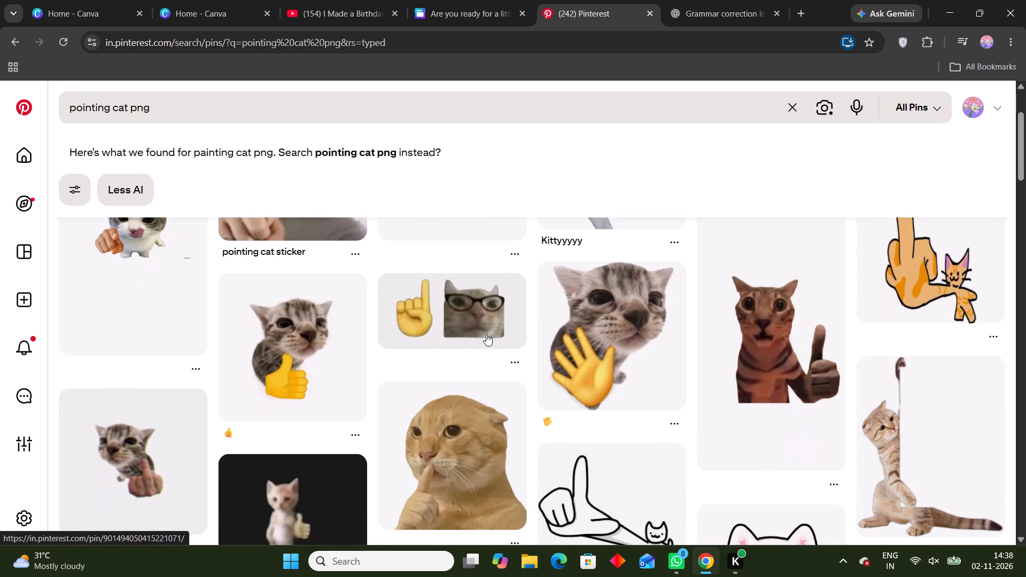
scroll(443, 349, "down", 2)
scroll(203, 363, "down", 1)
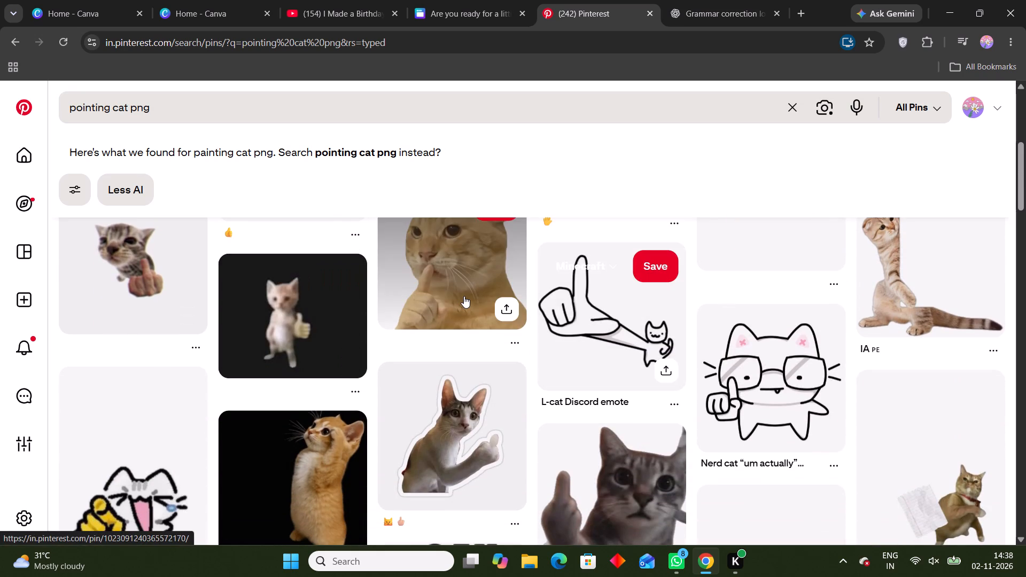
left_click(464, 295)
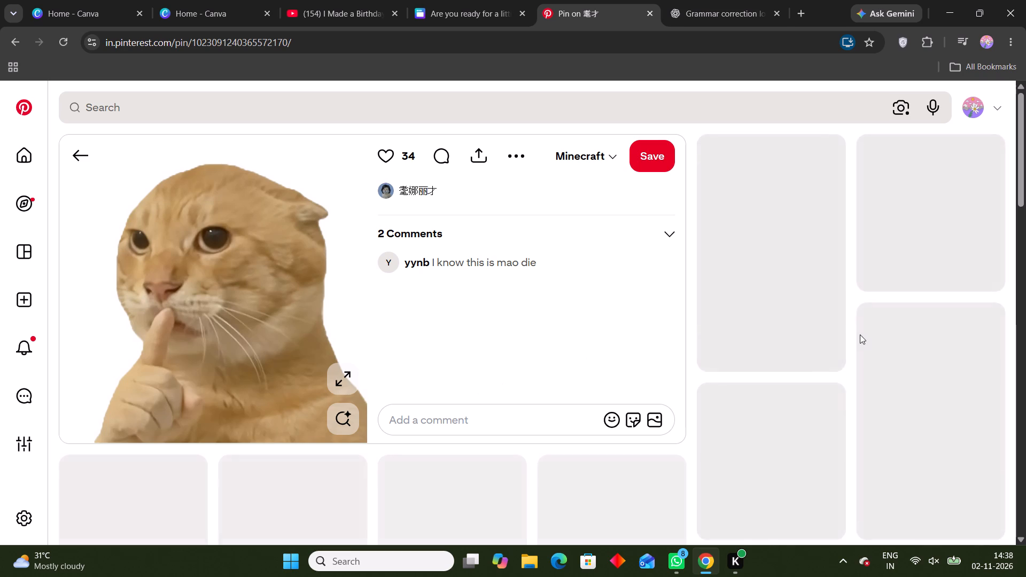
scroll(857, 303, "down", 1)
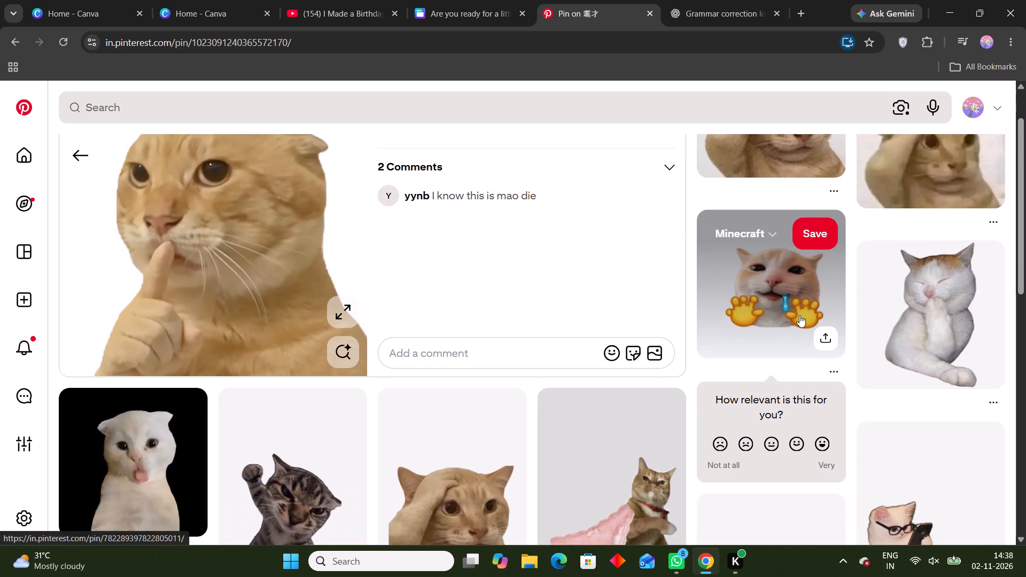
scroll(473, 436, "down", 3)
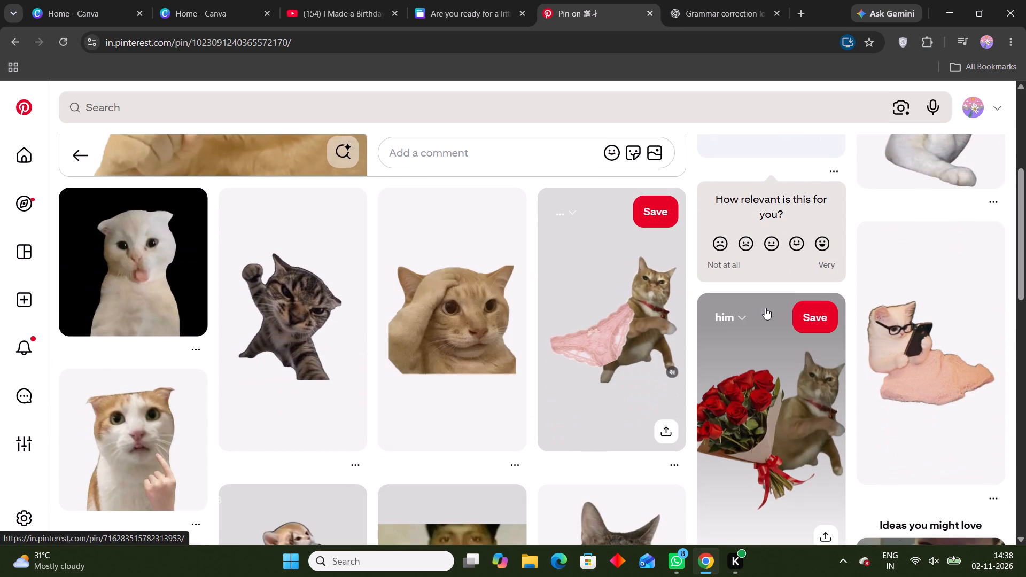
scroll(768, 308, "down", 1)
scroll(414, 370, "down", 2)
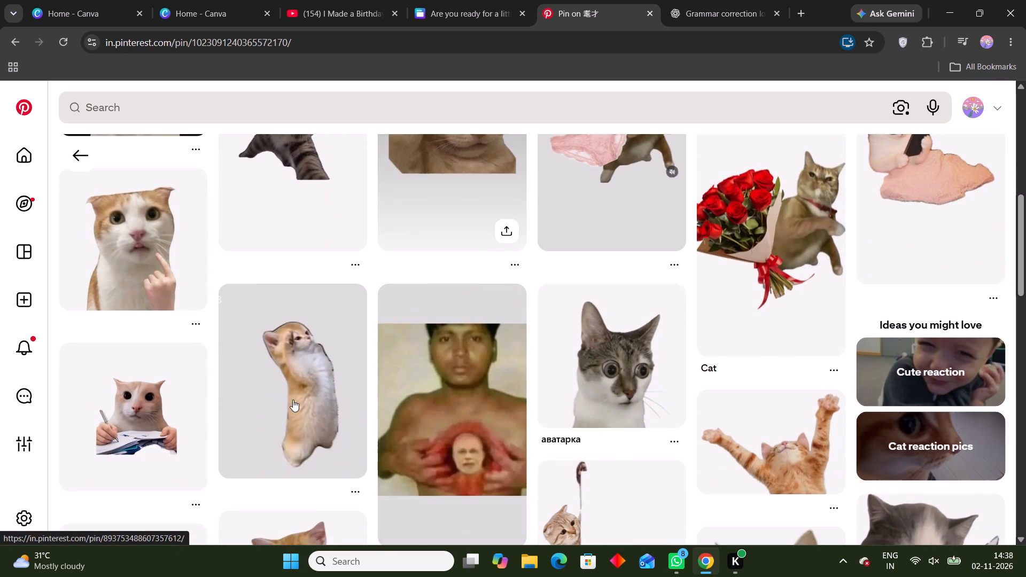
scroll(268, 404, "down", 1)
left_click(310, 328)
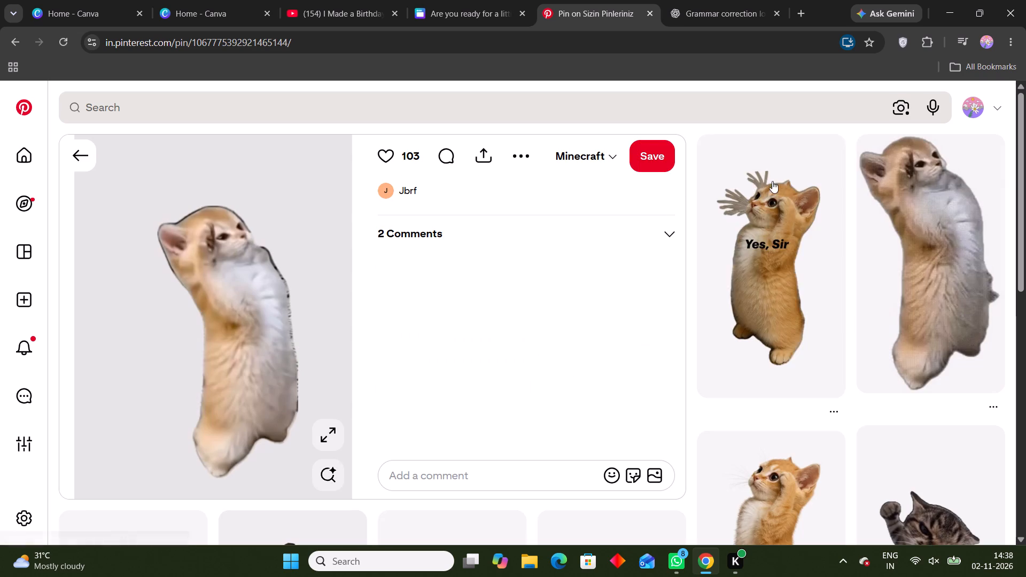
scroll(831, 274, "down", 3)
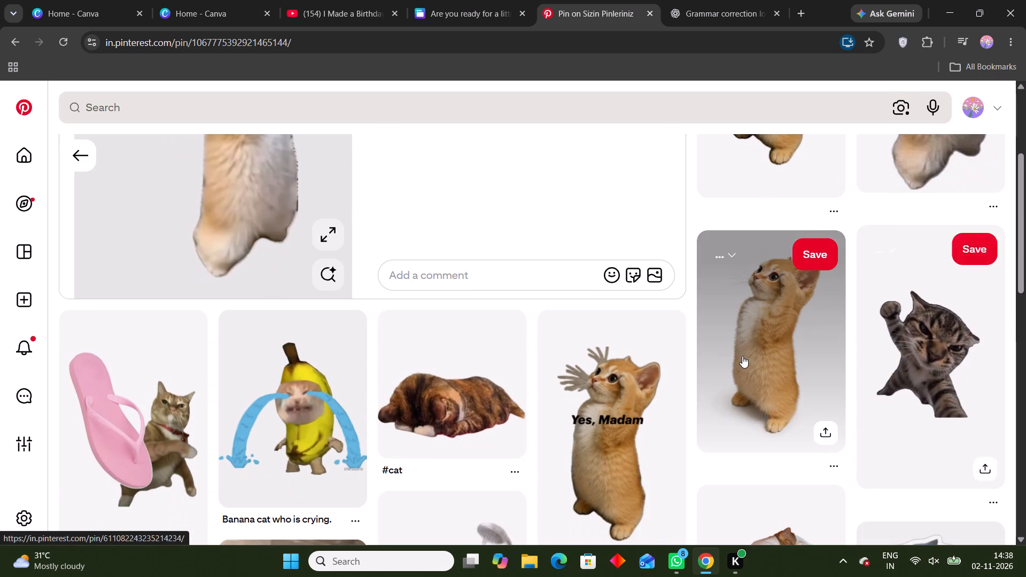
left_click(742, 353)
right_click(199, 316)
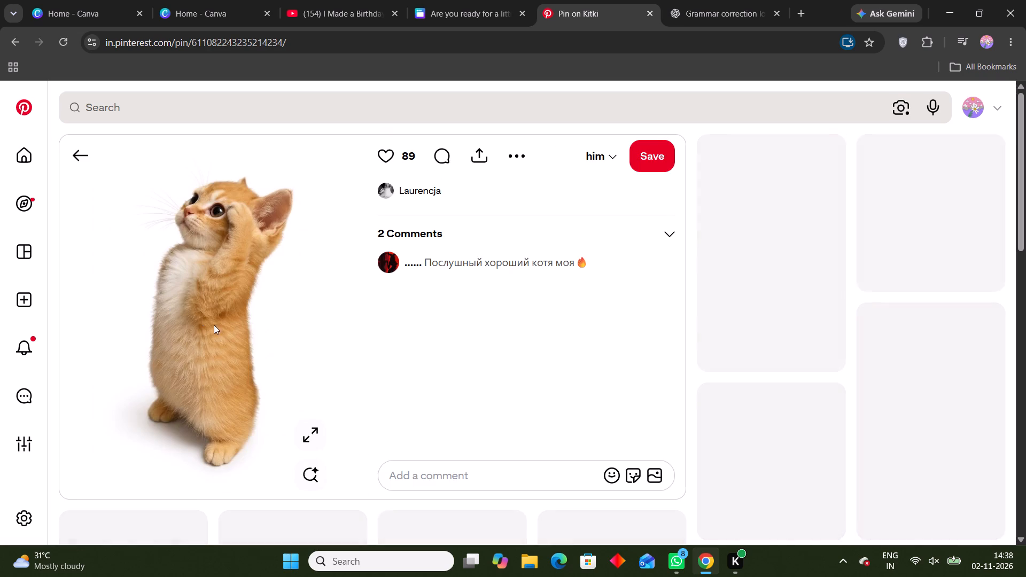
left_click_drag(289, 380, 297, 367)
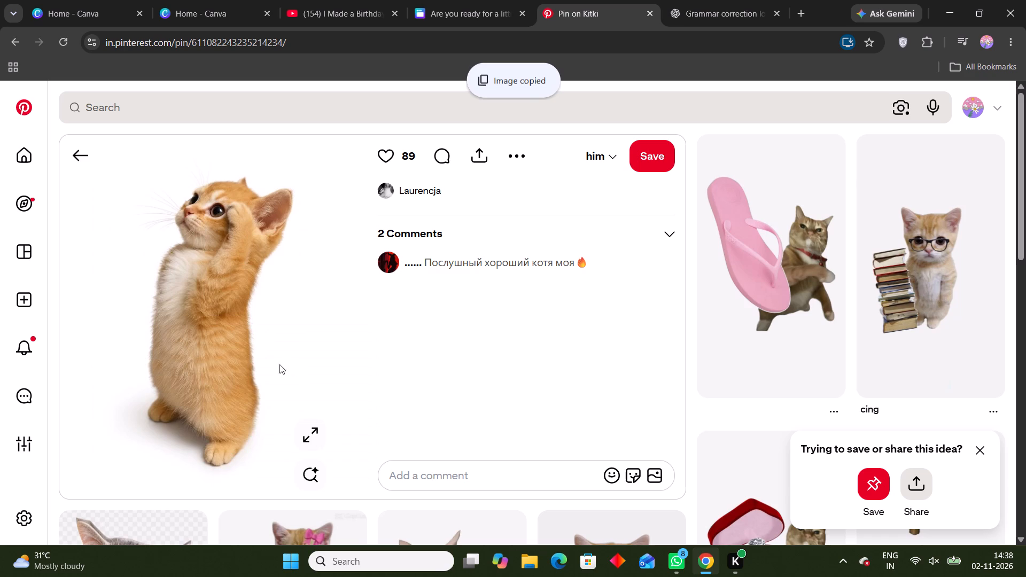
right_click(207, 356)
left_click(290, 406)
Return to the Canva design, paste the copied kitten image onto page 7 and remove its background.
left_click(426, 0)
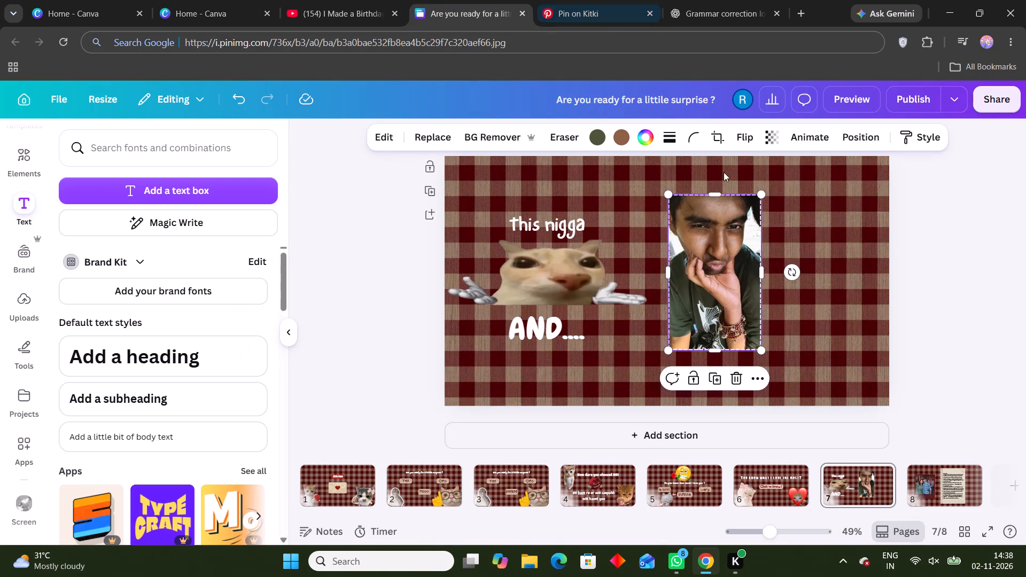
left_click(889, 293)
left_click(945, 272)
left_click(853, 287)
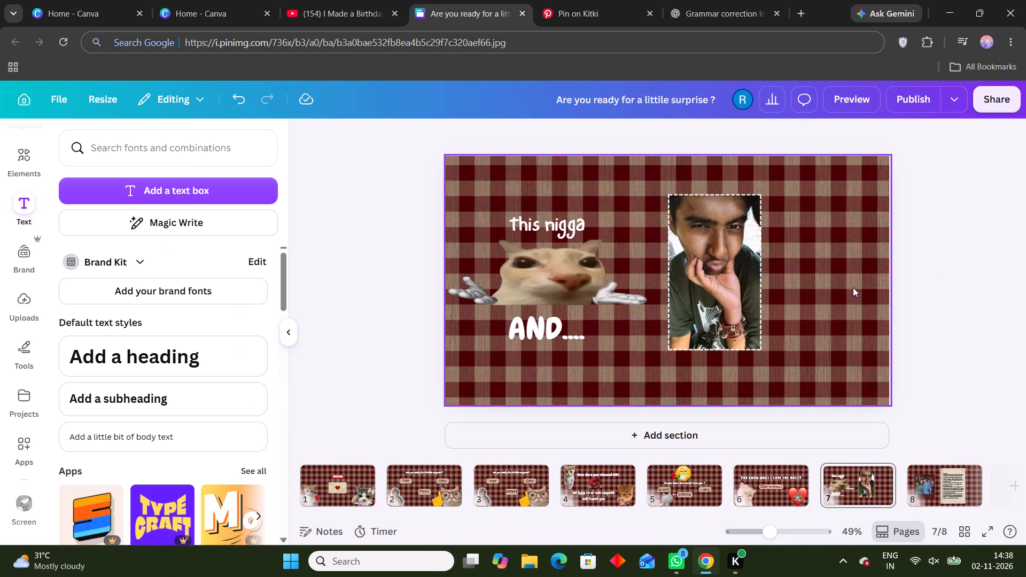
key("ctrl+v")
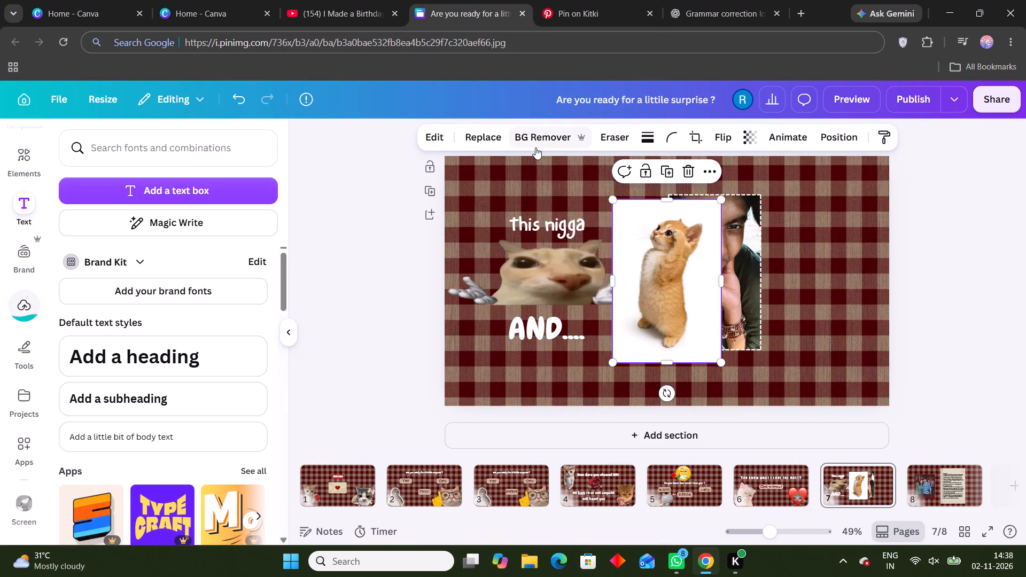
left_click(537, 145)
Move the kitten image to the bottom-right corner of page 7, beside the portrait photo.
left_click_drag(665, 255, 829, 308)
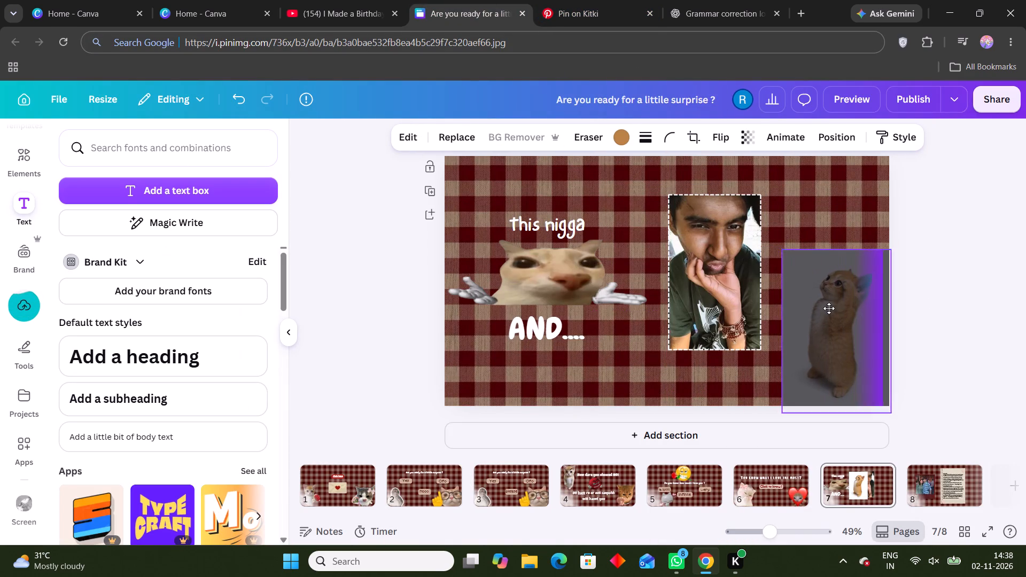
left_click_drag(829, 308, 825, 311)
left_click(951, 298)
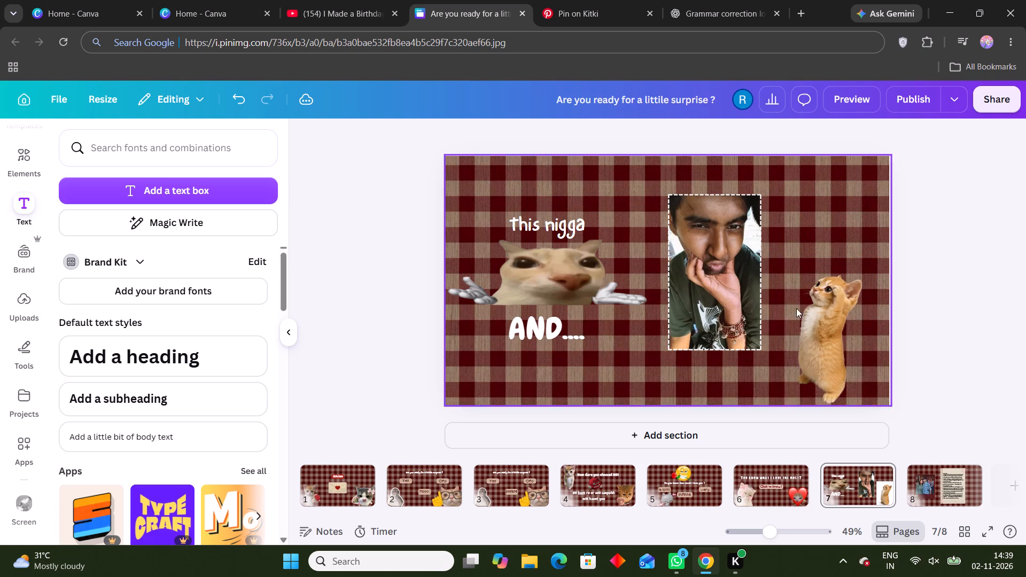
Check the animations applied to the envelope and the kitten with roses on page 1.
left_click(946, 497)
left_click(329, 487)
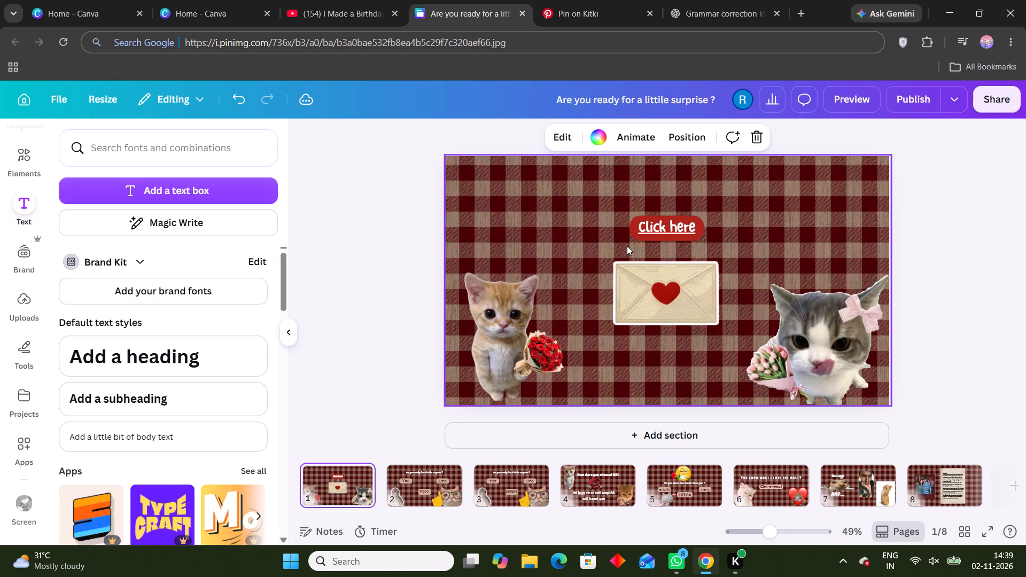
left_click(665, 275)
left_click(784, 132)
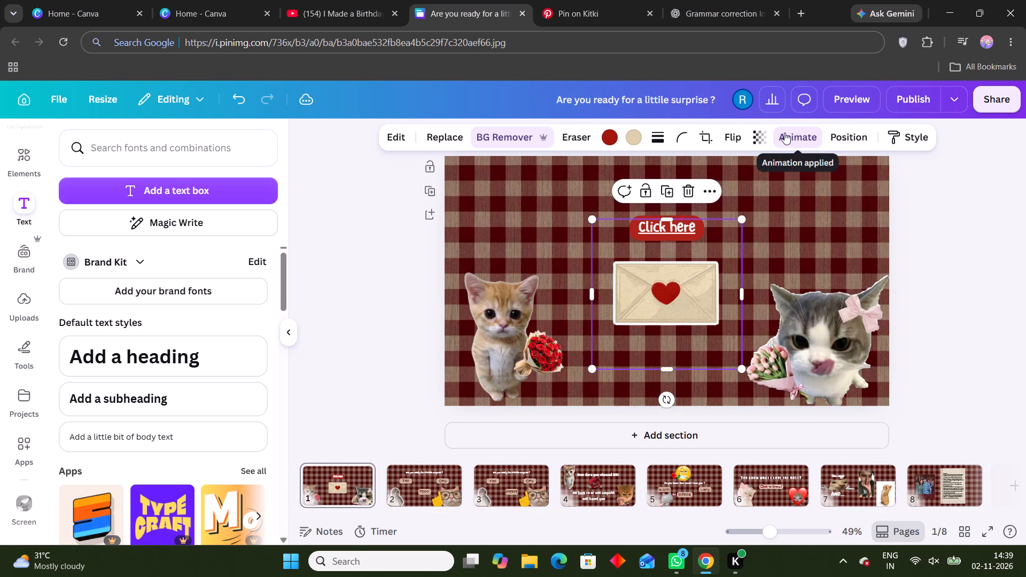
left_click(460, 340)
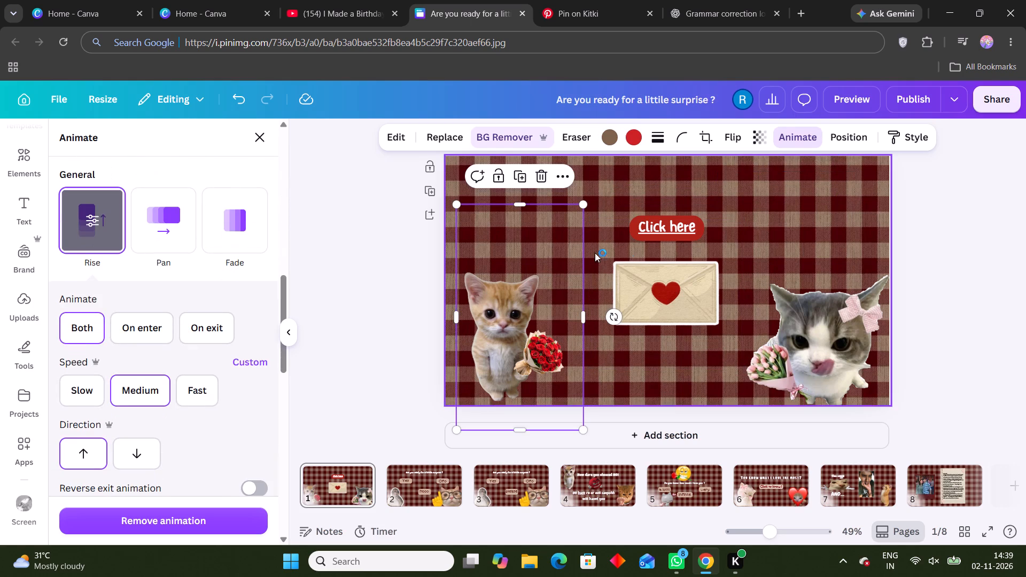
Apply the Rise animation to the monkey image on page 2.
left_click(409, 487)
left_click(502, 376)
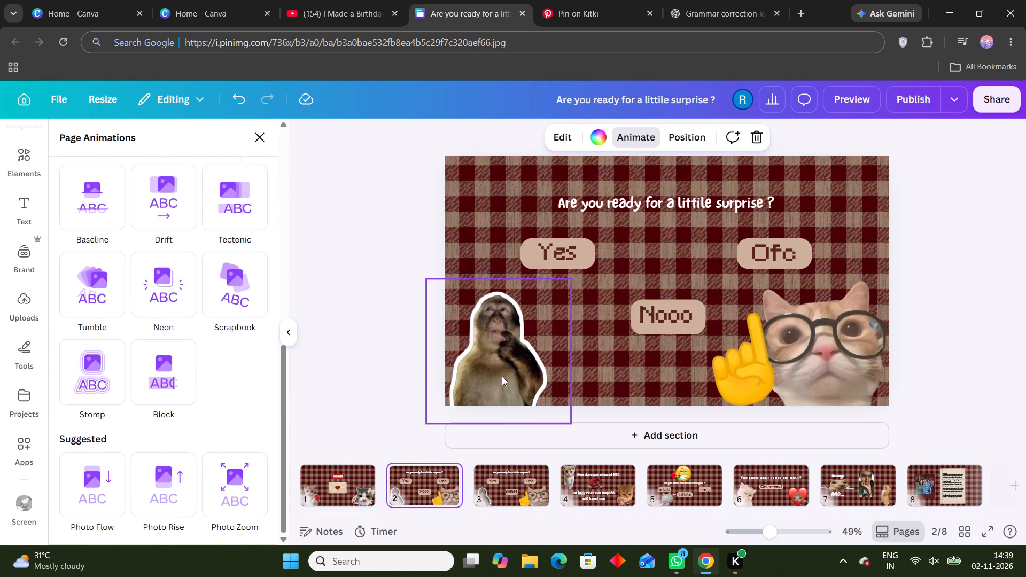
left_click(779, 137)
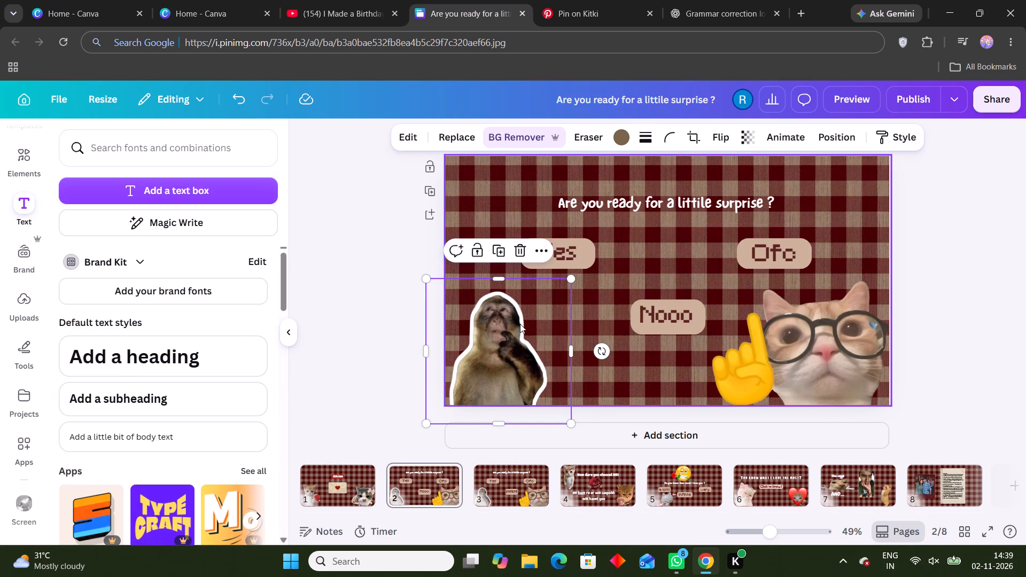
left_click(799, 134)
scroll(130, 442, "down", 3)
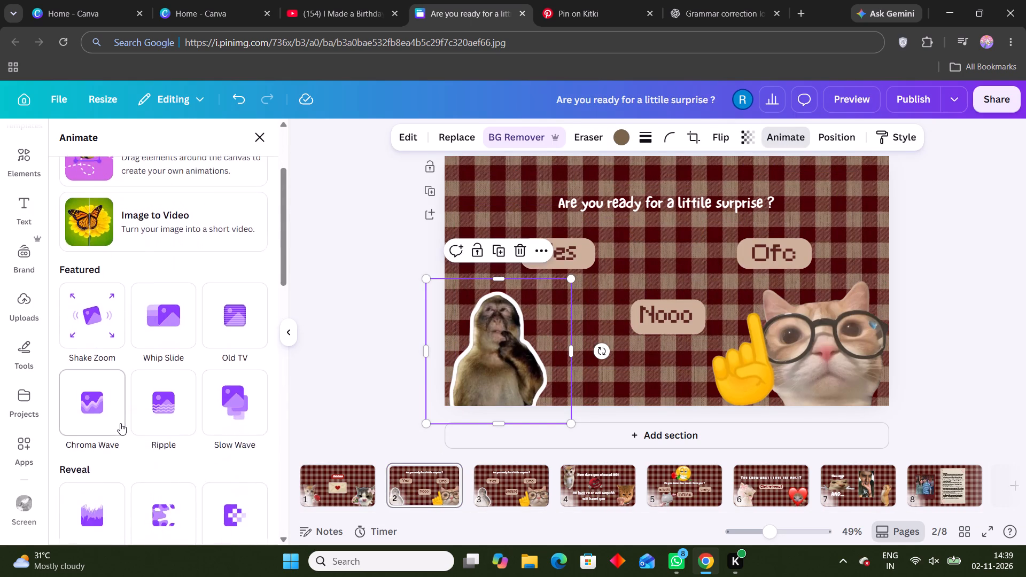
scroll(120, 423, "down", 1)
scroll(122, 484, "down", 3)
left_click(99, 397)
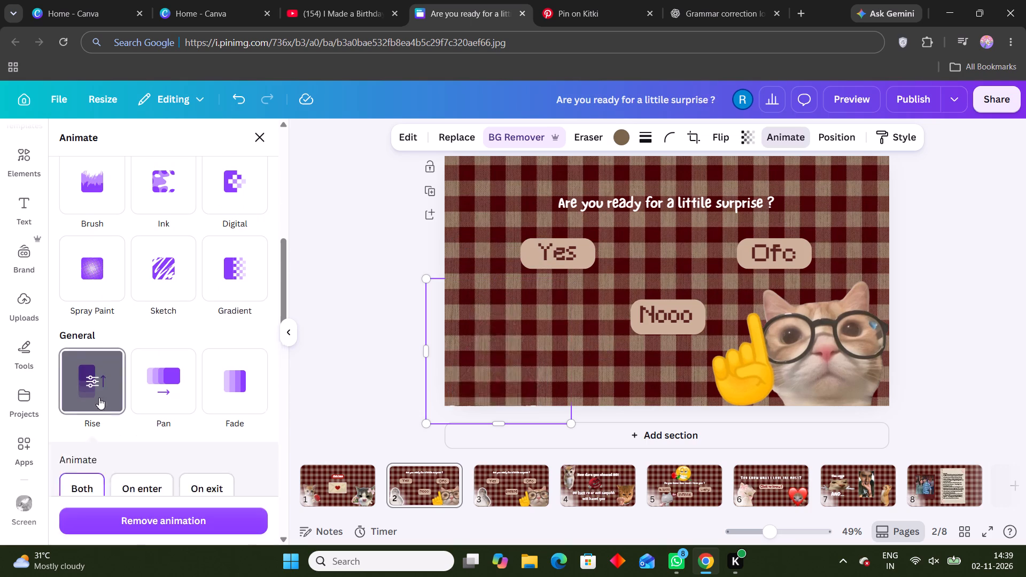
Apply the Rise animation to the pointing cat with glasses on page 2.
left_click(872, 346)
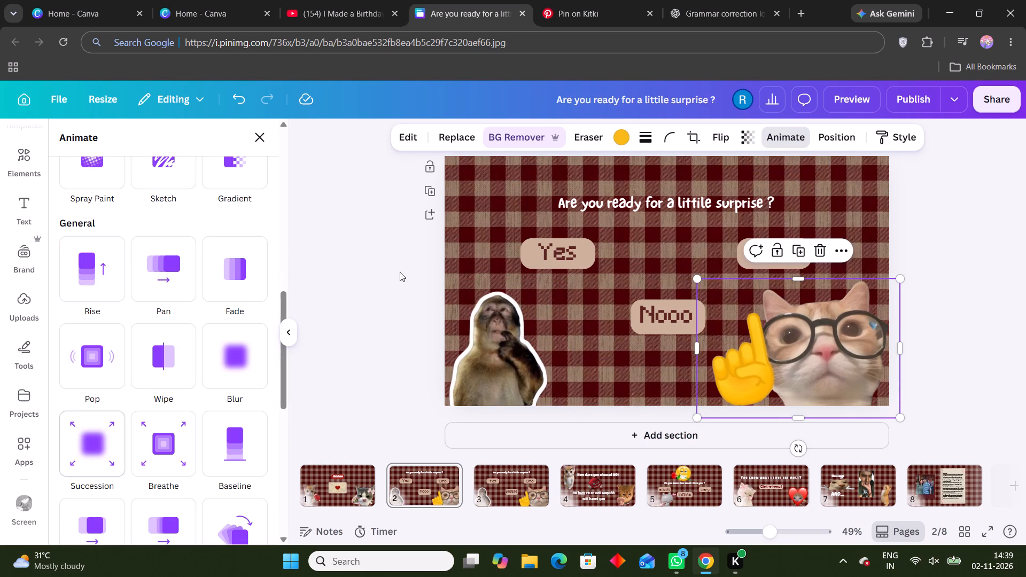
left_click(116, 284)
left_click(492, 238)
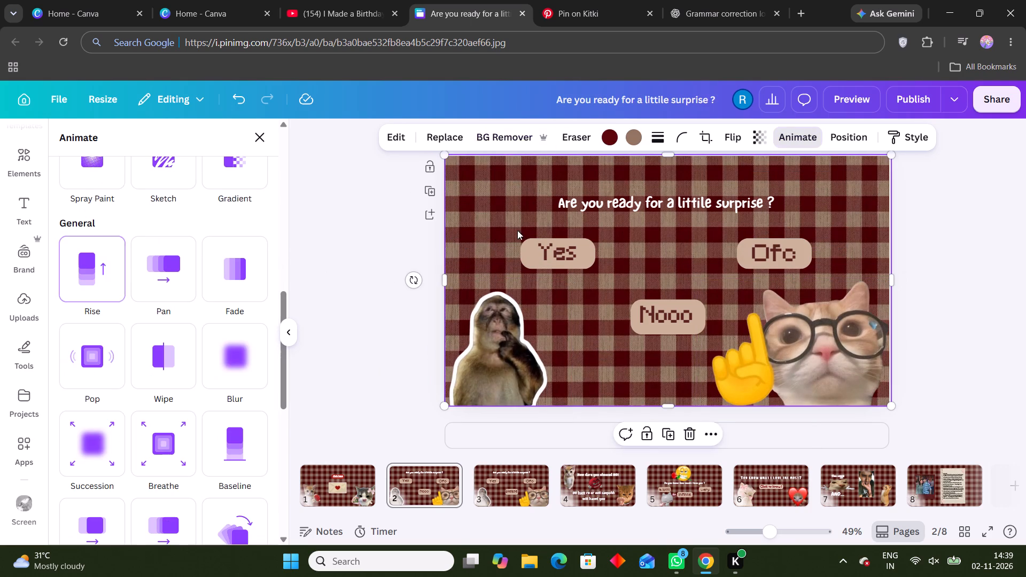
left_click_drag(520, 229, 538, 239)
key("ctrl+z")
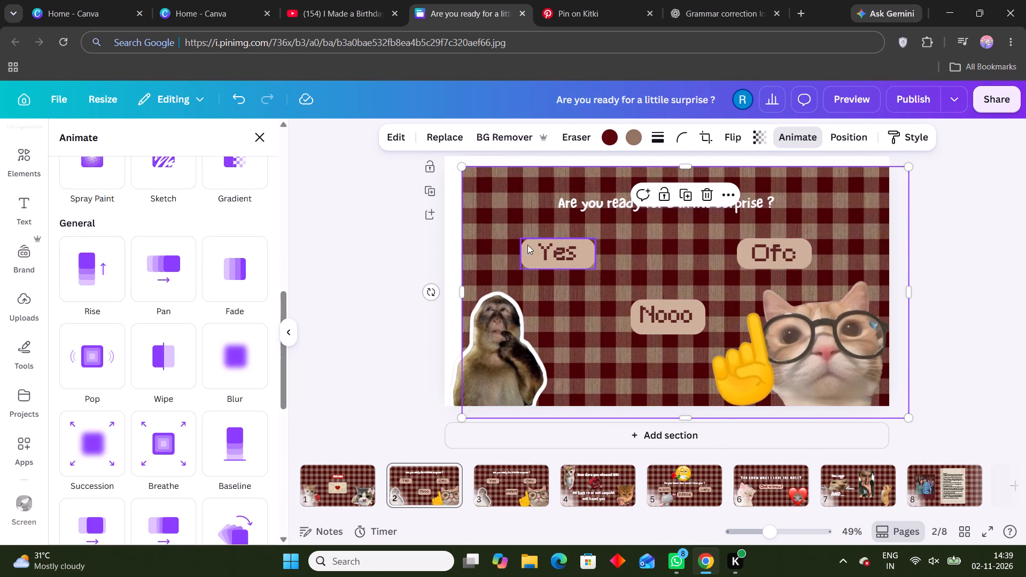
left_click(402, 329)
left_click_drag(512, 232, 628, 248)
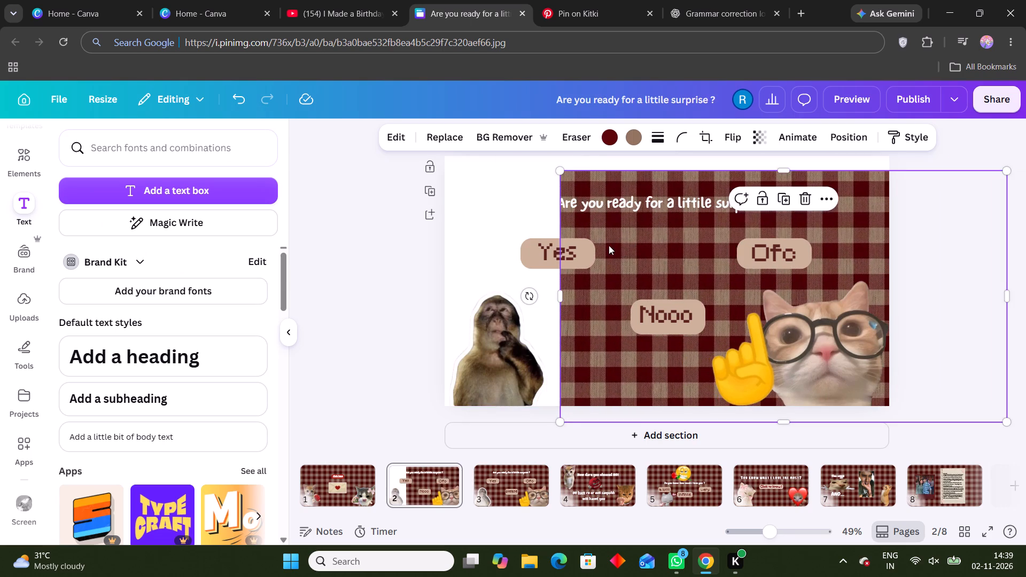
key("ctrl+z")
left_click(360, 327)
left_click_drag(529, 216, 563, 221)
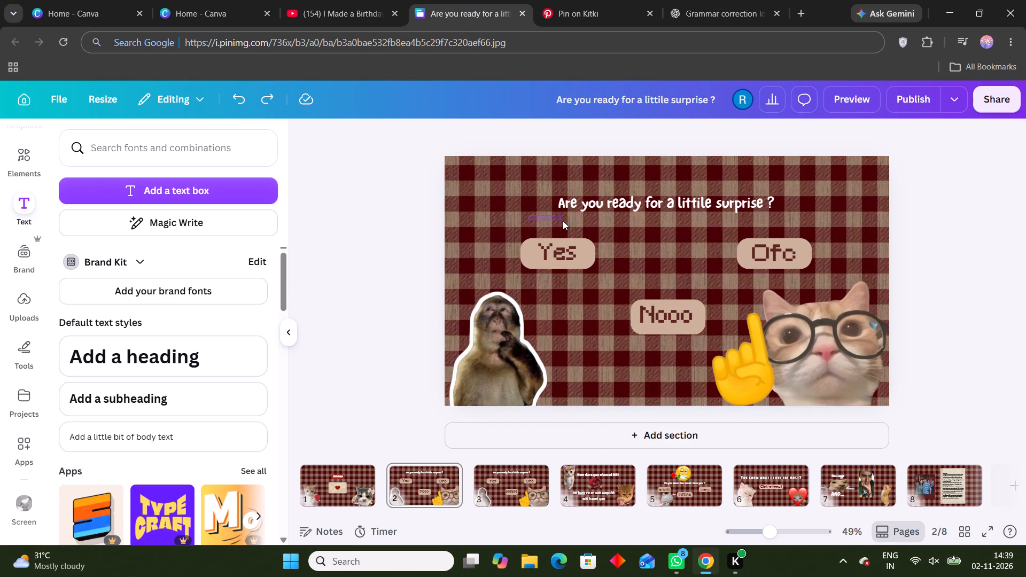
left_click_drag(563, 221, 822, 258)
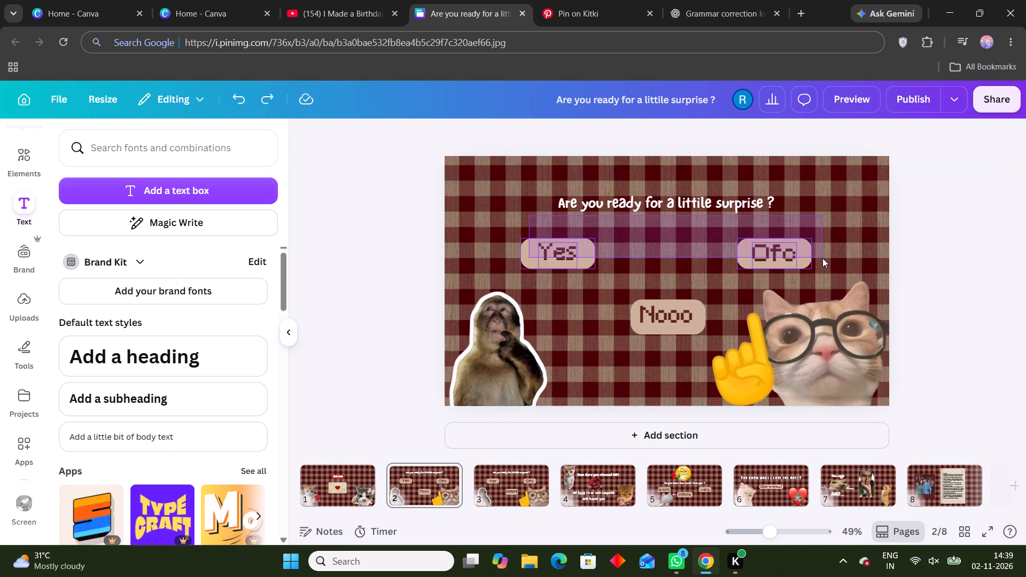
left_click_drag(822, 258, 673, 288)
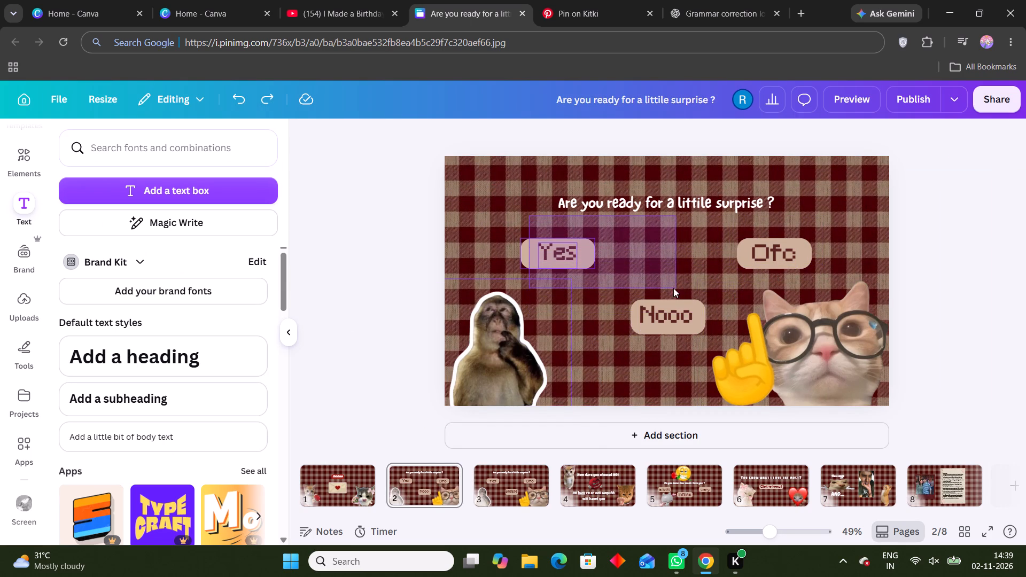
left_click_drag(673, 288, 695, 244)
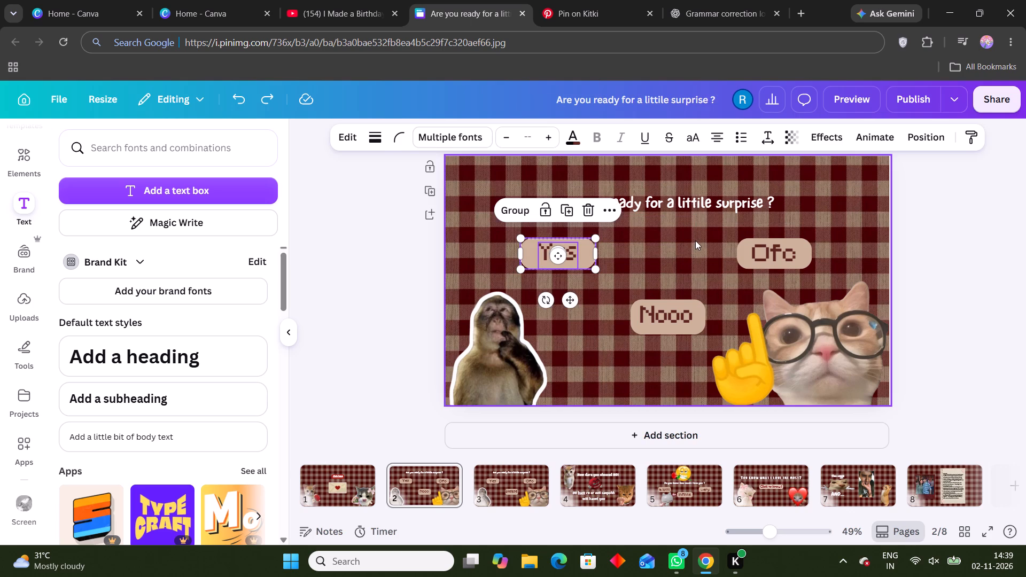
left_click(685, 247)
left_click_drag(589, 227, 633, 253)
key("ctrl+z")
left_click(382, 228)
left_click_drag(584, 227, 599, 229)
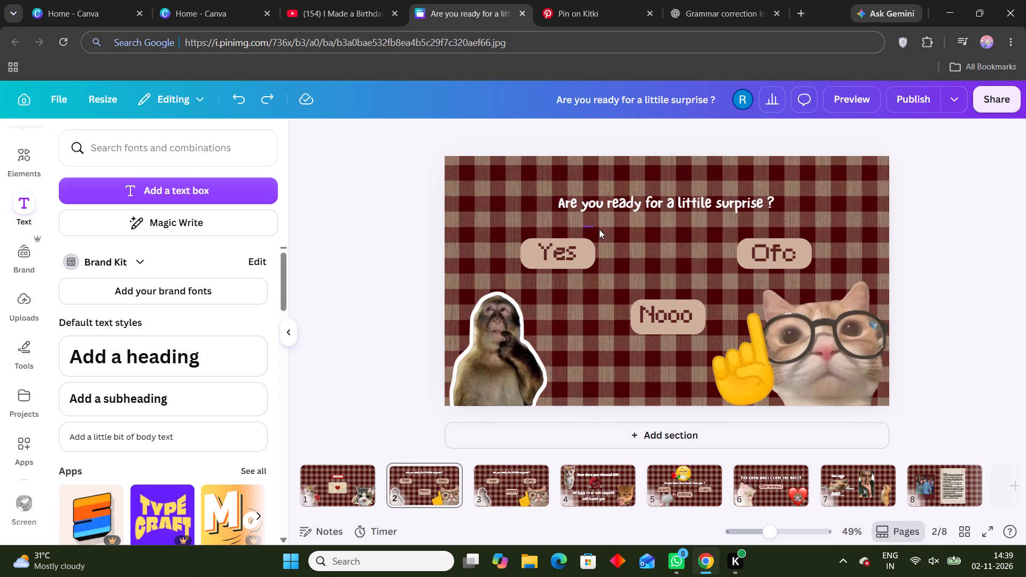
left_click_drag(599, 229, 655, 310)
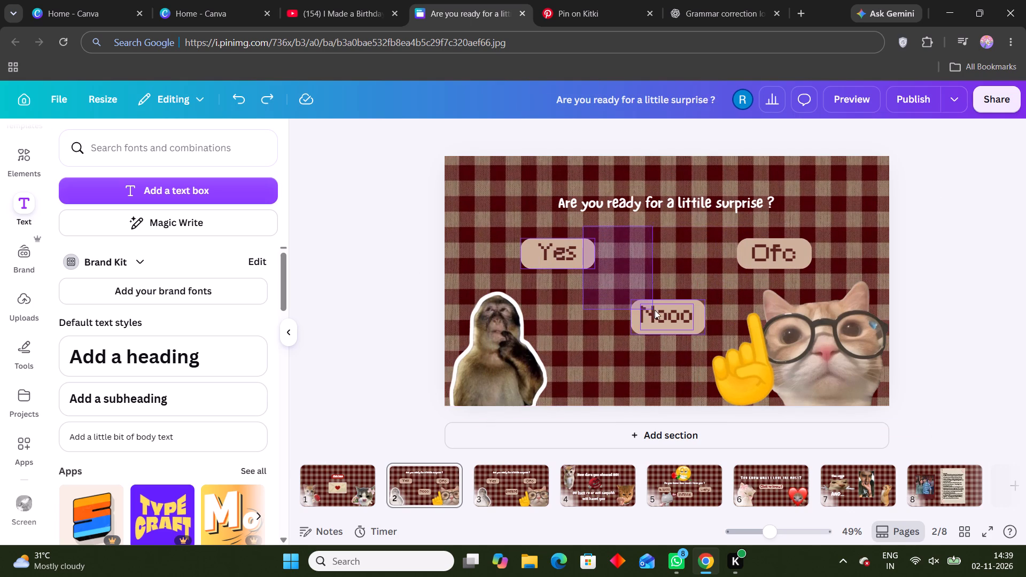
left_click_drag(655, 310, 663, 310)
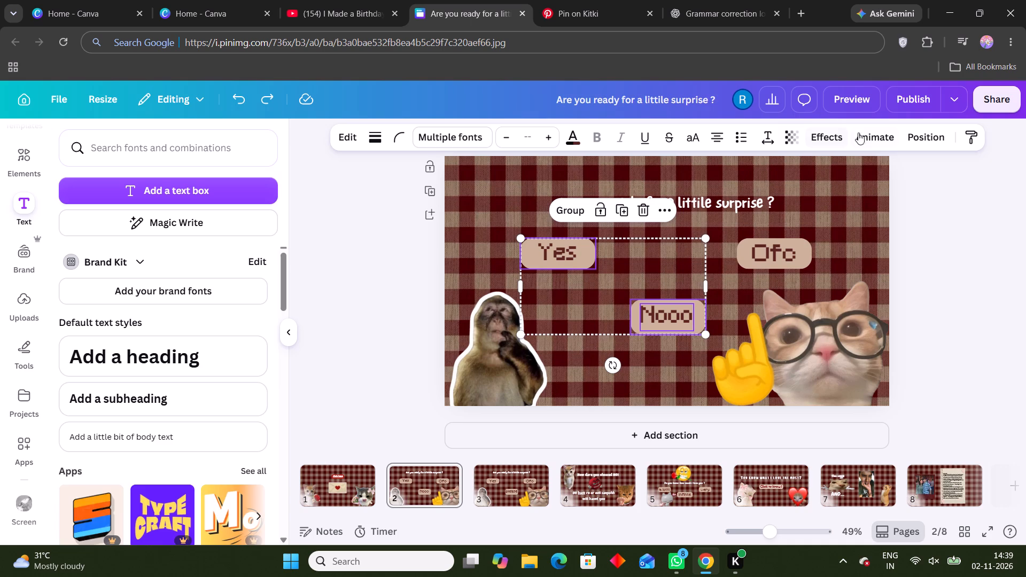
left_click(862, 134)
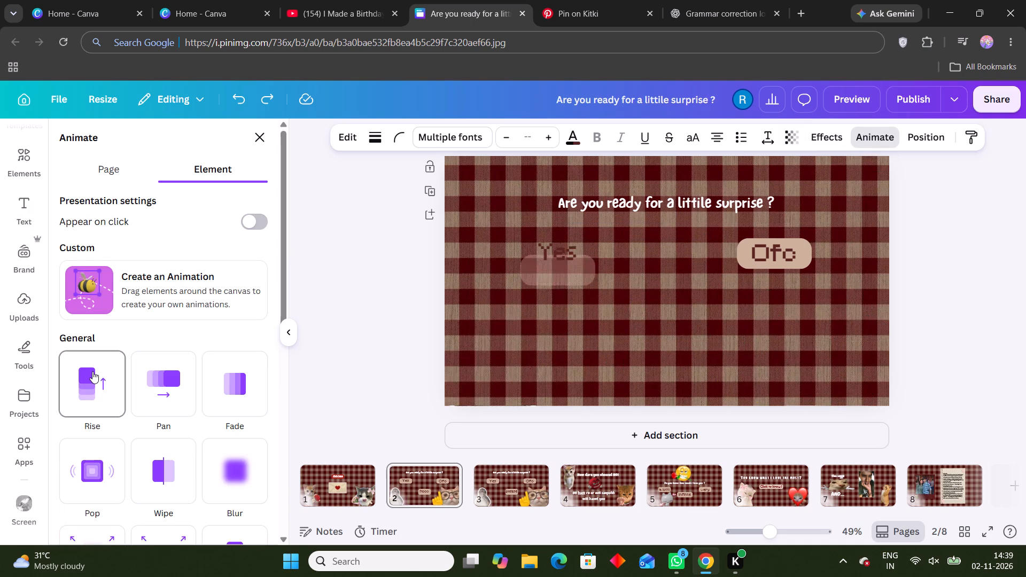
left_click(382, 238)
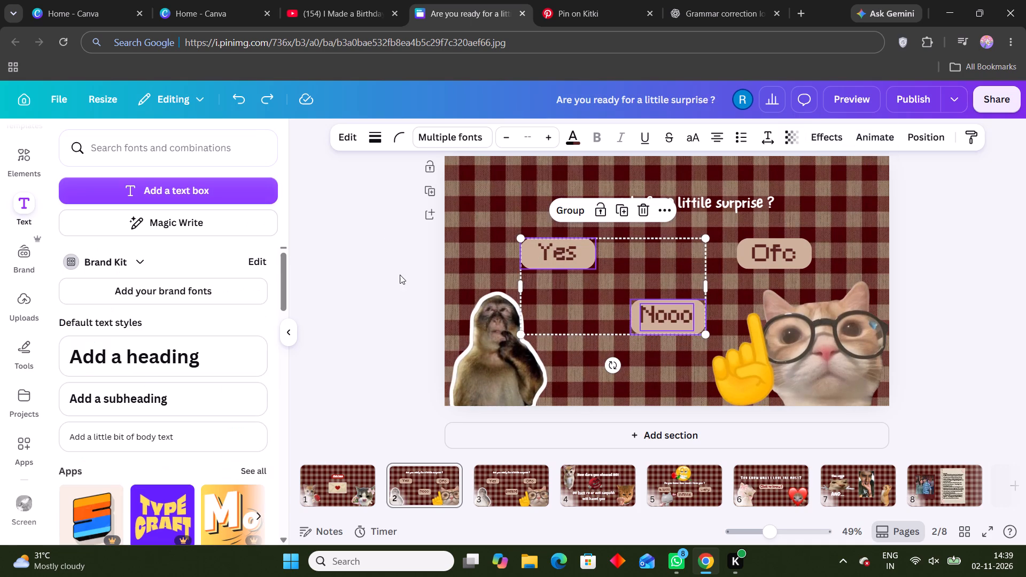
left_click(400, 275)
Select the "Yes" label together with its button shape on page 2 and apply the Baseline animation to both.
left_click_drag(503, 227, 579, 265)
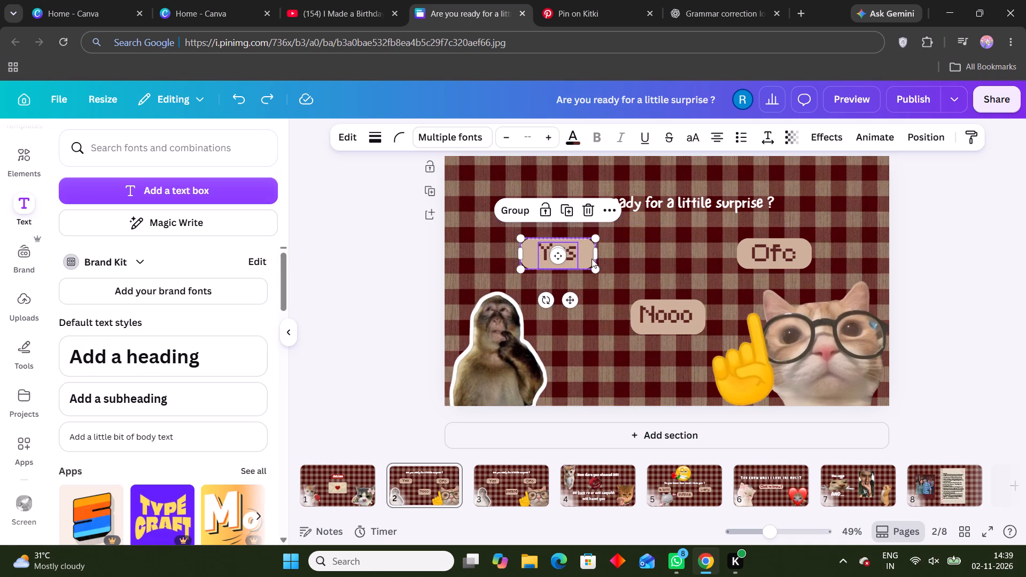
left_click(854, 137)
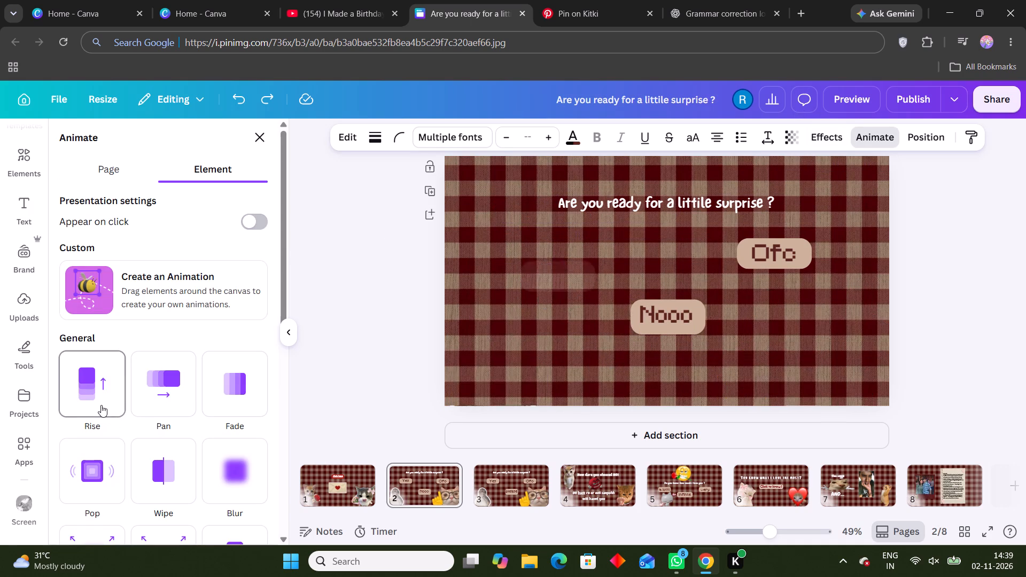
scroll(101, 404, "down", 2)
scroll(100, 449, "down", 2)
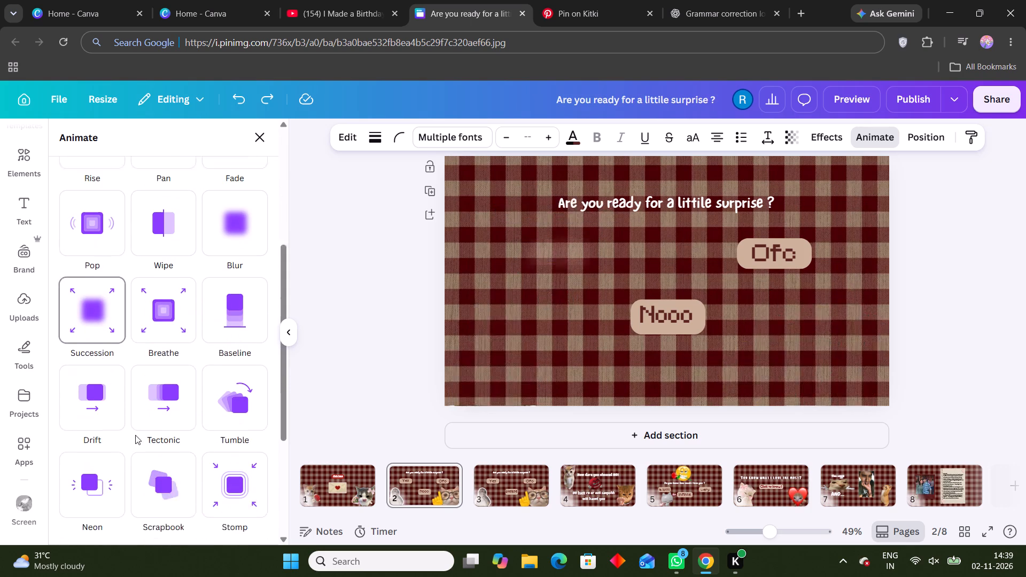
scroll(149, 397, "down", 2)
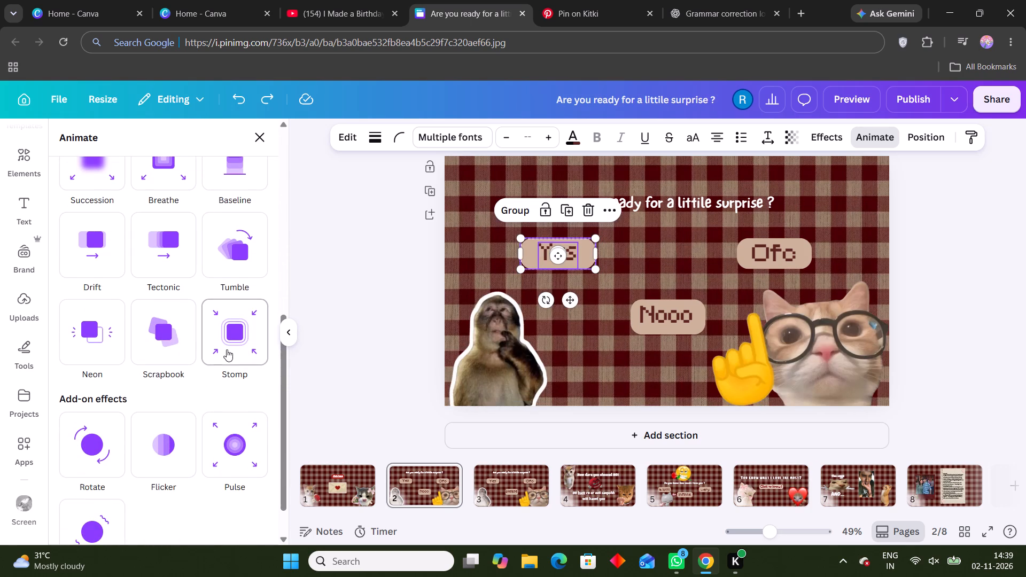
scroll(225, 349, "up", 3)
left_click(242, 384)
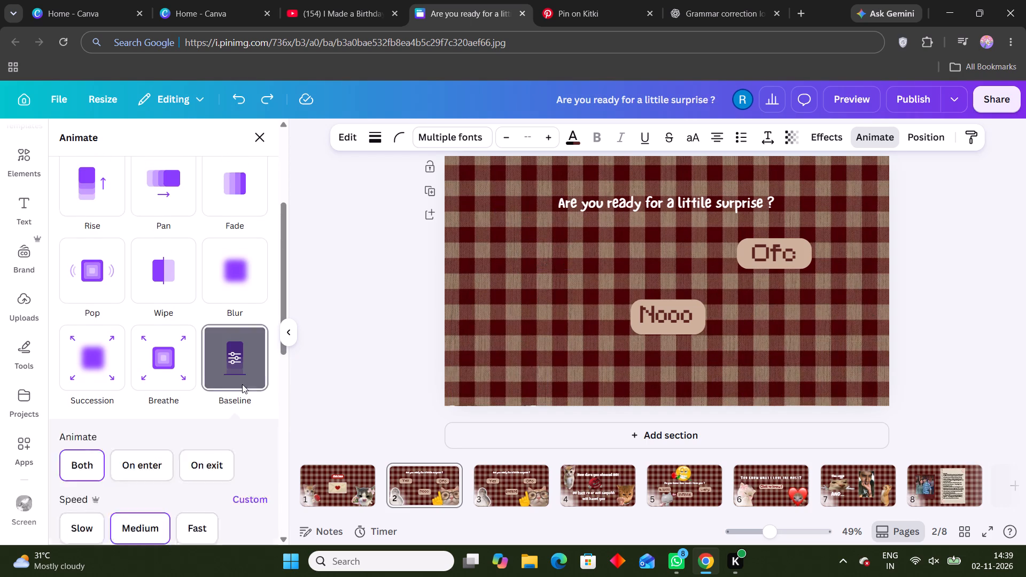
Apply the Baseline animation to the "Nooo" label and its button shape on page 2.
left_click_drag(629, 298, 643, 307)
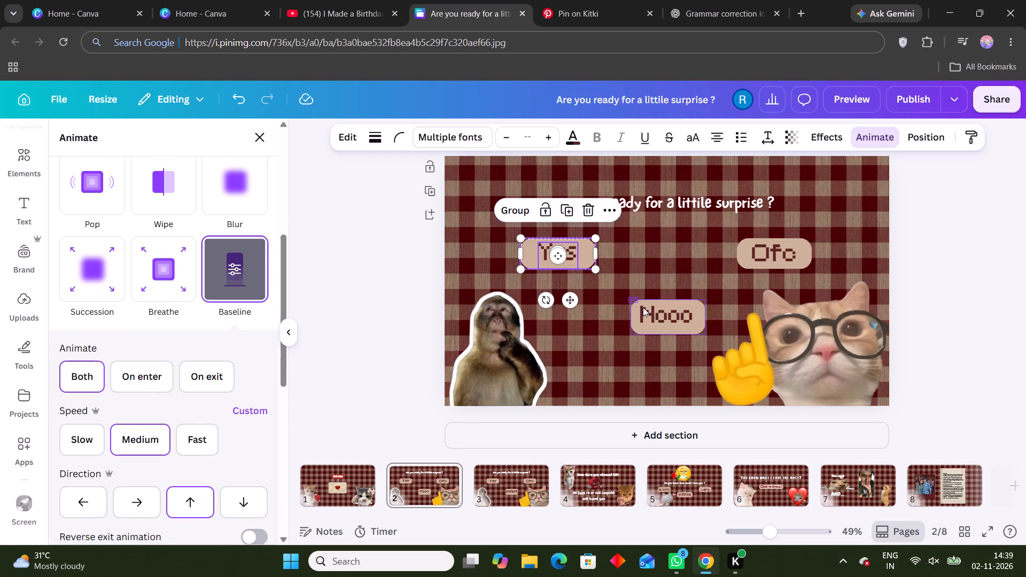
left_click_drag(643, 307, 658, 322)
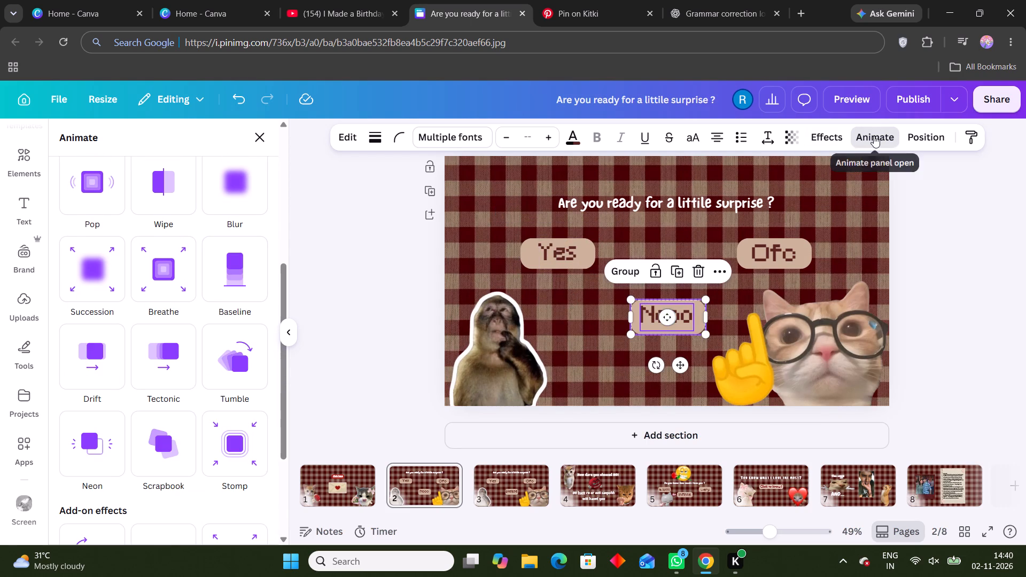
left_click(238, 294)
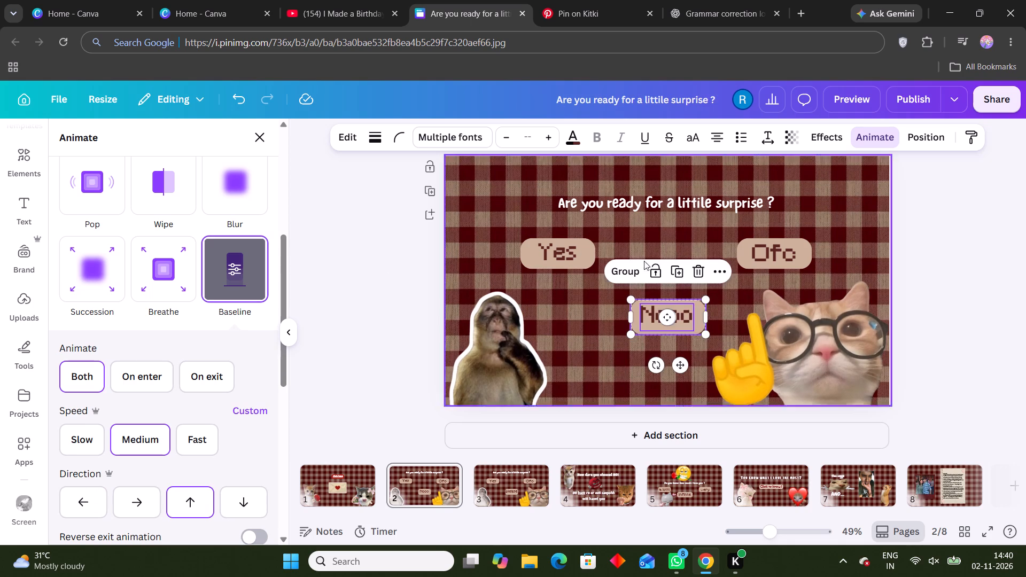
Apply the Baseline animation to the "Ofc" label and button shape, try the rightward and downward directions, and settle on upward.
left_click_drag(737, 230, 771, 259)
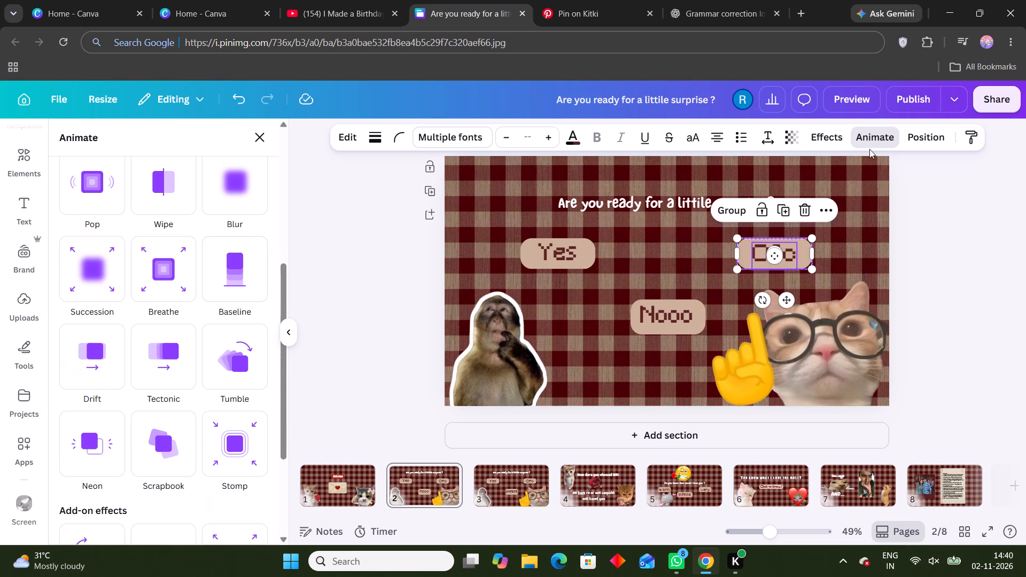
left_click(243, 293)
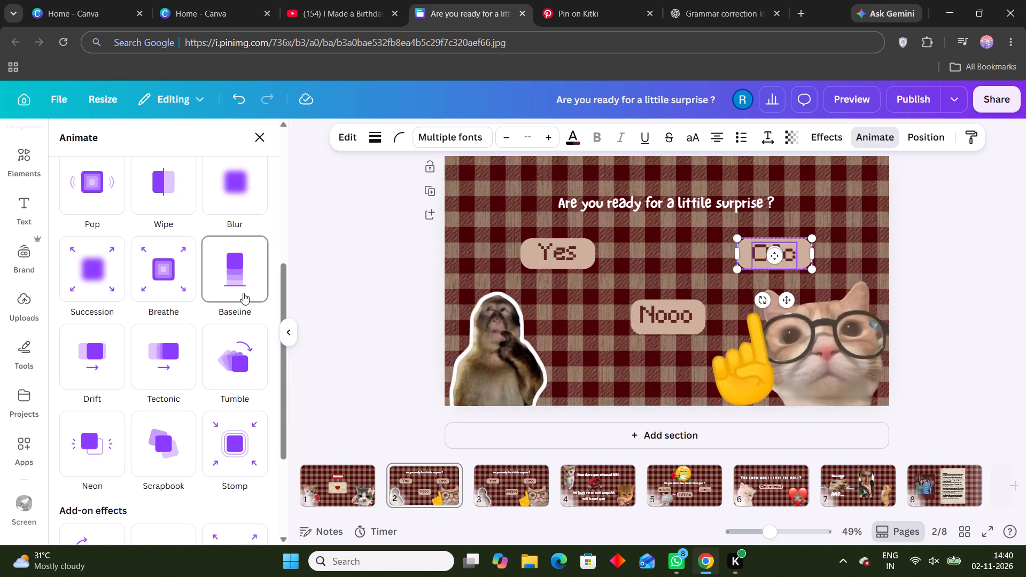
left_click(146, 511)
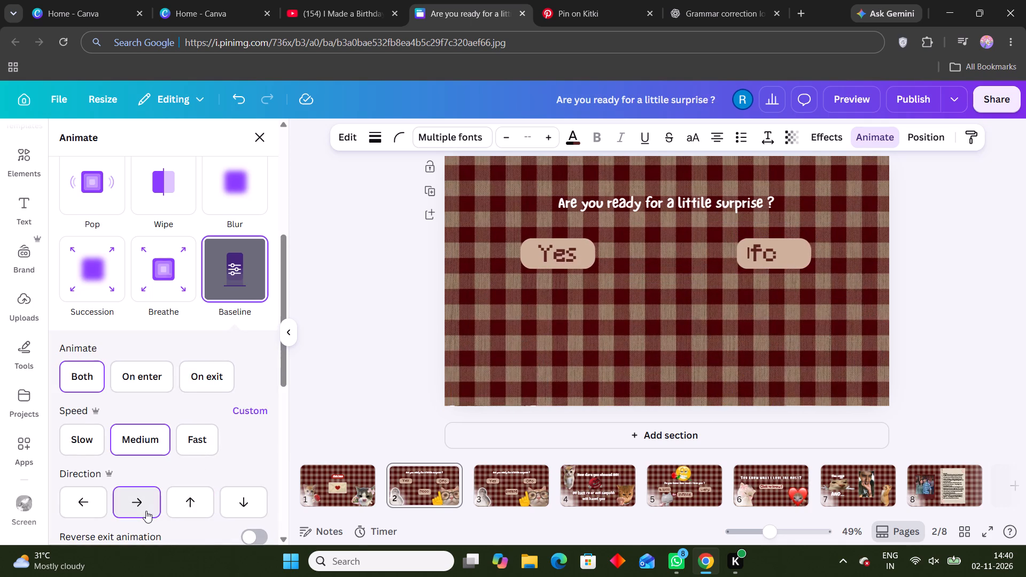
left_click(234, 510)
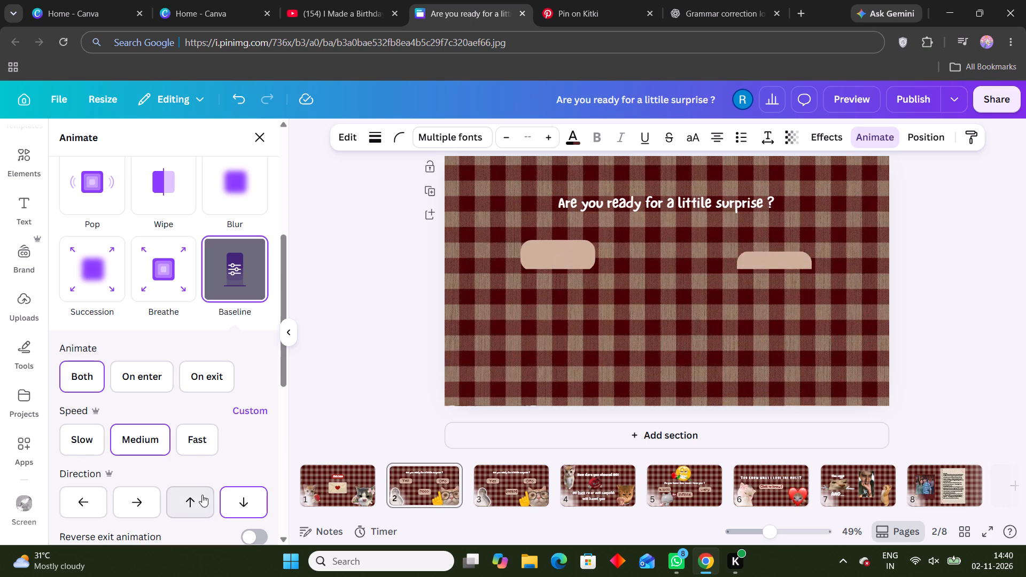
left_click(202, 495)
left_click(416, 300)
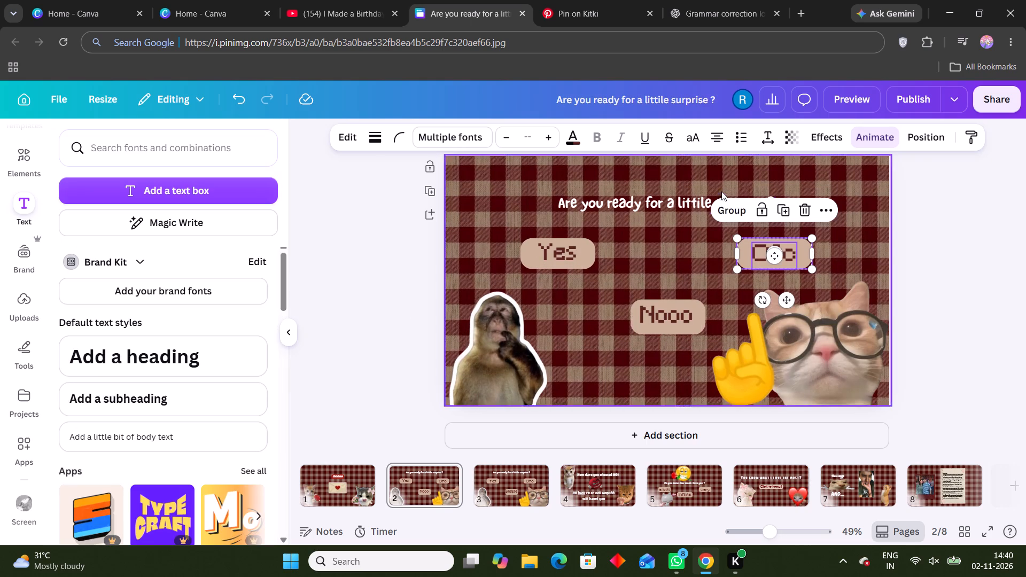
Apply the Shift text animation to the heading "Are you ready for a littile surprise ?" on page 2.
left_click(702, 197)
left_click(829, 138)
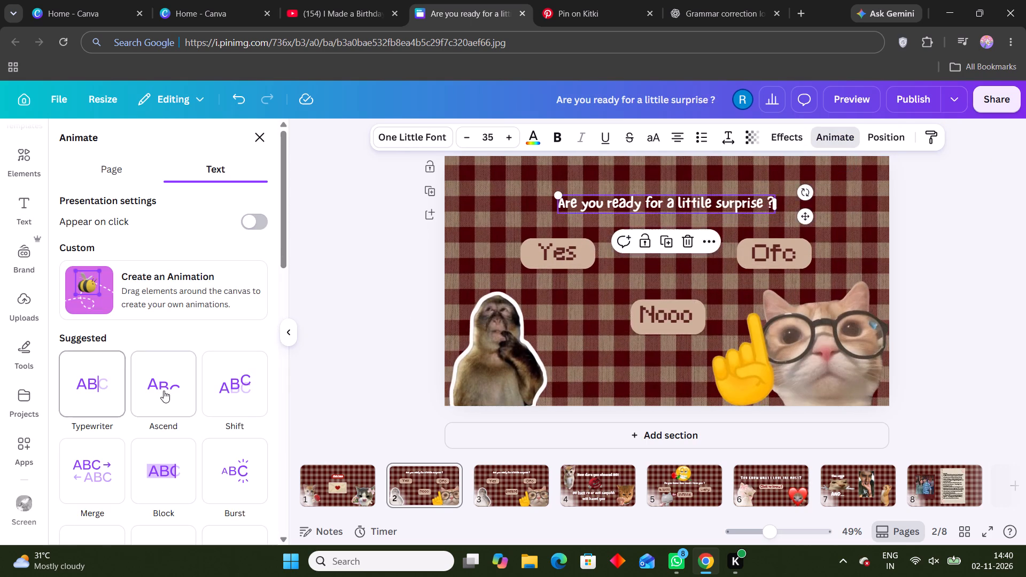
left_click(261, 410)
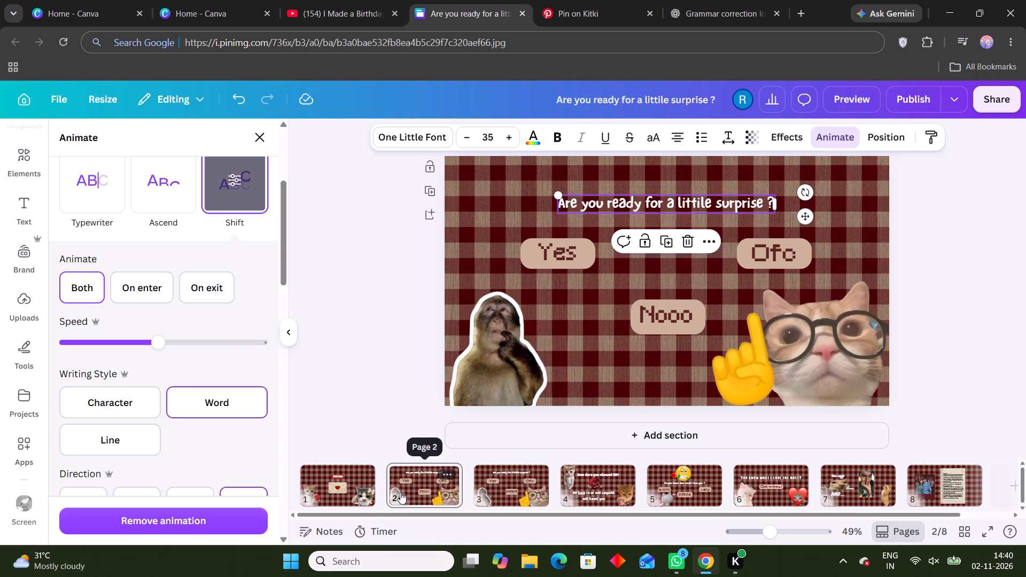
Apply the Rise animation to the monkey image on page 3.
left_click(493, 474)
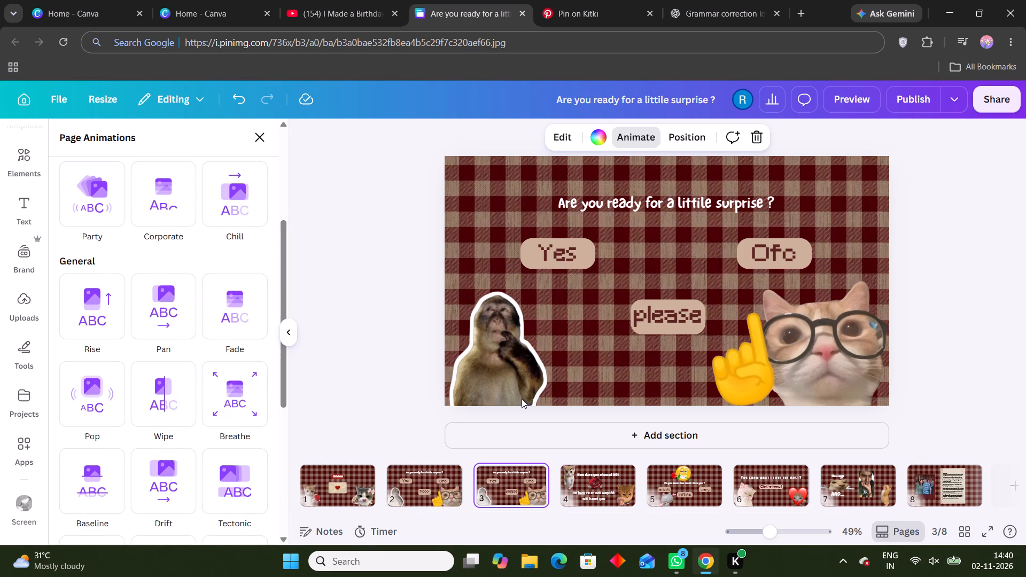
left_click(516, 346)
scroll(114, 441, "down", 3)
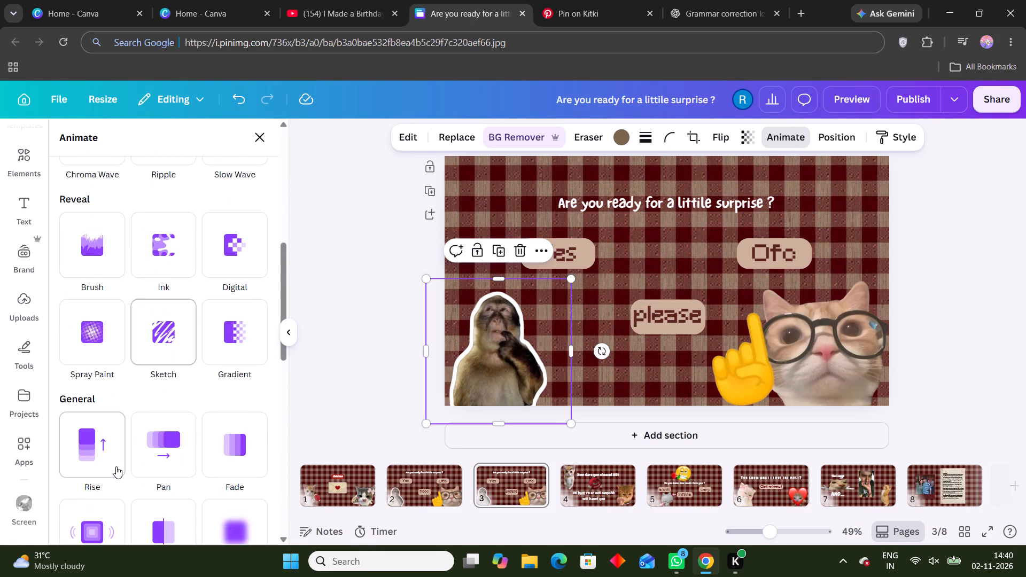
left_click(116, 466)
Apply the Rise animation to the image of the cat with glasses on page 3.
left_click(861, 344)
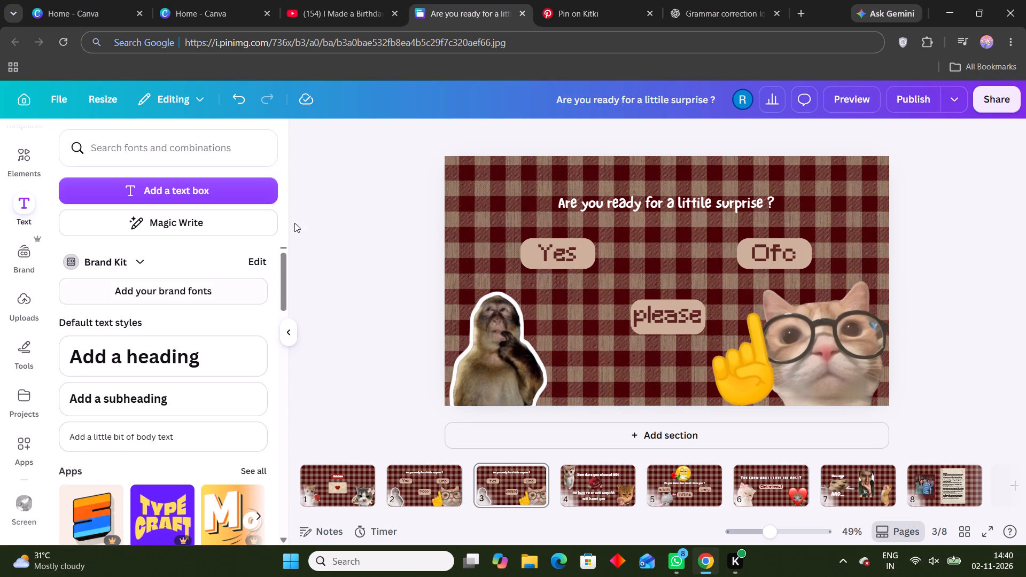
left_click(855, 323)
left_click(809, 129)
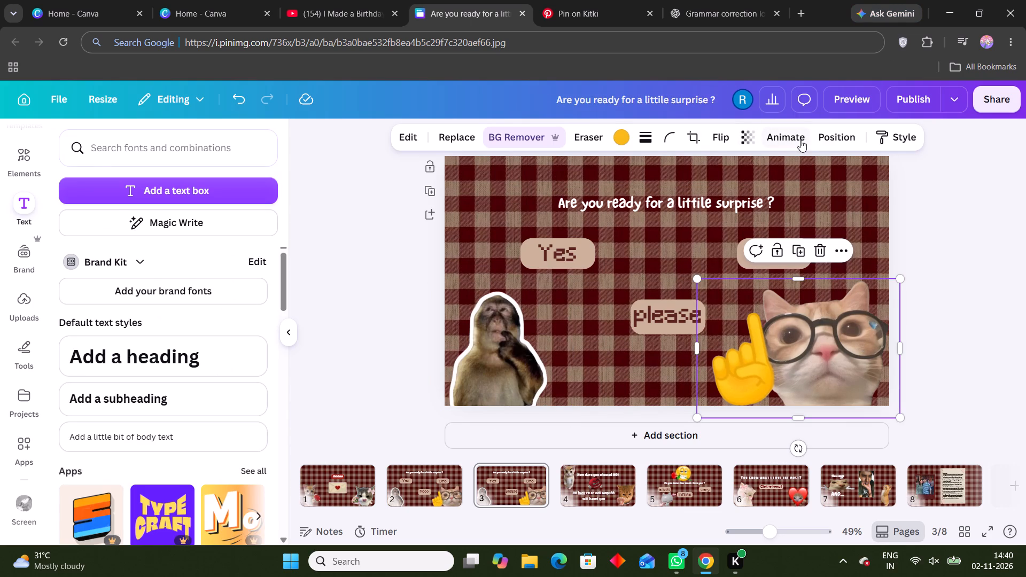
left_click(801, 139)
scroll(143, 469, "down", 5)
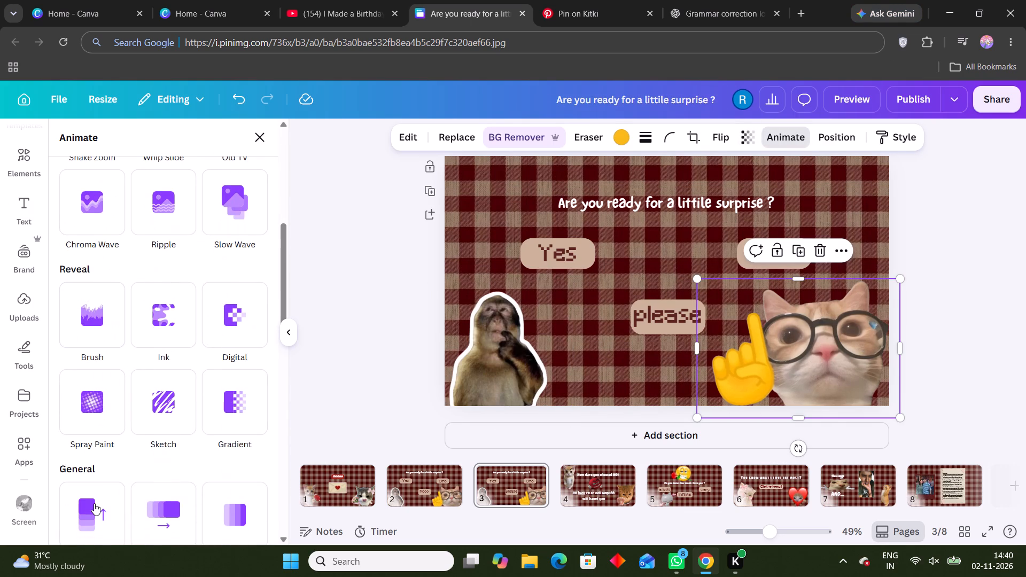
left_click(94, 503)
Check the animation of the "Yes" button on page 2 and apply the same Baseline animation to the "Yes" label and shape on page 3.
left_click_drag(526, 235, 545, 249)
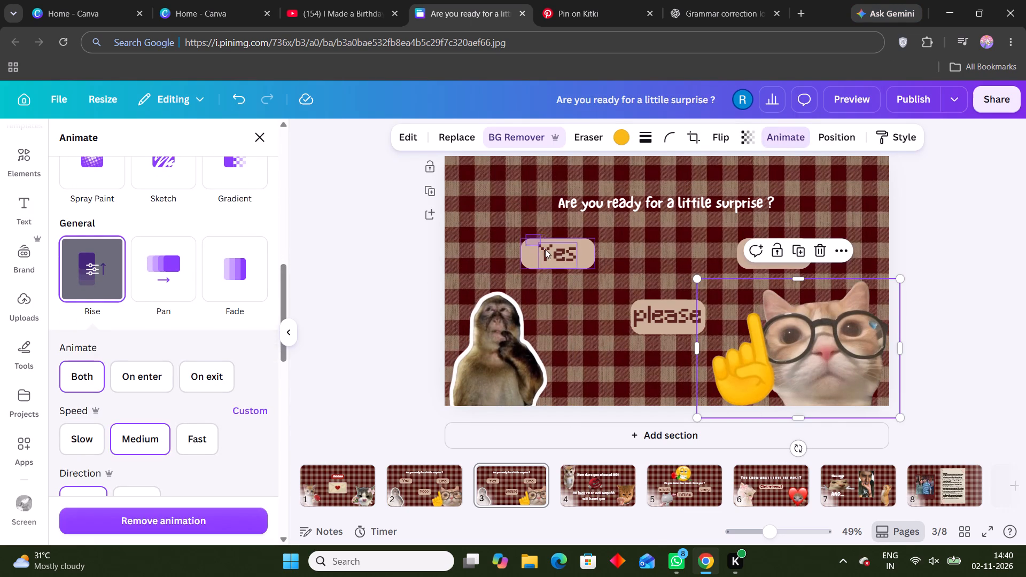
left_click_drag(545, 249, 571, 266)
scroll(352, 268, "up", 2)
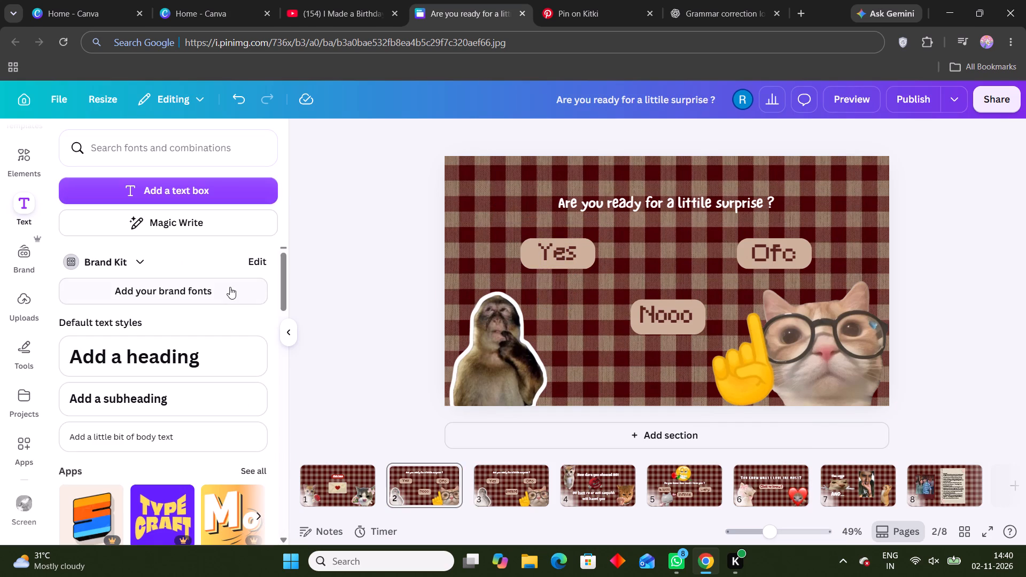
left_click_drag(516, 232, 564, 261)
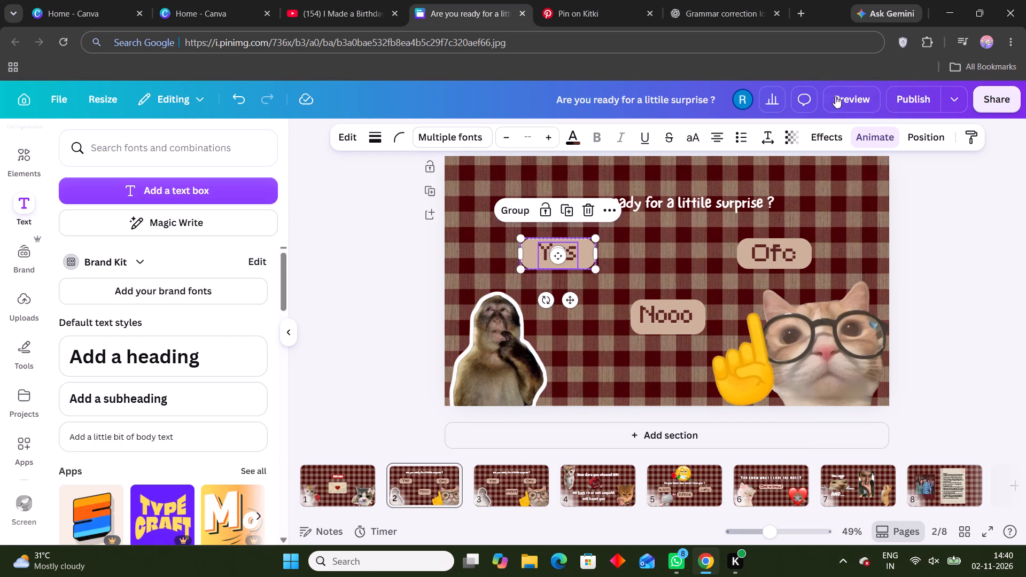
left_click(867, 130)
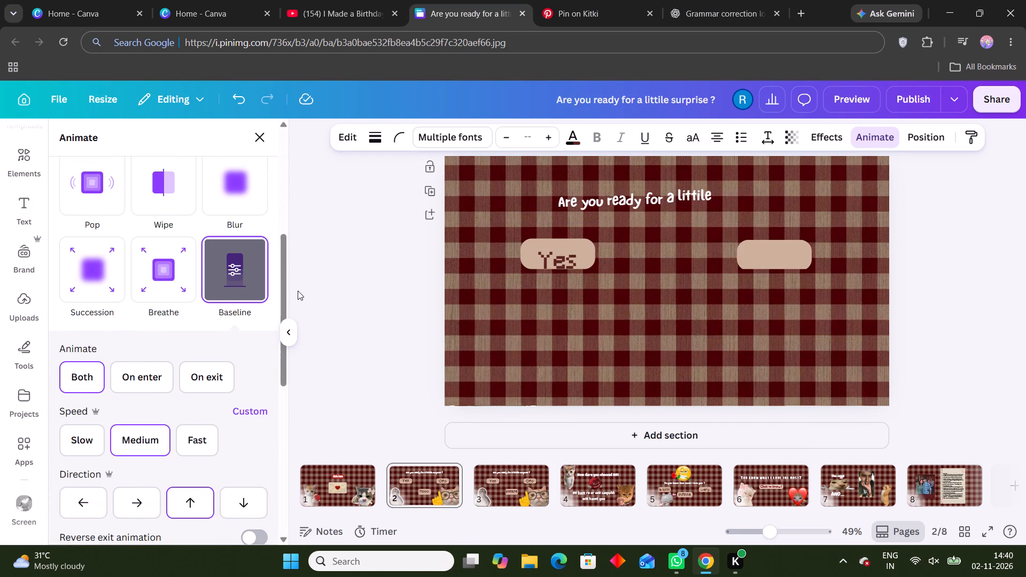
left_click(511, 488)
left_click_drag(516, 239, 527, 245)
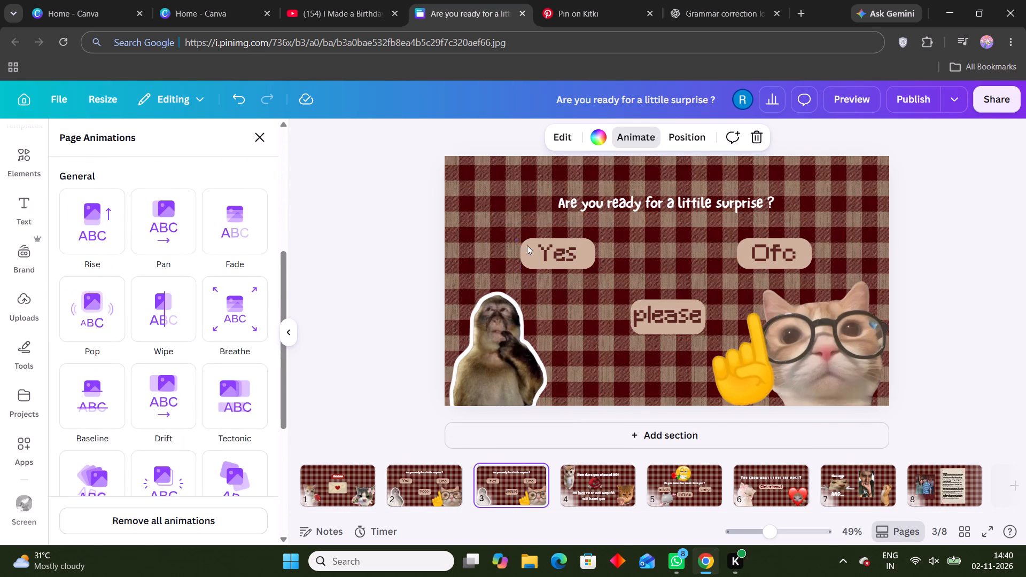
left_click_drag(527, 245, 569, 267)
left_click(243, 294)
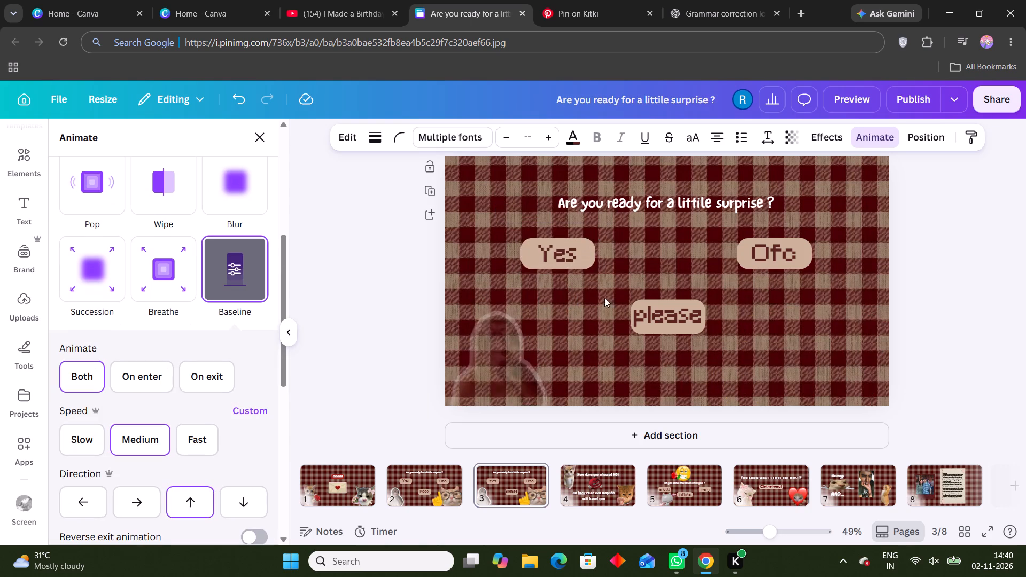
Apply the Baseline animation to the "please" and "Ofc" labels together with their button shapes on page 3.
left_click_drag(628, 286, 686, 323)
left_click(228, 292)
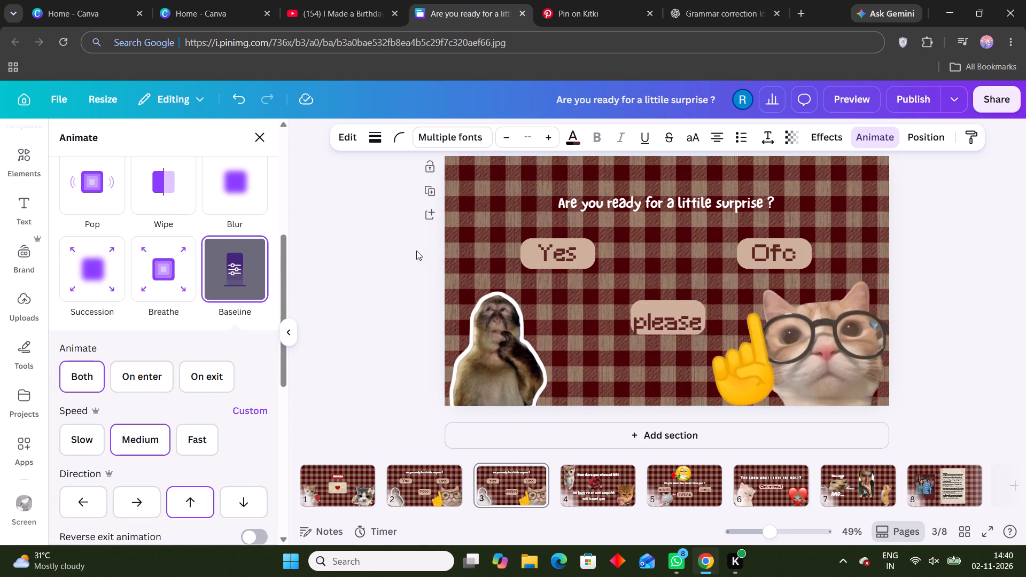
left_click_drag(743, 230, 812, 252)
left_click(220, 276)
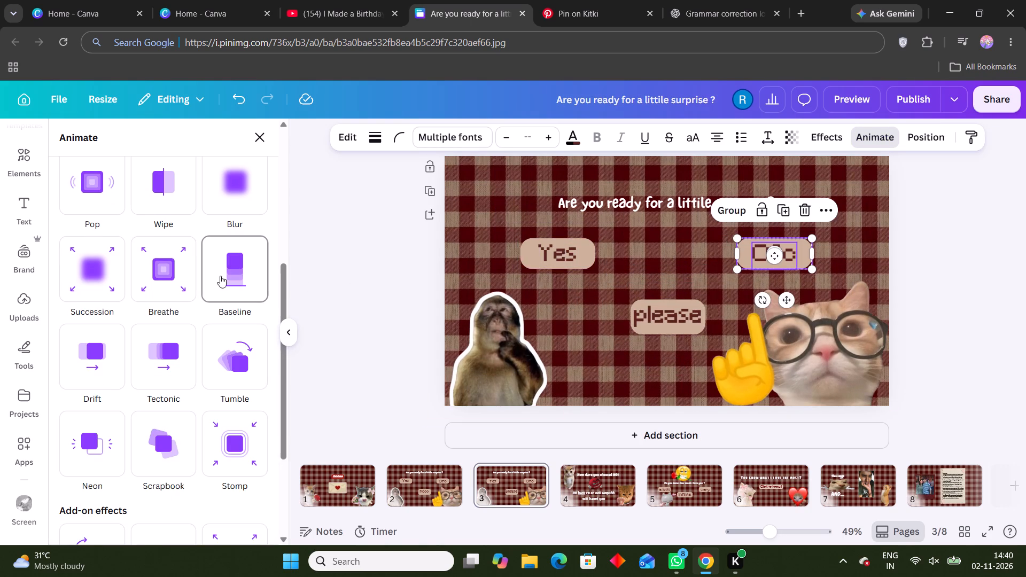
Replace the heading text on page 3 with "so now ready ?".
left_click(598, 204)
scroll(143, 234, "up", 1)
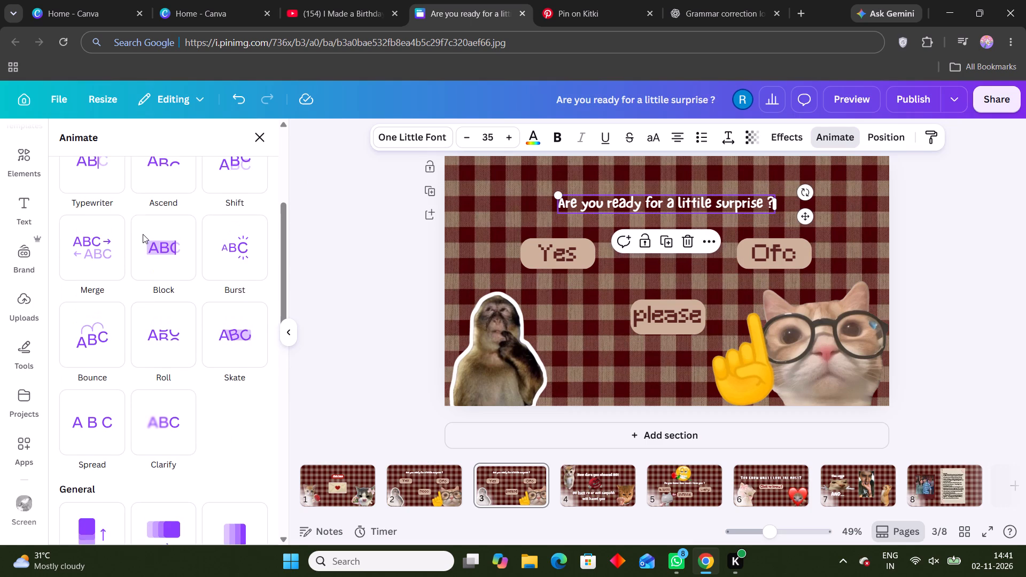
double_click(625, 205)
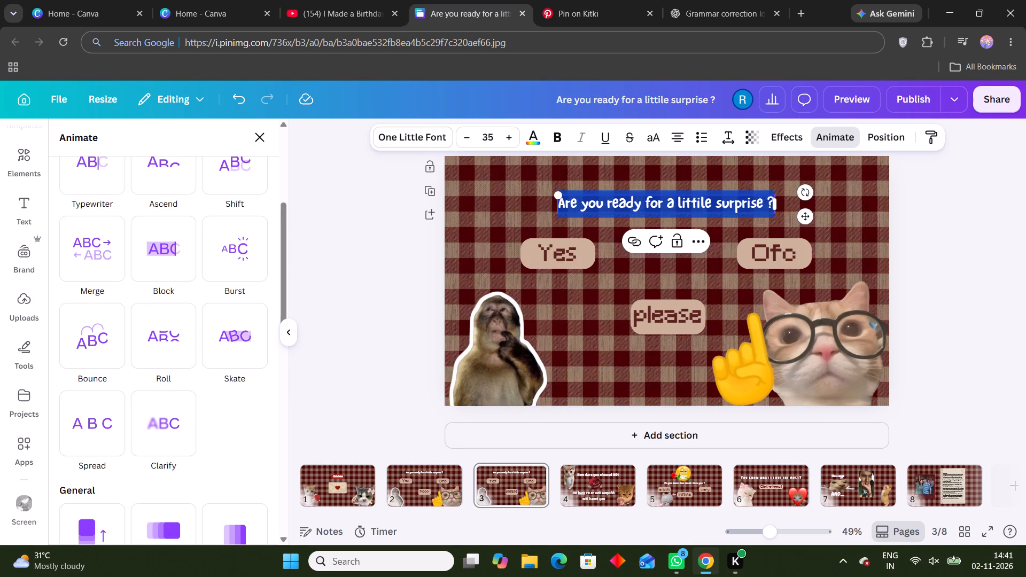
type("Agao")
key("BackSpace")
key("BackSpace")
key("BackSpace")
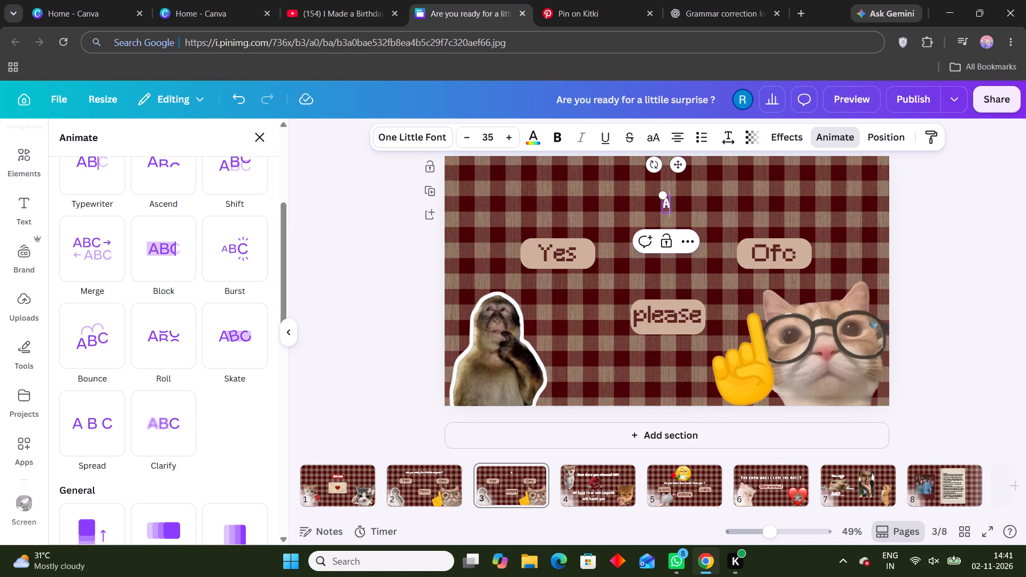
key("BackSpace")
type("so")
key("space")
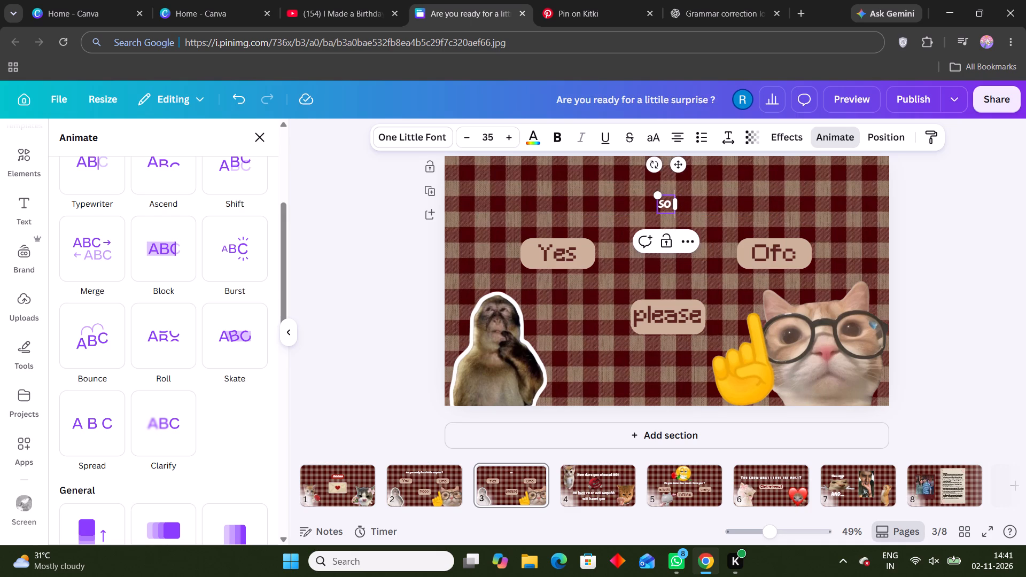
type("now")
key("space")
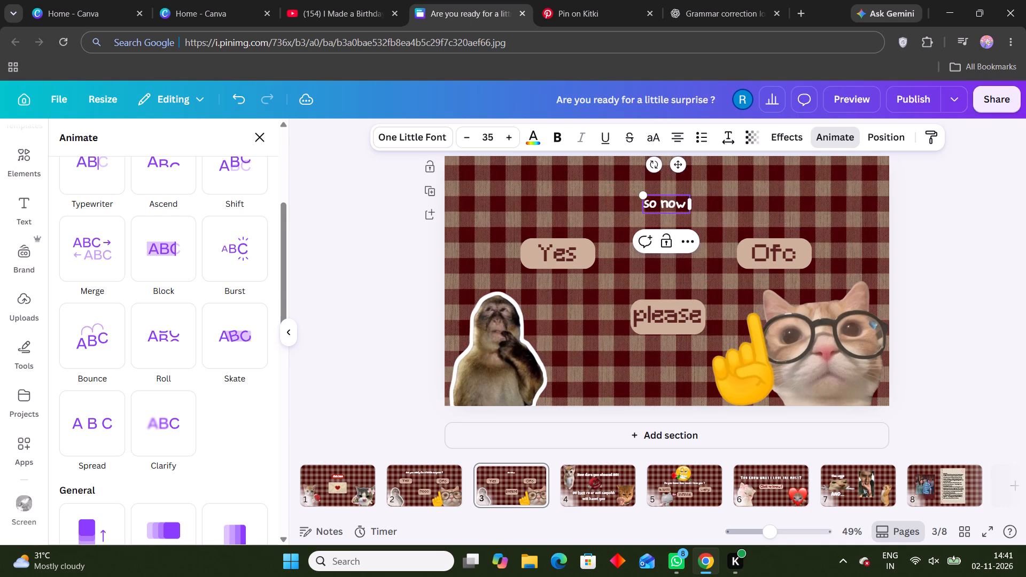
type("ready ?")
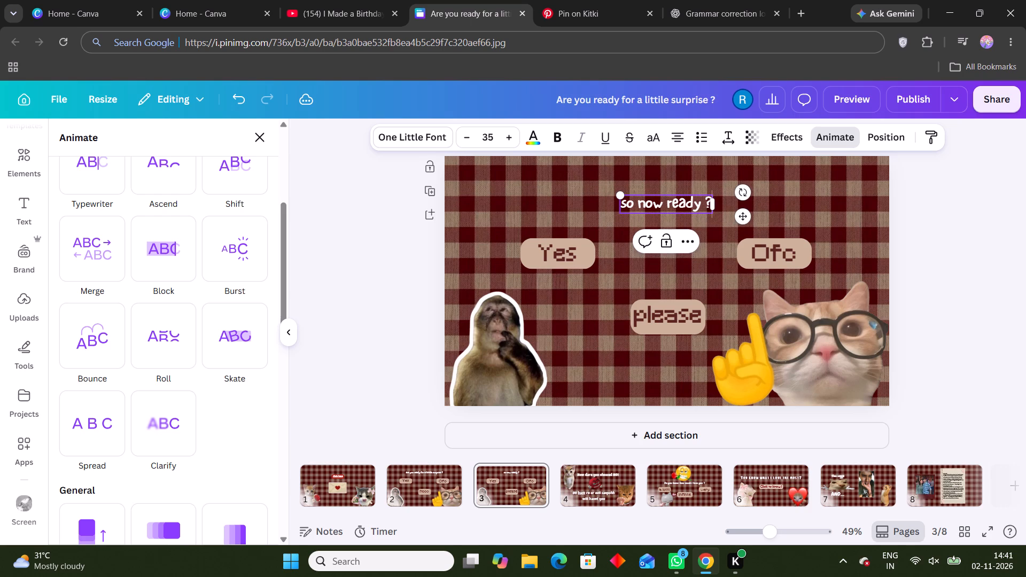
Apply the Shift text animation to the page 3 heading.
scroll(83, 328, "up", 1)
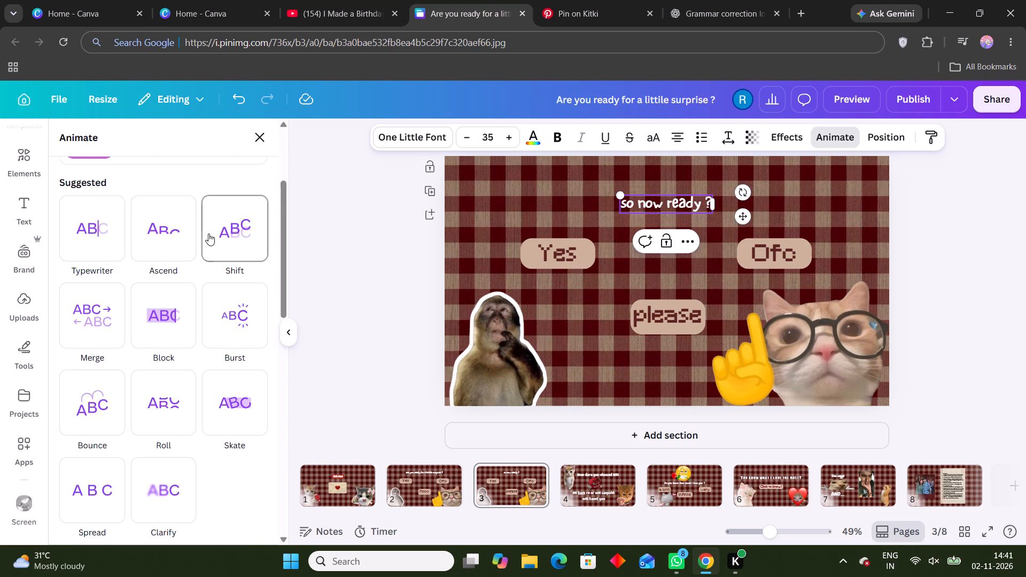
left_click(236, 235)
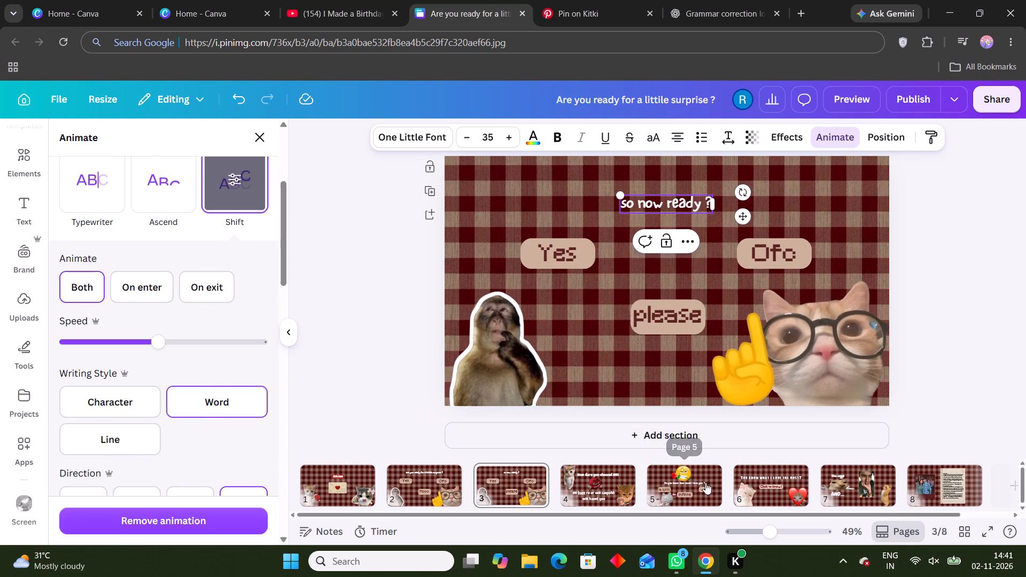
Apply the Breathe animation to the standing kitten image on page 4.
left_click(602, 485)
left_click(465, 231)
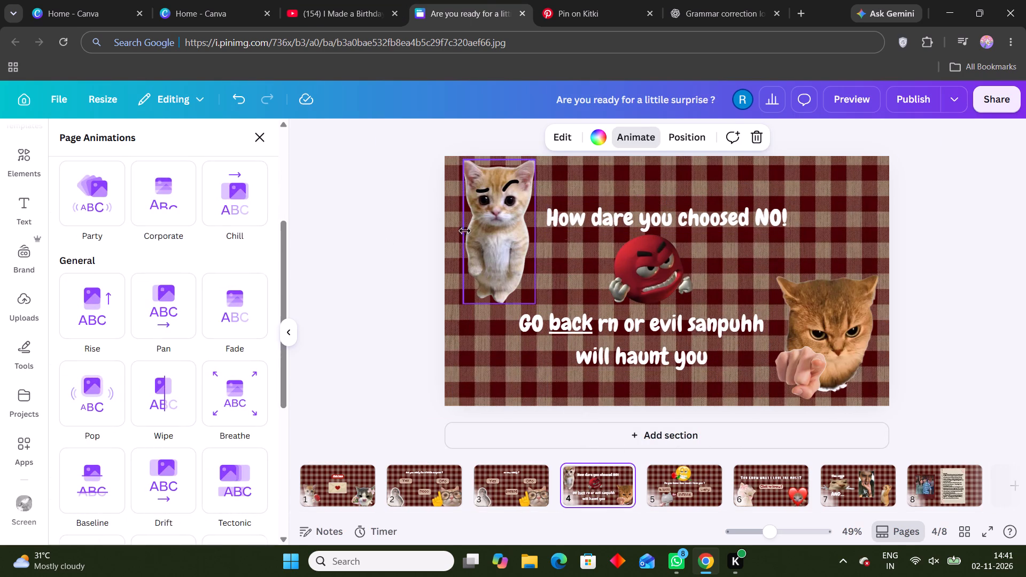
scroll(99, 371, "down", 3)
scroll(142, 375, "down", 2)
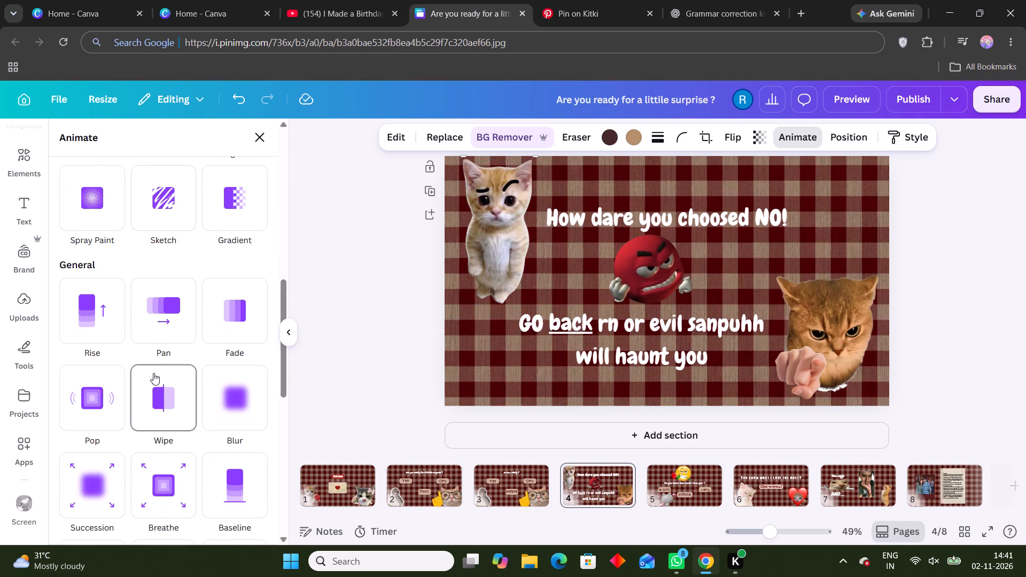
scroll(254, 412, "down", 1)
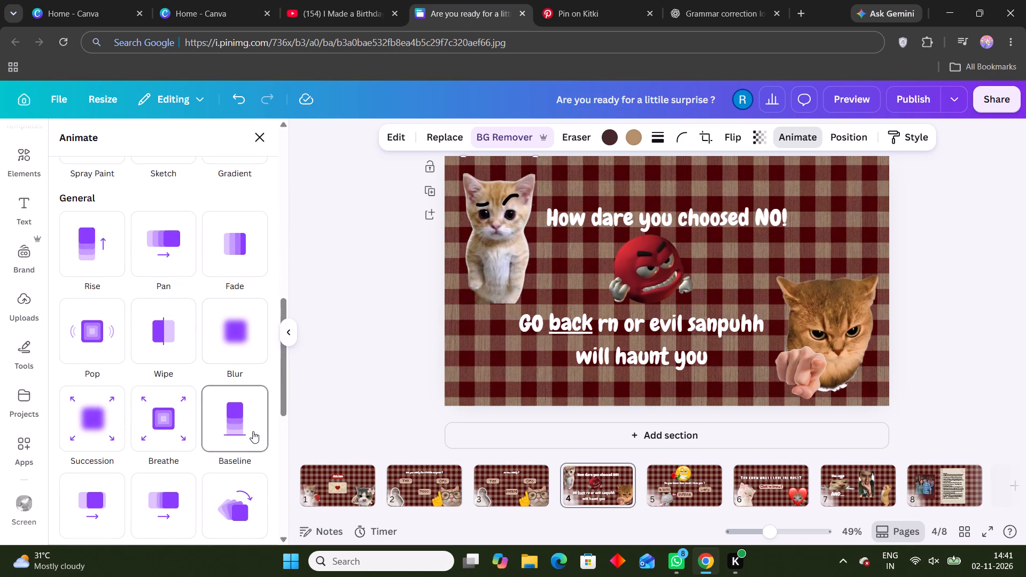
left_click(169, 450)
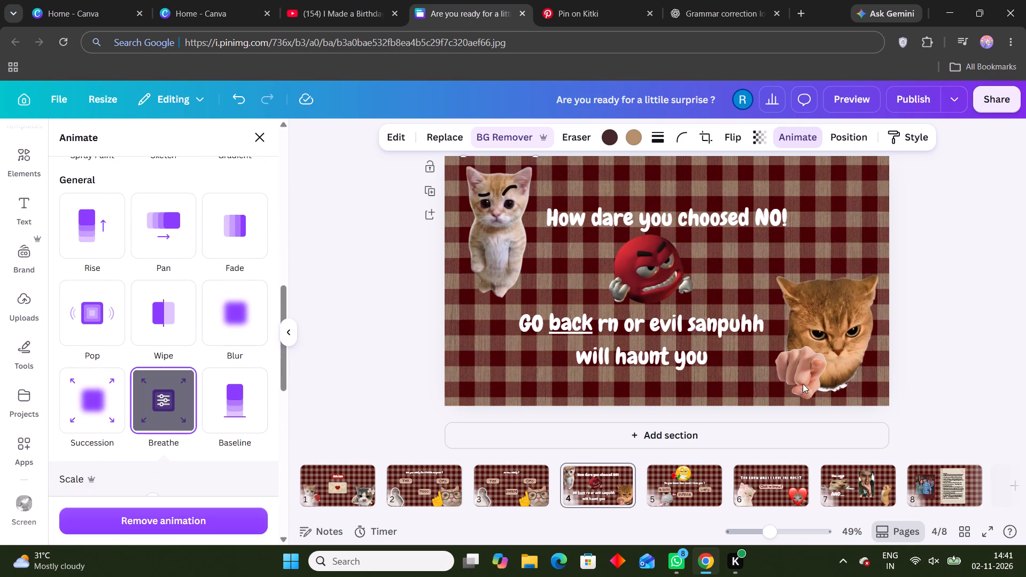
Apply the Breathe animation to the angry pointing cat image on page 4.
left_click(826, 344)
left_click(875, 316)
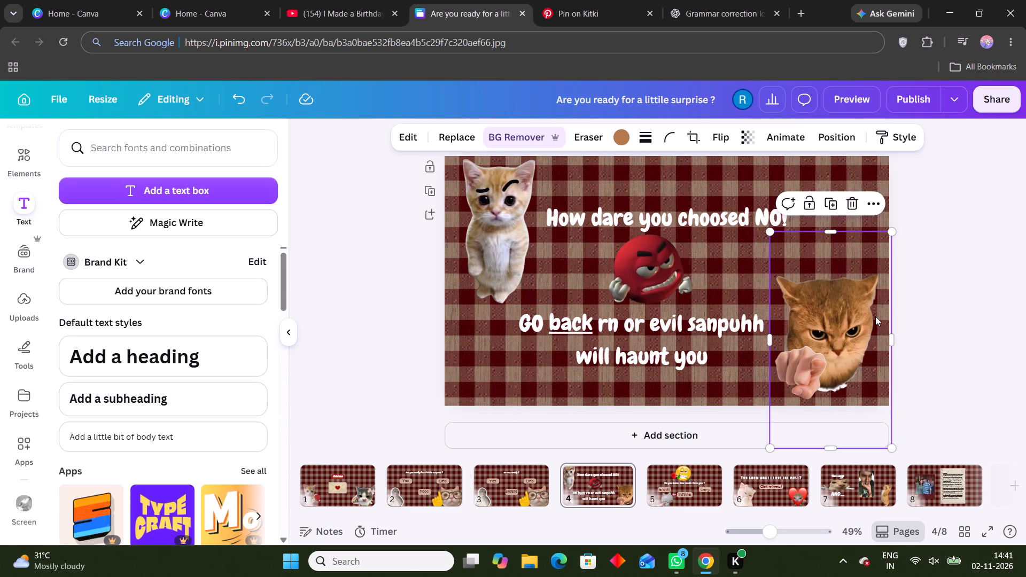
left_click(772, 130)
scroll(169, 397, "down", 7)
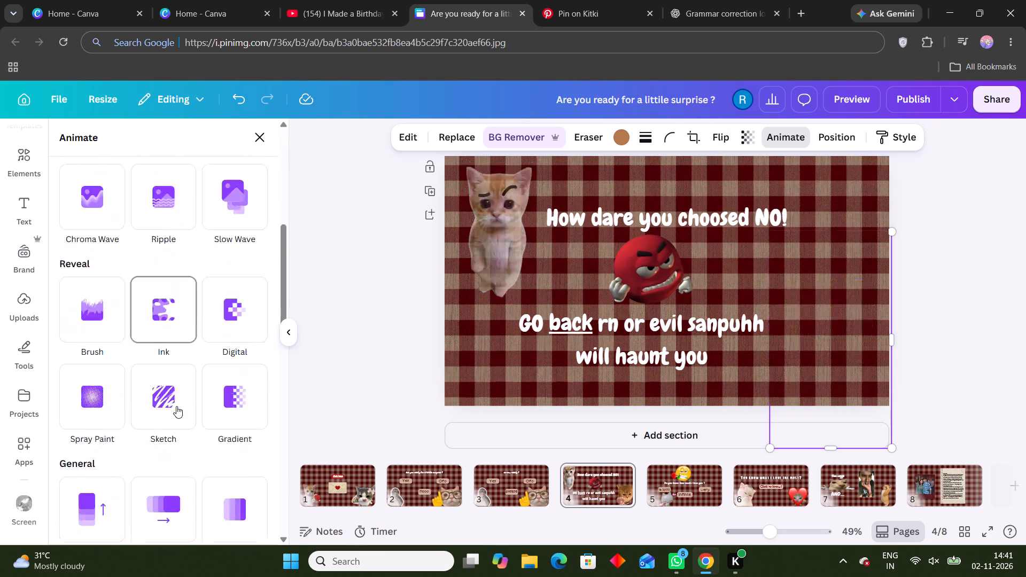
scroll(160, 485, "down", 2)
left_click(161, 427)
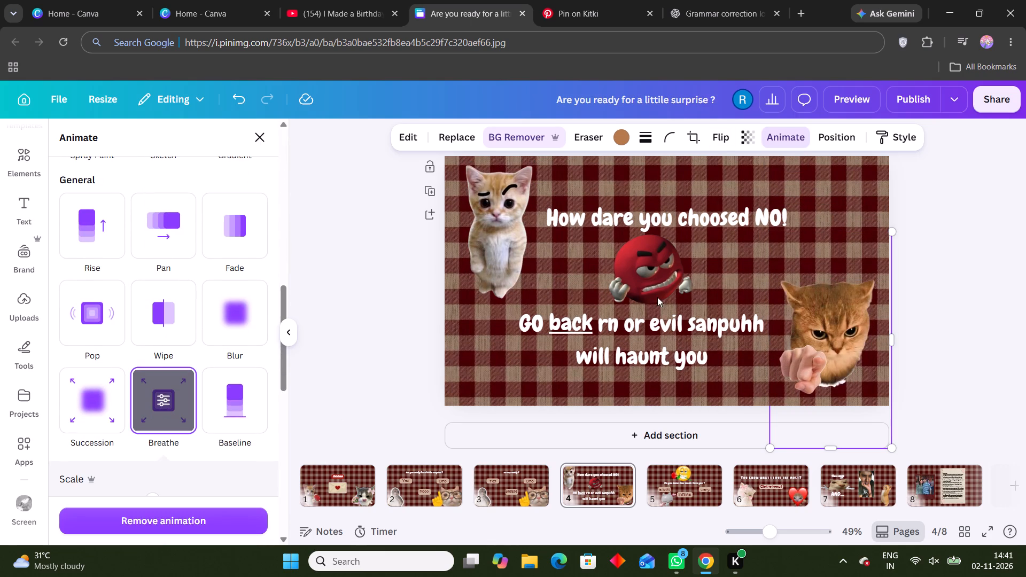
Apply the Flicker add-on effect to the red angry emoji on page 4, set its speed to the maximum and reopen its settings.
left_click(627, 261)
scroll(0, 424, "down", 2)
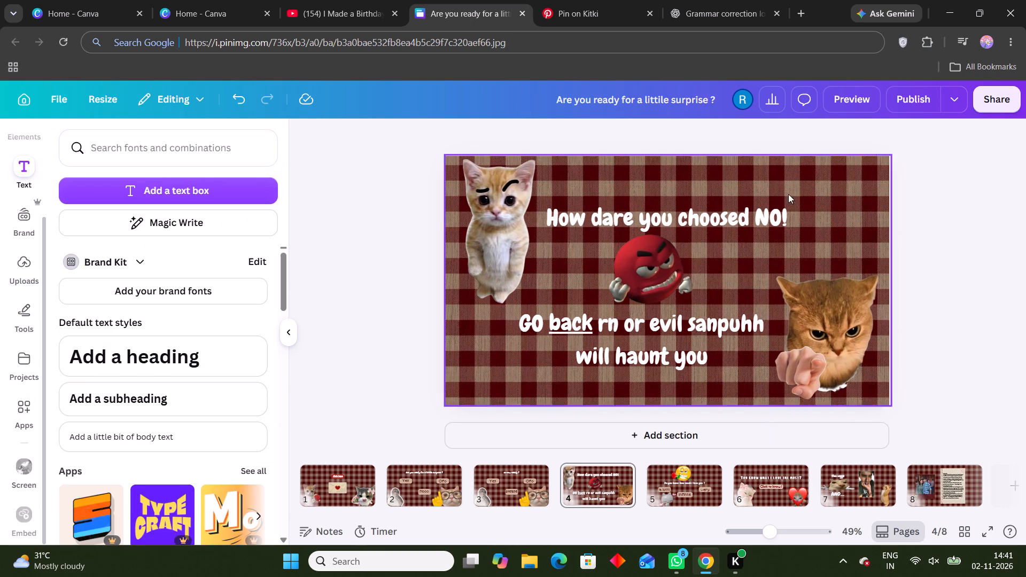
left_click(665, 291)
left_click(811, 141)
scroll(206, 367, "down", 5)
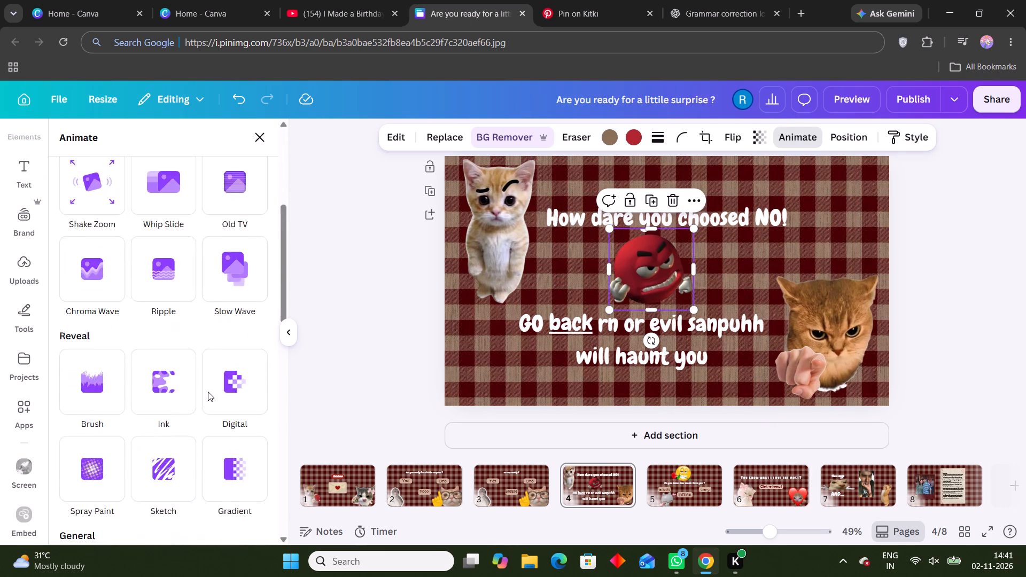
scroll(208, 392, "down", 14)
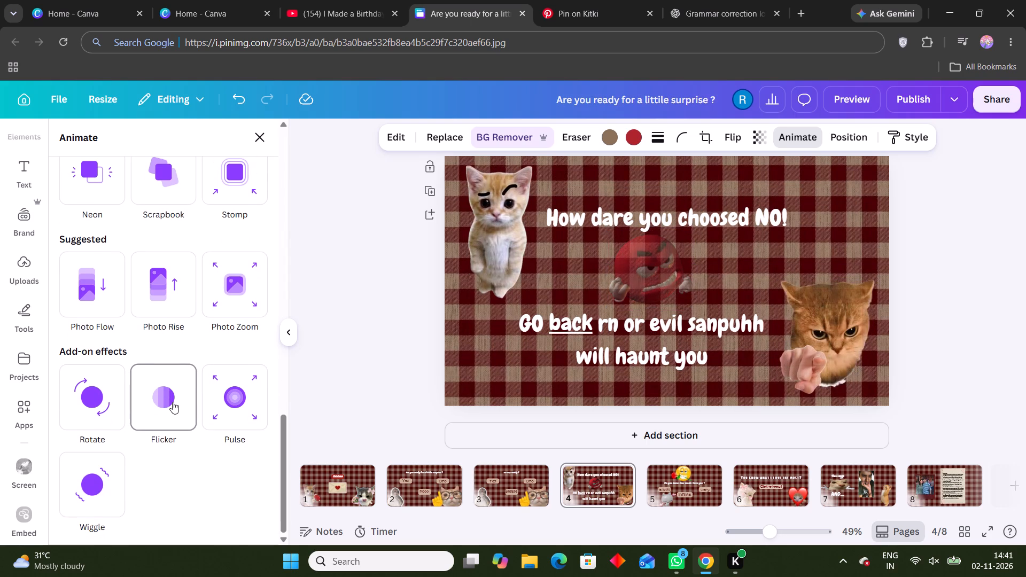
left_click(173, 401)
left_click(155, 418)
scroll(155, 418, "down", 2)
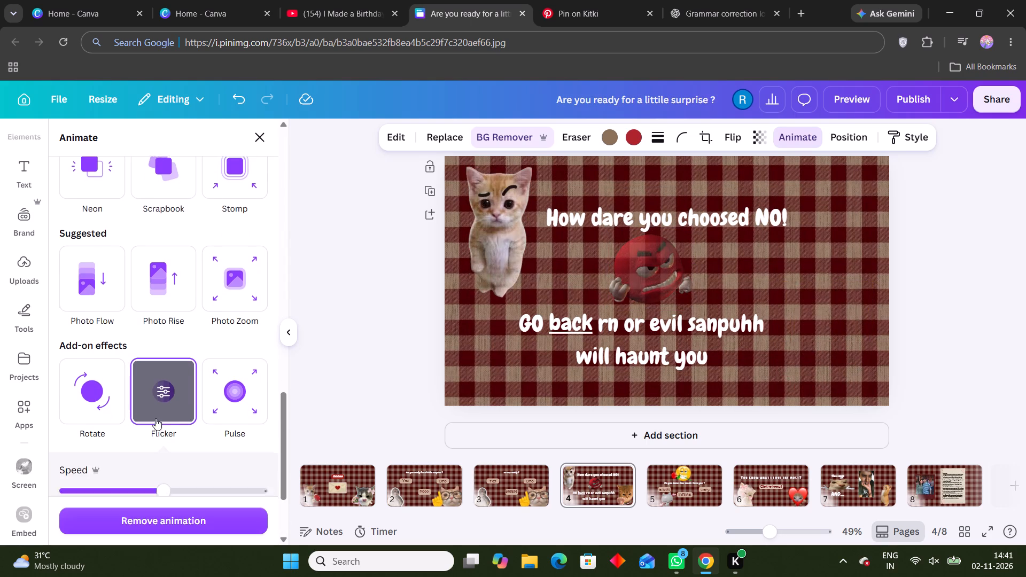
scroll(156, 418, "down", 1)
left_click_drag(162, 368, 324, 364)
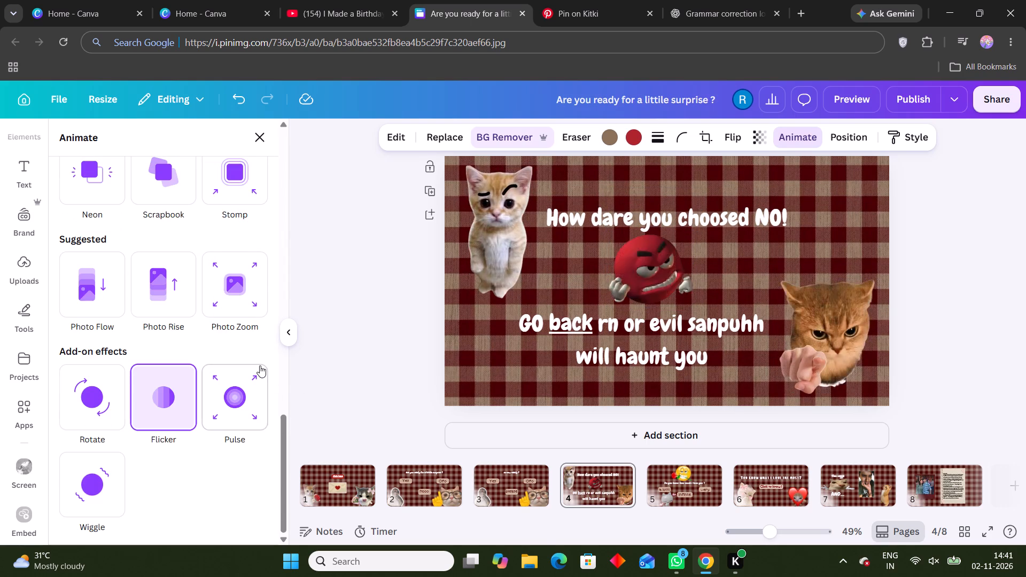
left_click(178, 393)
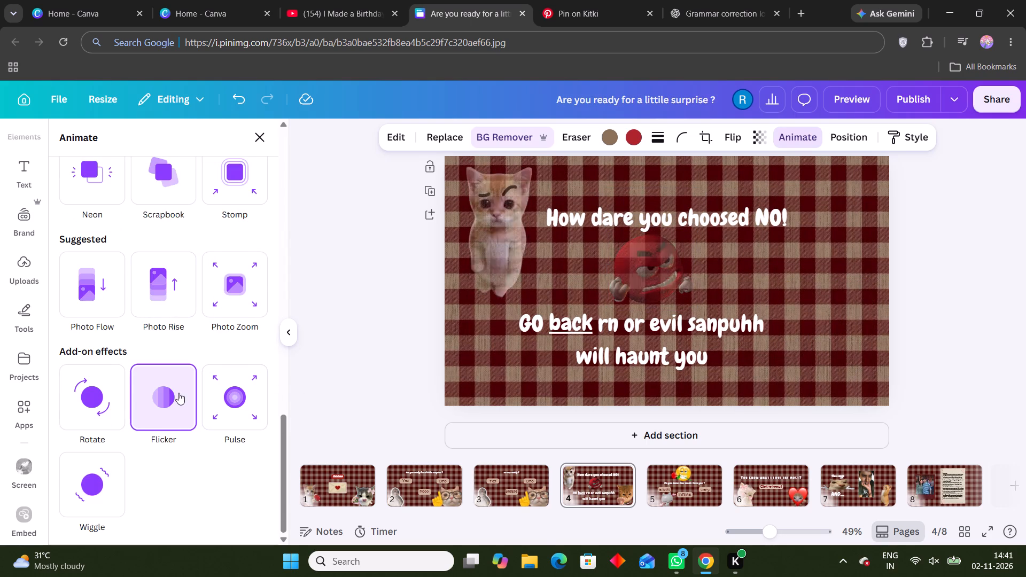
scroll(178, 393, "down", 4)
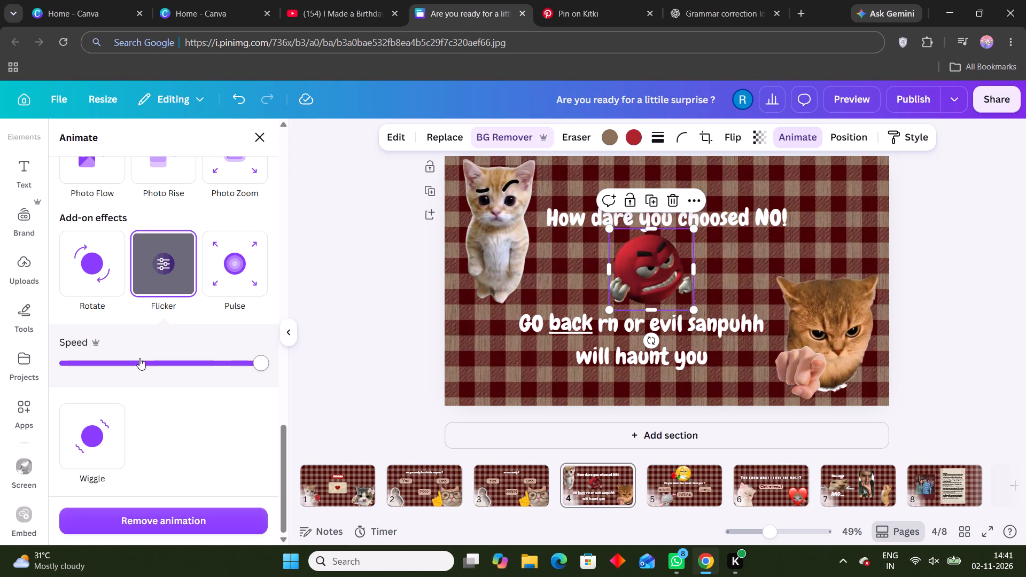
Lower the Flicker speed of the red angry emoji on page 4 to the minimum, and remove its animation.
left_click_drag(136, 357, 64, 356)
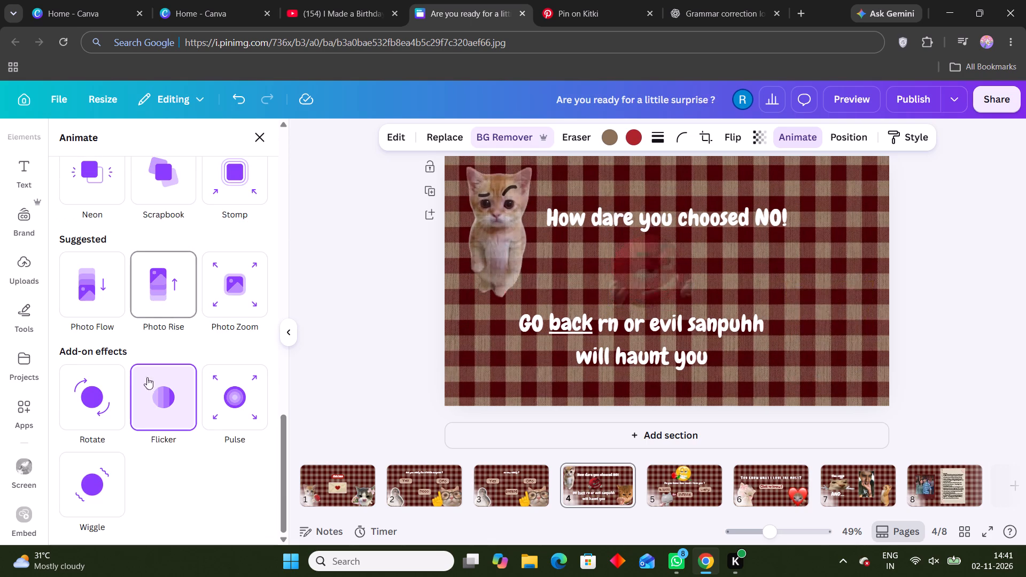
left_click(147, 402)
scroll(145, 399, "down", 4)
left_click(181, 516)
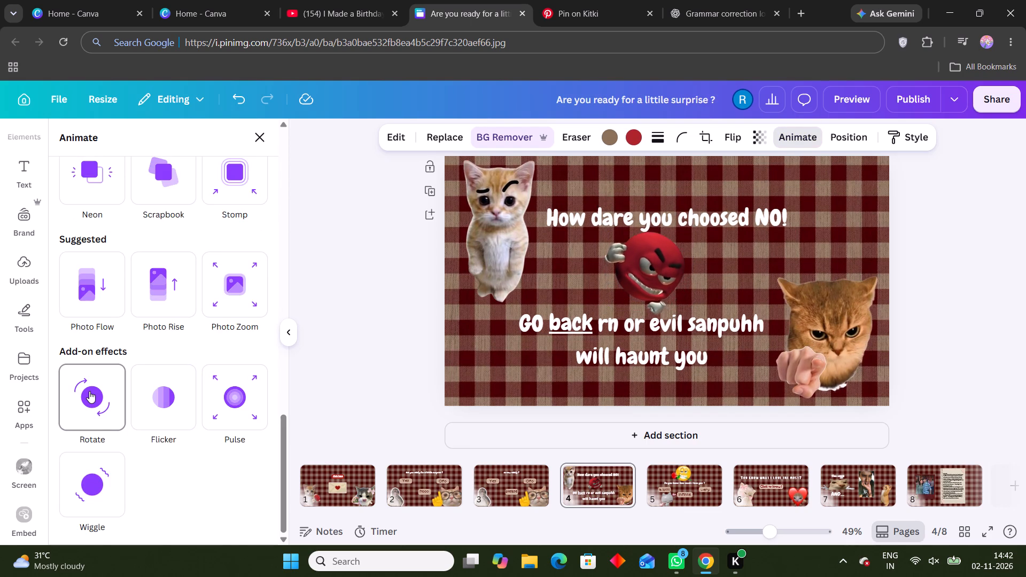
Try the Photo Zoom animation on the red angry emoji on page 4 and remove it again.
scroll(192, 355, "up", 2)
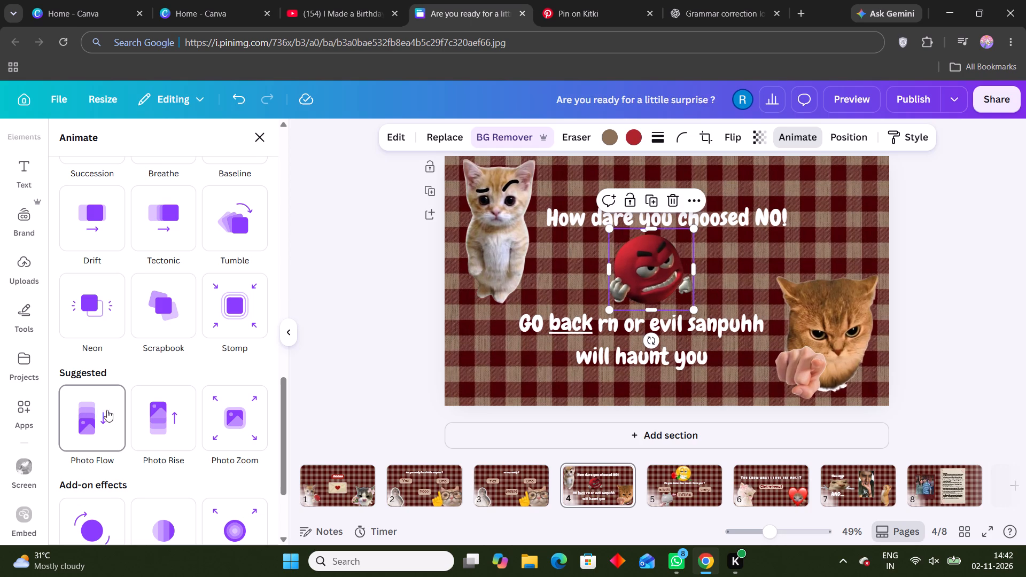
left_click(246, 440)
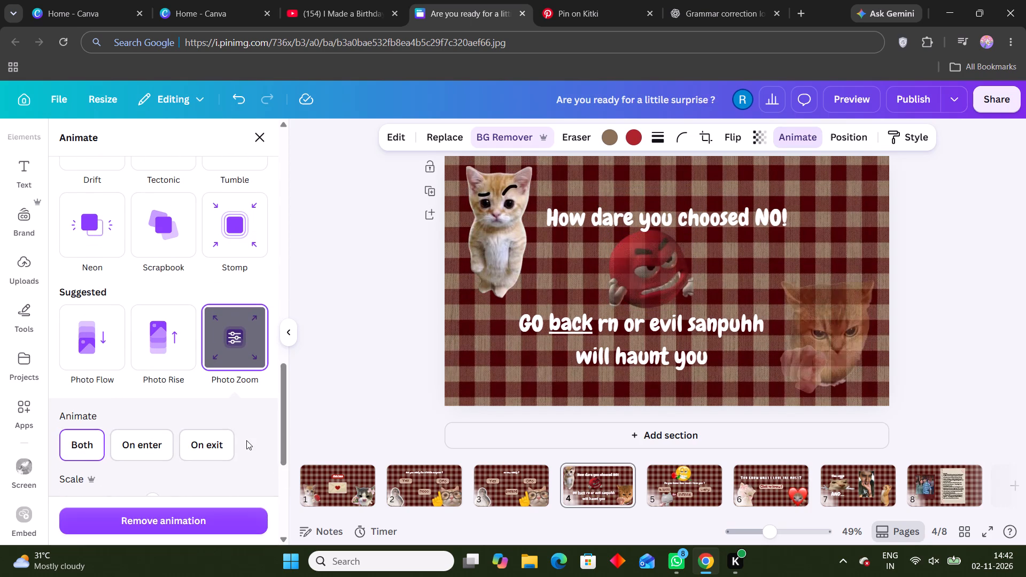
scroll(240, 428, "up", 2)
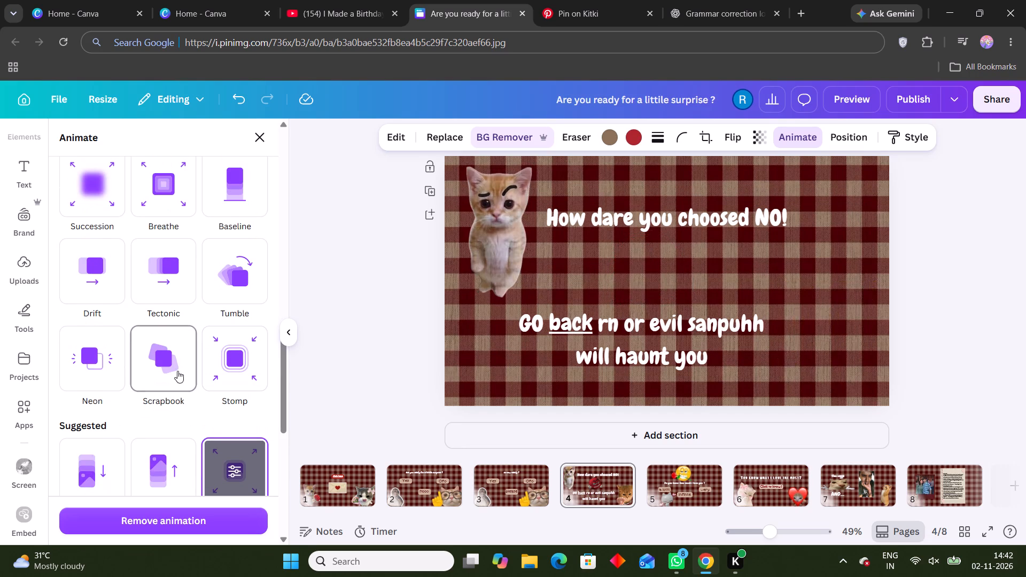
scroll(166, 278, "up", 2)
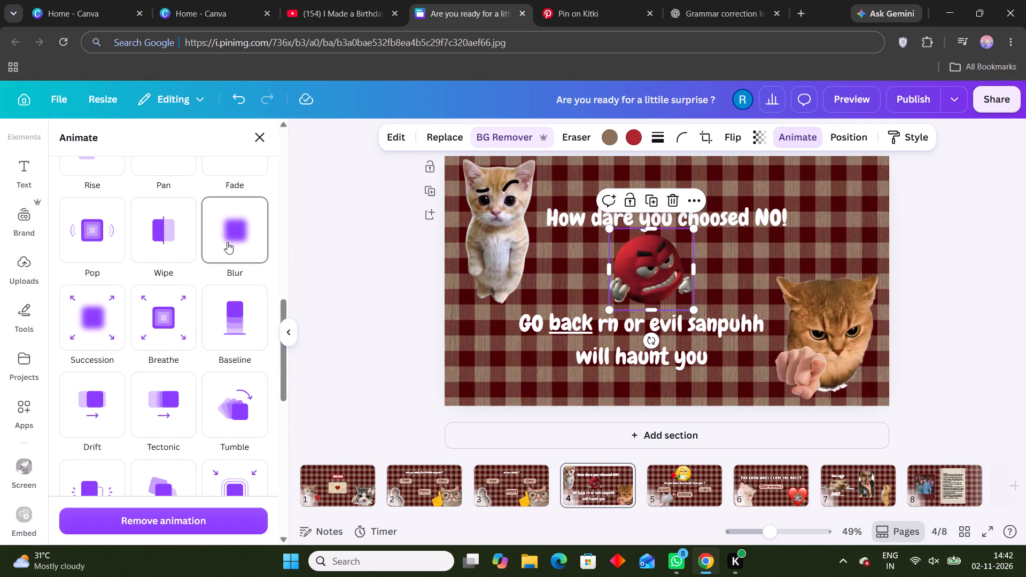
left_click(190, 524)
Apply the Shift text animation to the page 5 heading and set its speed to about a third of the range.
left_click(677, 482)
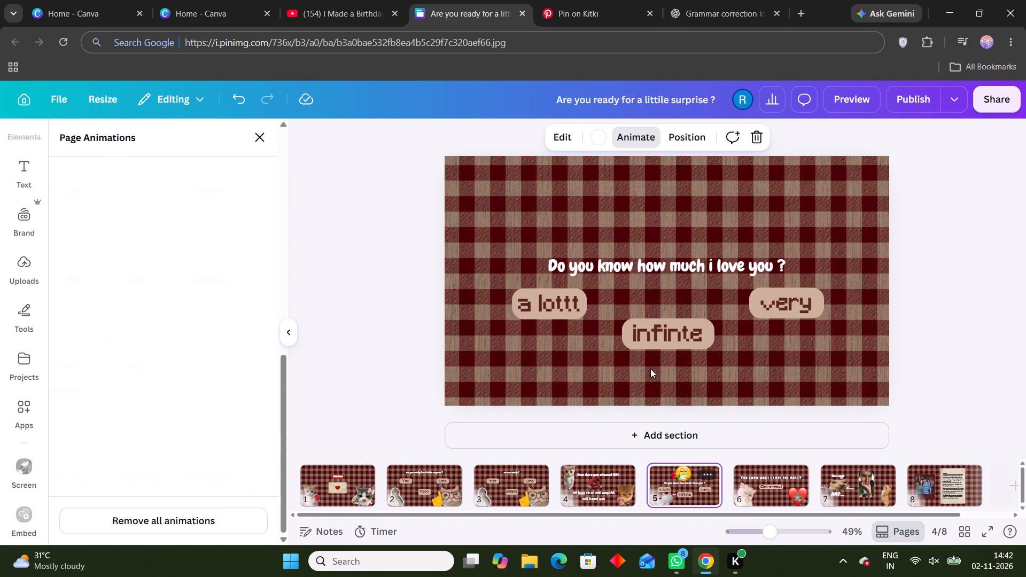
left_click(656, 263)
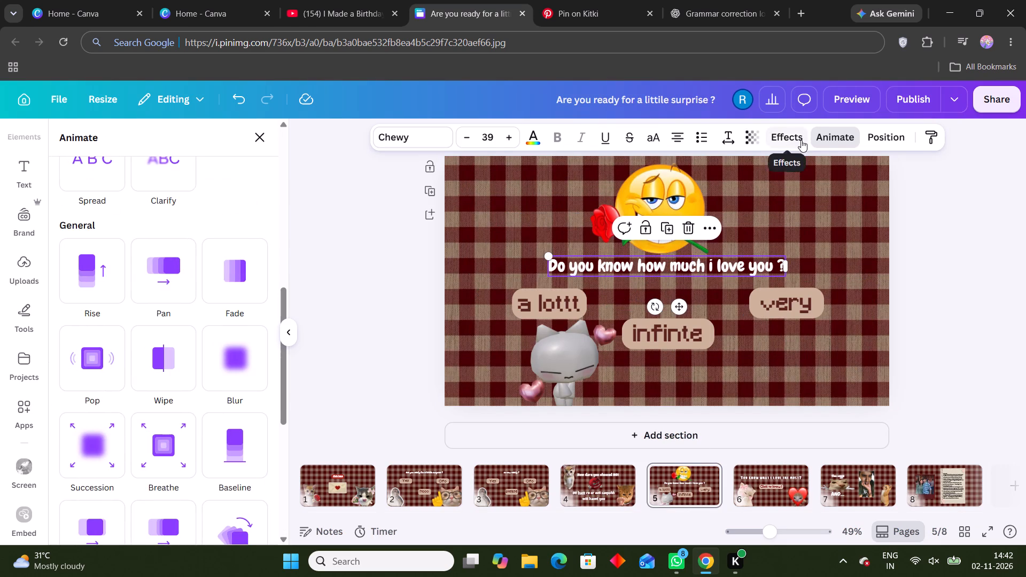
left_click(844, 134)
left_click(844, 131)
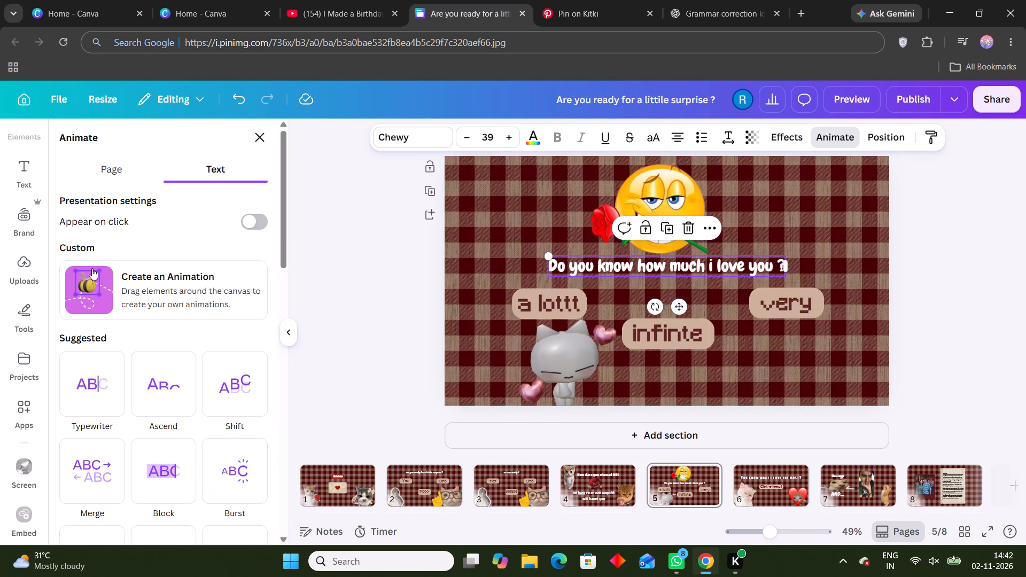
left_click(247, 395)
left_click(115, 352)
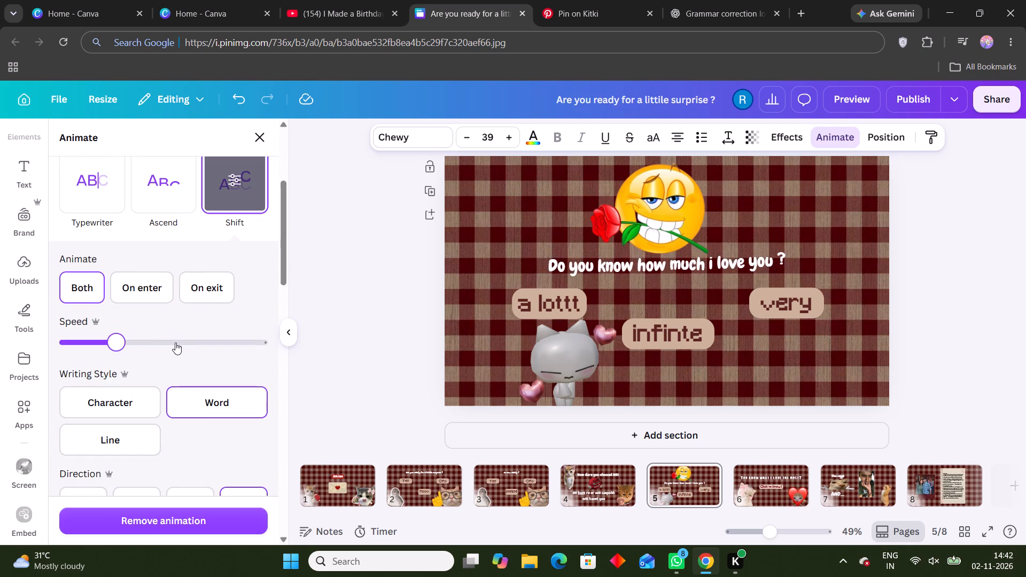
left_click(133, 345)
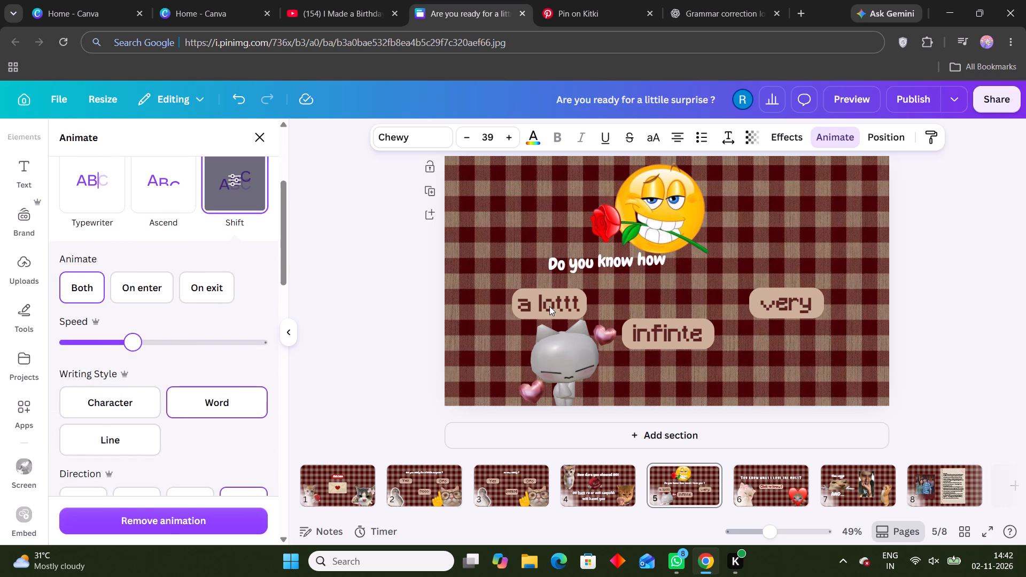
Apply the Rise animation to the "a lottt", "infinte" and "very" buttons with their labels on page 5.
left_click(549, 306)
left_click_drag(504, 289, 549, 301)
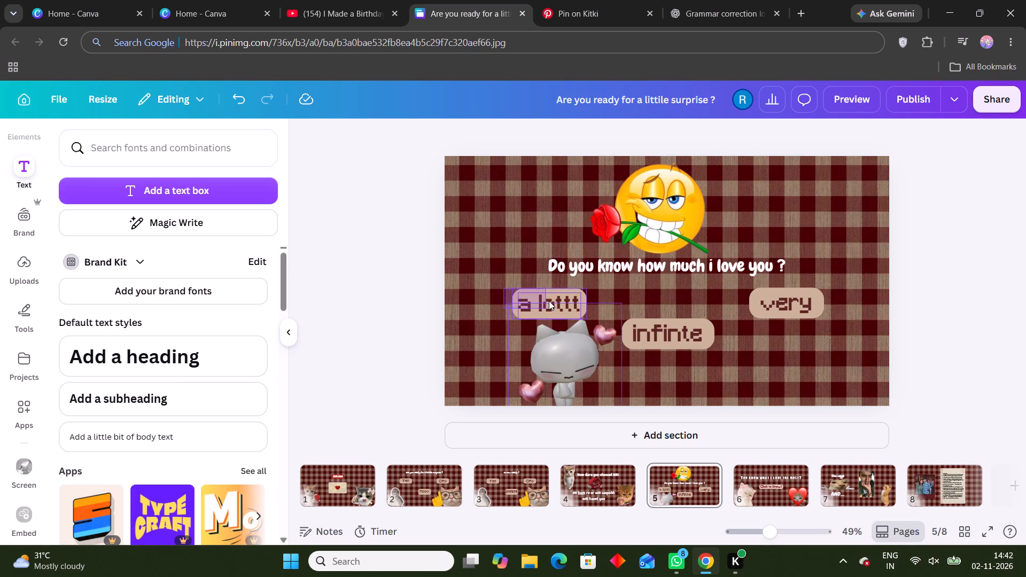
left_click_drag(549, 301, 554, 300)
left_click(878, 138)
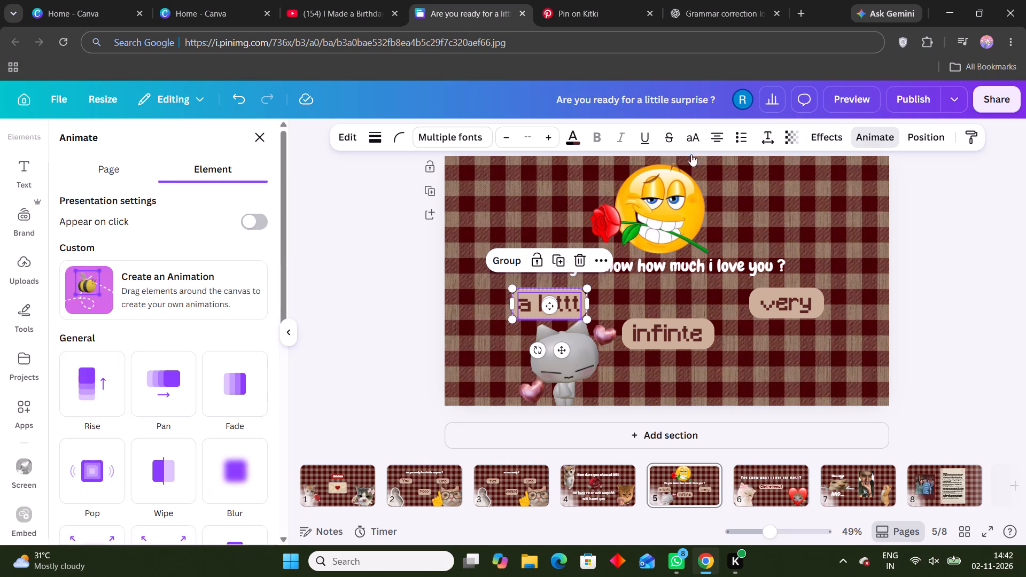
scroll(214, 412, "down", 3)
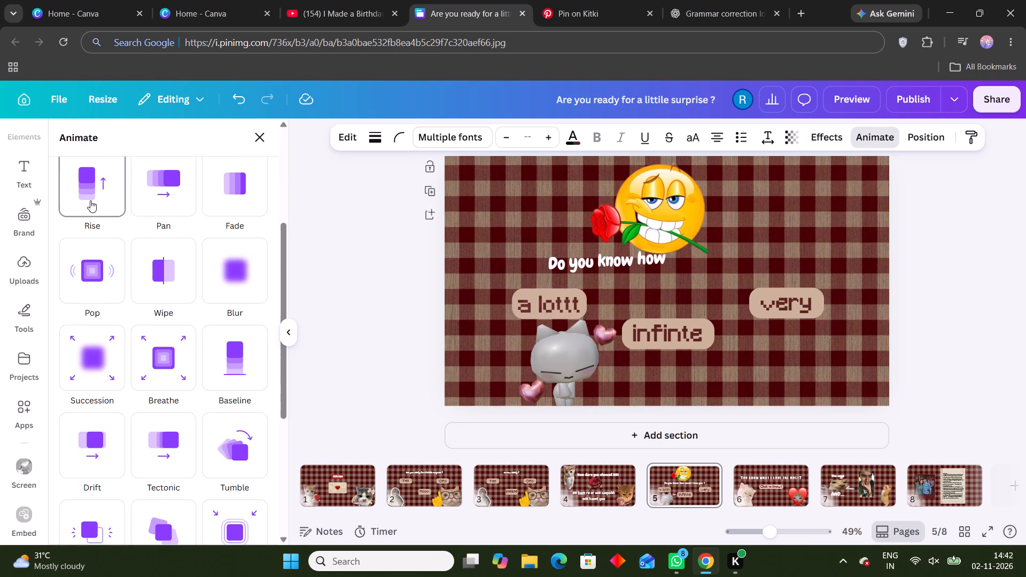
left_click(90, 200)
left_click_drag(641, 308, 692, 342)
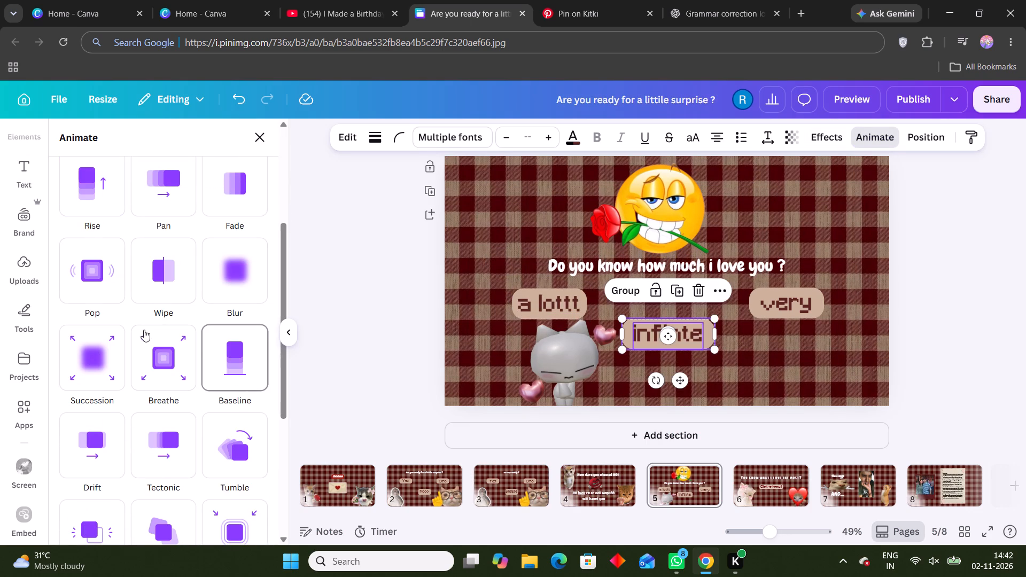
scroll(143, 329, "up", 3)
left_click(115, 369)
left_click_drag(746, 287, 780, 300)
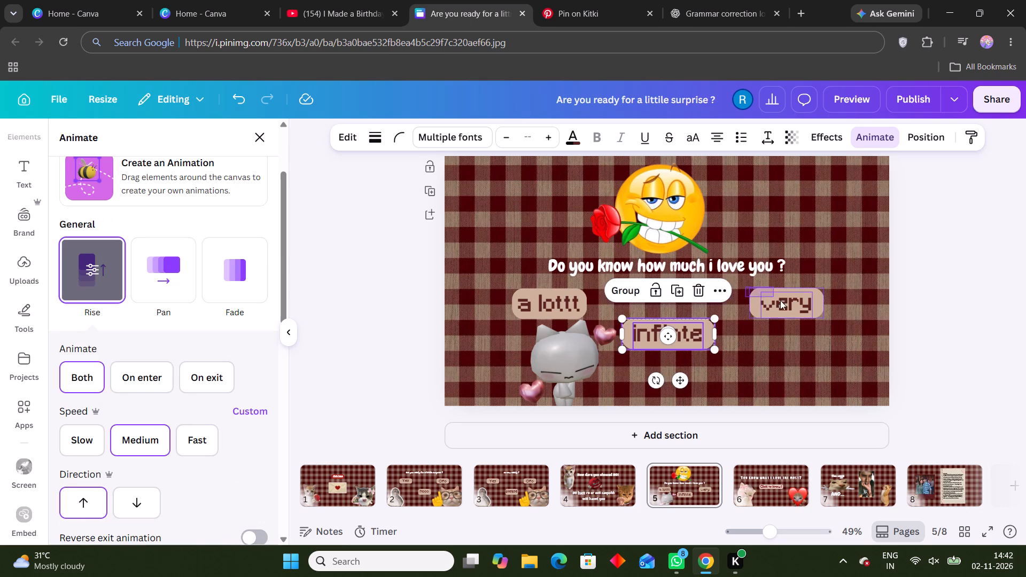
left_click_drag(780, 300, 803, 309)
left_click(76, 292)
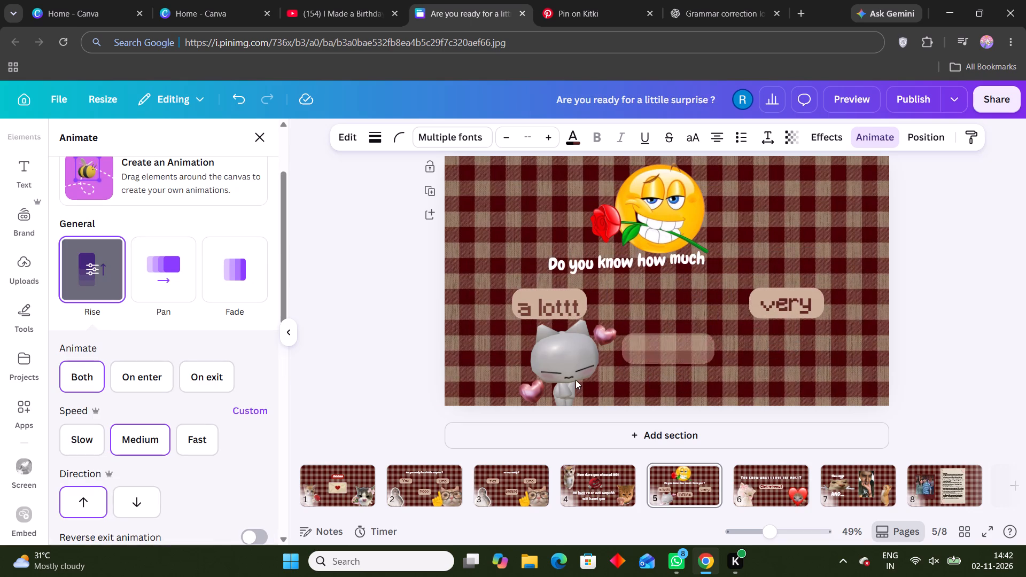
Apply the Typewriter text animation to the "You know what I love the most?" heading on page 6.
left_click(802, 479)
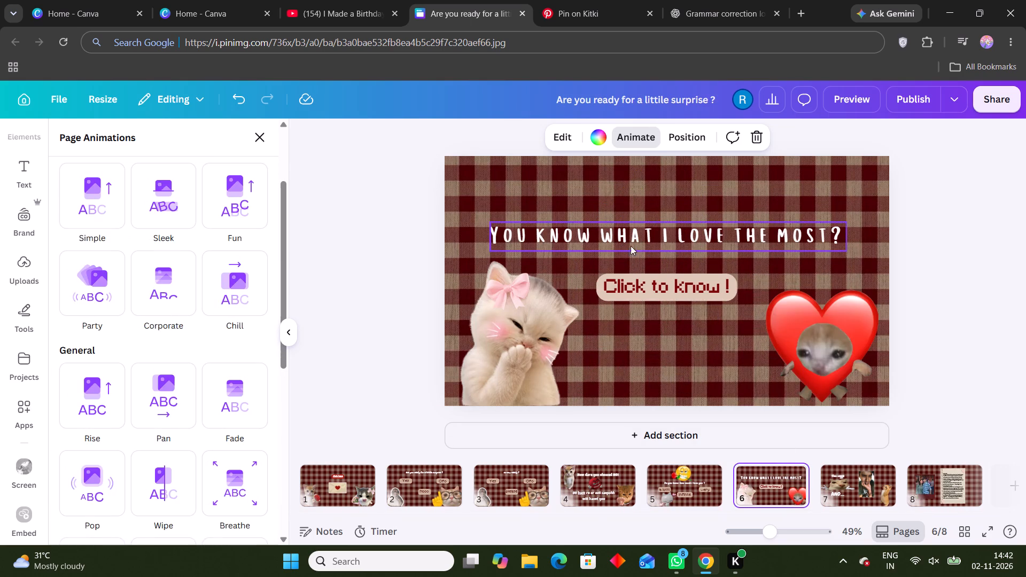
left_click(690, 246)
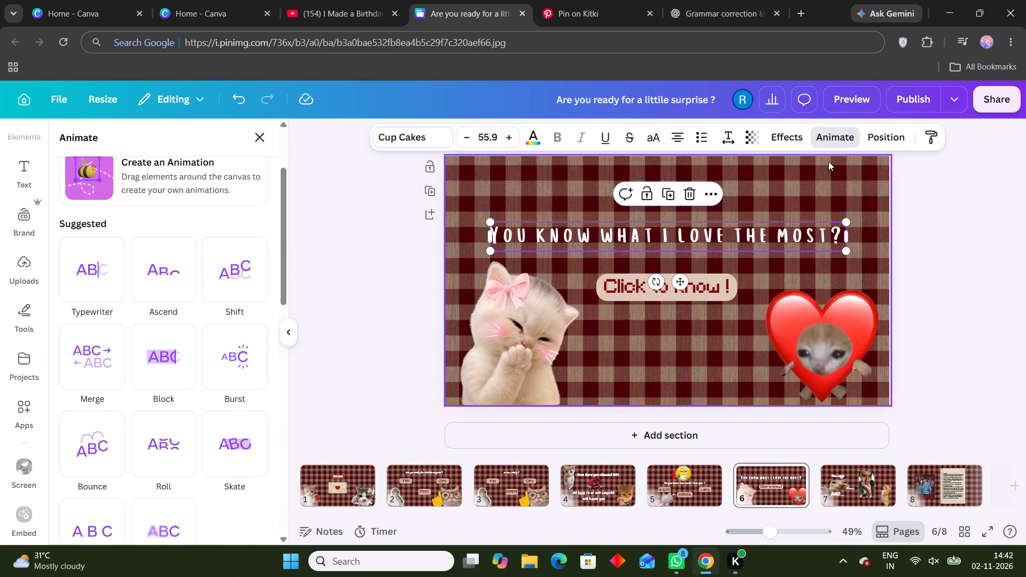
left_click(835, 134)
left_click(830, 134)
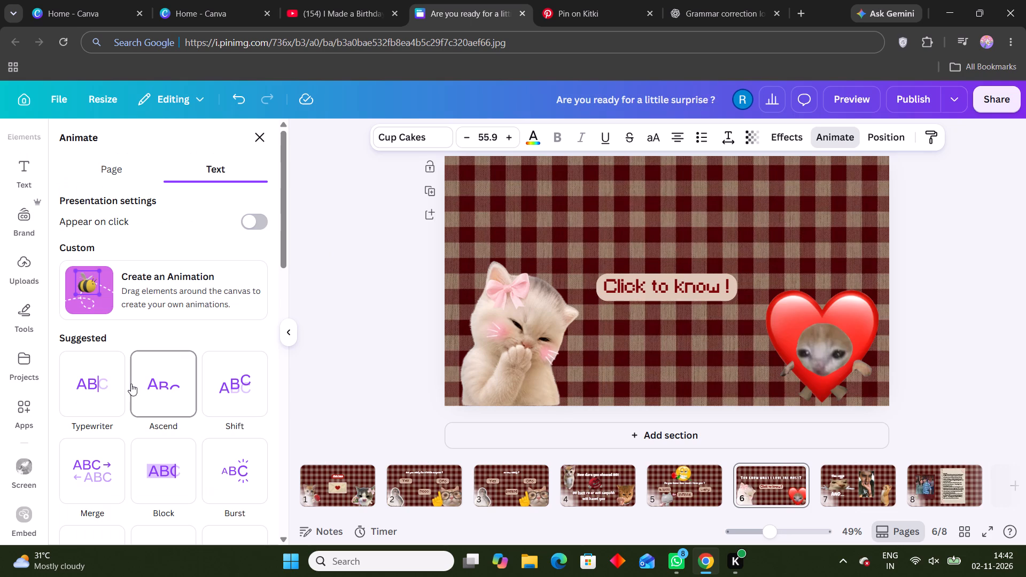
left_click(106, 384)
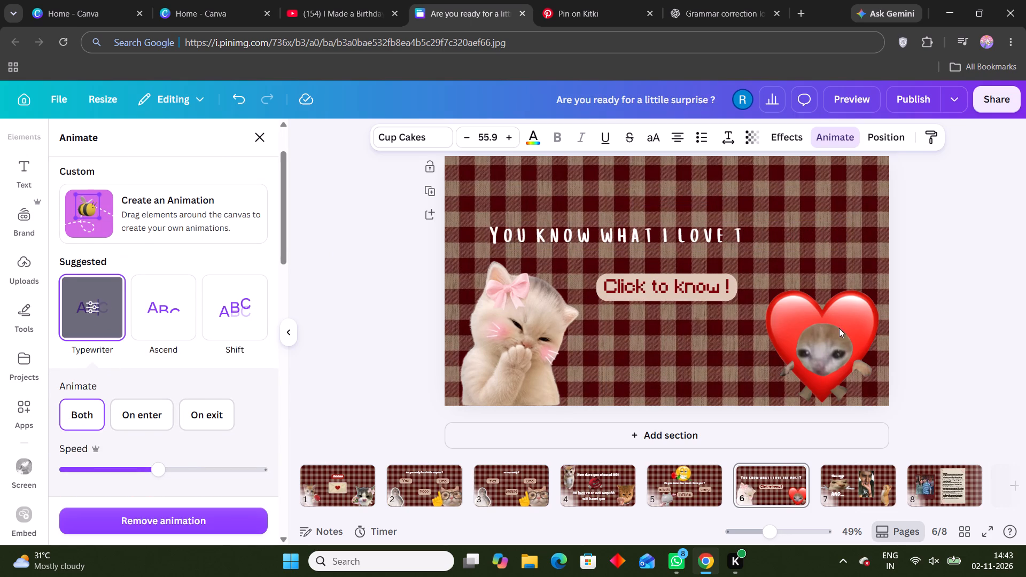
Apply the Rise animation to the kitten with the pink bow and to the red heart cat on page 6.
left_click(491, 361)
scroll(72, 395, "down", 3)
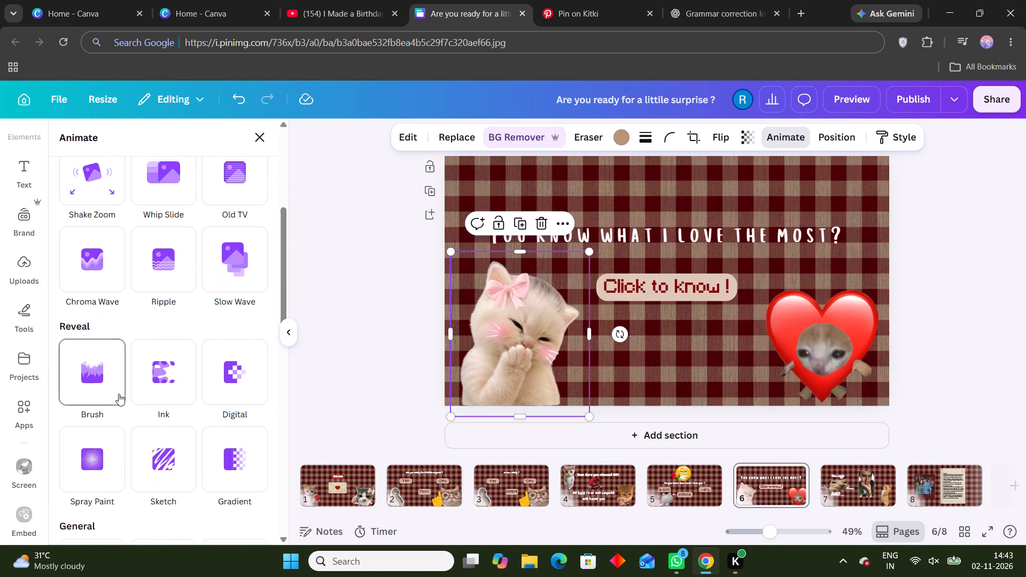
scroll(119, 395, "down", 1)
left_click(116, 501)
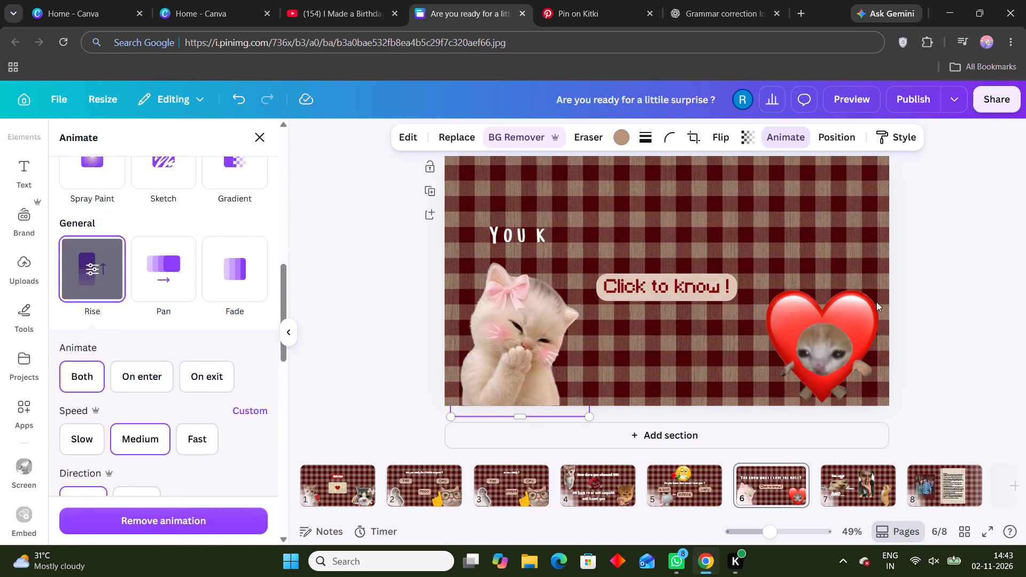
left_click(874, 299)
left_click(79, 300)
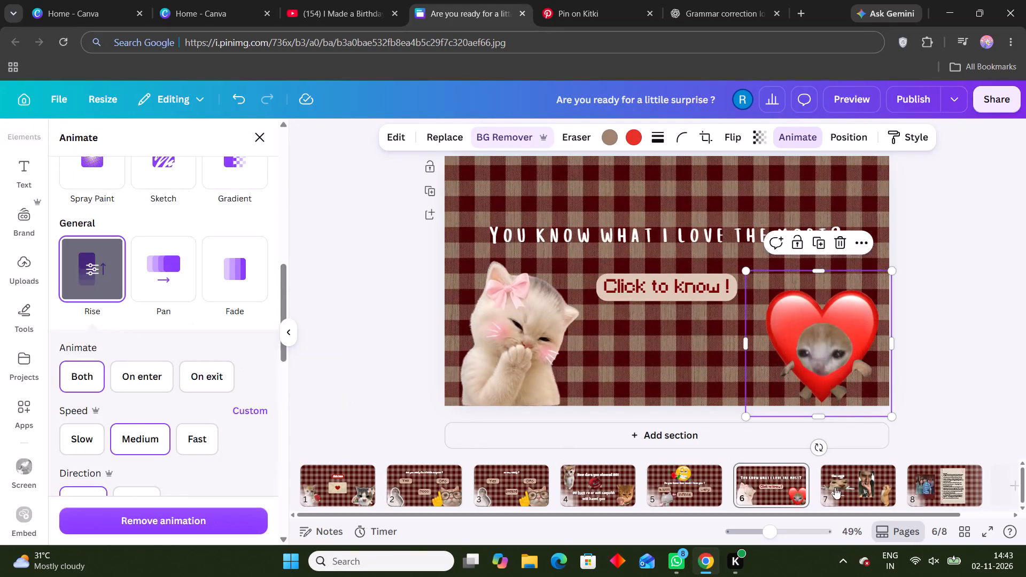
Animate the portrait photo on page 7, trying Rise and Baseline before settling on the Blur animation.
left_click(887, 502)
left_click(694, 285)
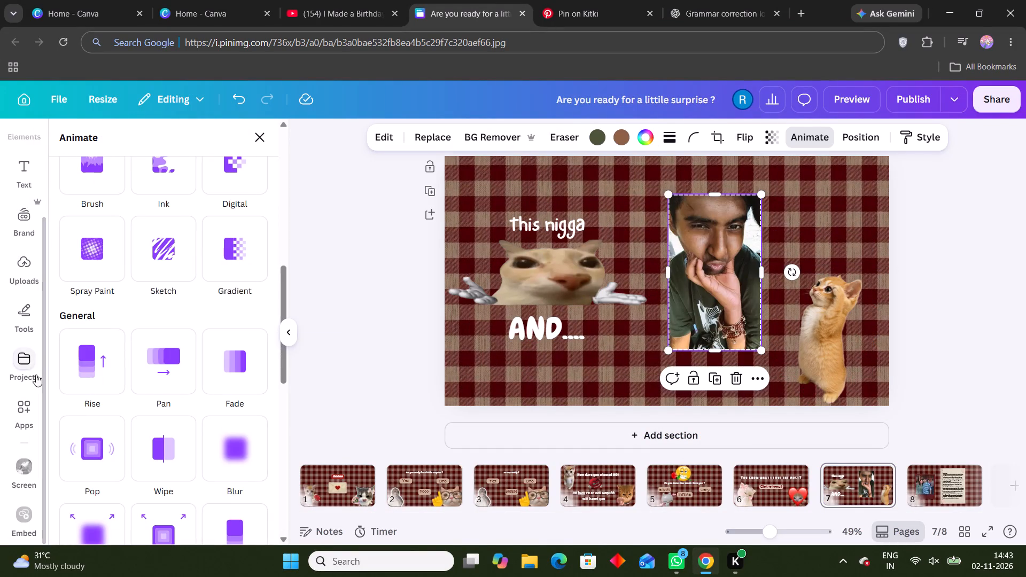
left_click(79, 386)
scroll(134, 291, "down", 2)
scroll(259, 411, "down", 3)
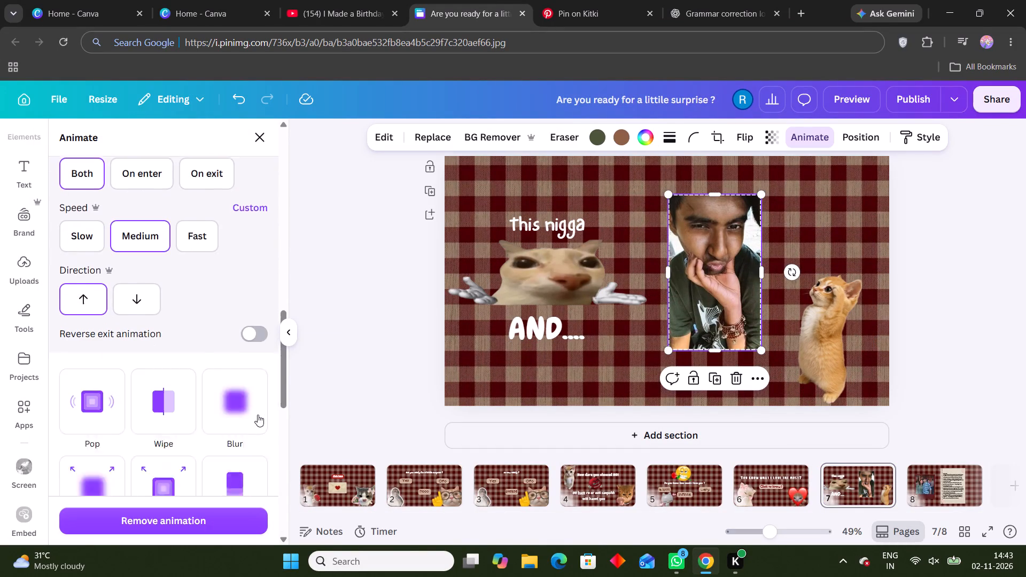
left_click(252, 360)
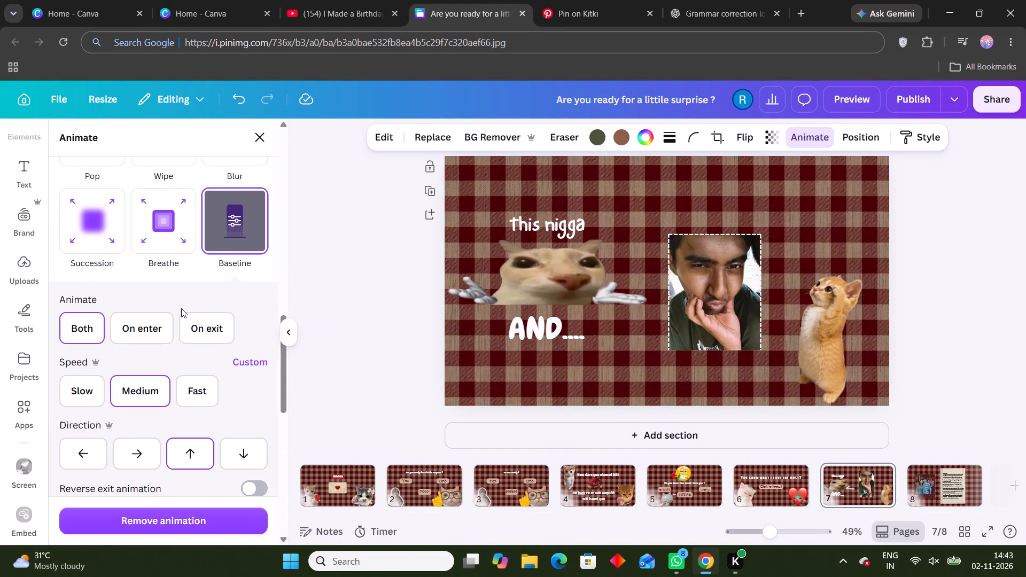
scroll(253, 232, "up", 2)
left_click(243, 278)
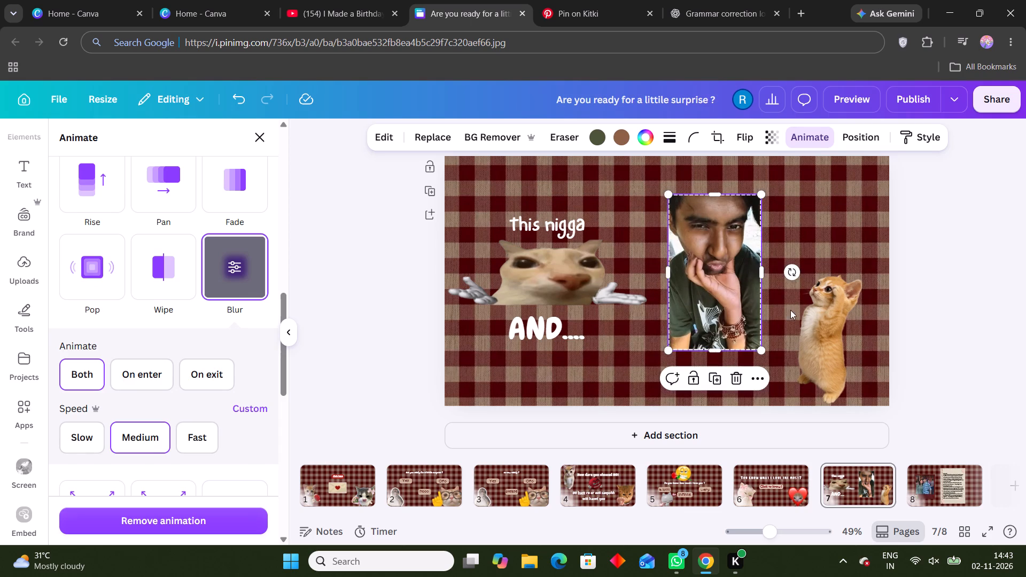
Apply the Rise animation to the standing orange kitten image on page 7.
left_click(808, 319)
scroll(141, 317, "up", 2)
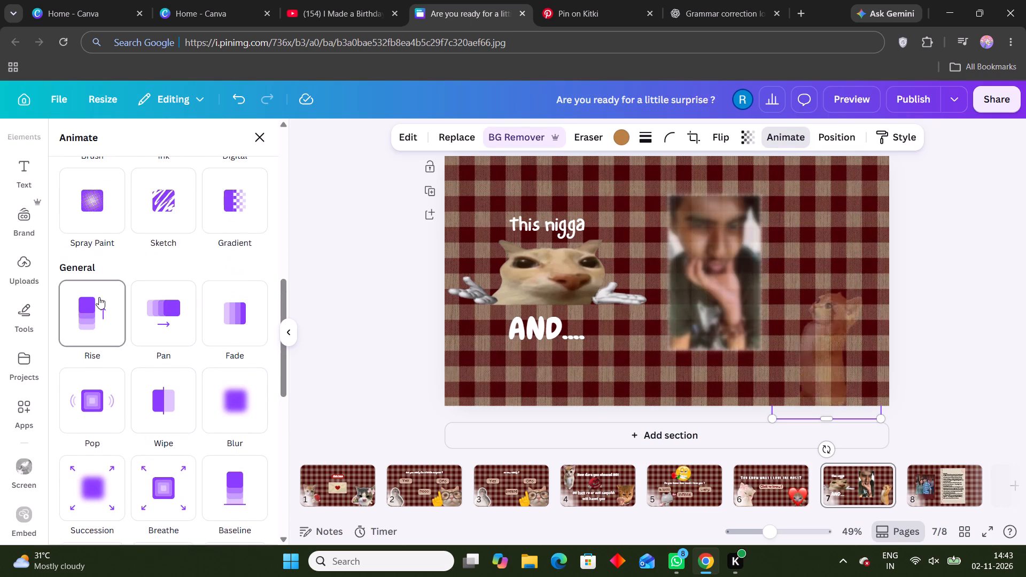
left_click(99, 297)
scroll(147, 403, "down", 3)
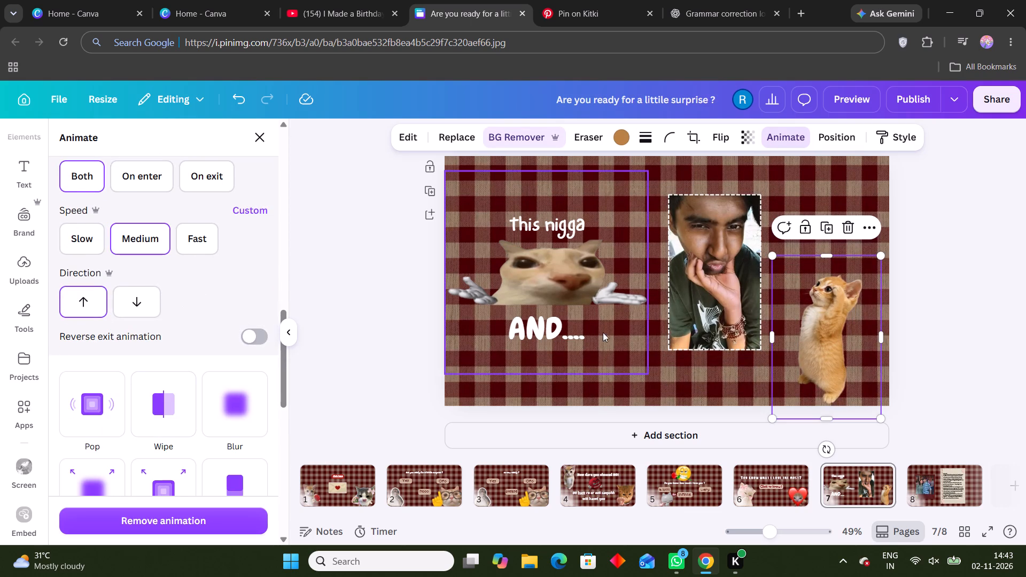
Apply the Pan animation to the shrugging cat image on page 7.
left_click(532, 265)
left_click(150, 296)
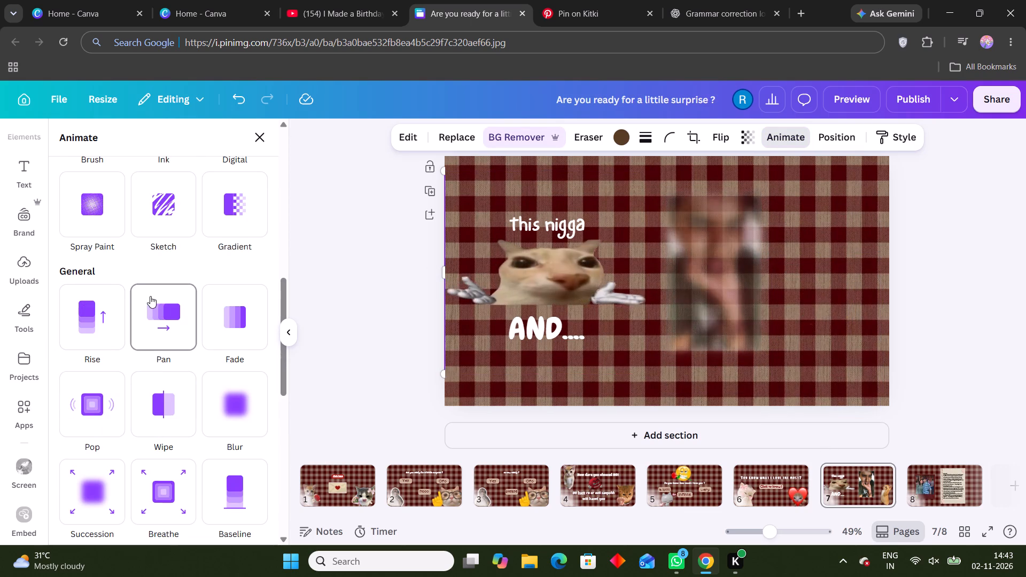
Apply the Merge text animation to the caption above the shrugging cat on page 7.
left_click(561, 223)
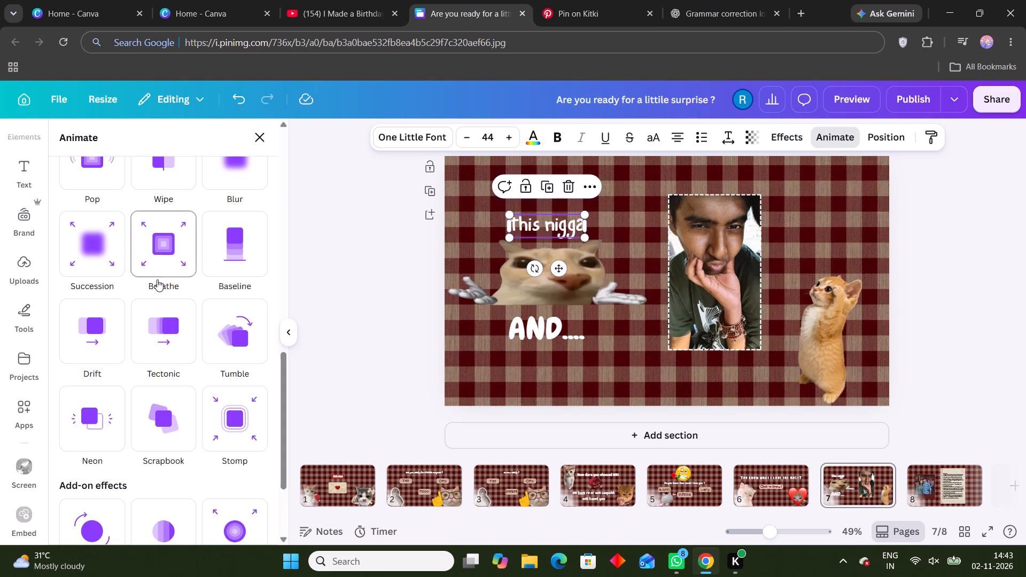
scroll(157, 279, "up", 7)
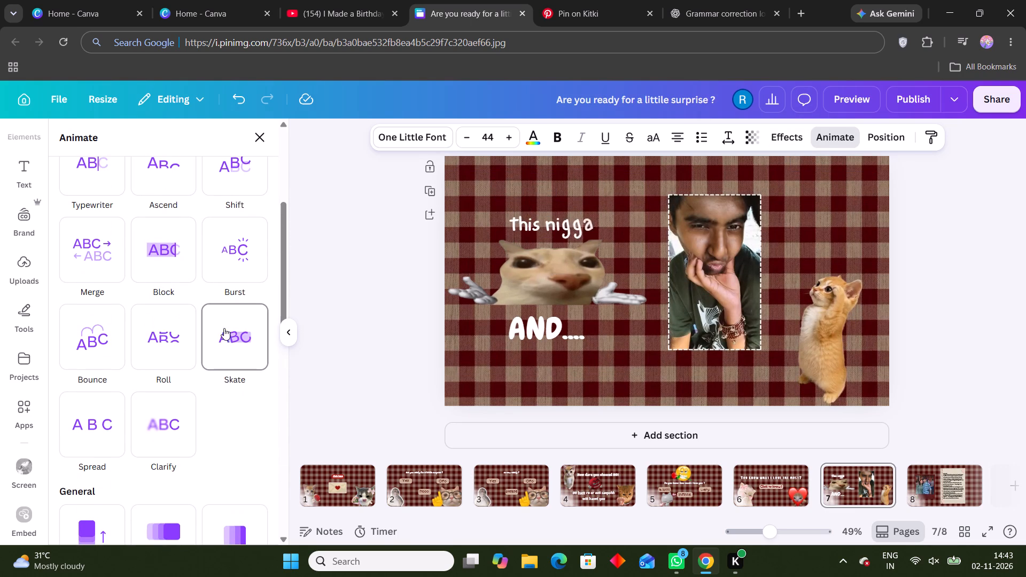
left_click(89, 254)
Apply the Burst text animation to the "AND...." text on page 7.
left_click(546, 318)
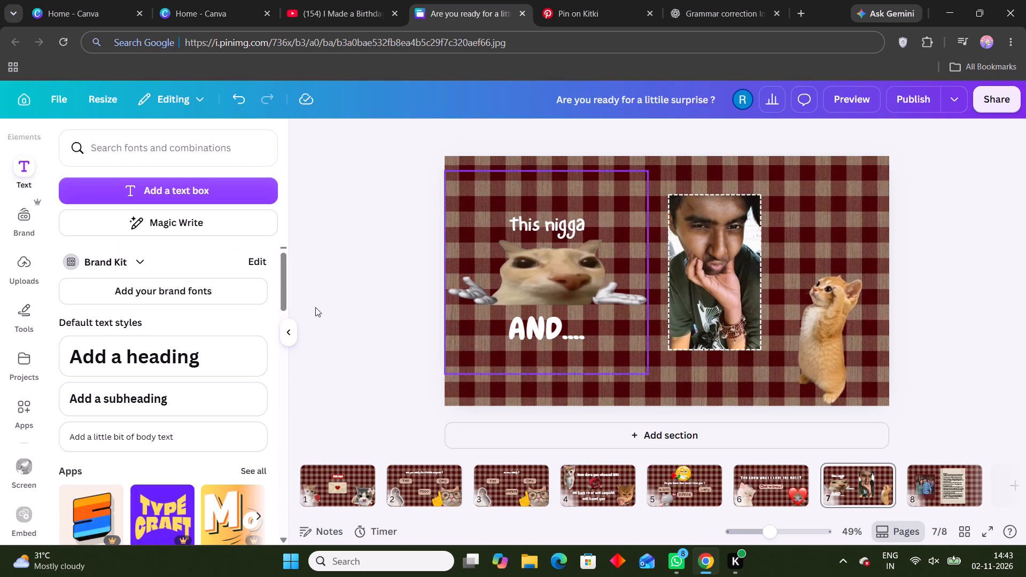
left_click(563, 330)
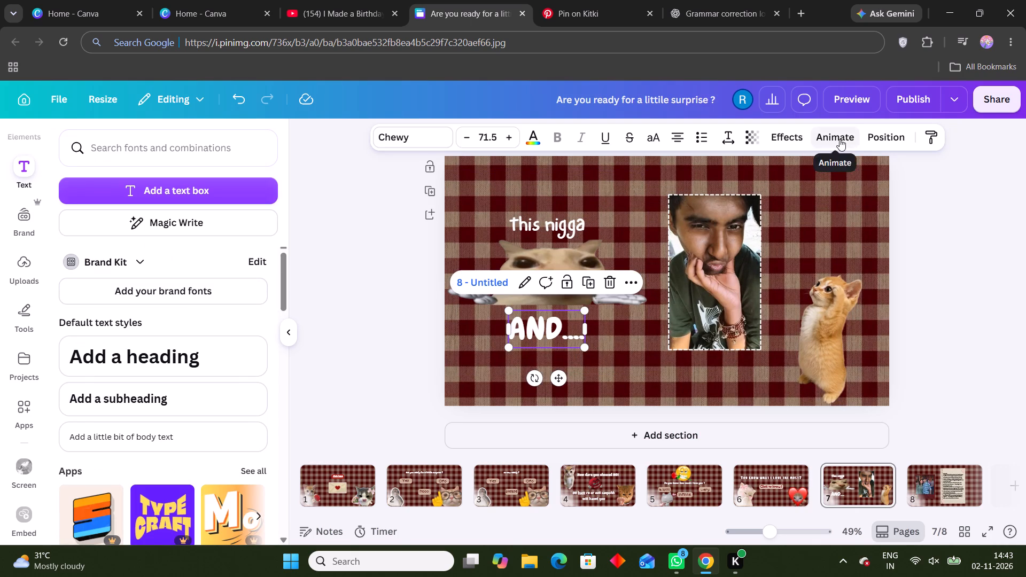
left_click(840, 139)
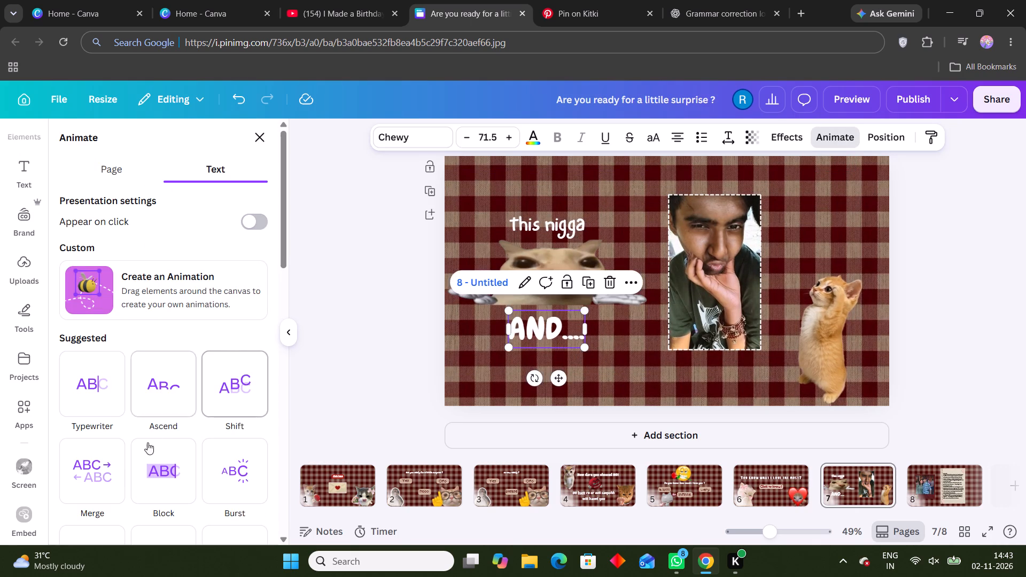
left_click(216, 477)
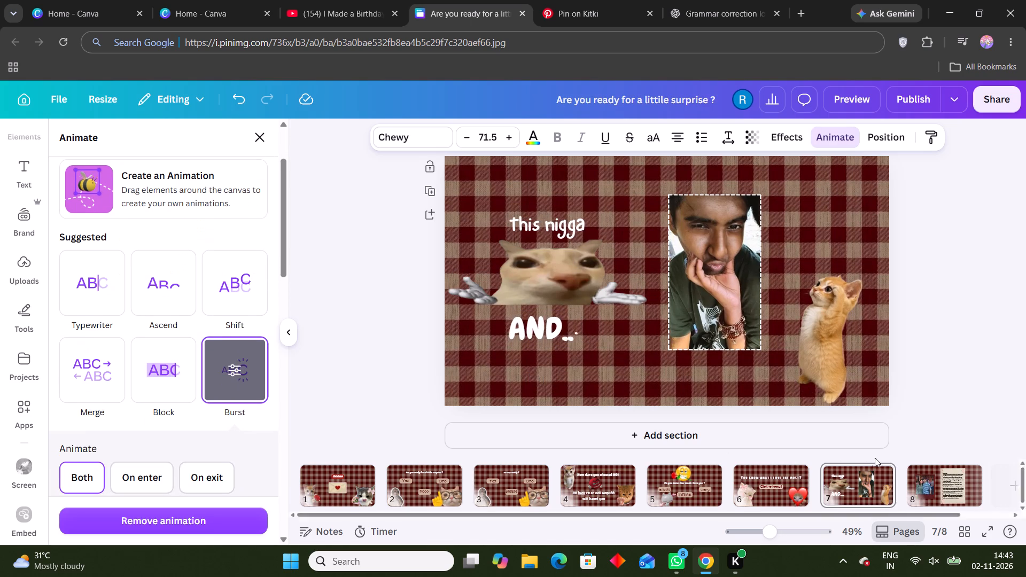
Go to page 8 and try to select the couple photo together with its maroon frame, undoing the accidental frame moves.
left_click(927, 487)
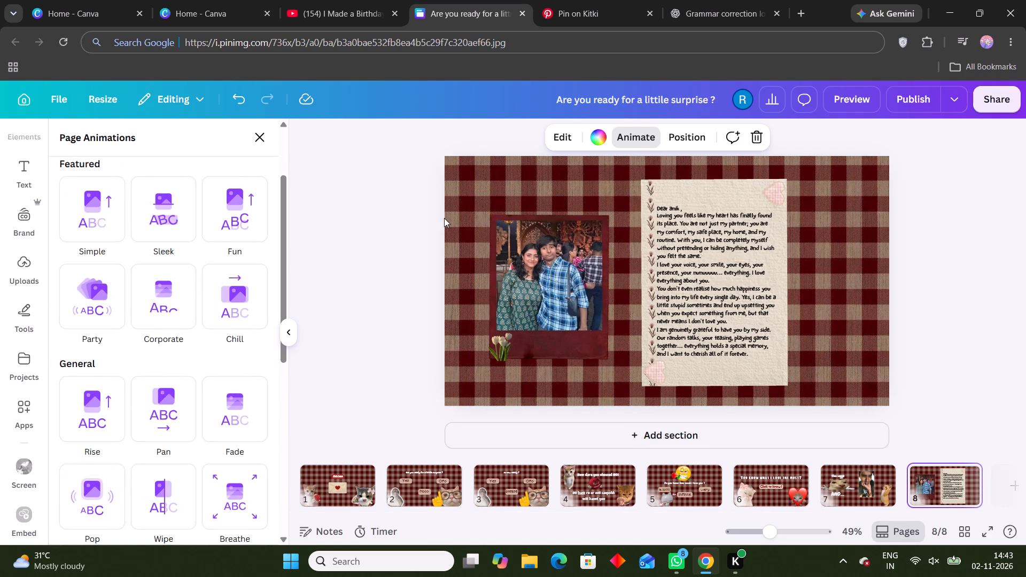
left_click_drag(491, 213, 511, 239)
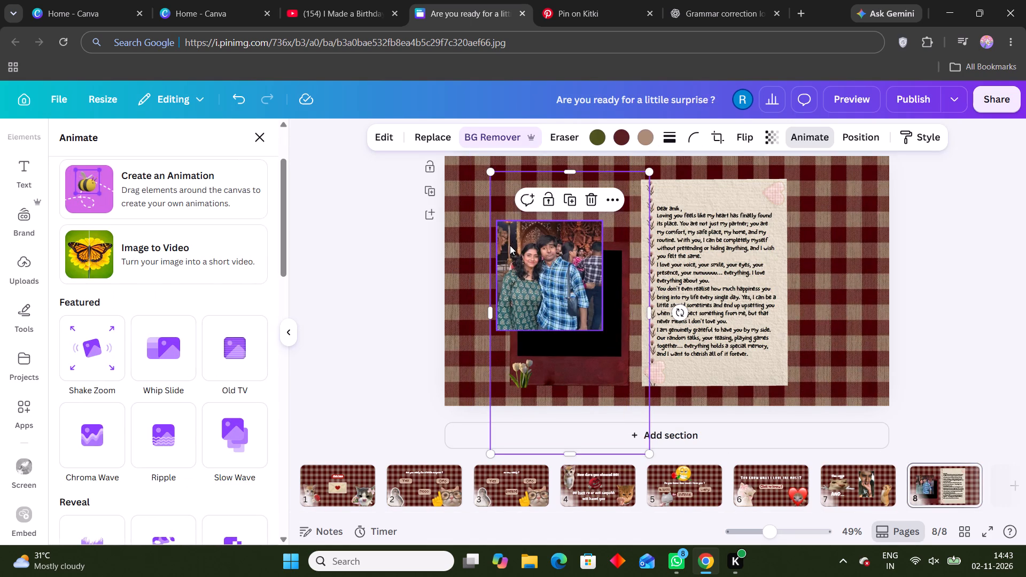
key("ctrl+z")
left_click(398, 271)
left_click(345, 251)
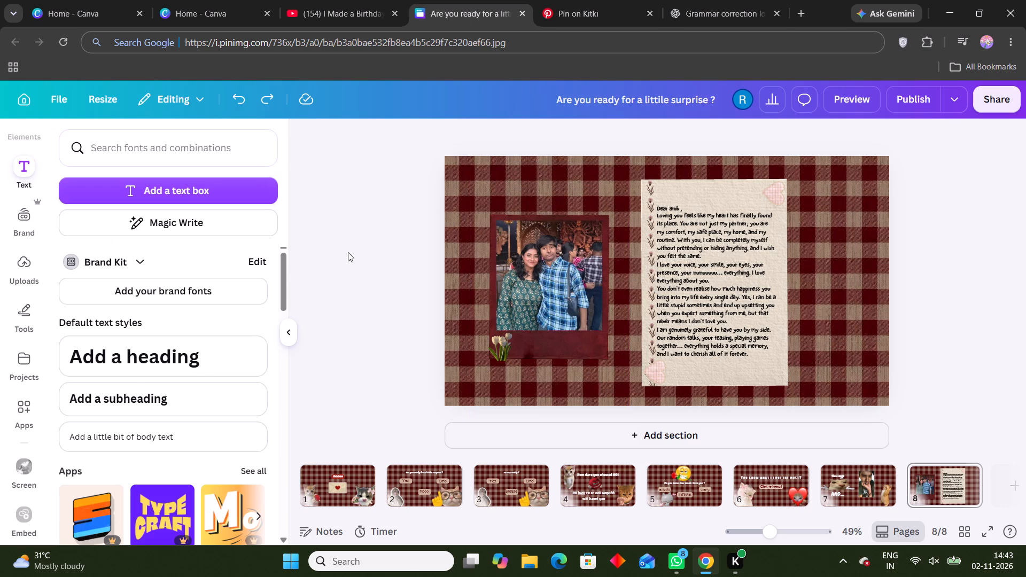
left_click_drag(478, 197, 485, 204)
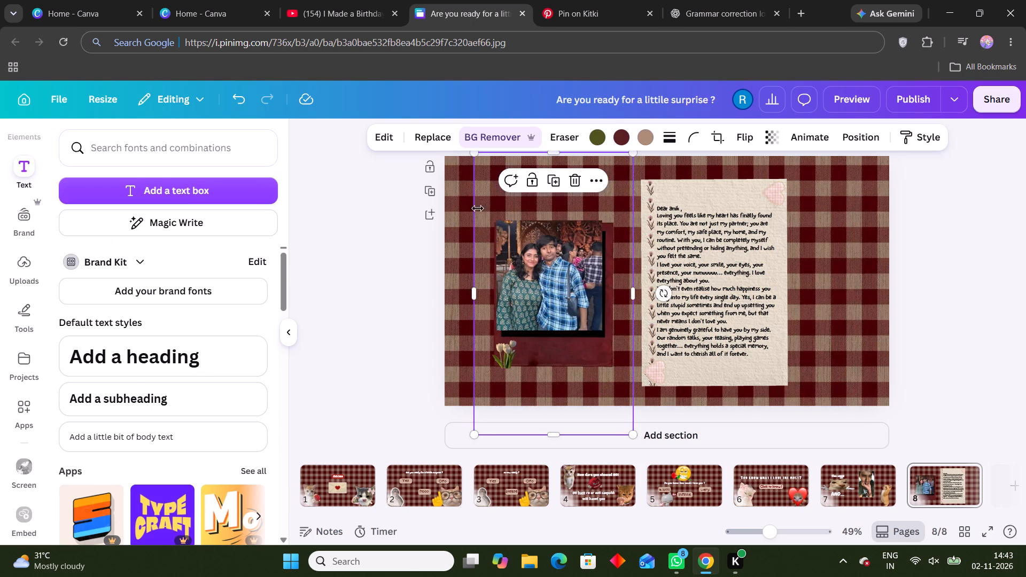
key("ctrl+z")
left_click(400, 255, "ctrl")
Group the couple photo with its maroon frame on page 8.
left_click_drag(465, 202, 595, 328)
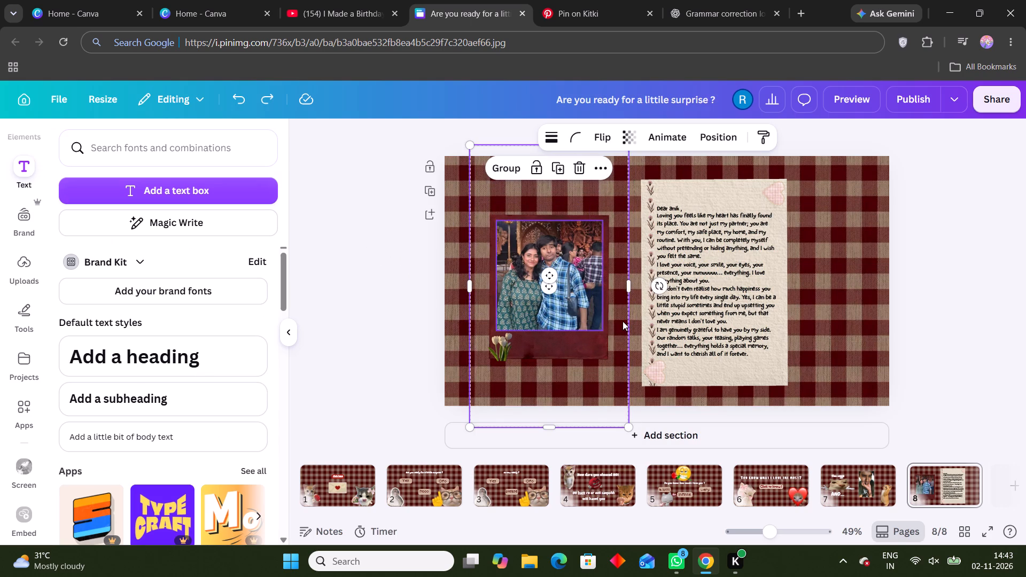
left_click(680, 149)
left_click(678, 143)
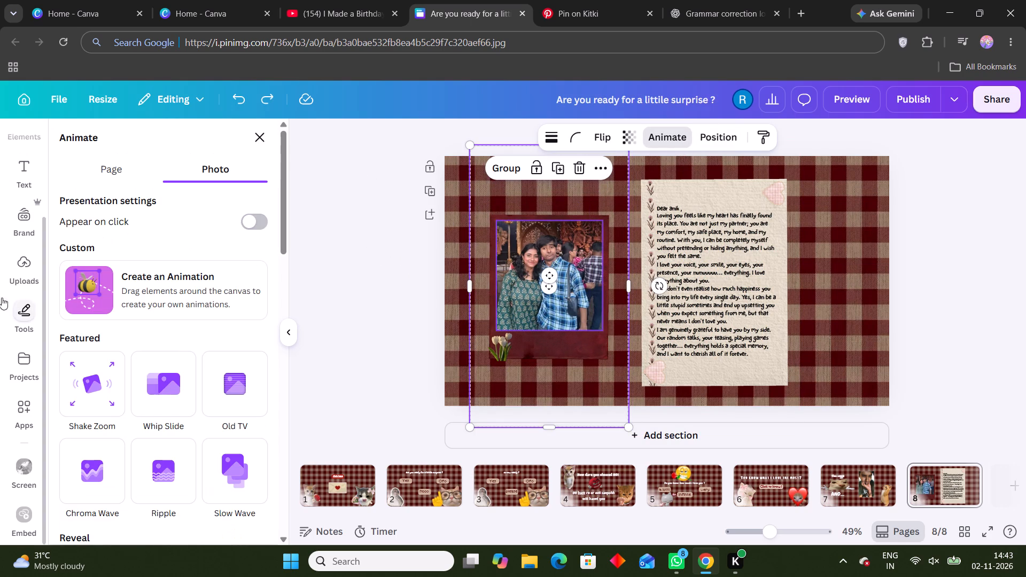
scroll(111, 413, "up", 1)
scroll(111, 413, "down", 6)
scroll(180, 406, "down", 2)
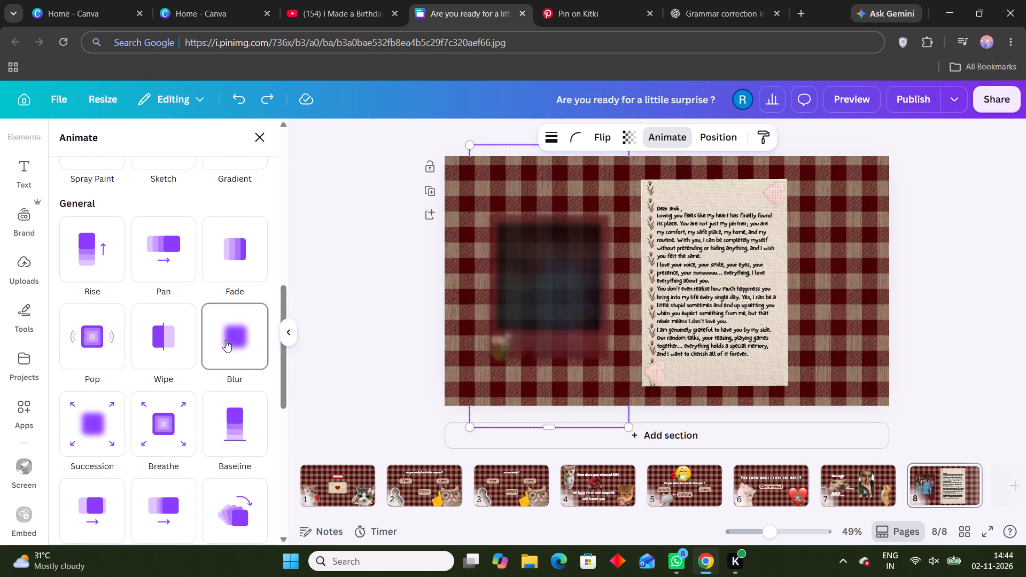
scroll(266, 425, "down", 1)
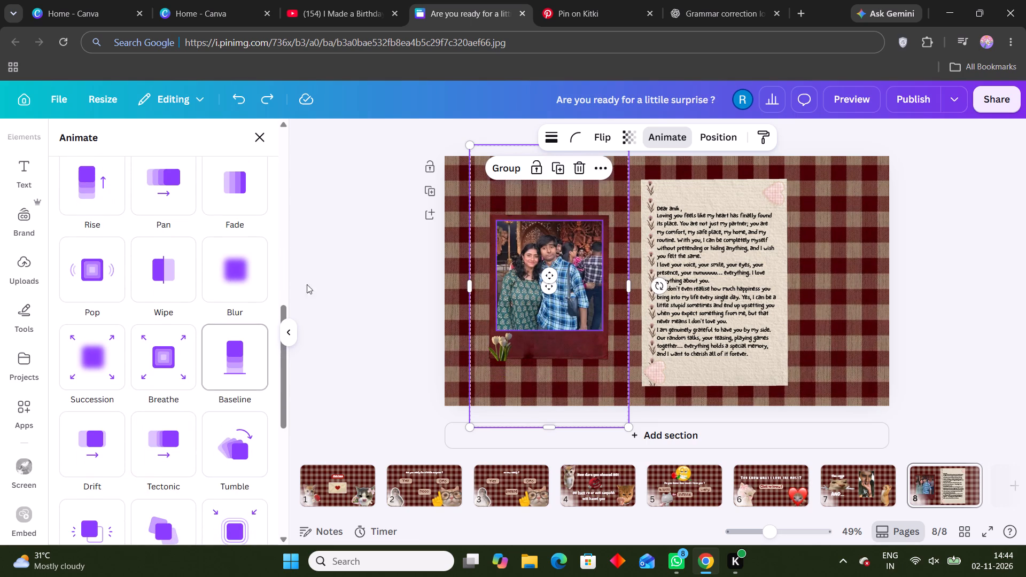
right_click(516, 258)
left_click(502, 173)
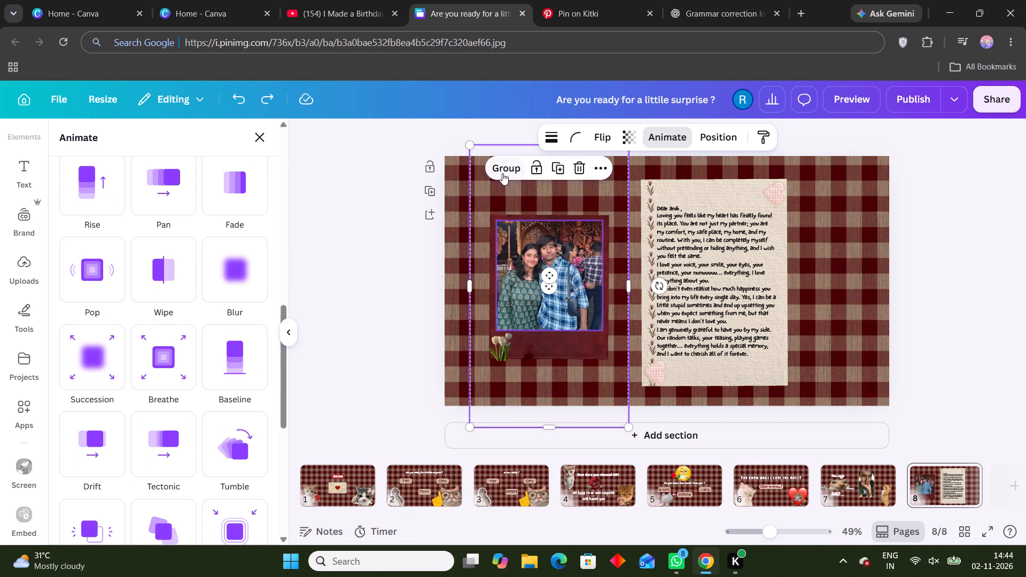
left_click(502, 173)
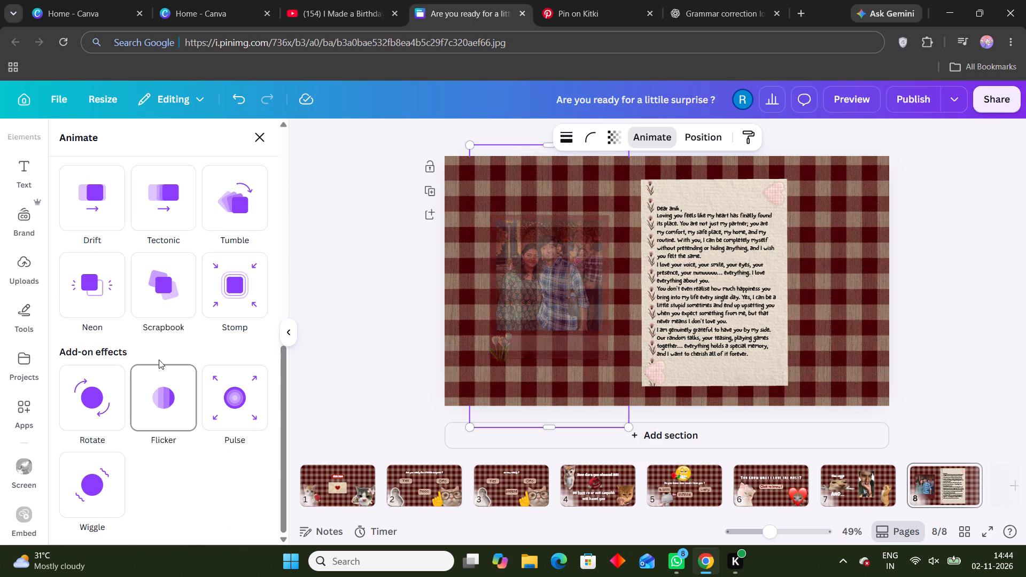
Animate the grouped couple photo, trying Tectonic before settling on Drift, and lower the Drift intensity to near its minimum.
scroll(165, 277, "up", 2)
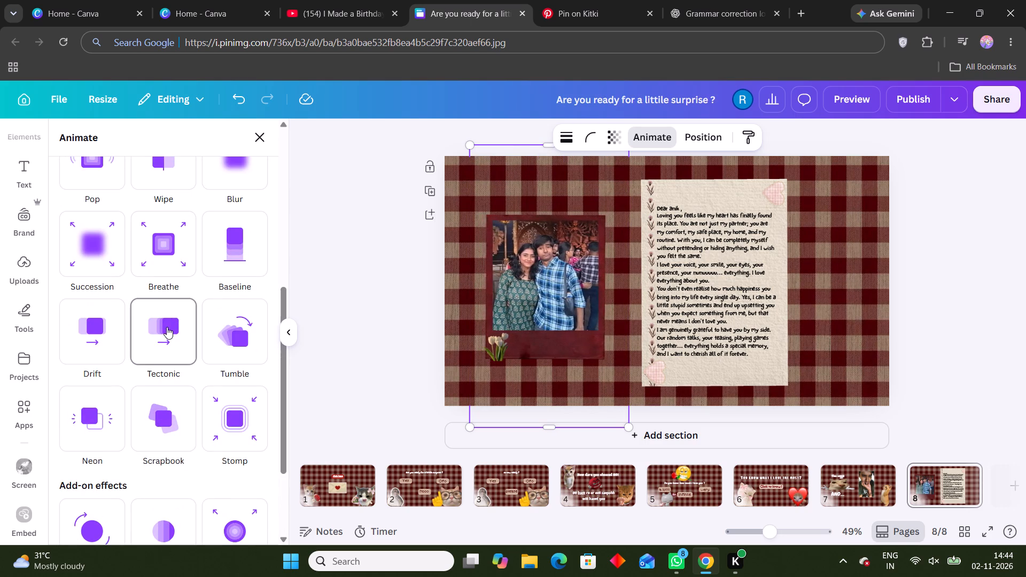
left_click(167, 327)
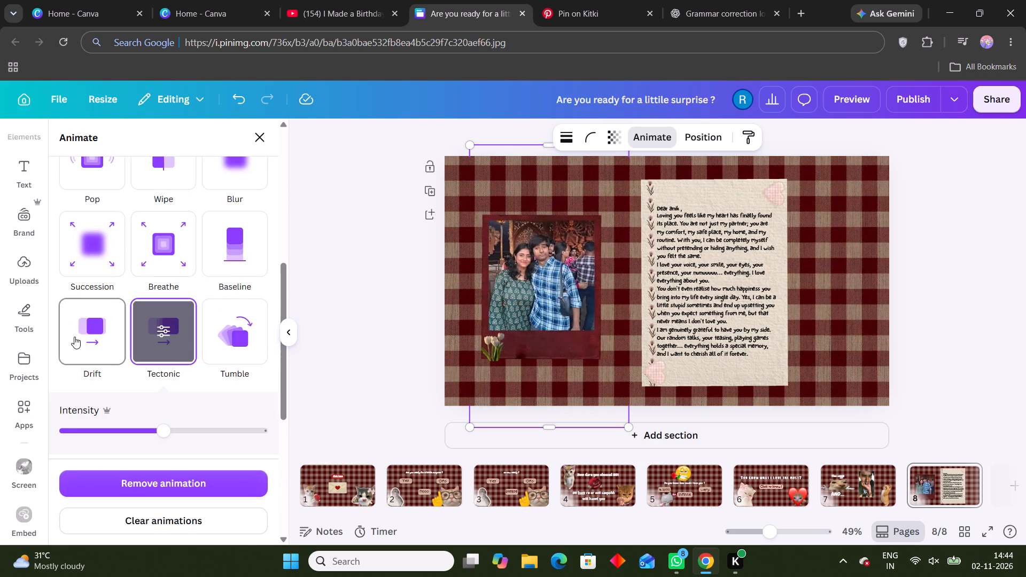
left_click(73, 337)
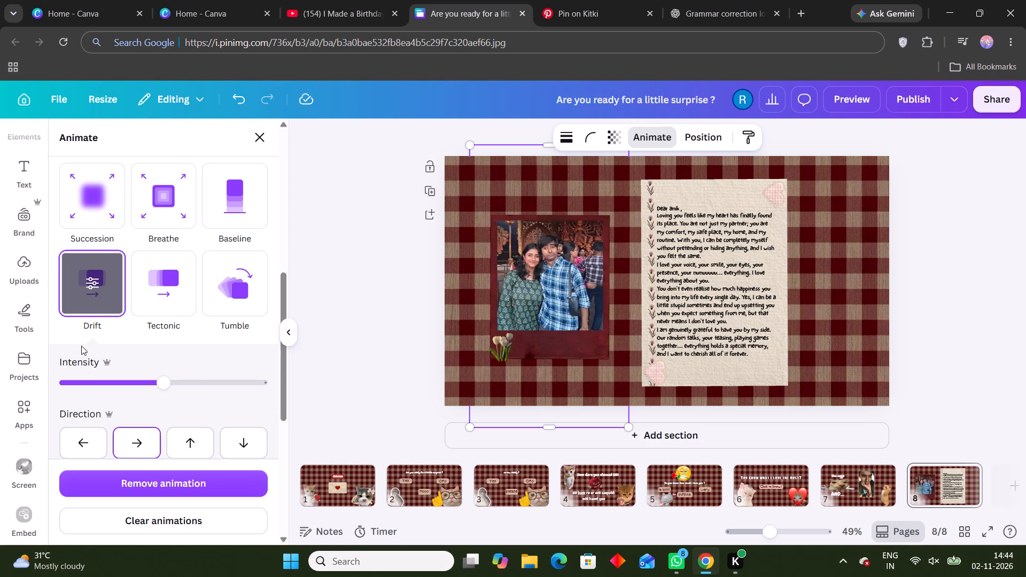
left_click_drag(166, 383, 153, 383)
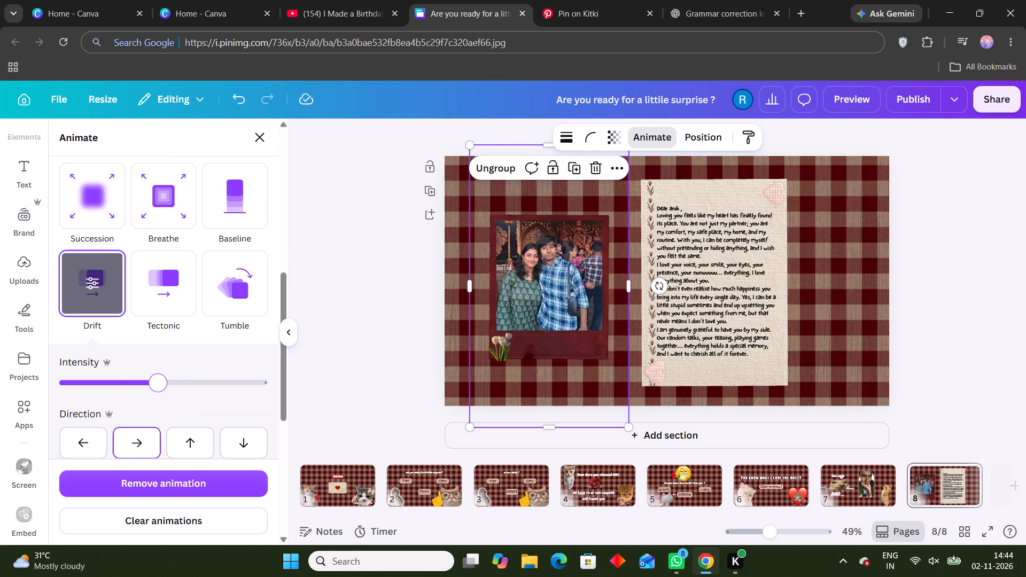
left_click_drag(153, 383, 115, 386)
left_click_drag(113, 387, 82, 384)
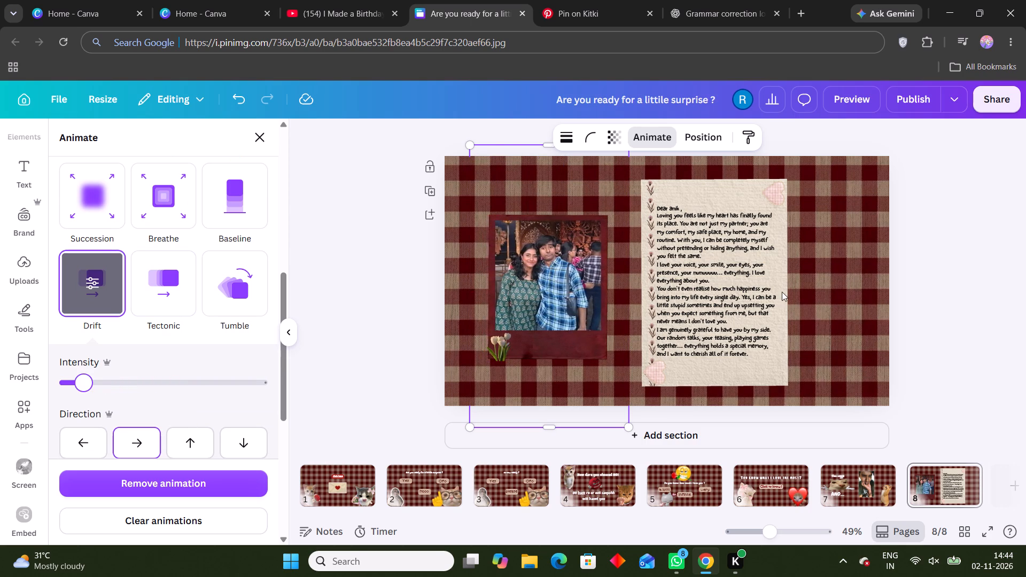
left_click(748, 369)
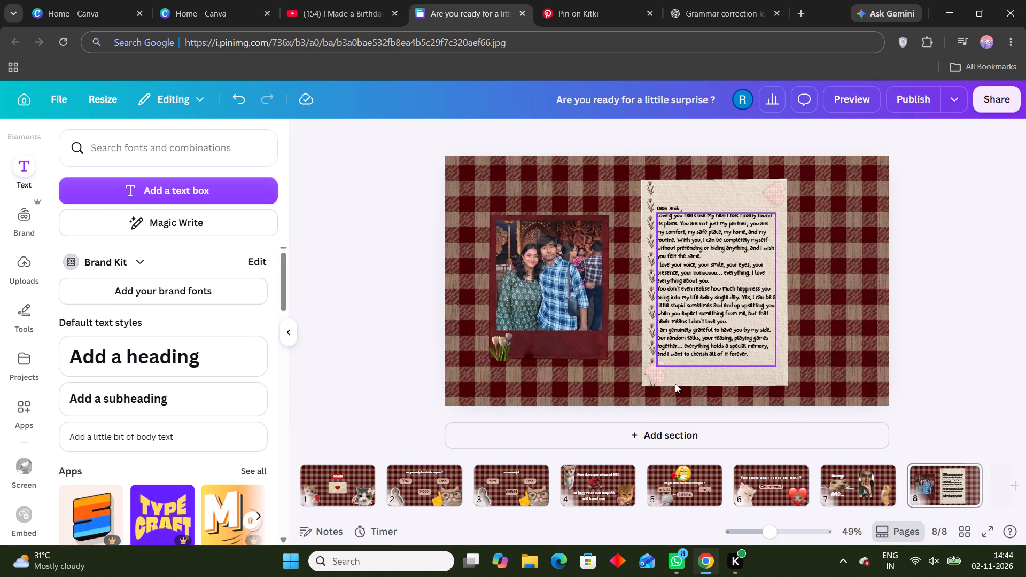
left_click(977, 288)
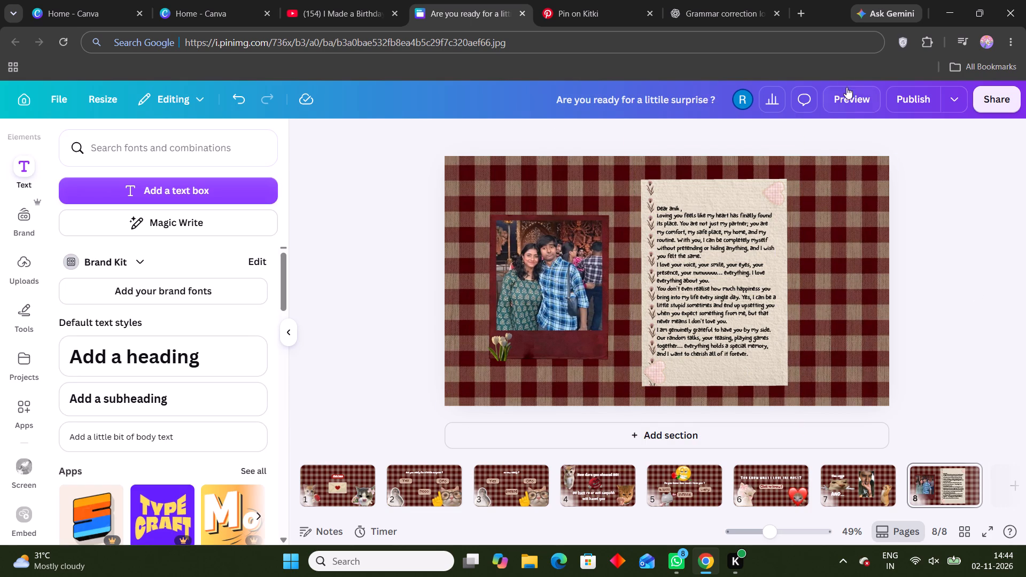
Publish the website and open the live site.
left_click(930, 100)
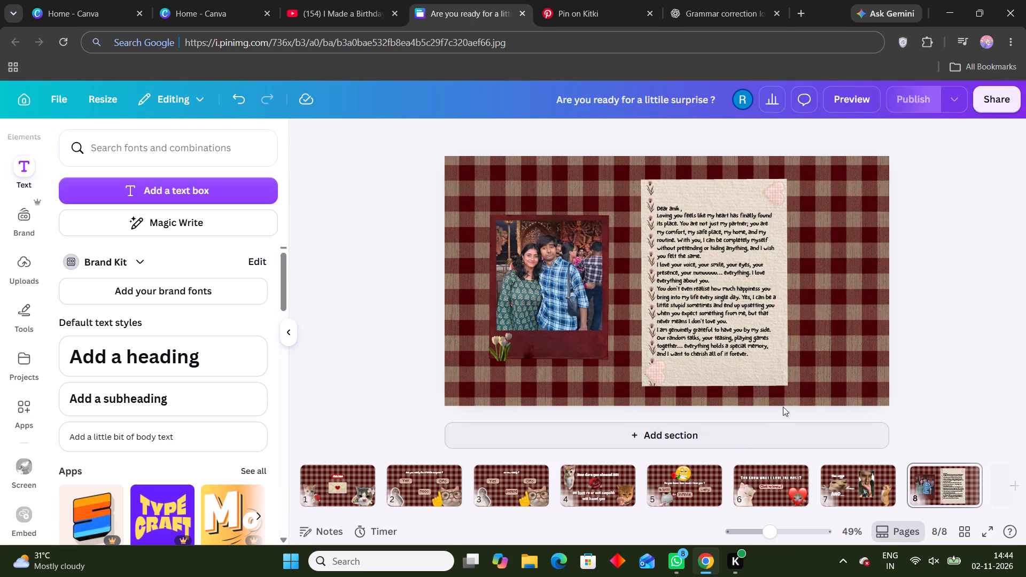
left_click(586, 96)
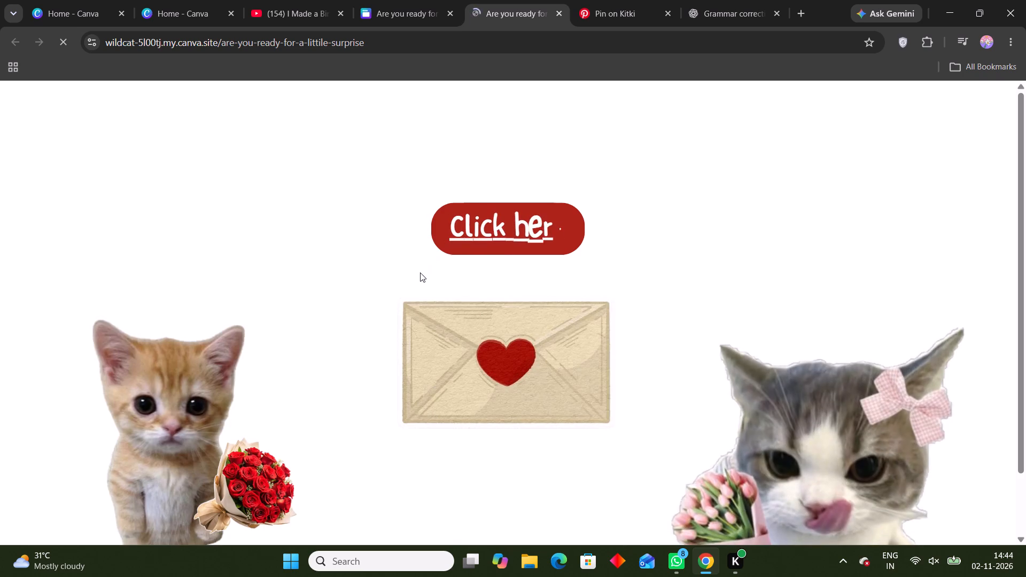
Reload the live site and test its links from the first page through Nooo, back, Yes, "a lottt" and "Click to know !".
left_click(68, 32)
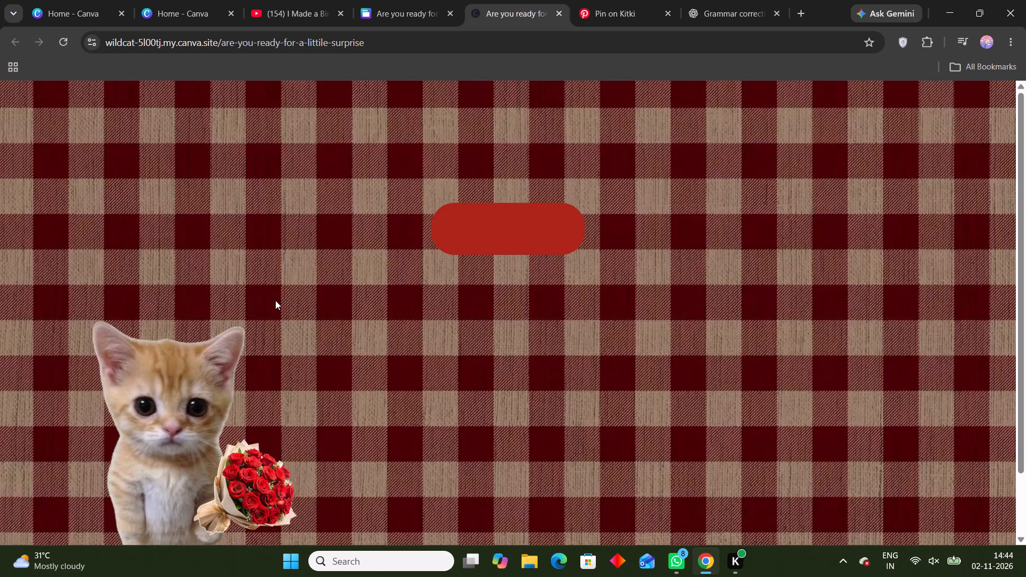
left_click(468, 235)
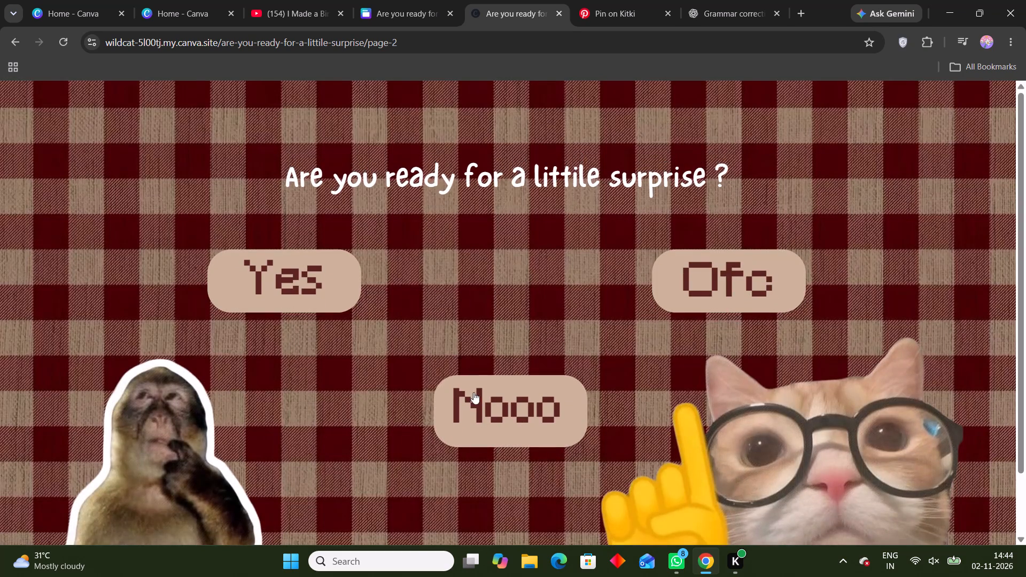
left_click(474, 393)
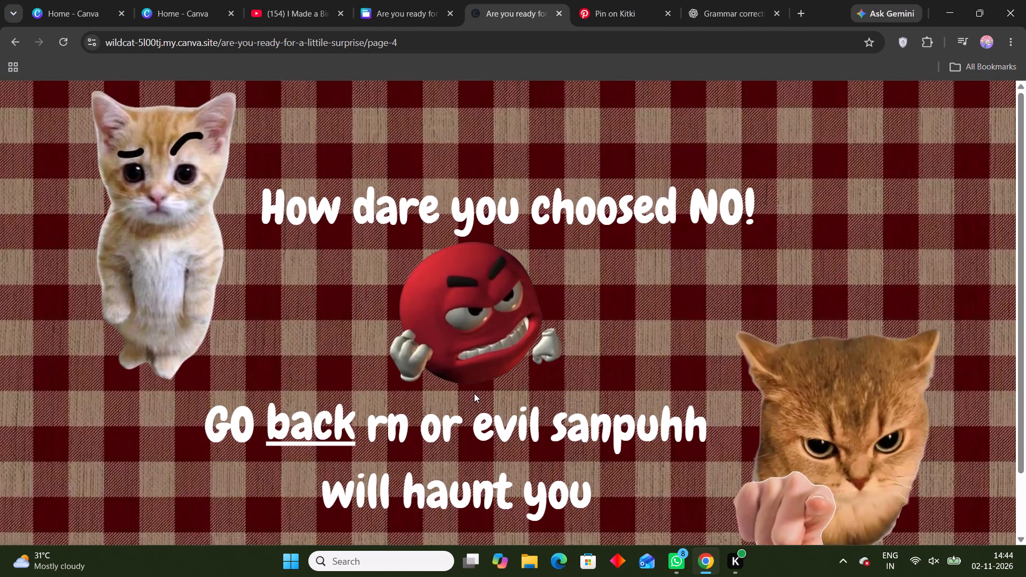
left_click(286, 426)
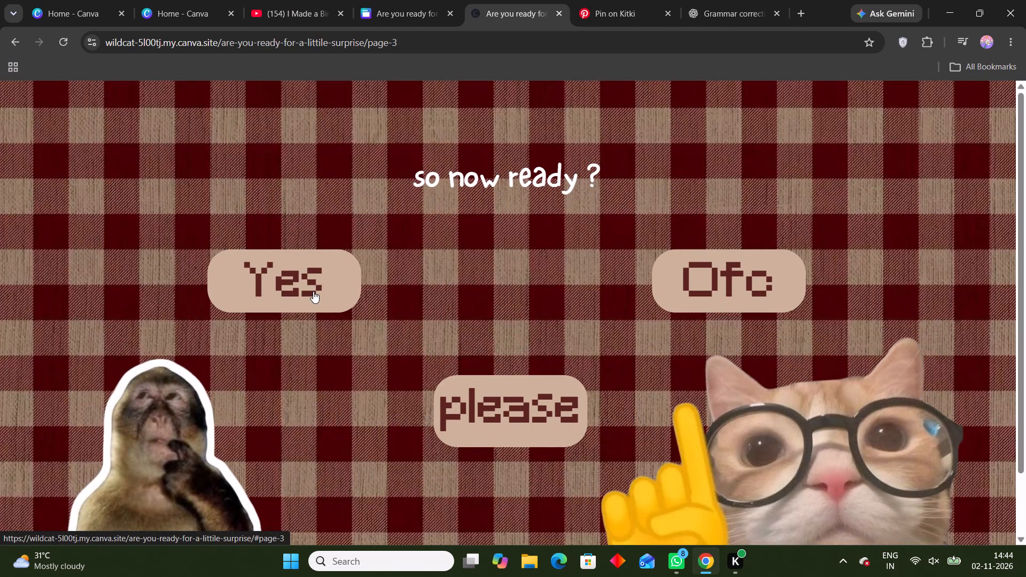
left_click(313, 291)
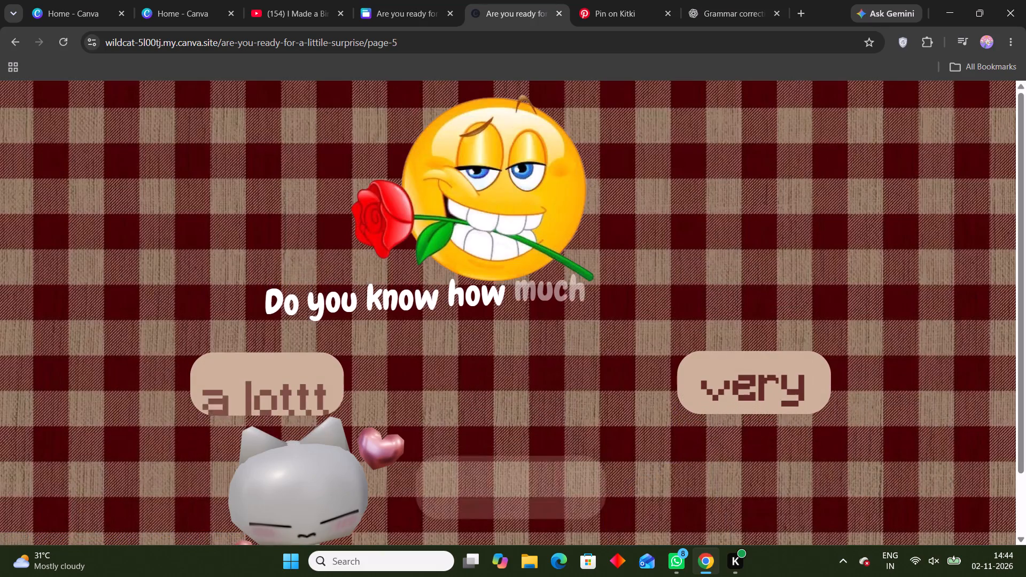
left_click(323, 389)
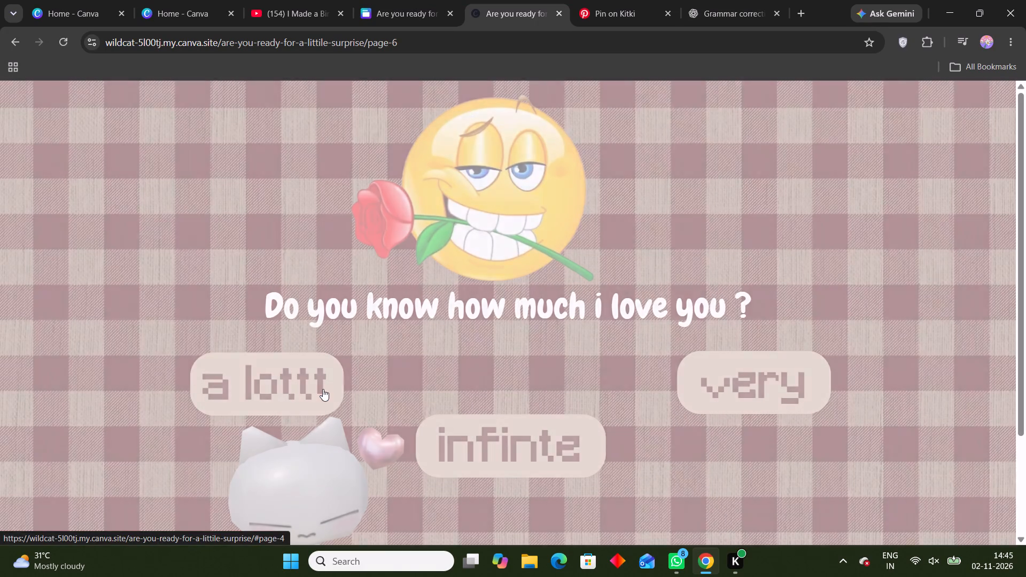
left_click(436, 341)
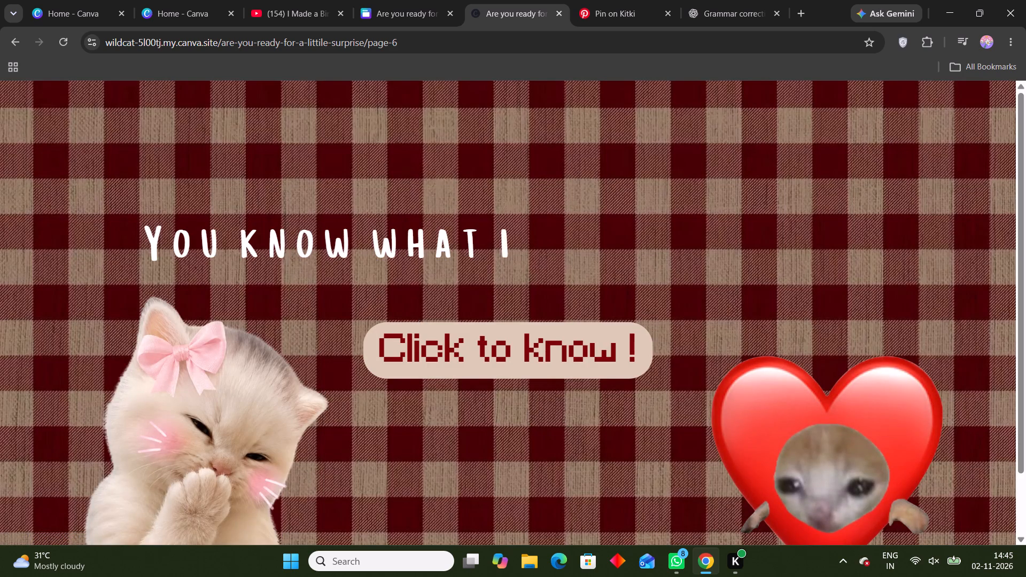
left_click(459, 359)
Return to the Canva editor and link the "Click to know !" text on page 6 to page 7.
left_click(456, 0)
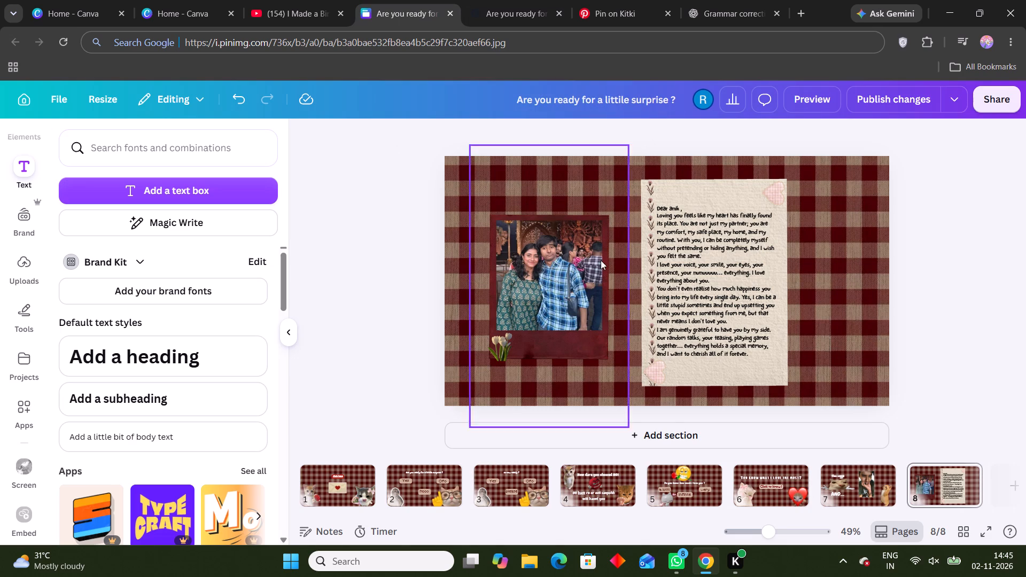
left_click(799, 484)
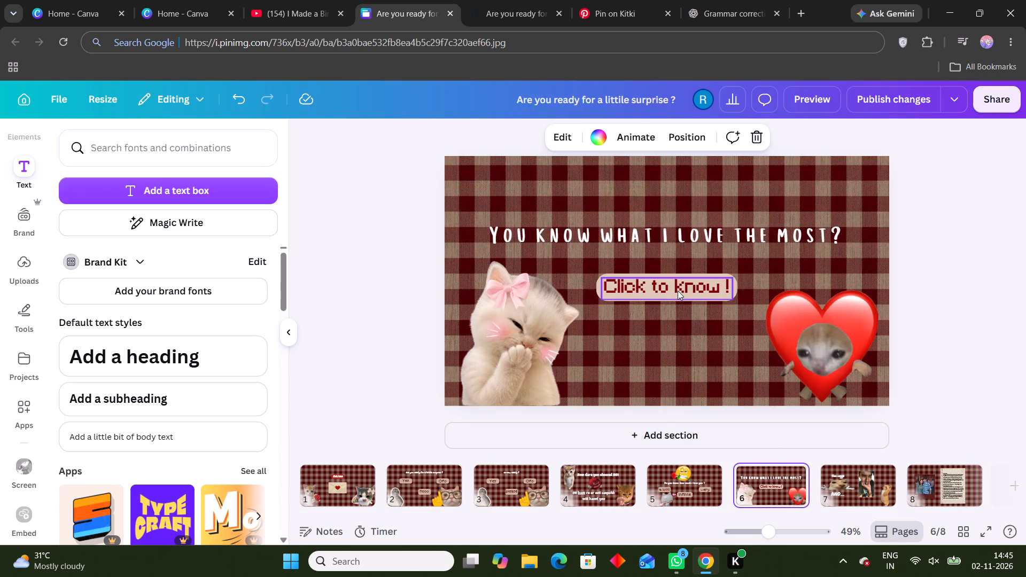
left_click(678, 291)
key("ctrl+k")
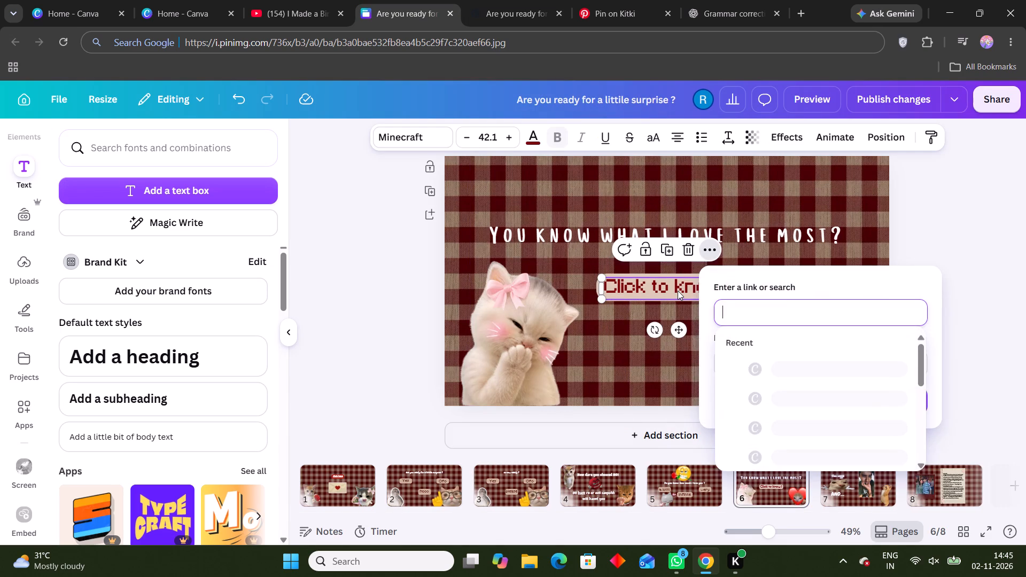
scroll(789, 373, "down", 6)
left_click(800, 430)
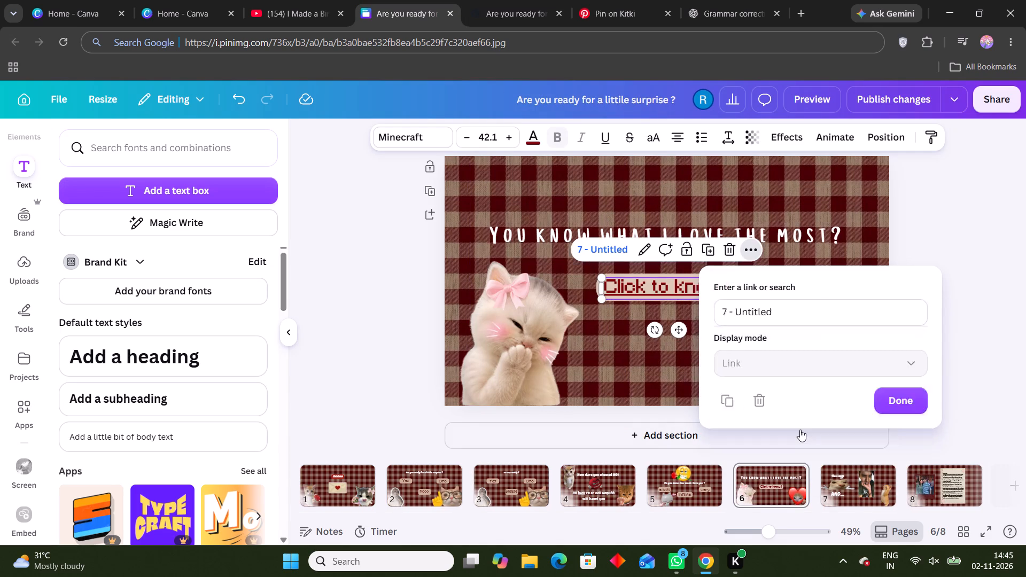
left_click(713, 396)
Publish the latest changes to the website.
left_click(877, 94)
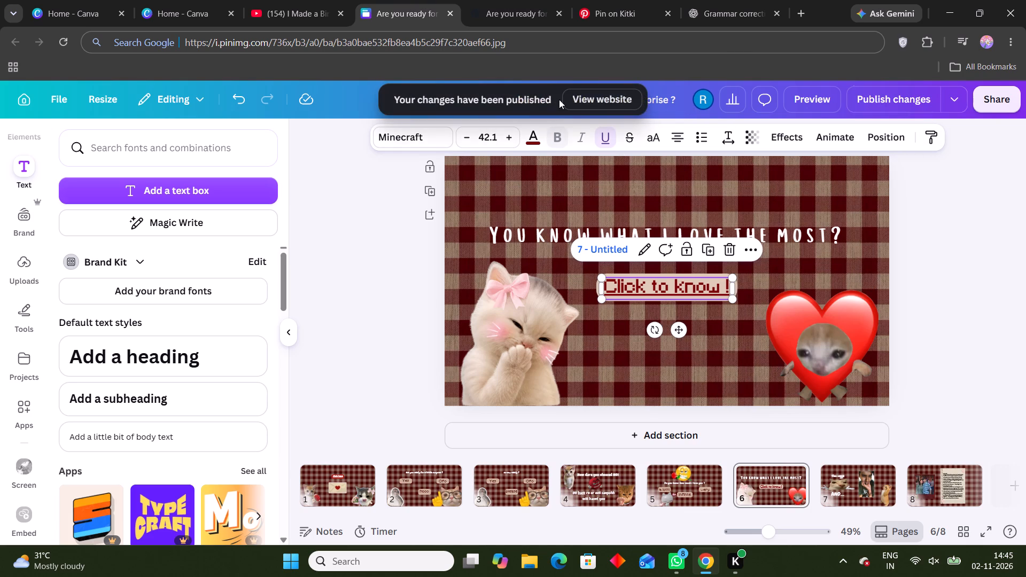
Open the live site, test its links from "Click here" through Nooo, back and "Click to know !" to page 8, and return to the editor.
left_click(588, 98)
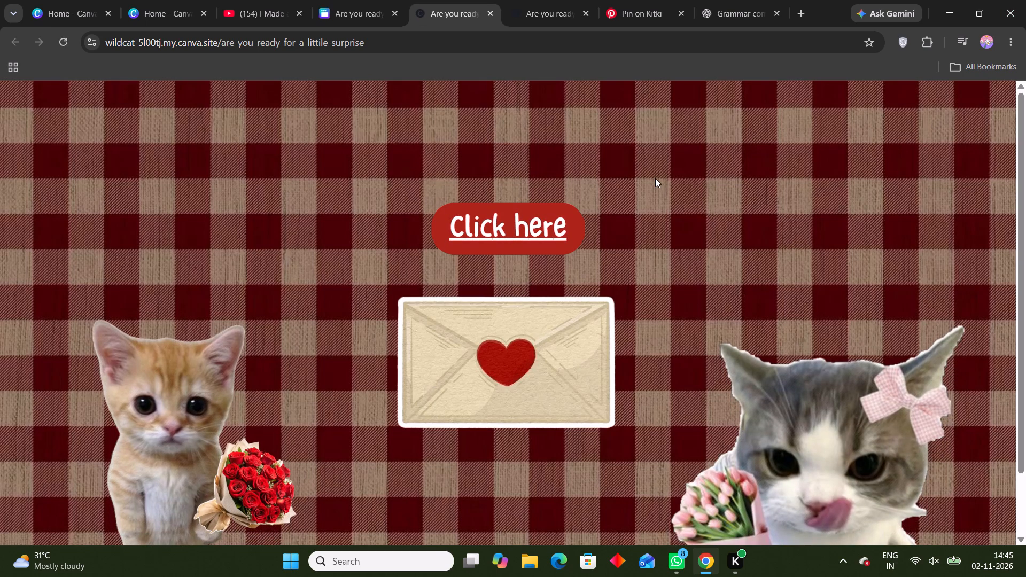
scroll(655, 178, "down", 1, "ctrl")
left_click(530, 225)
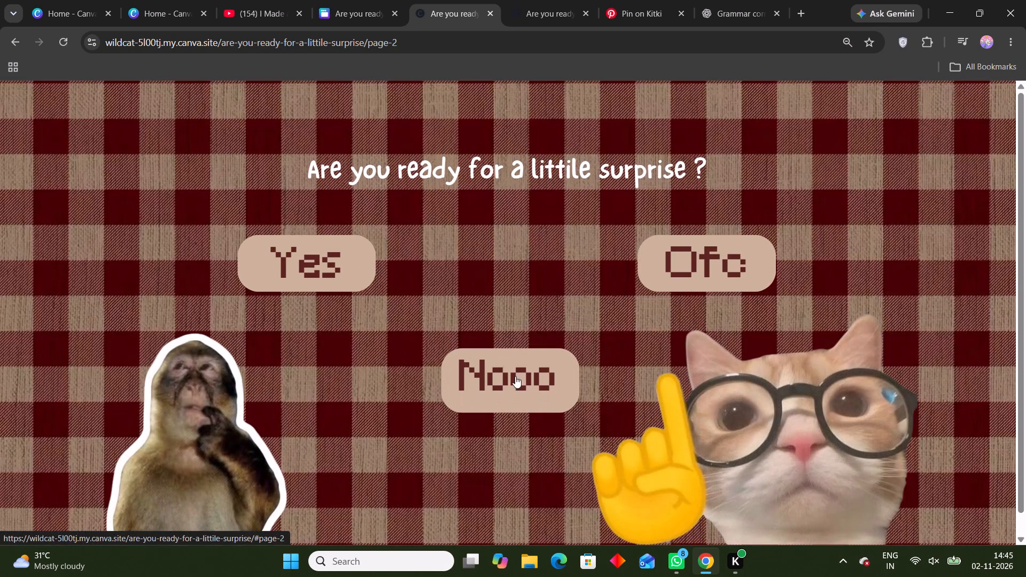
left_click(516, 376)
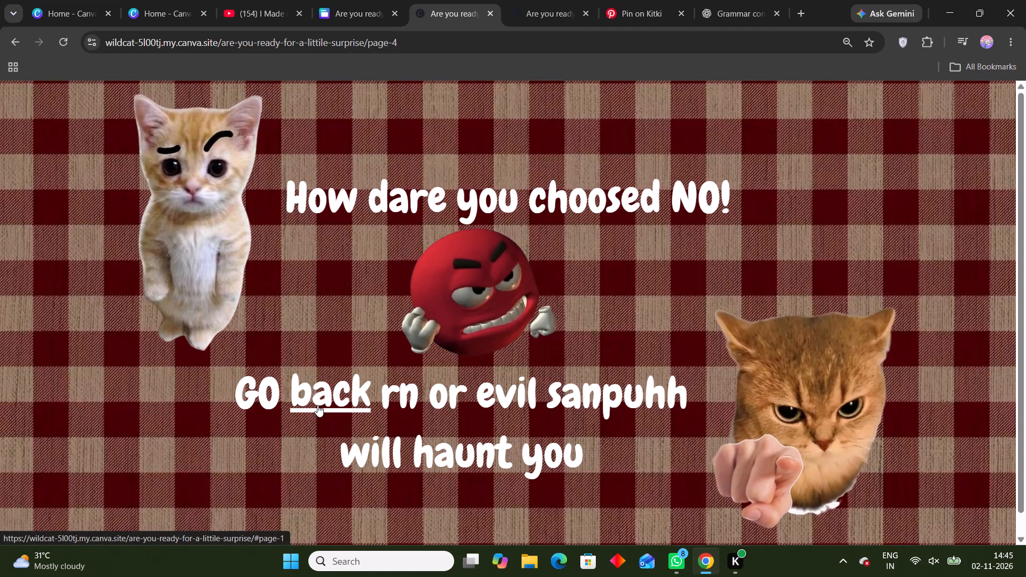
left_click(317, 405)
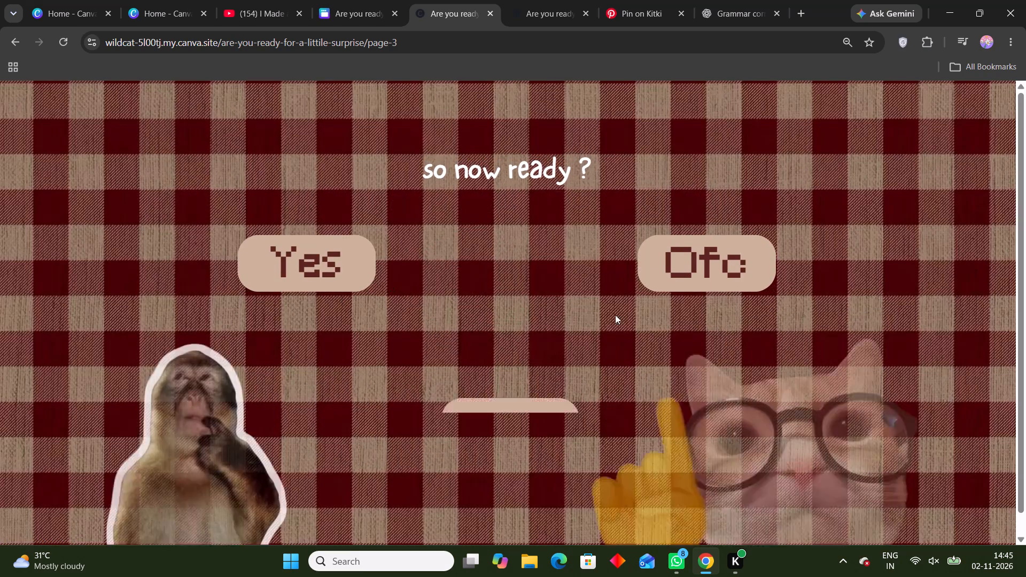
left_click(518, 380)
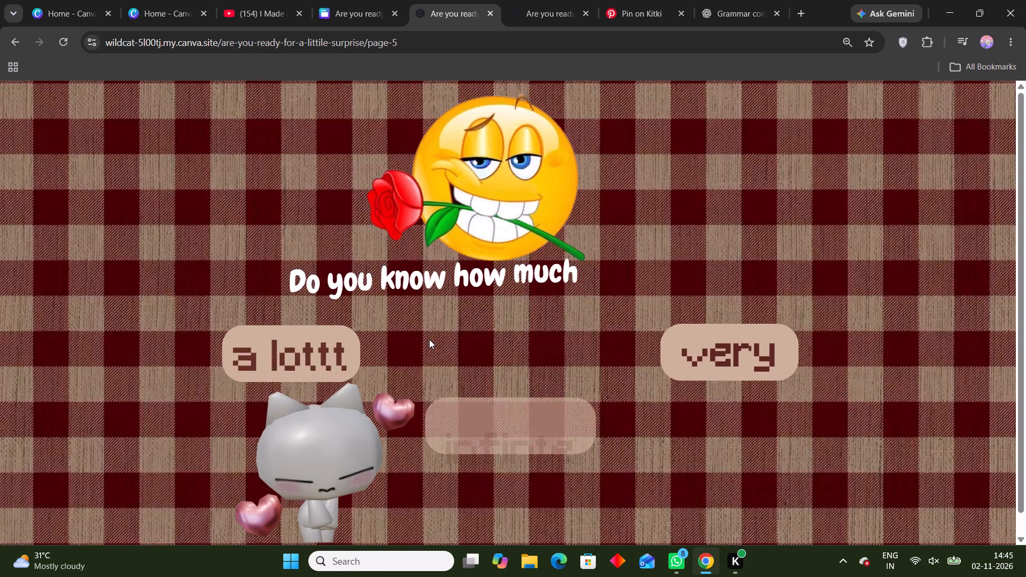
left_click(559, 409)
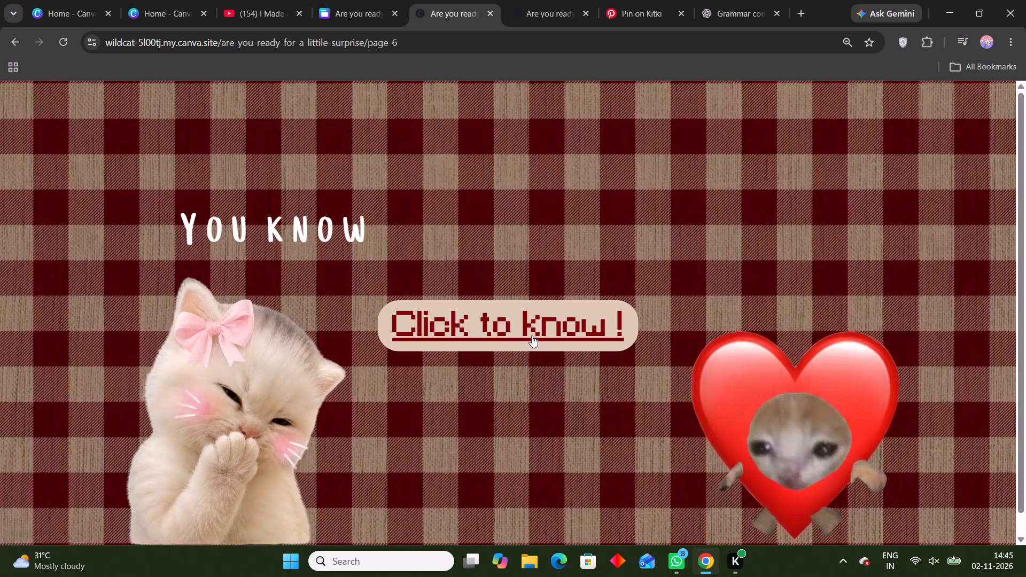
left_click(532, 335)
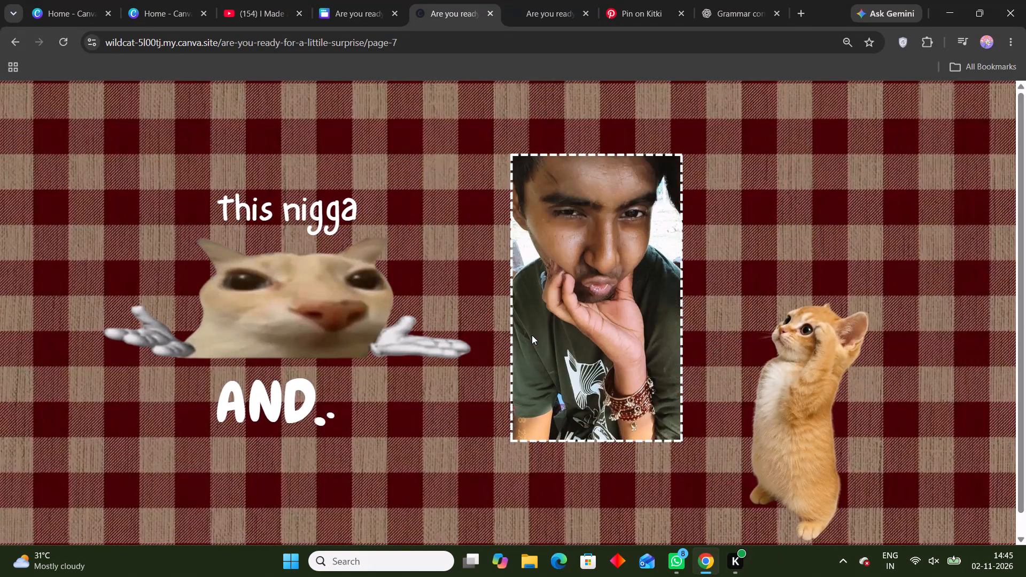
left_click(272, 411)
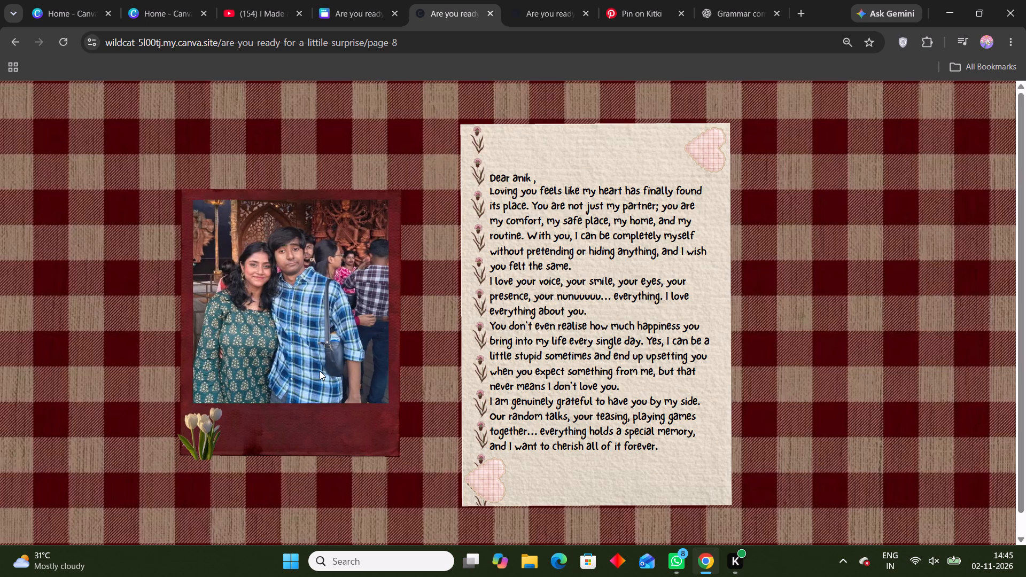
left_click(354, 0)
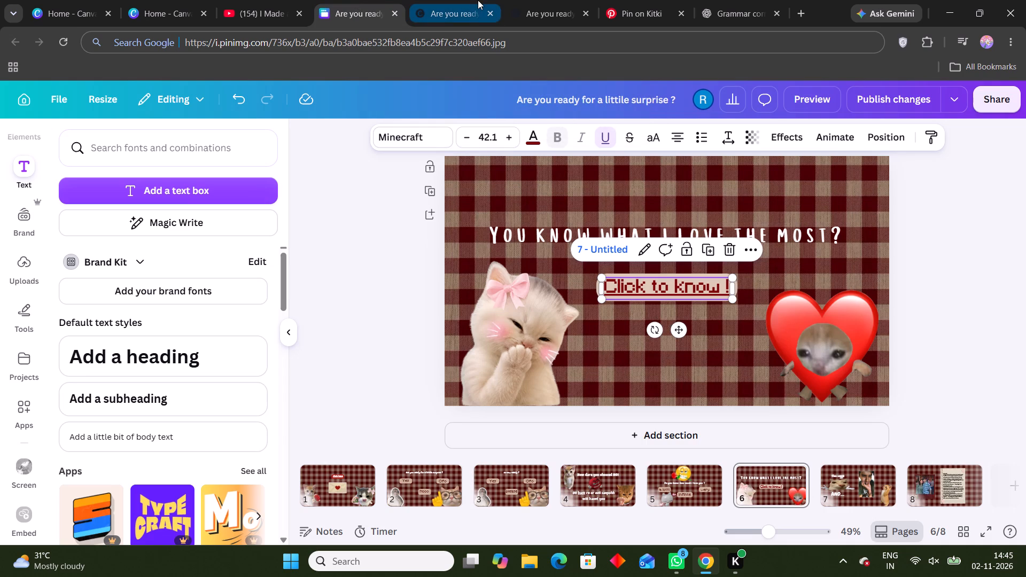
left_click(400, 205)
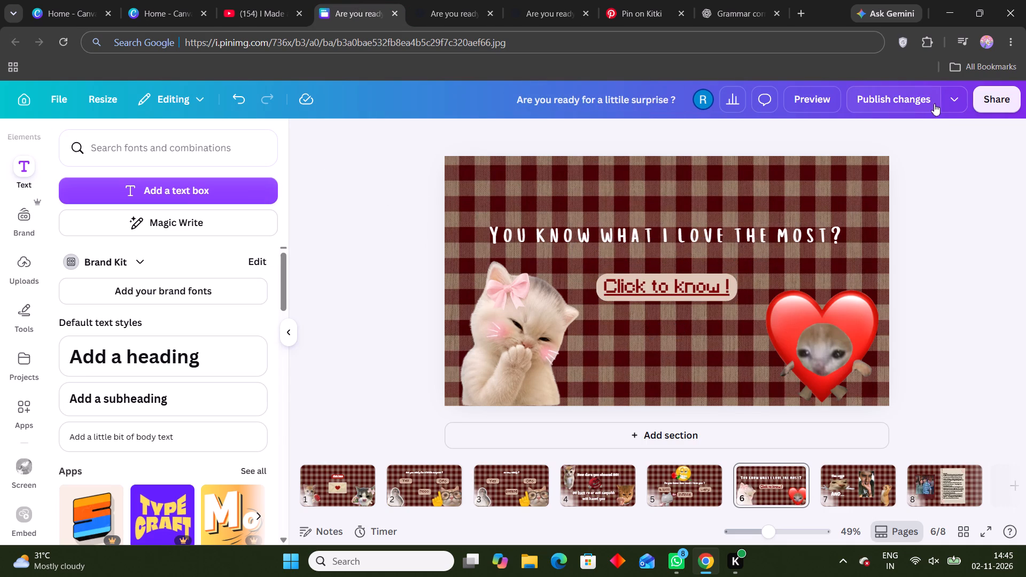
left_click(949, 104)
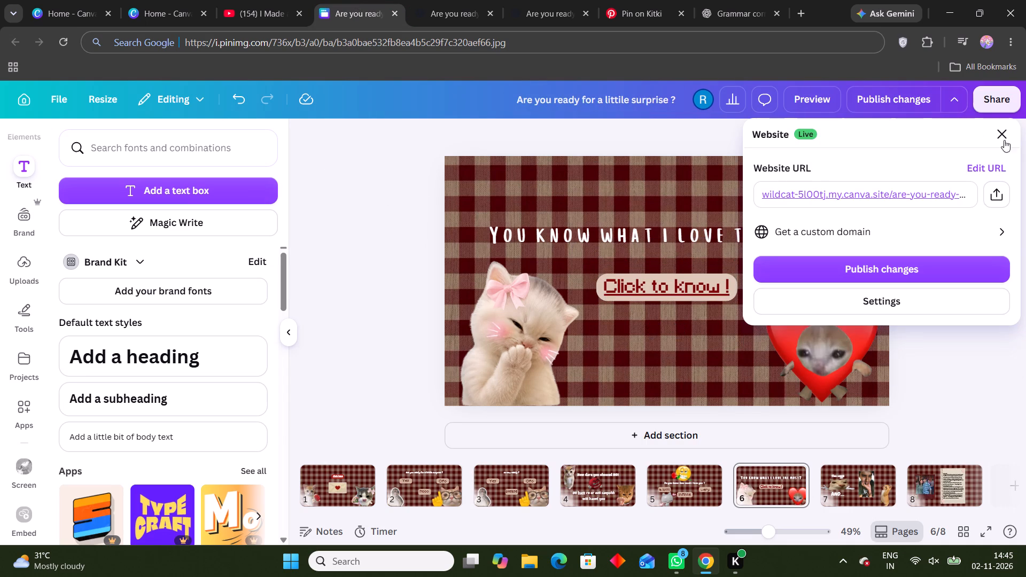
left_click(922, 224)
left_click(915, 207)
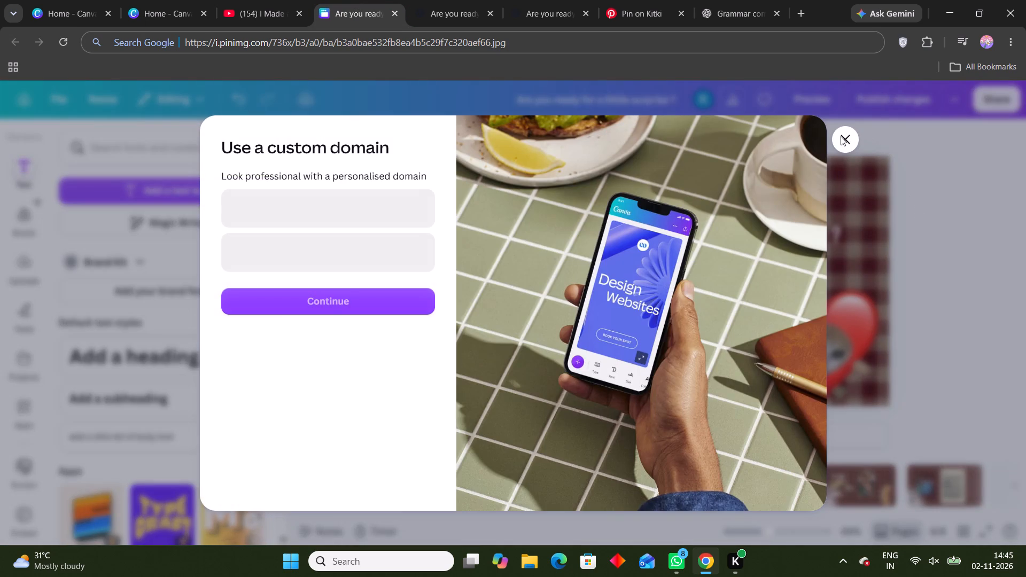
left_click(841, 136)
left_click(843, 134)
Change the website's URL path to hmmm-tck-tck-tck and publish the changes.
left_click(948, 99)
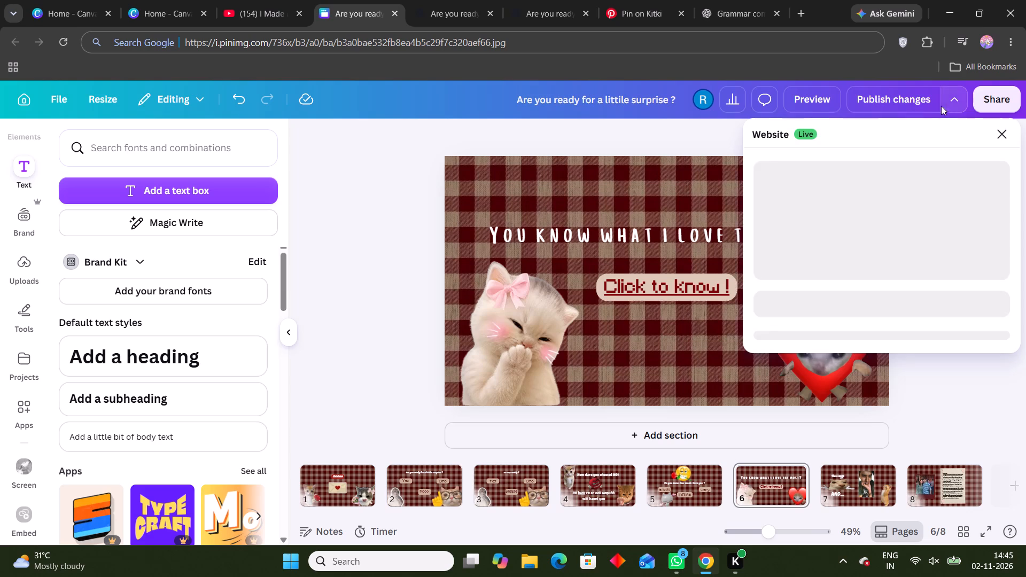
left_click(988, 165)
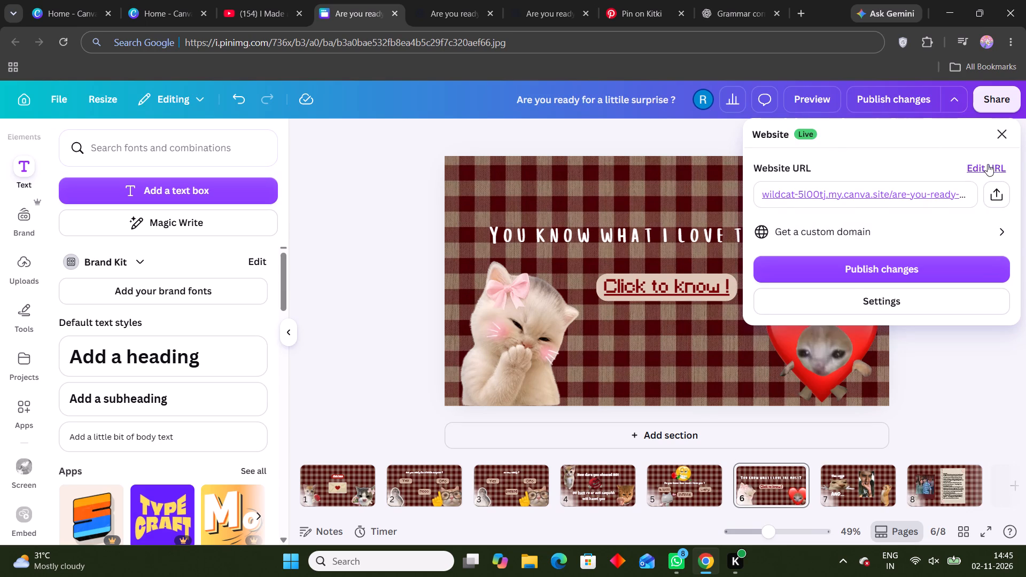
left_click(921, 229)
left_click_drag(922, 228, 737, 235)
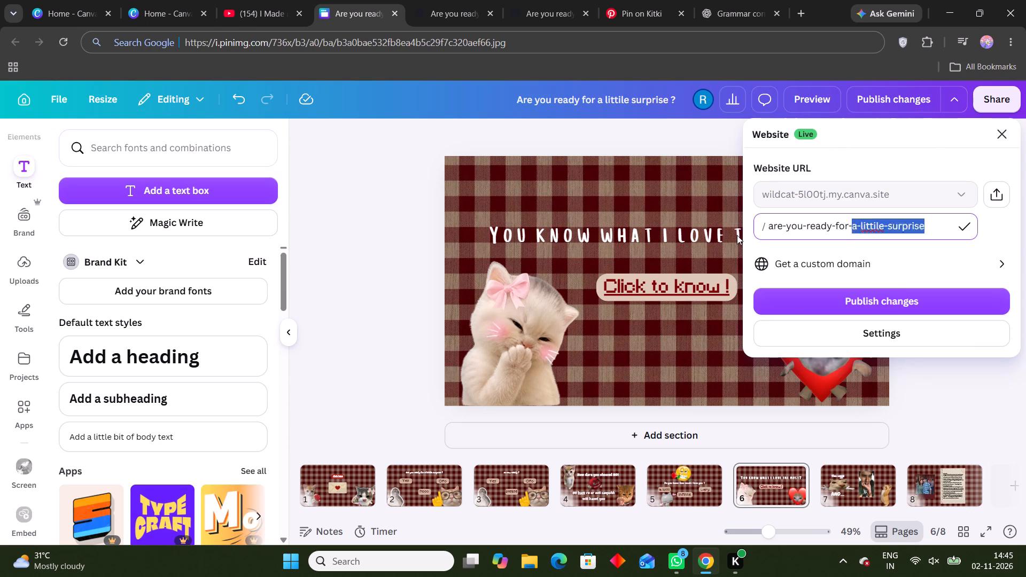
left_click_drag(737, 235, 767, 222)
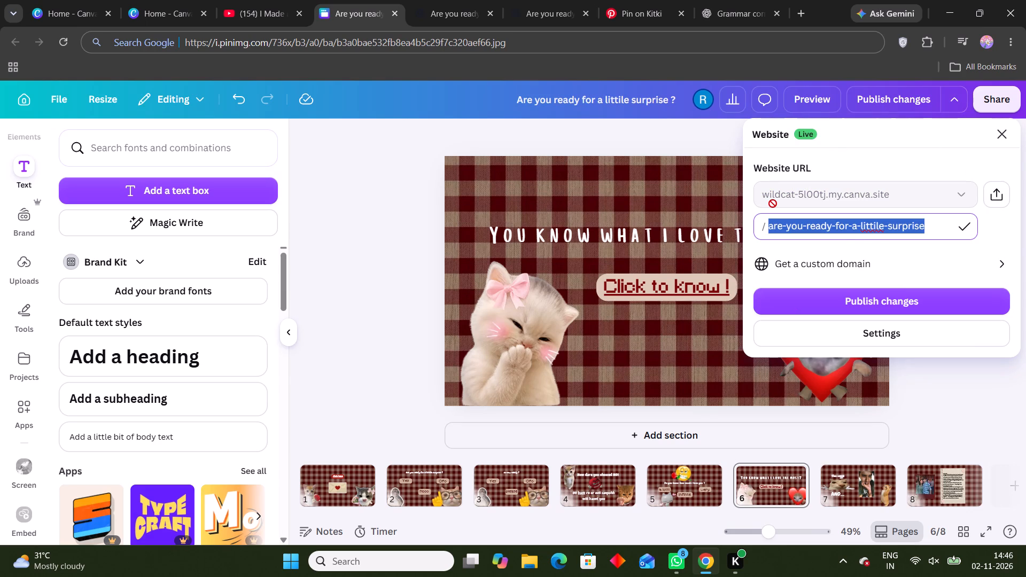
type("hmmm")
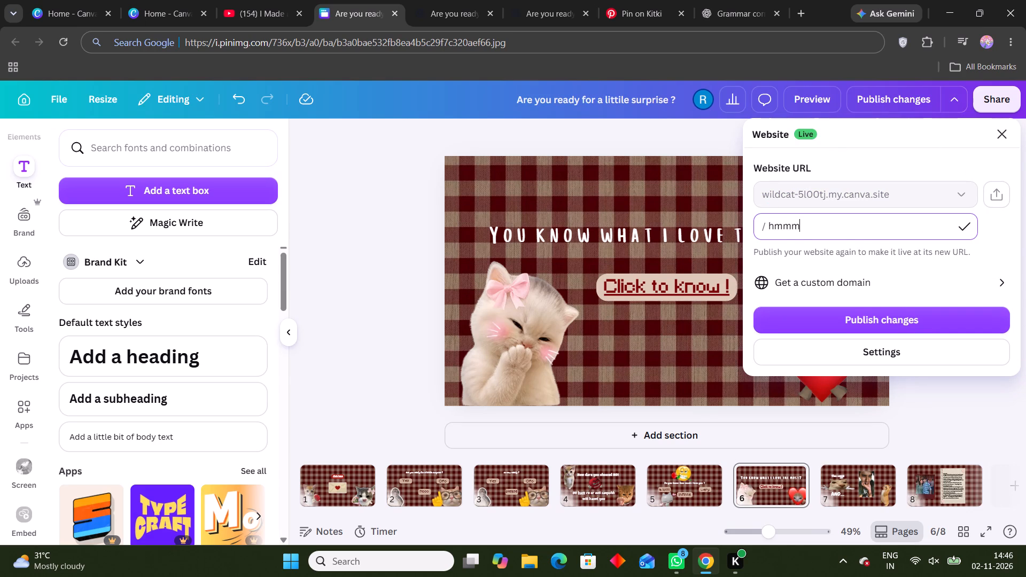
type("-tck t")
key("BackSpace")
type("tfk")
key("BackSpace")
key("BackSpace")
type("ck tck")
left_click(948, 329)
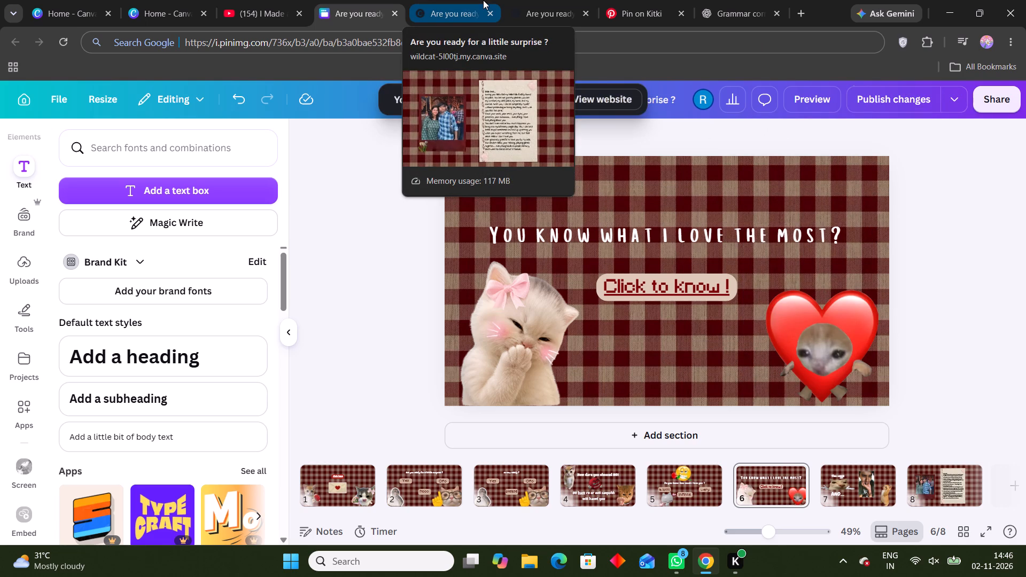
View the site at its new URL, test its links from "Click here" through Nooo, back, Ofc and "Click to know !" to page 8, and close it.
left_click(607, 98)
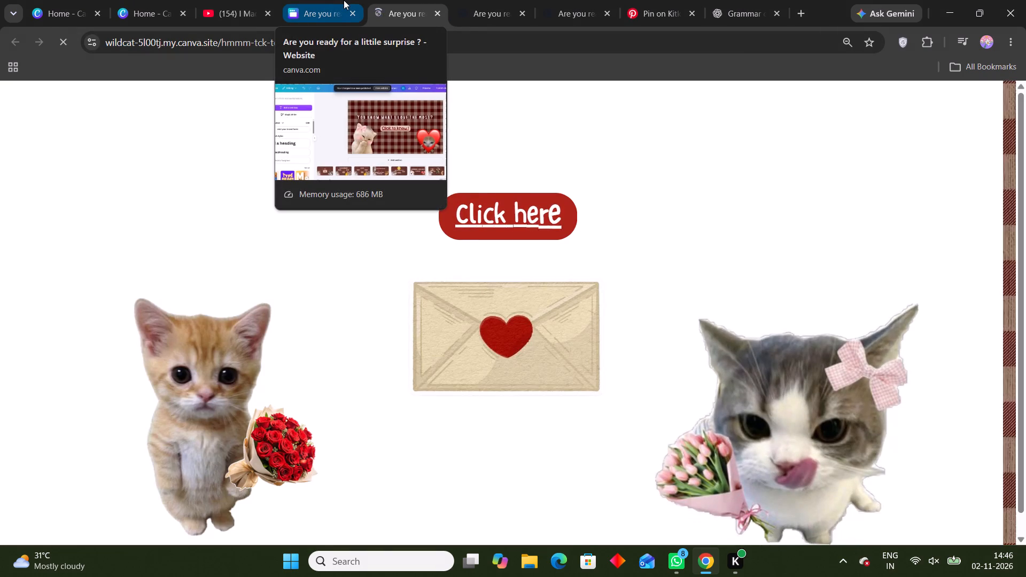
left_click(507, 223)
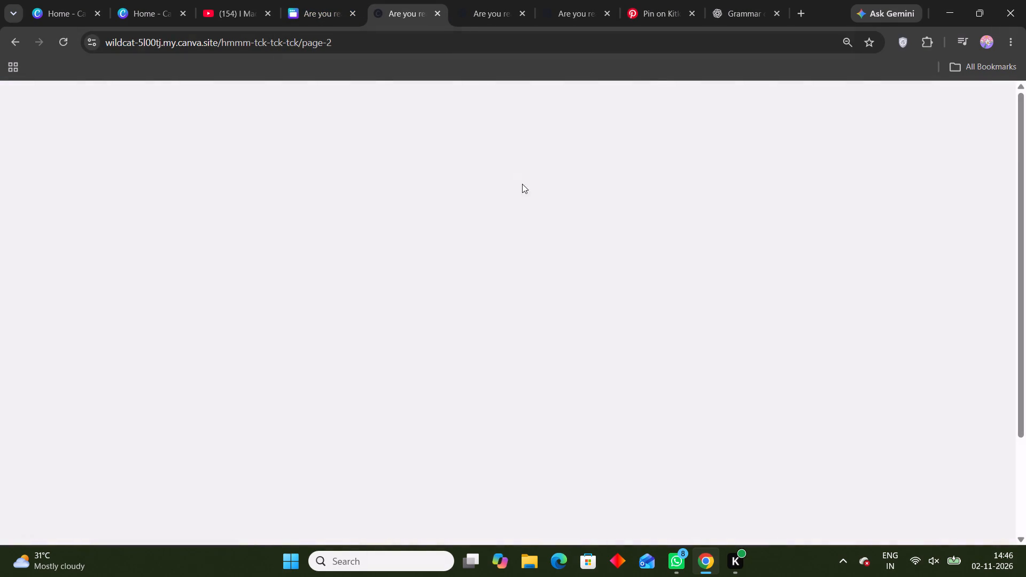
left_click(511, 368)
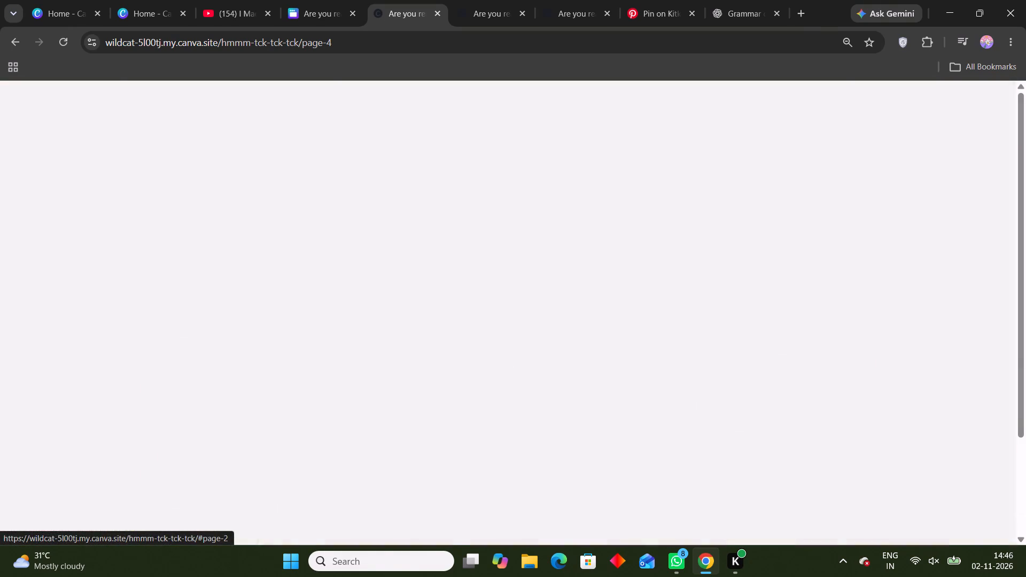
left_click(330, 401)
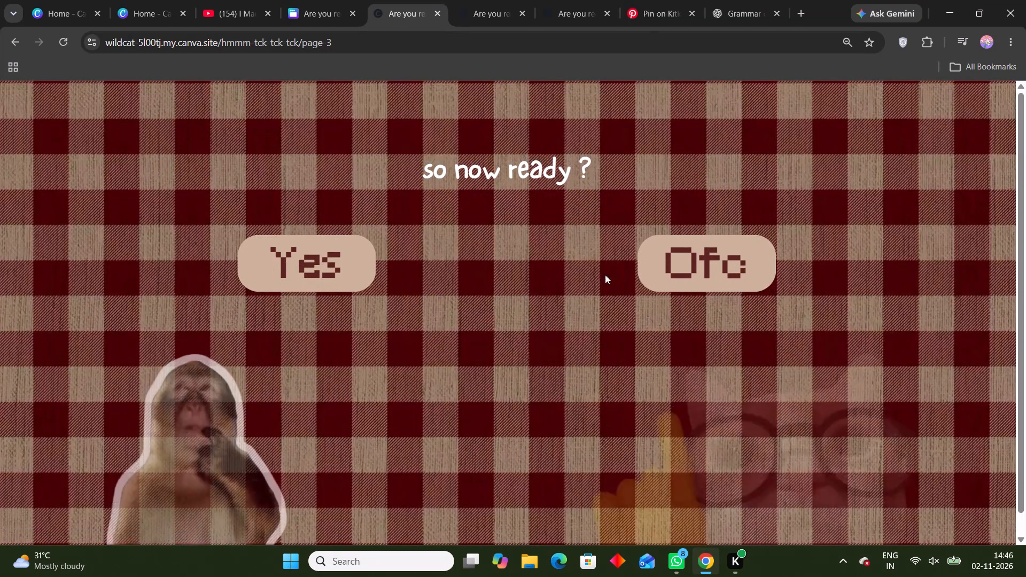
left_click(646, 278)
left_click(663, 271)
left_click(681, 263)
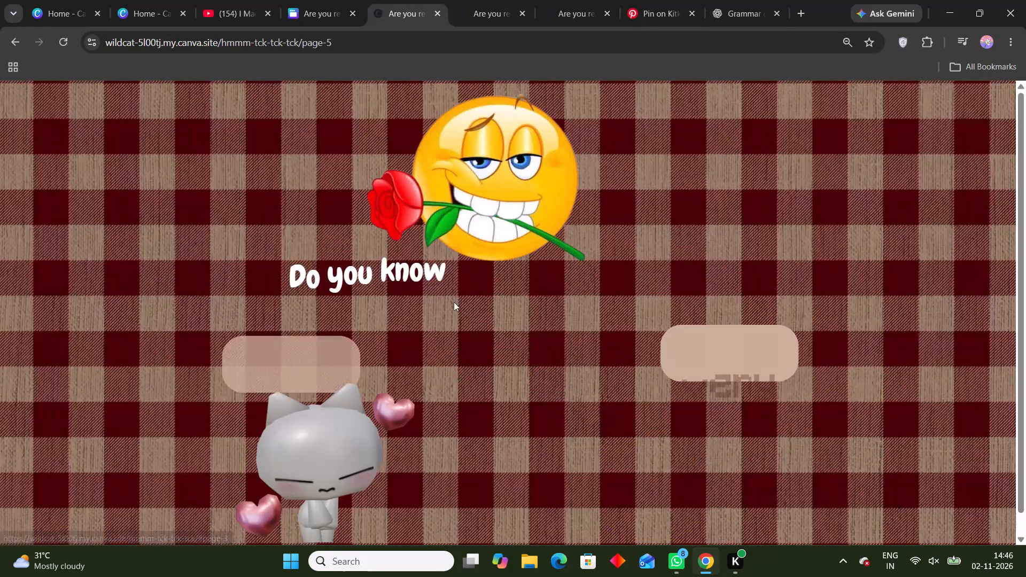
left_click(507, 412)
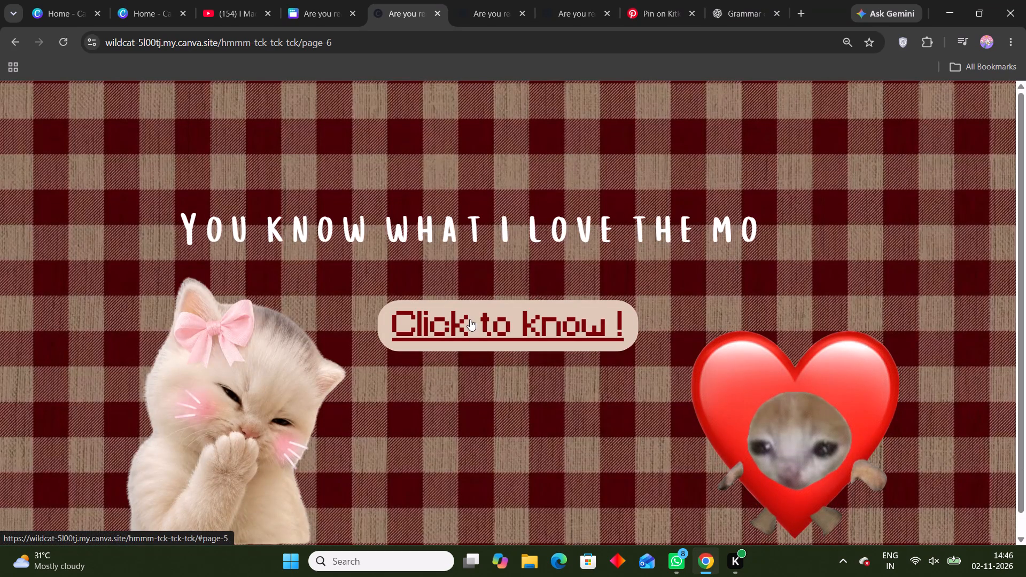
left_click(470, 319)
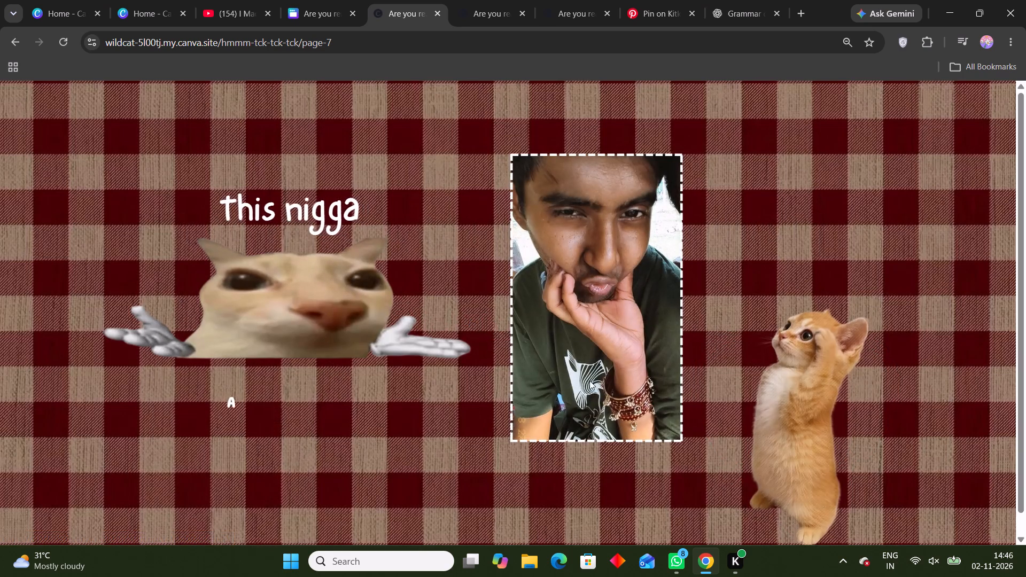
left_click(315, 403)
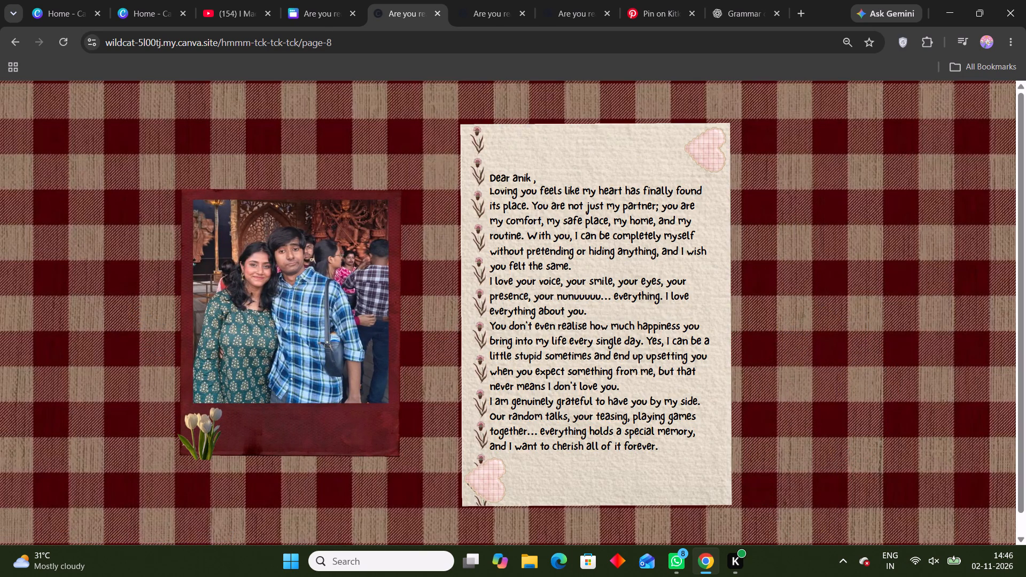
left_click(439, 16)
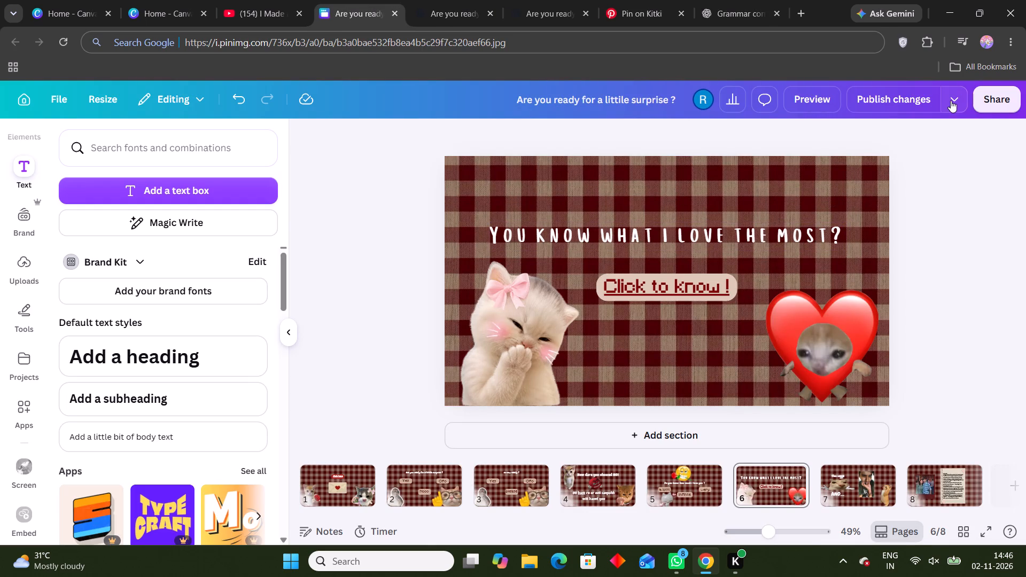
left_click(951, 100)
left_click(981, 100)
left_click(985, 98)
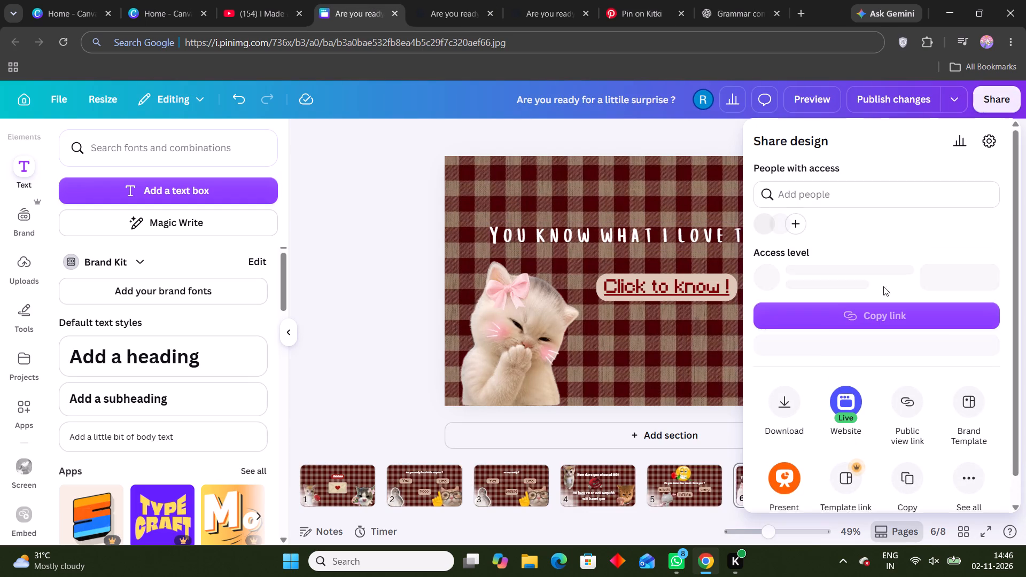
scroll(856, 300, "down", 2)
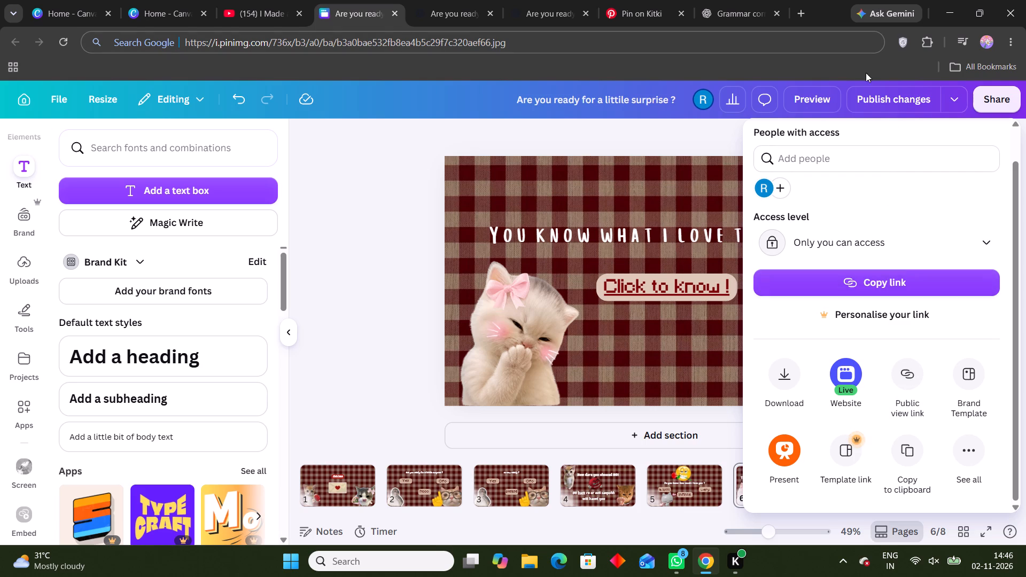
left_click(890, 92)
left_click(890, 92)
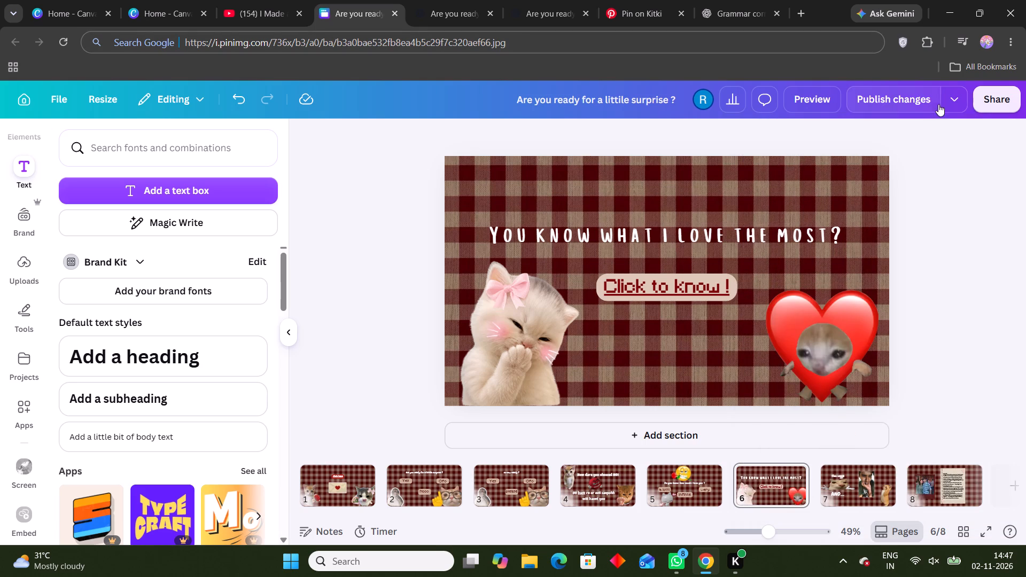
Show the live website's sharing QR code and capture a cropped screenshot of just the code.
left_click(958, 91)
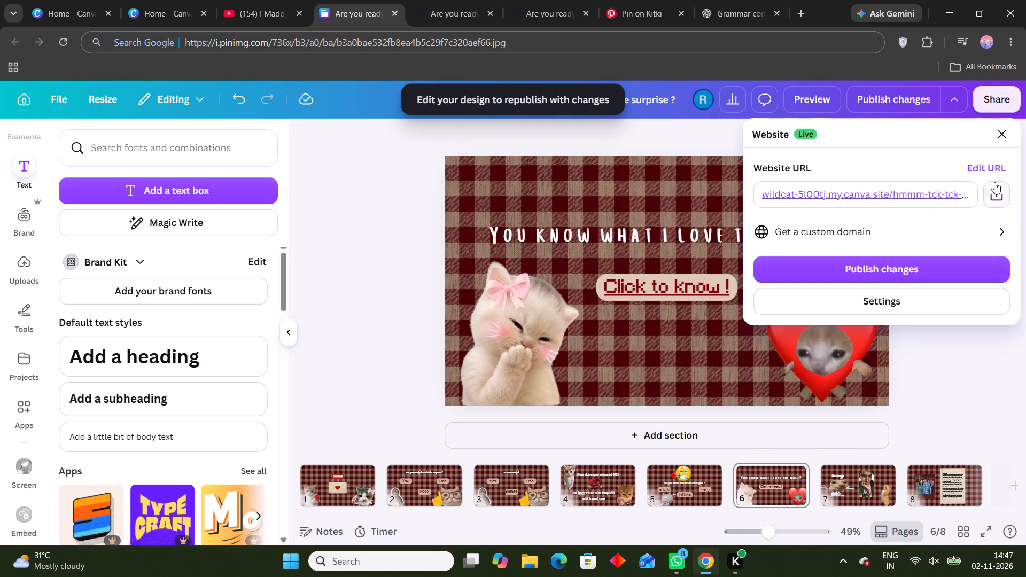
left_click(996, 193)
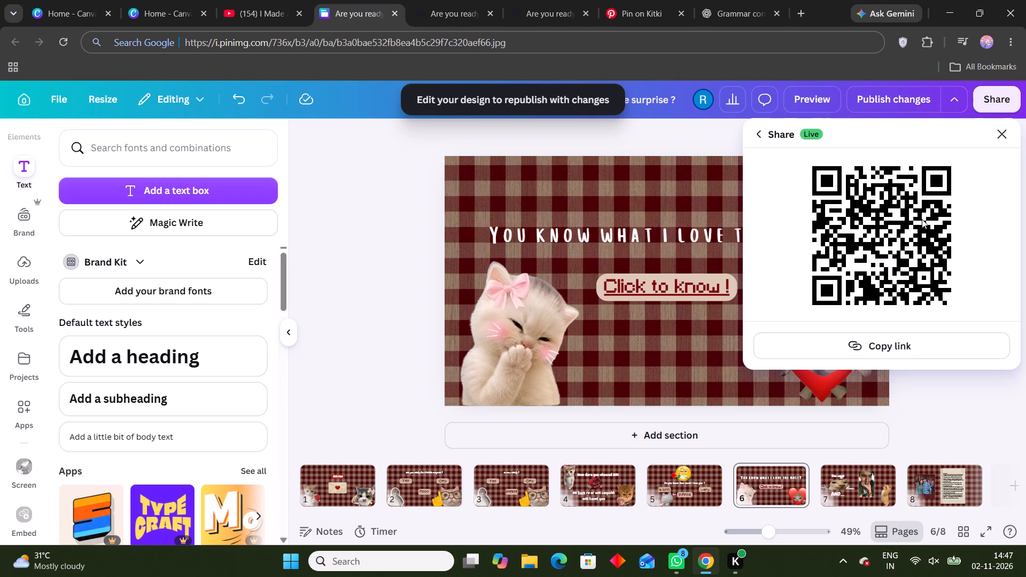
key("Print")
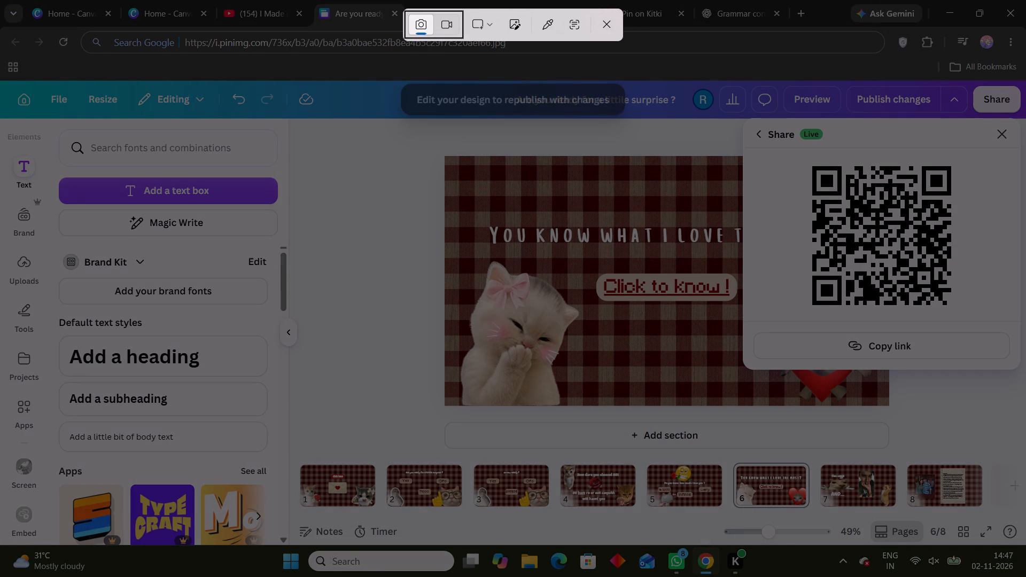
left_click_drag(809, 161, 971, 314)
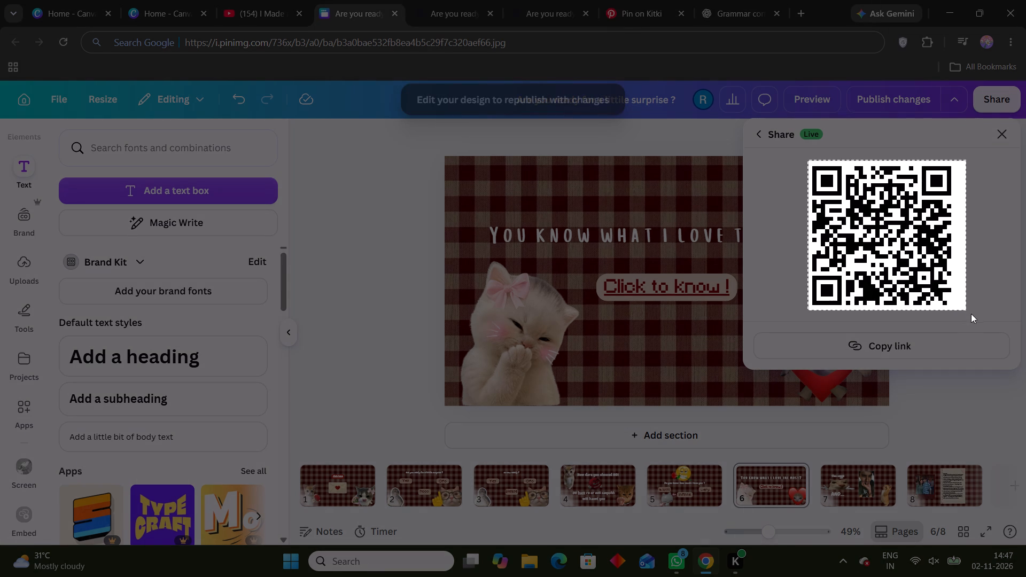
left_click_drag(971, 314, 955, 311)
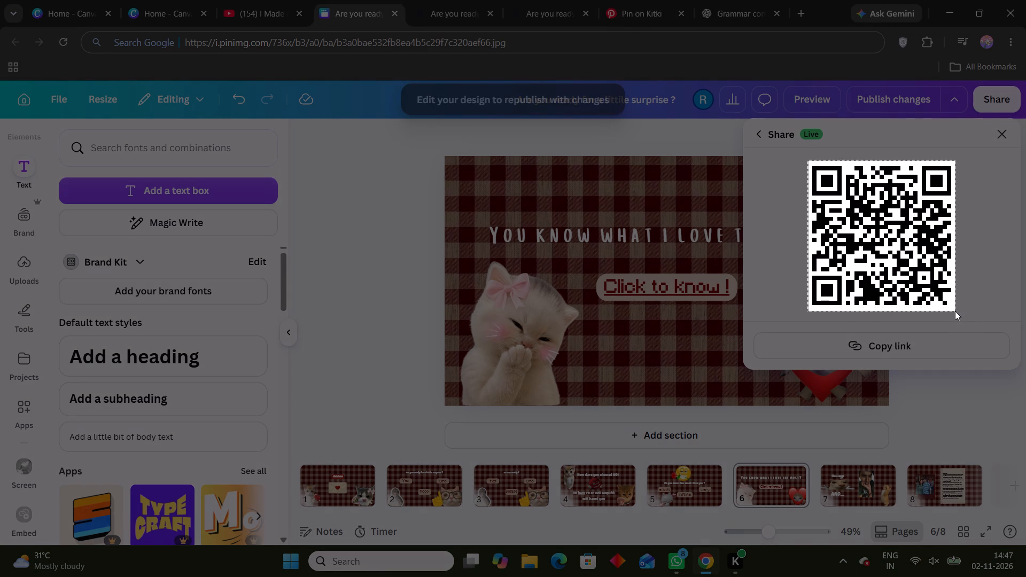
left_click_drag(955, 311, 955, 309)
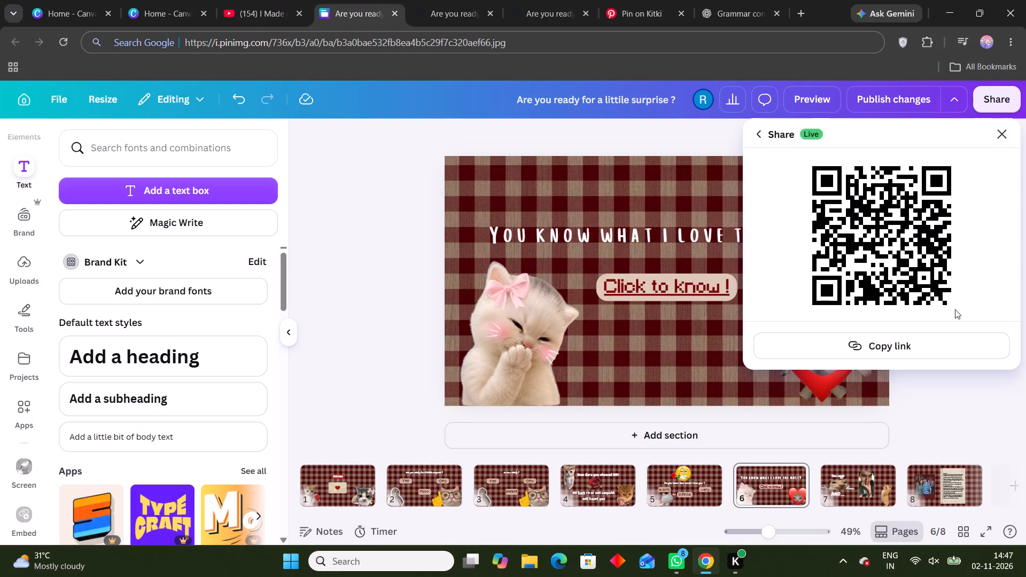
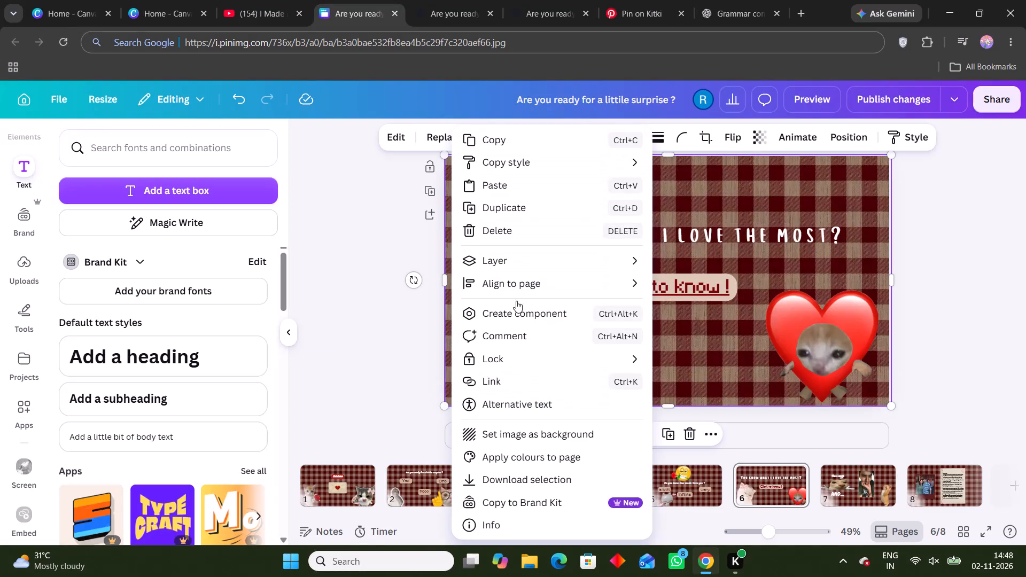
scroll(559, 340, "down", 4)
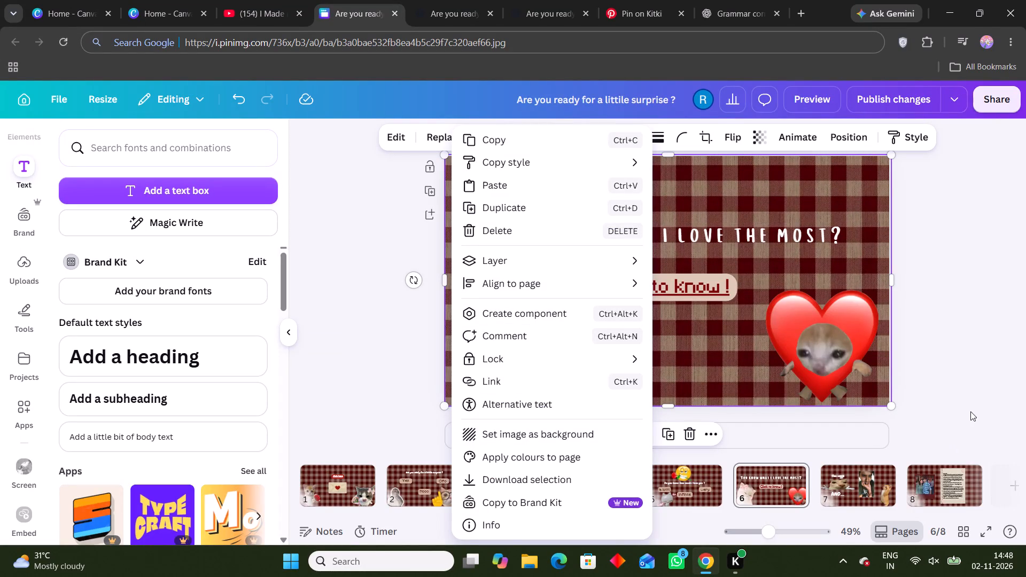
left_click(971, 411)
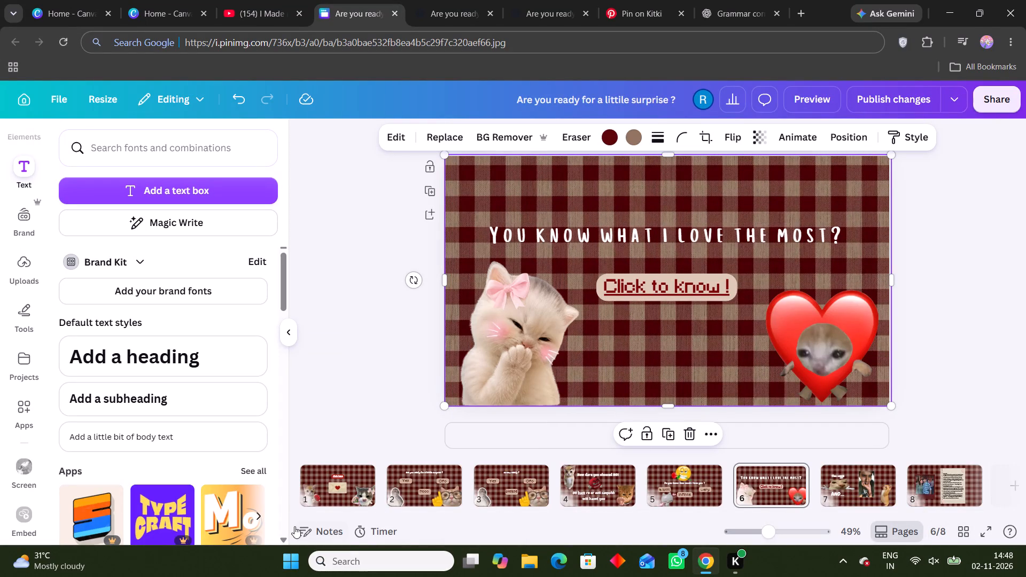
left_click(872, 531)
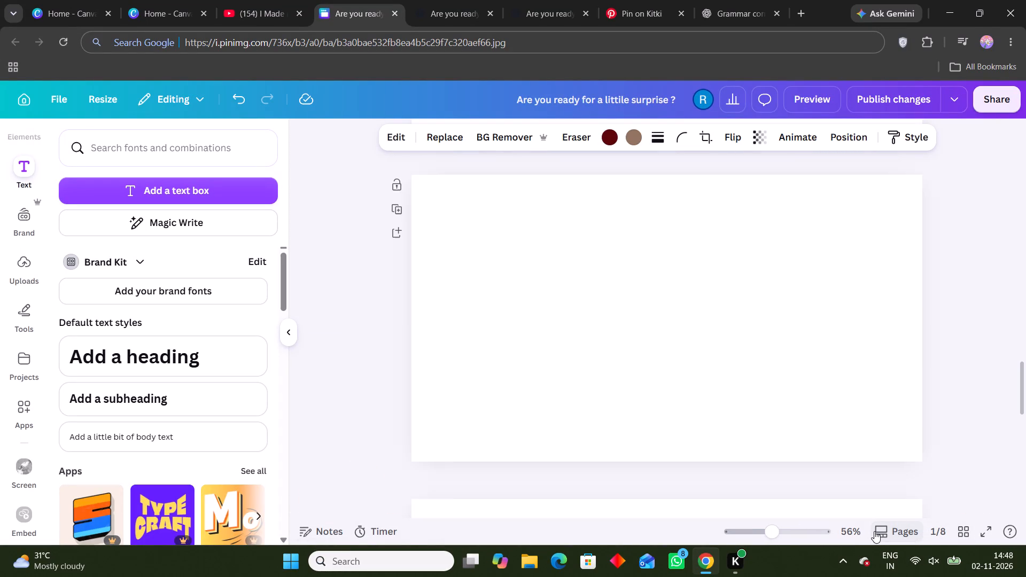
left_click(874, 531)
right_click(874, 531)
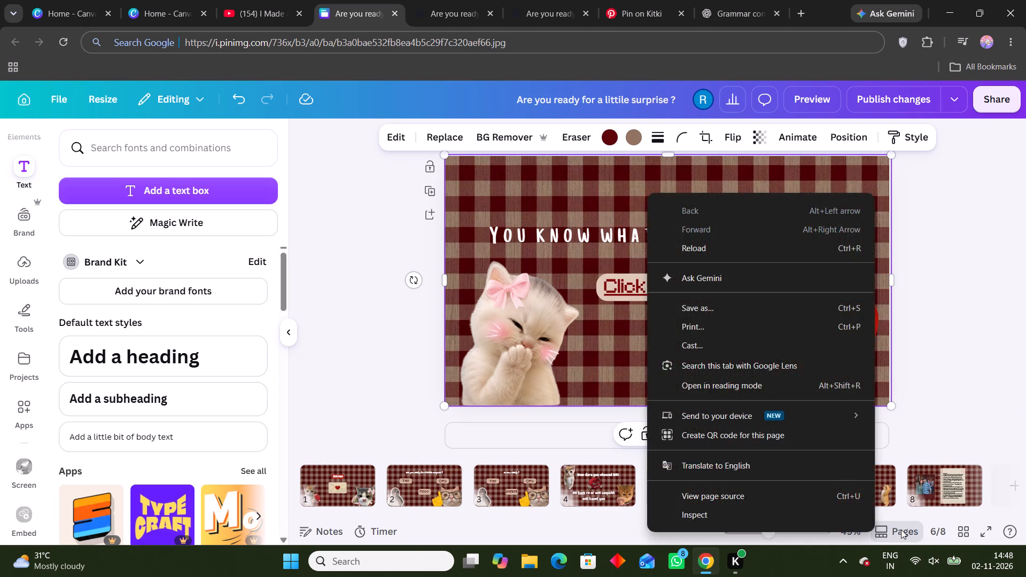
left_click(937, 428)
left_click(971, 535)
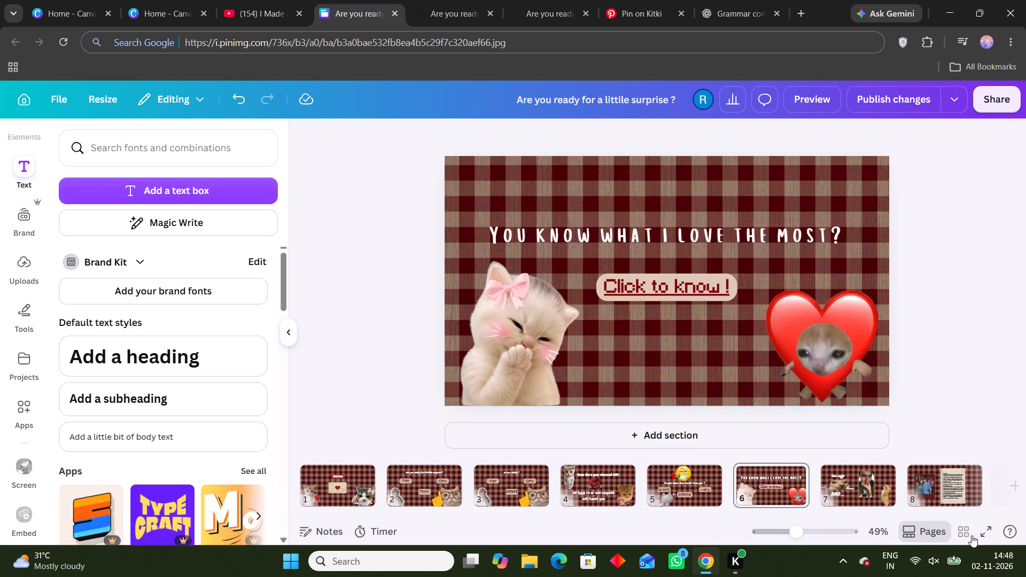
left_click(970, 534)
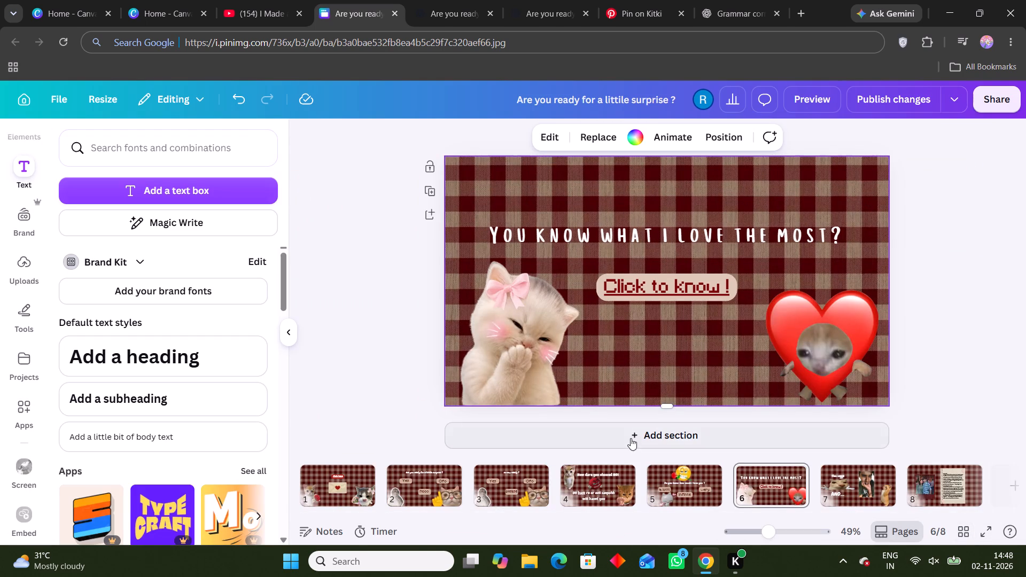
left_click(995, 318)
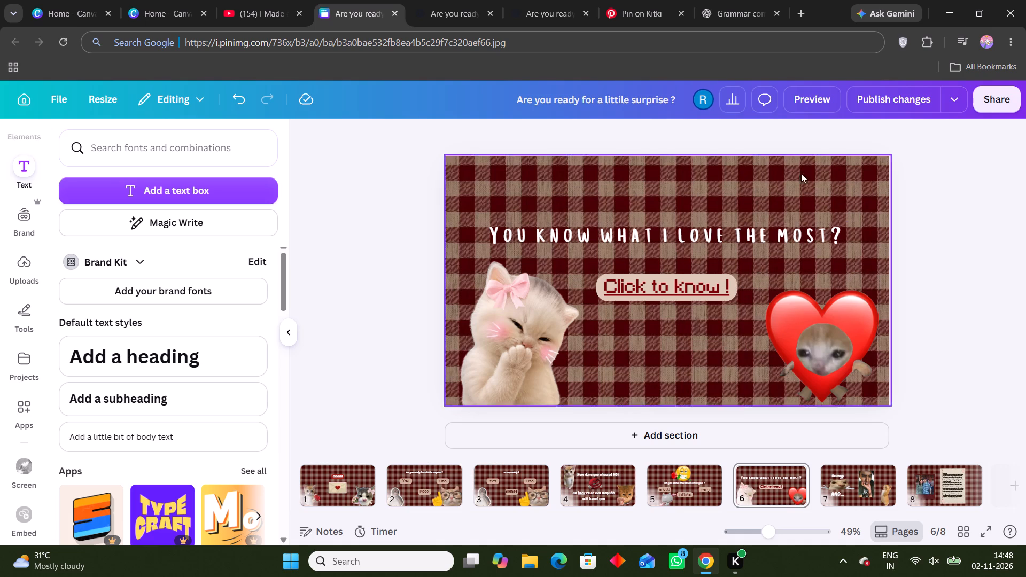
Open the live website's sharing options with its QR code and copy the site link to the clipboard.
left_click(967, 97)
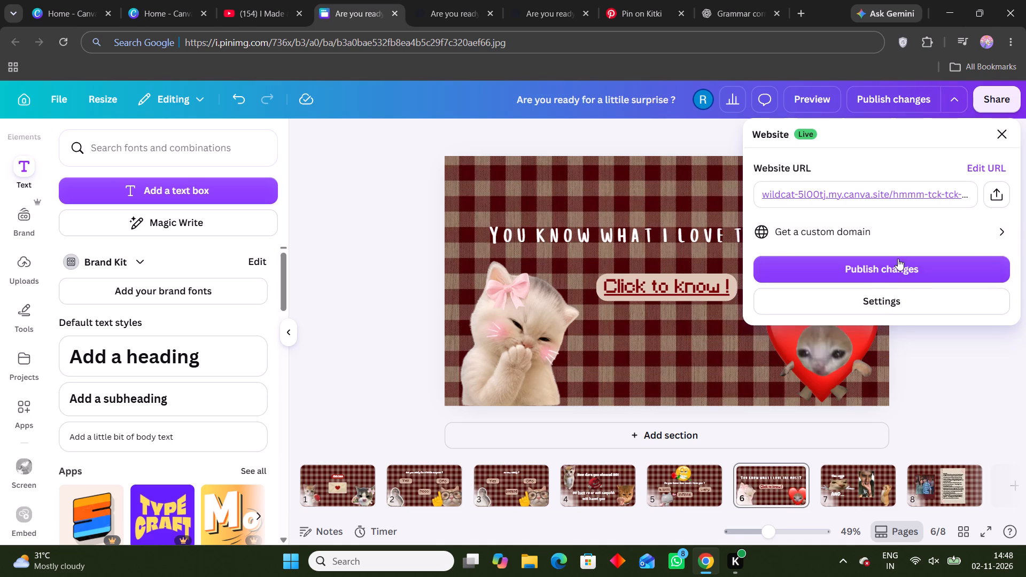
left_click(1005, 191)
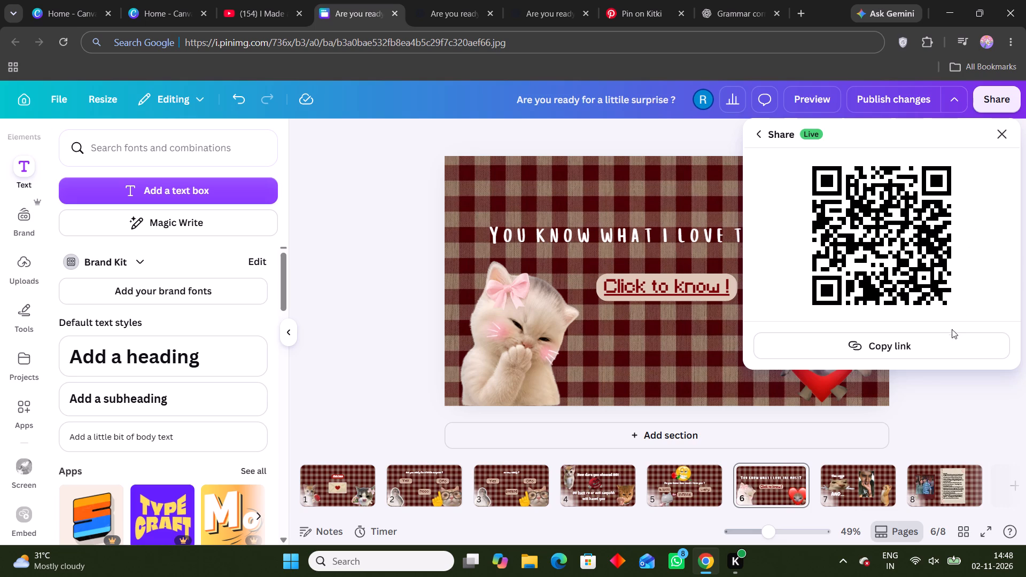
left_click_drag(950, 336, 950, 341)
left_click(950, 342)
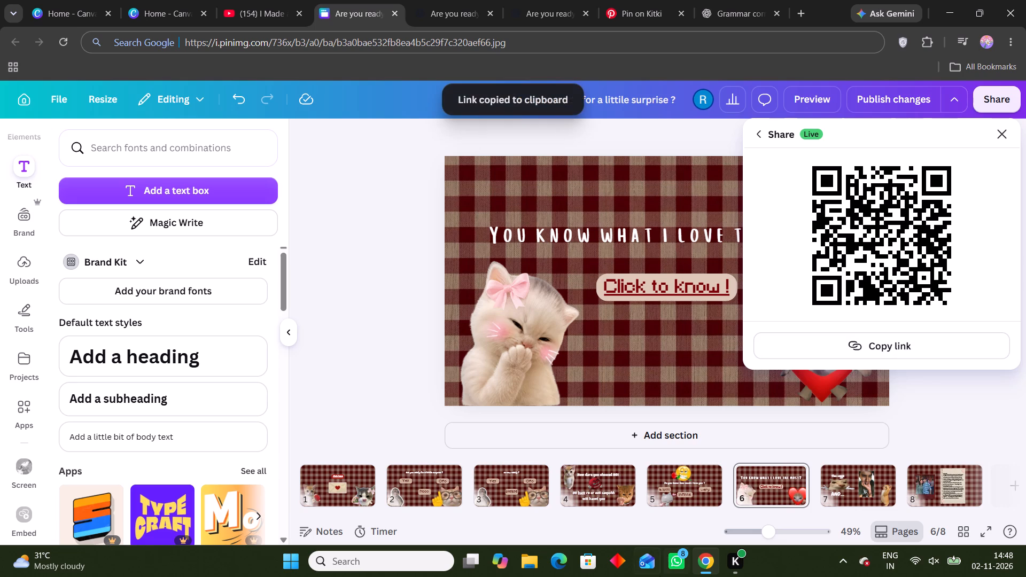